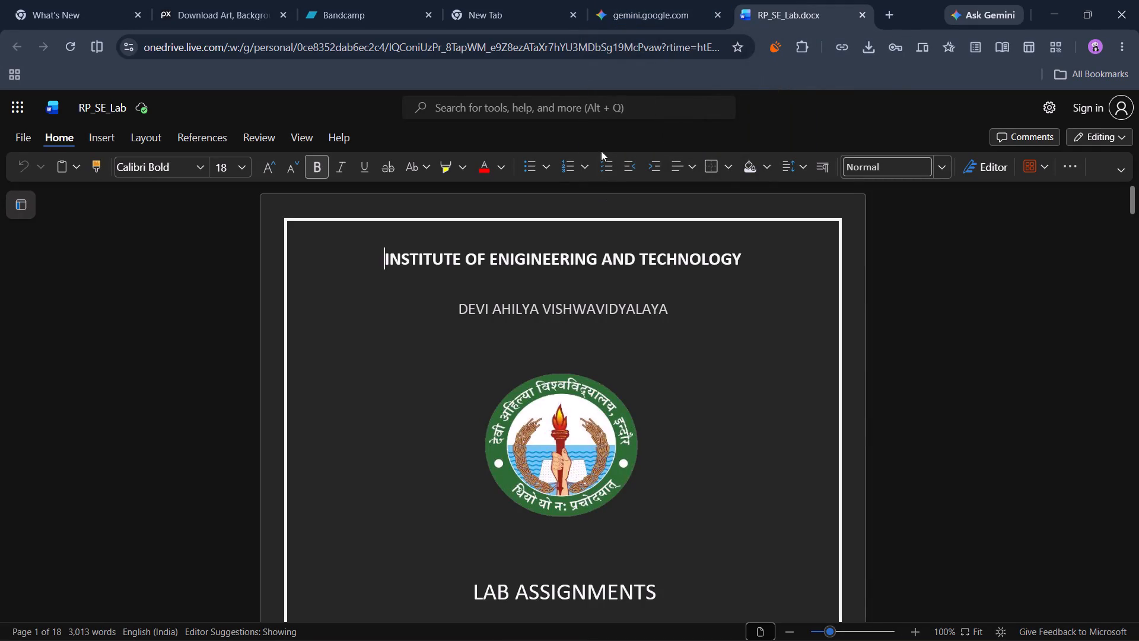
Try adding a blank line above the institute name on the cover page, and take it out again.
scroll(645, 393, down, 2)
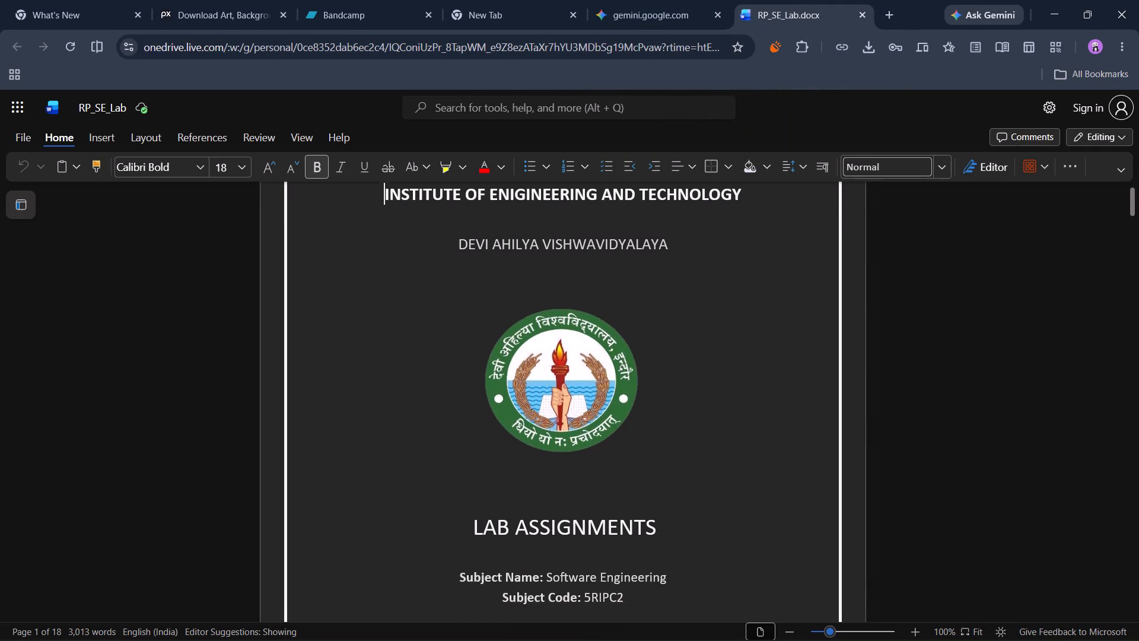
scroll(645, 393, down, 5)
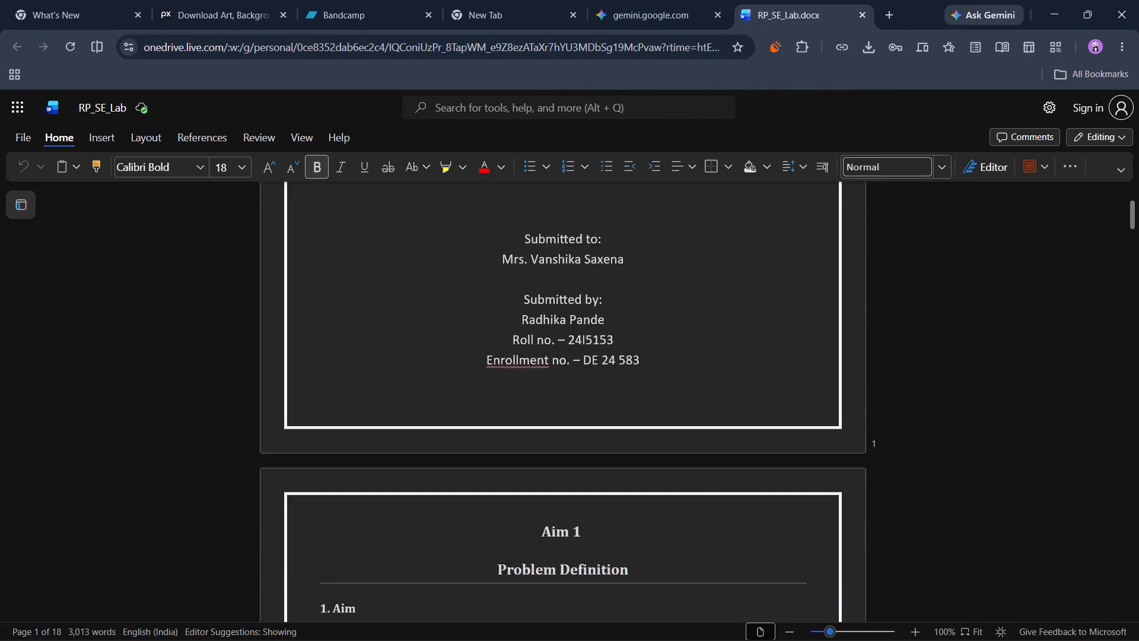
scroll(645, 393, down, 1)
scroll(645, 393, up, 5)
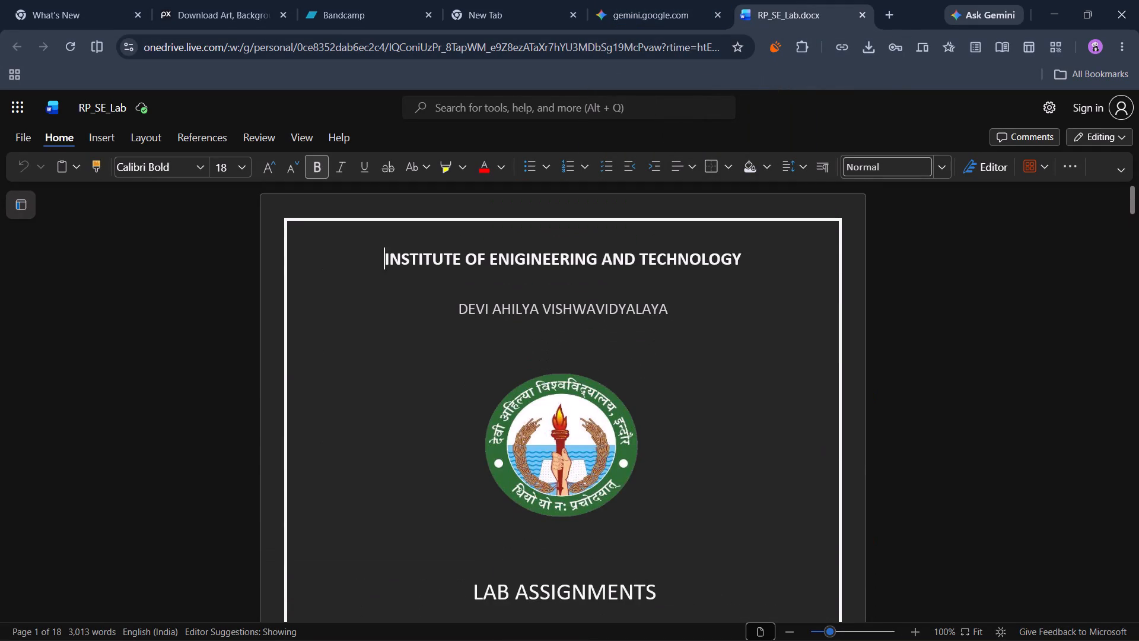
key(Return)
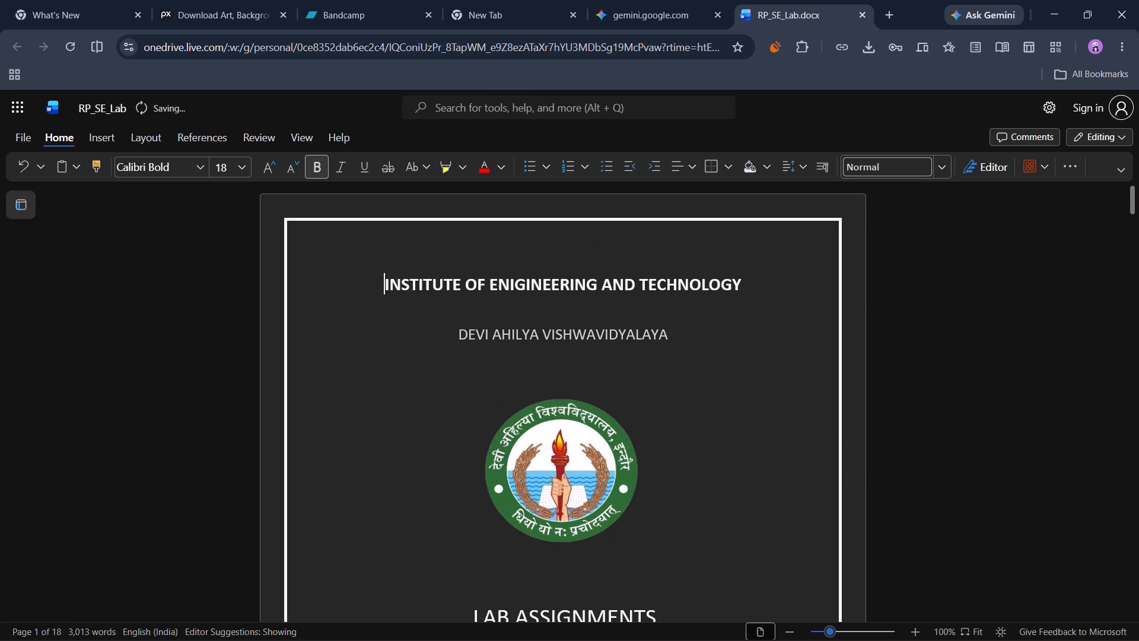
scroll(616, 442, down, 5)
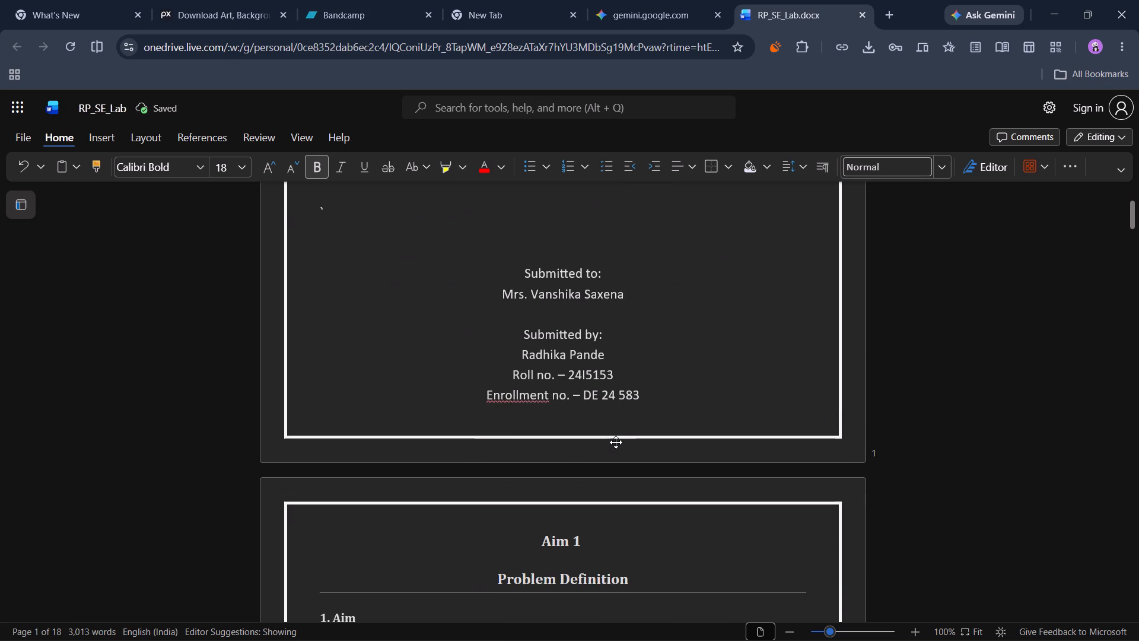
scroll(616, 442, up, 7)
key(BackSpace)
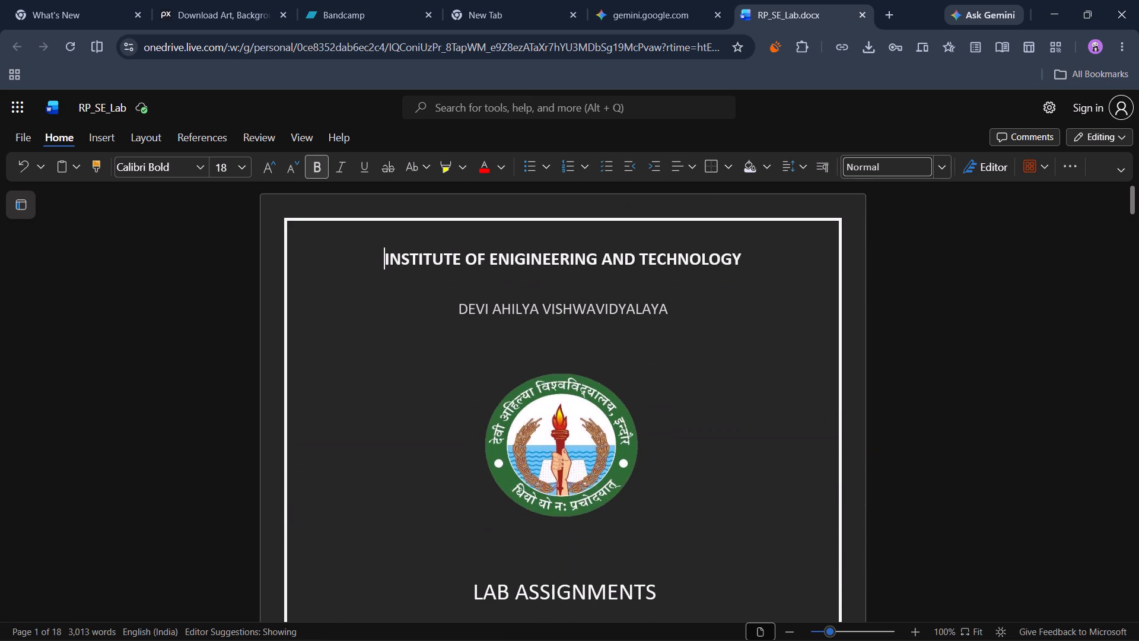
Delete the empty lines above the "Aim 2" heading so that it starts at the top of its page.
scroll(639, 445, down, 4)
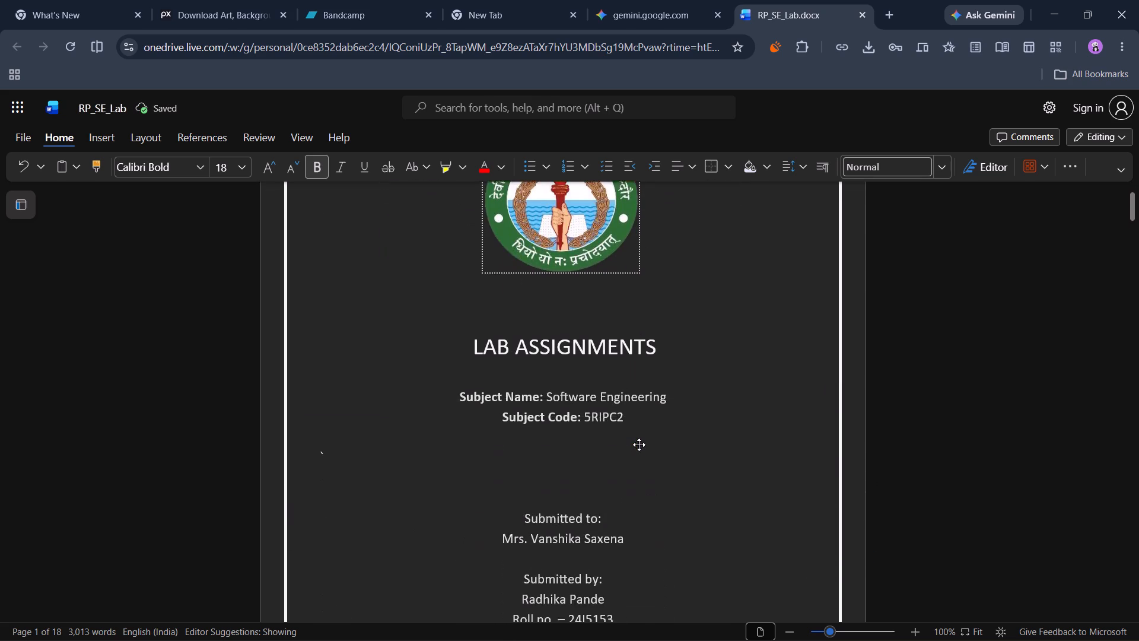
scroll(639, 445, down, 4)
scroll(639, 445, up, 1)
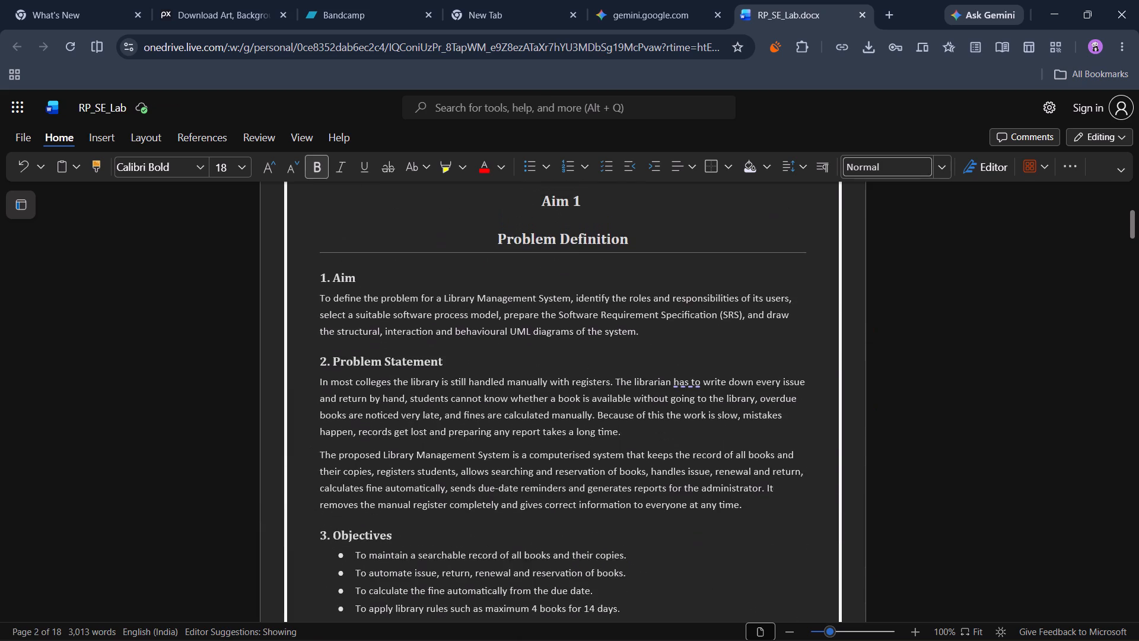
scroll(639, 445, up, 1)
scroll(639, 445, down, 5)
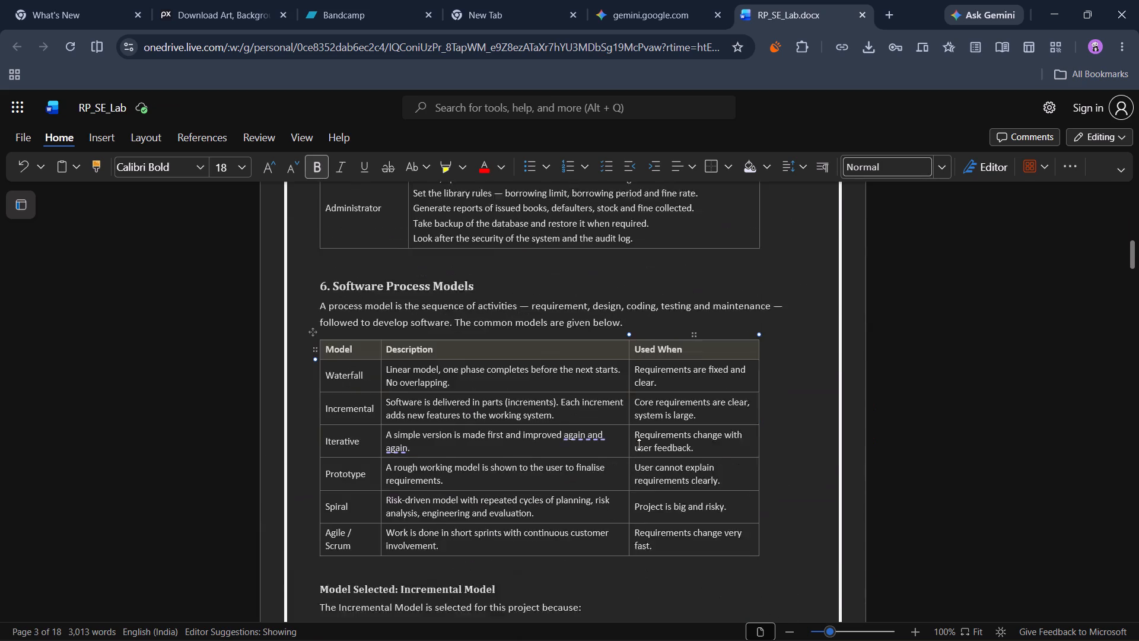
scroll(639, 445, down, 8)
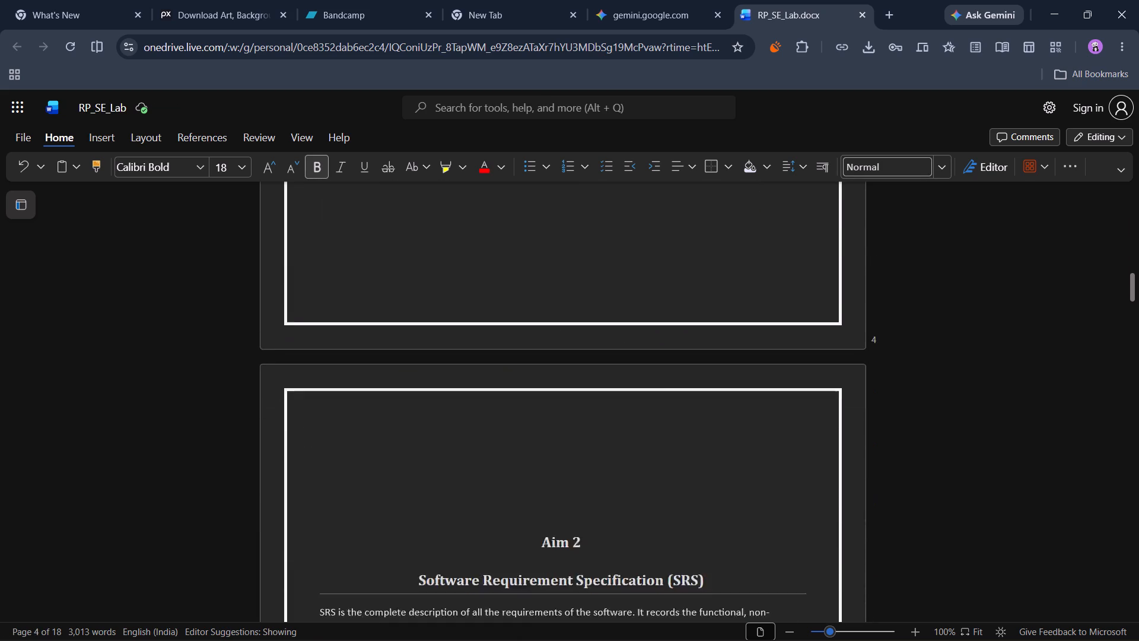
scroll(639, 445, down, 4)
scroll(639, 445, up, 2)
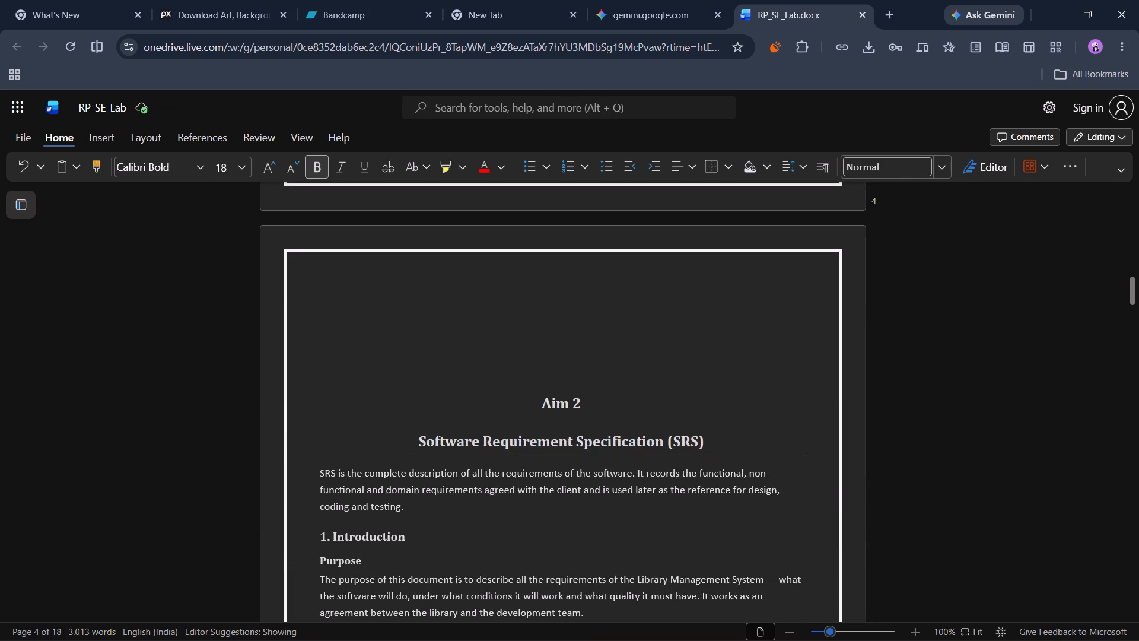
click(540, 399)
key(BackSpace)
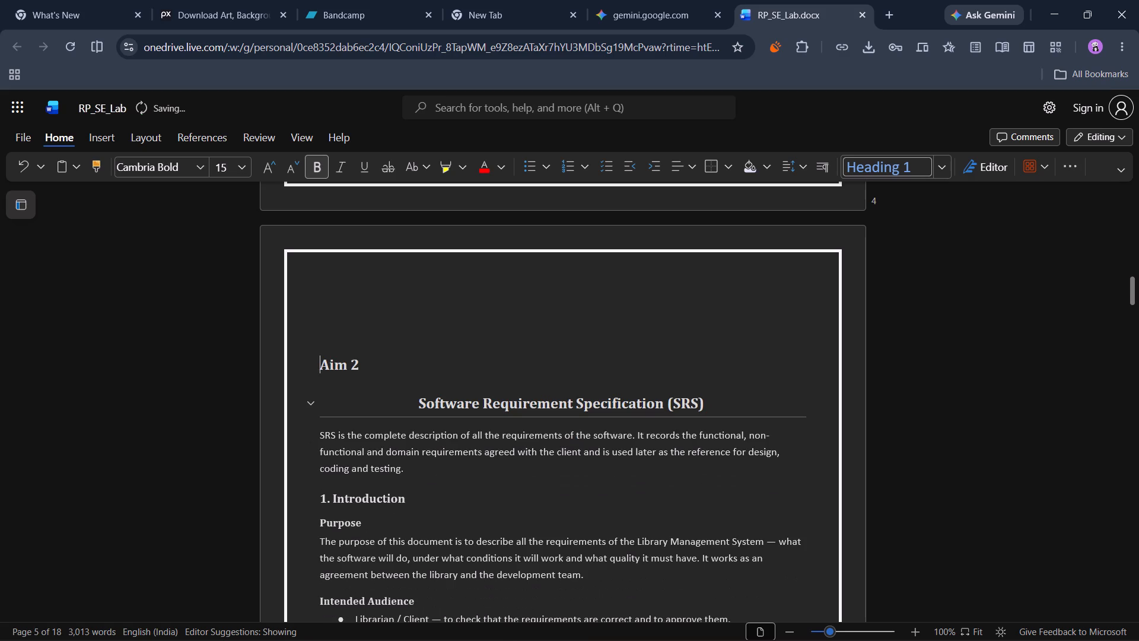
key(BackSpace)
key(BackSpace)
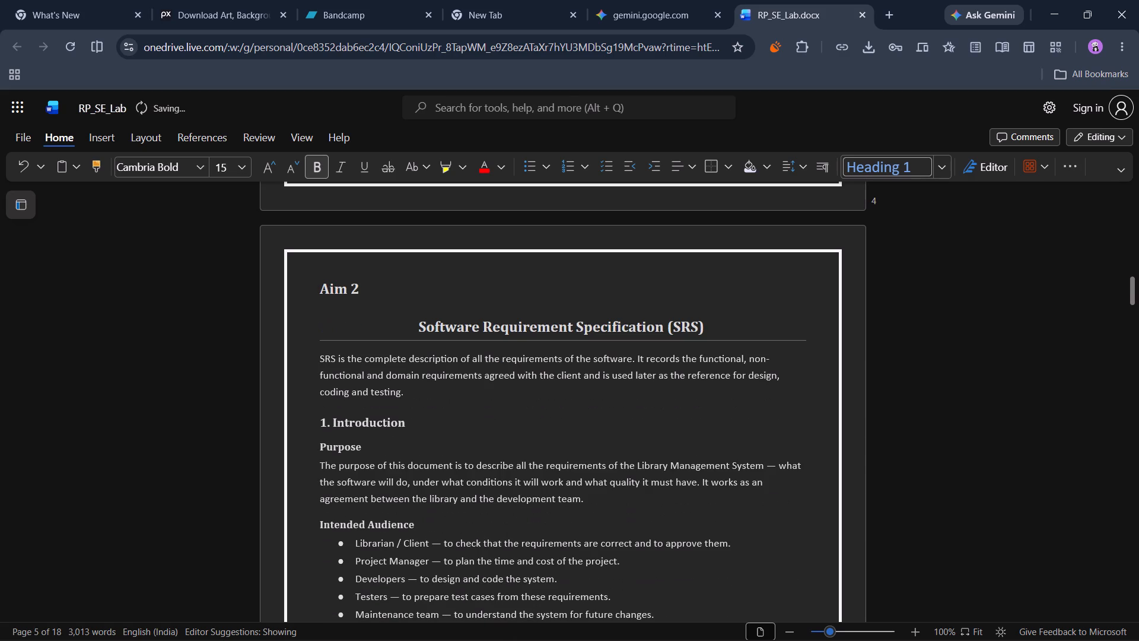
Center the "Aim 2" heading above the Software Requirement Specification (SRS) title.
scroll(540, 399, up, 5)
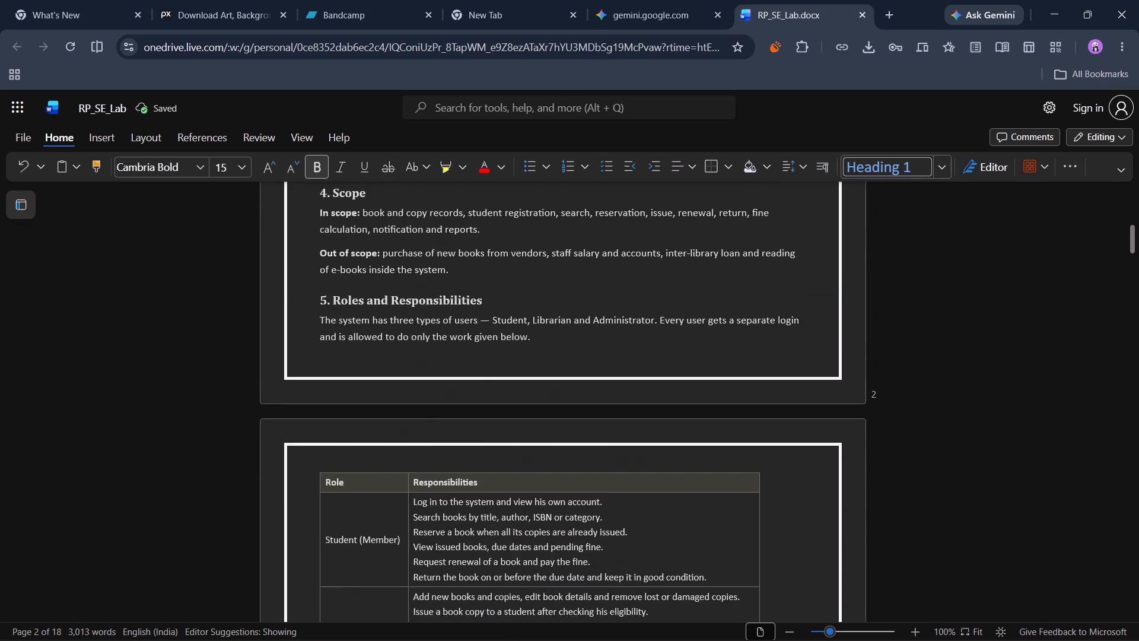
scroll(540, 399, up, 4)
scroll(540, 399, down, 4)
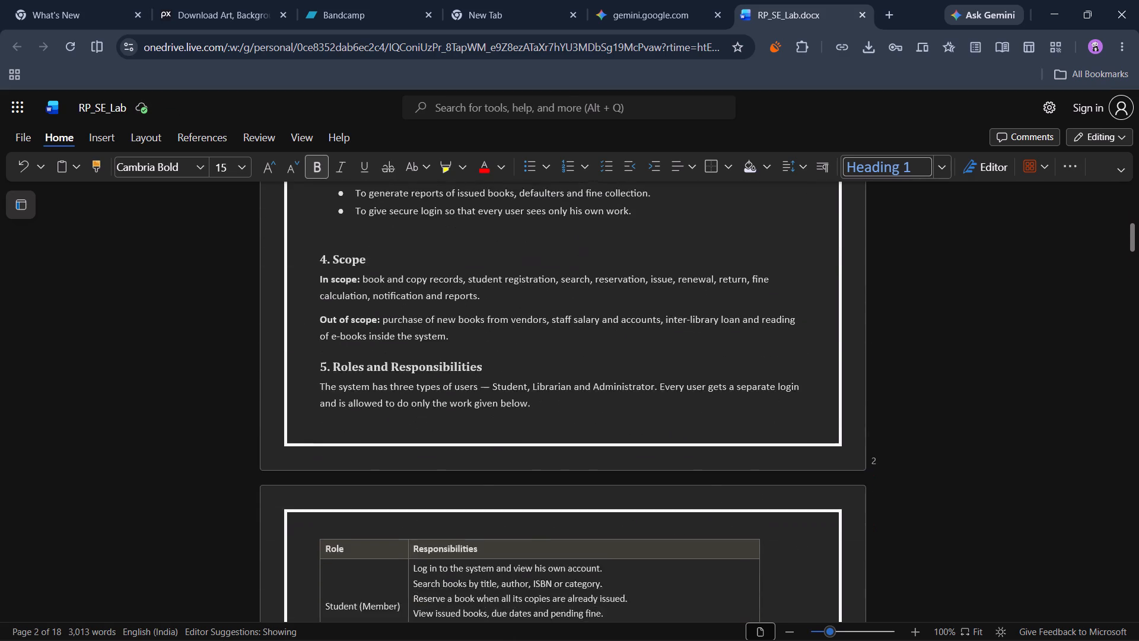
scroll(540, 399, down, 3)
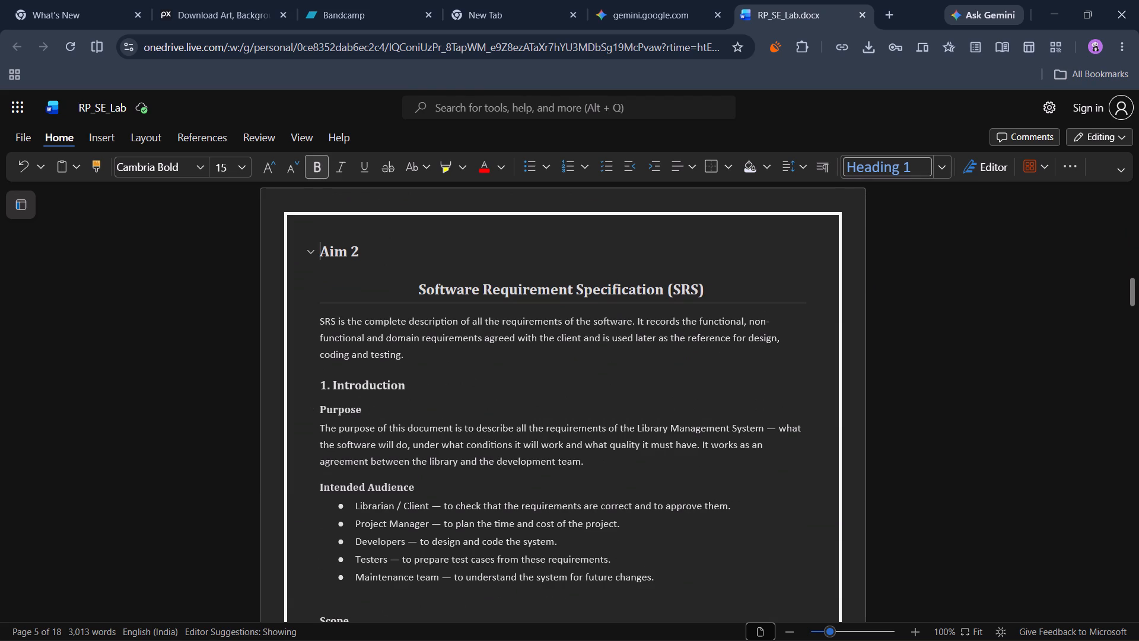
drag(361, 249, 320, 248)
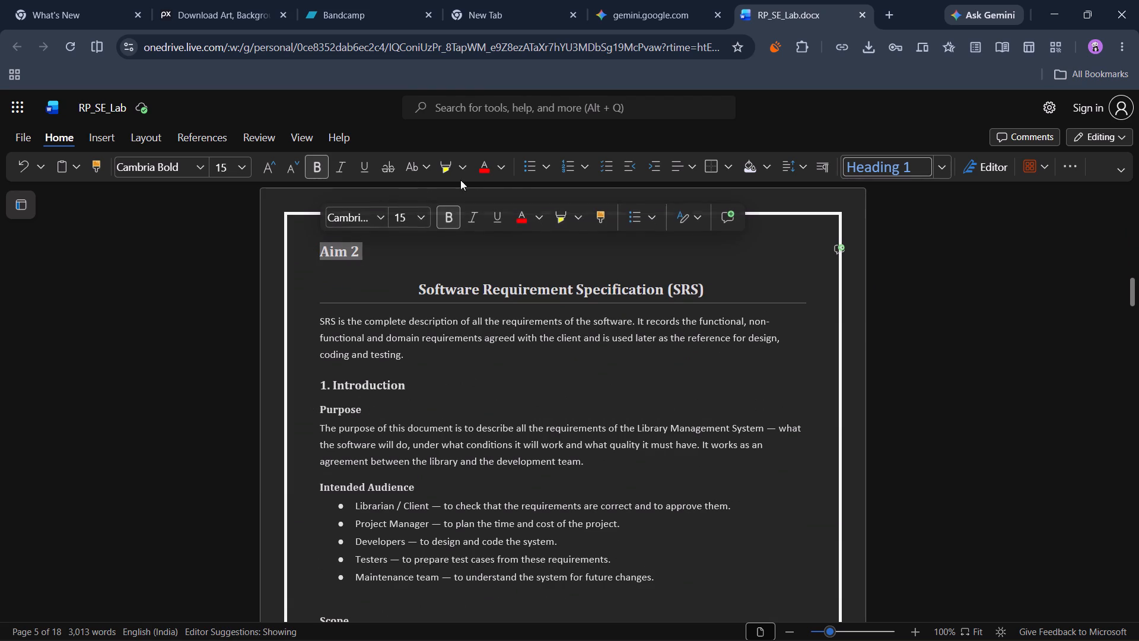
click(688, 172)
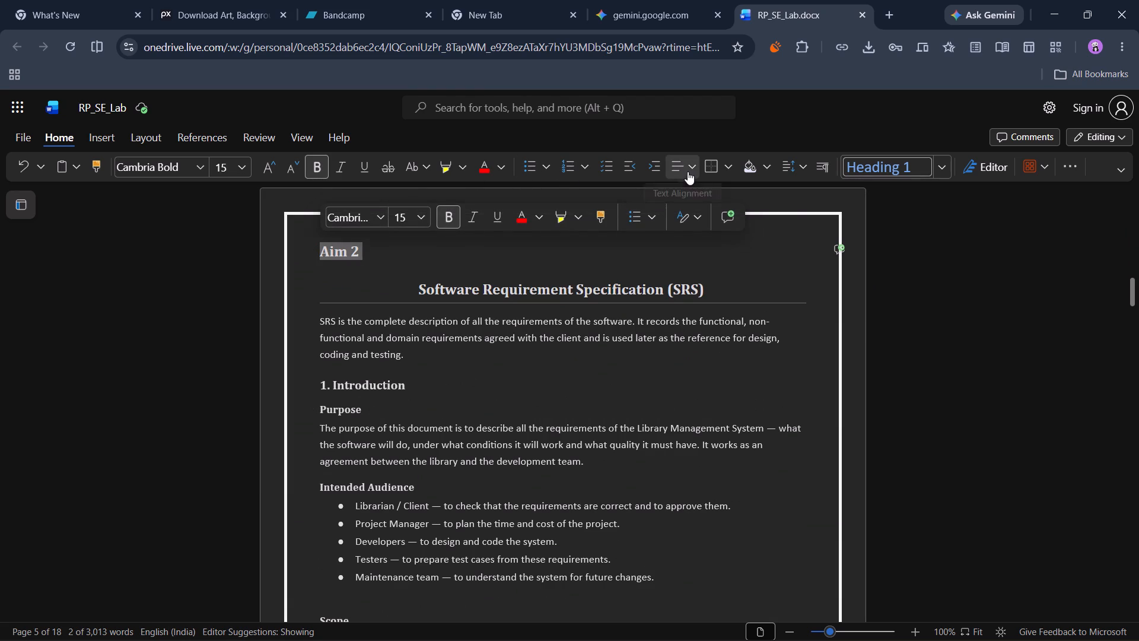
click(717, 224)
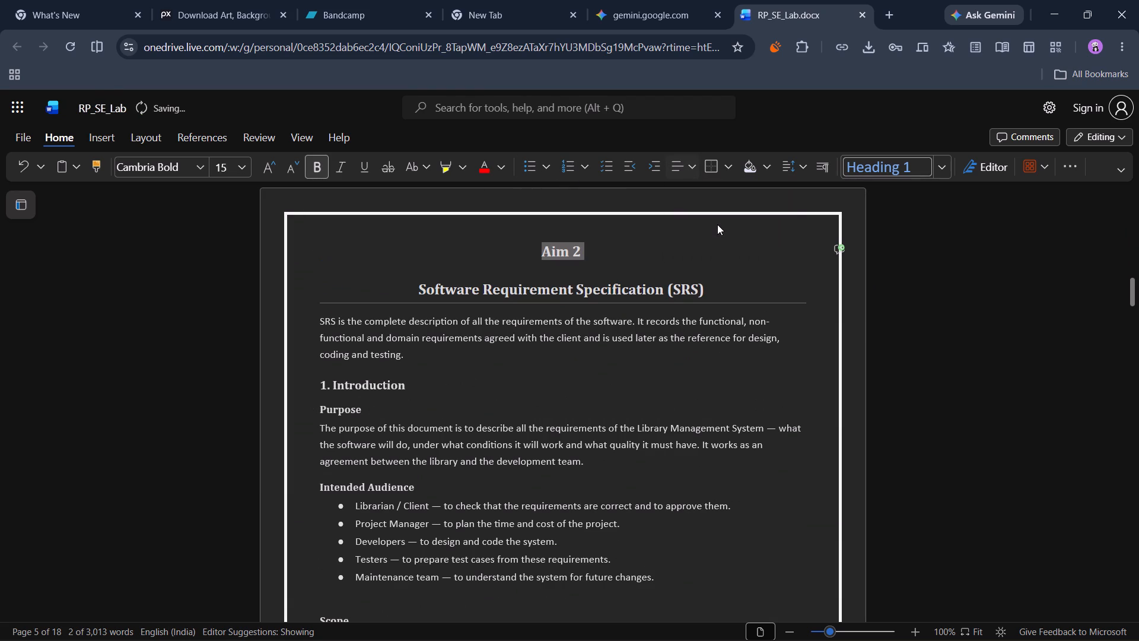
click(966, 380)
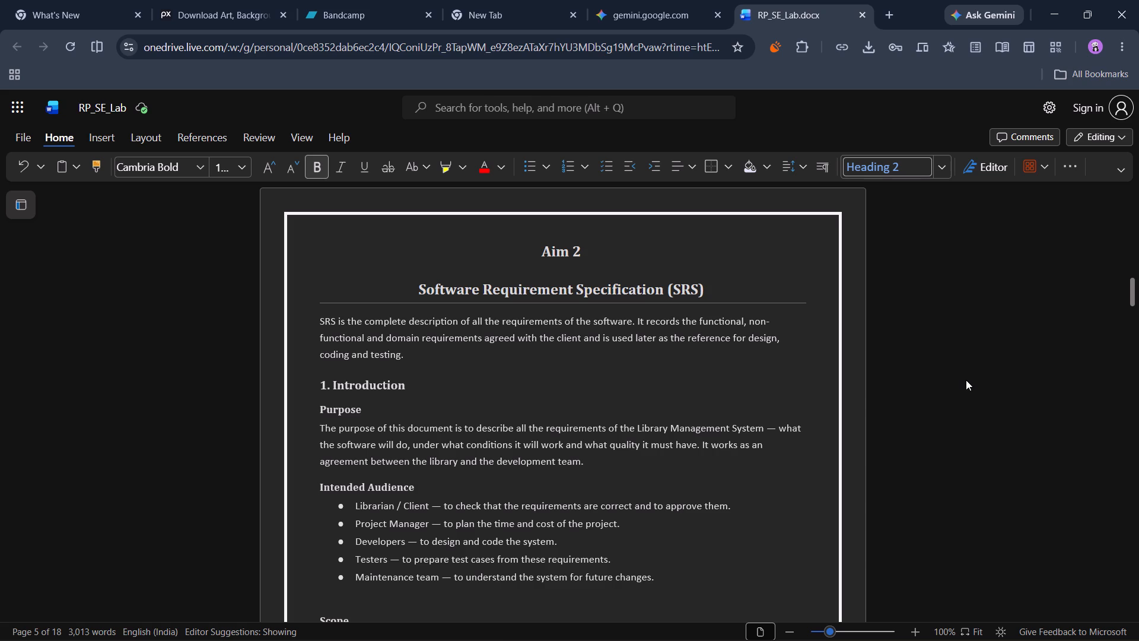
Review the layout of the SRS pages as far as Delivery for Approval, and recheck the cover page and the Aim 1 pages.
scroll(746, 411, down, 2)
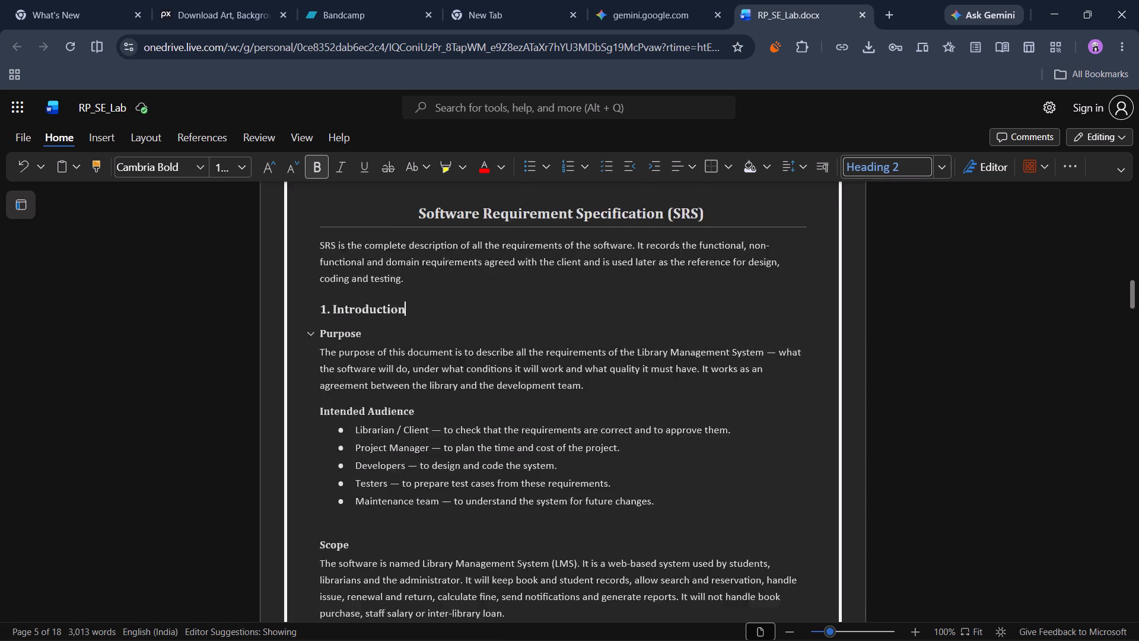
scroll(746, 411, down, 9)
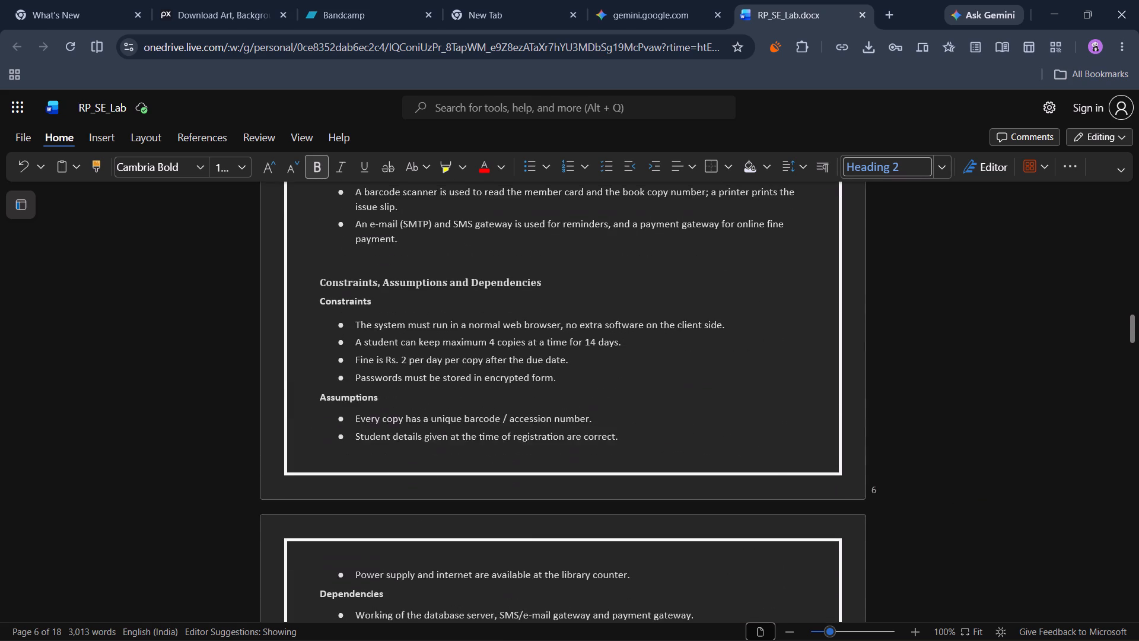
scroll(746, 411, down, 9)
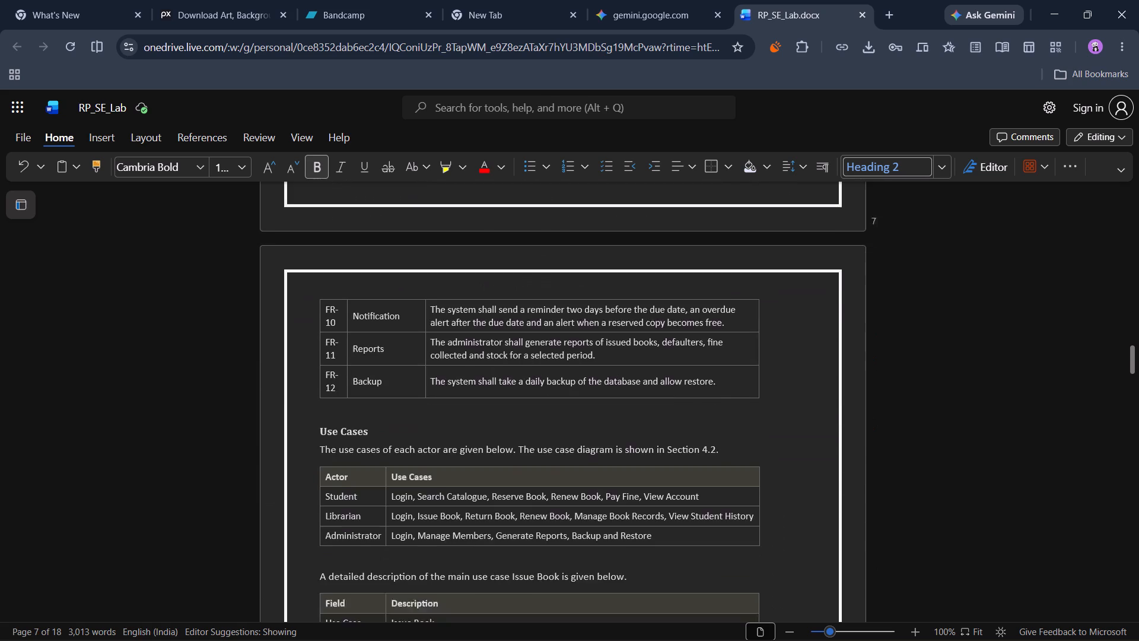
scroll(746, 411, down, 9)
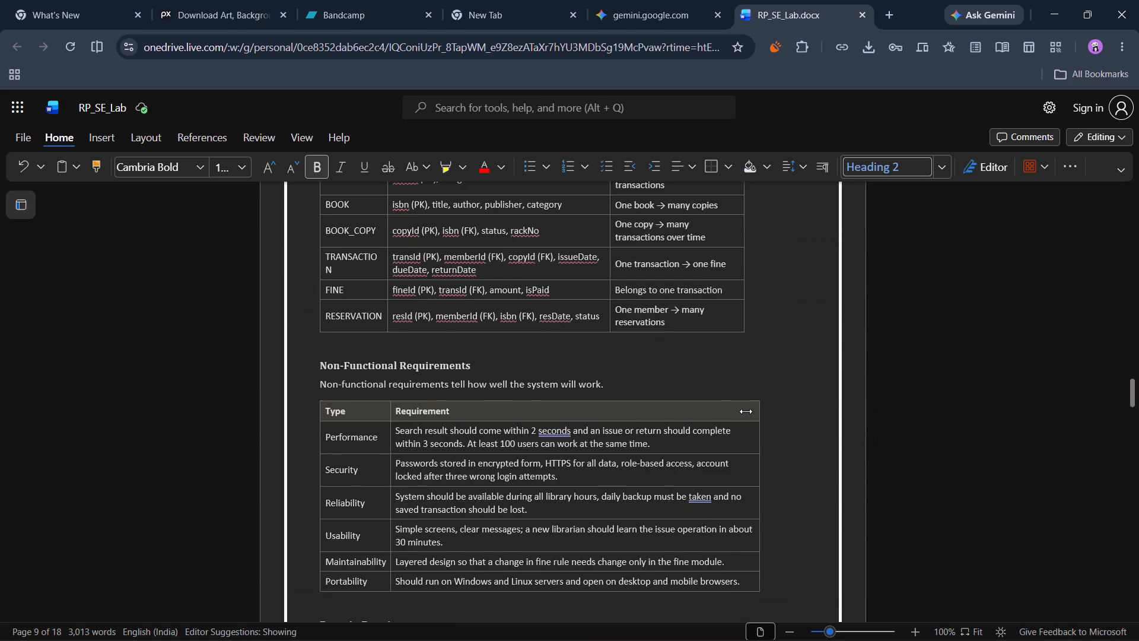
scroll(746, 411, down, 5)
scroll(746, 411, up, 2)
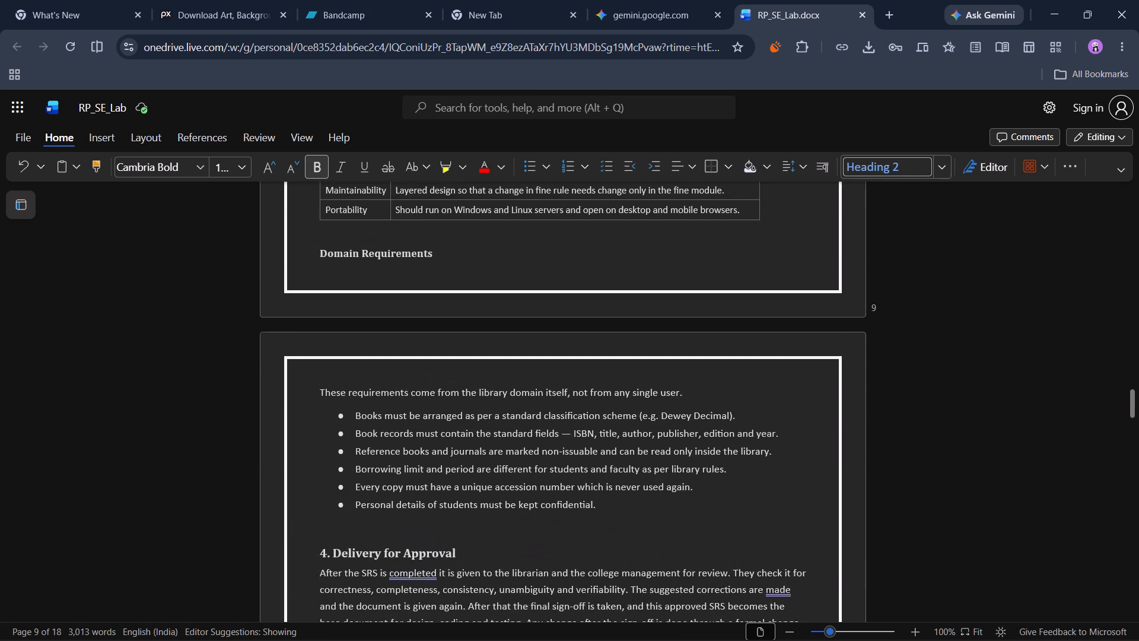
scroll(746, 411, up, 6)
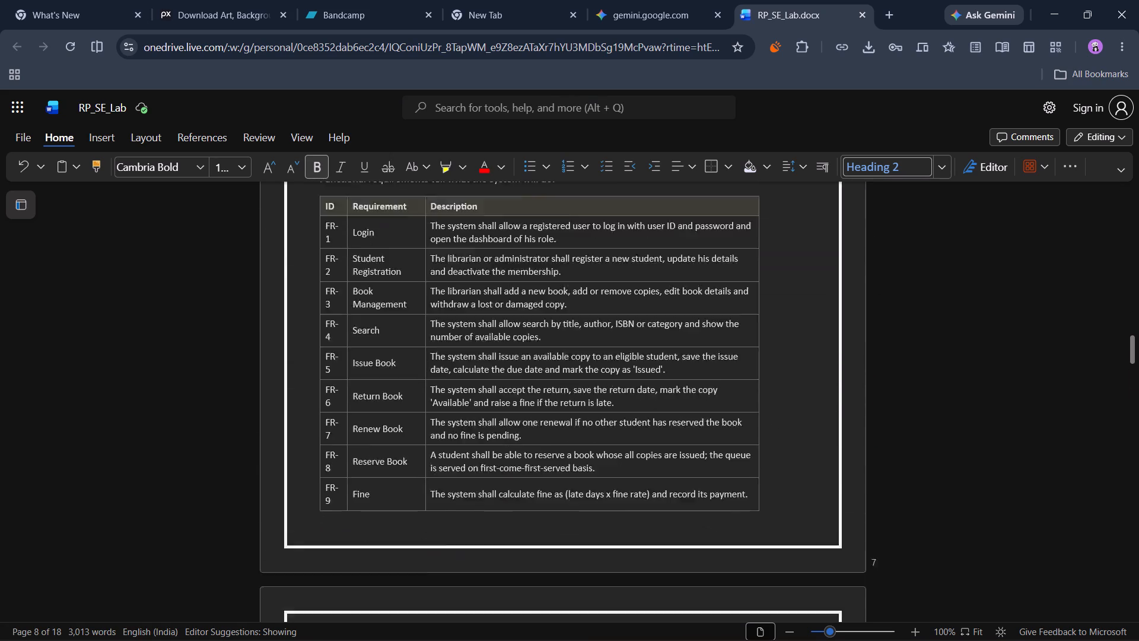
scroll(746, 411, up, 4)
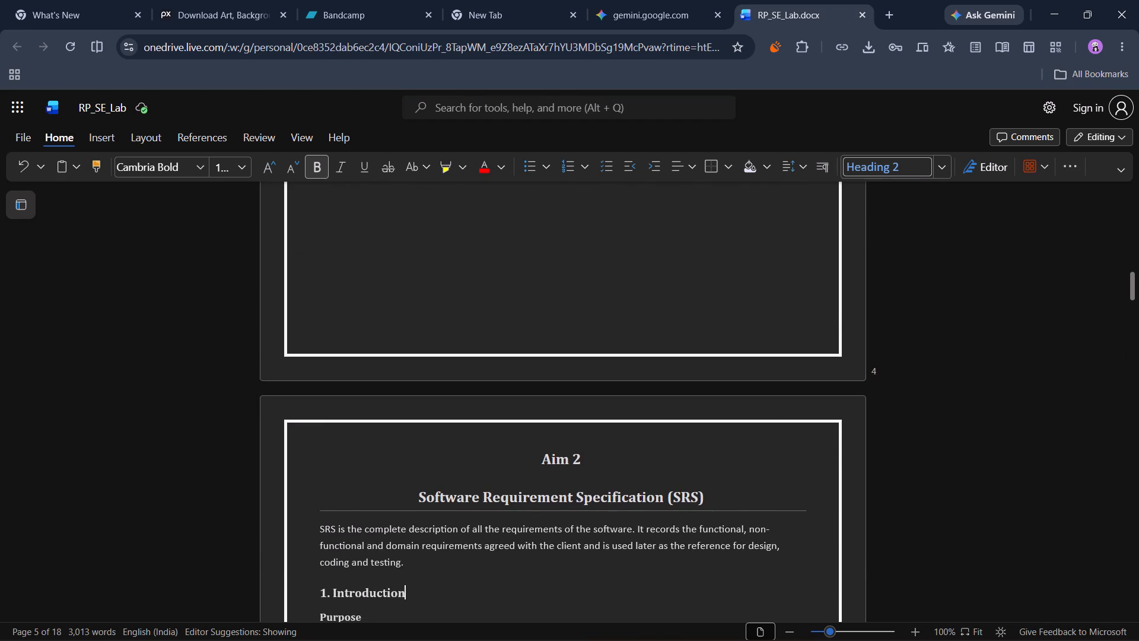
scroll(746, 509, down, 1)
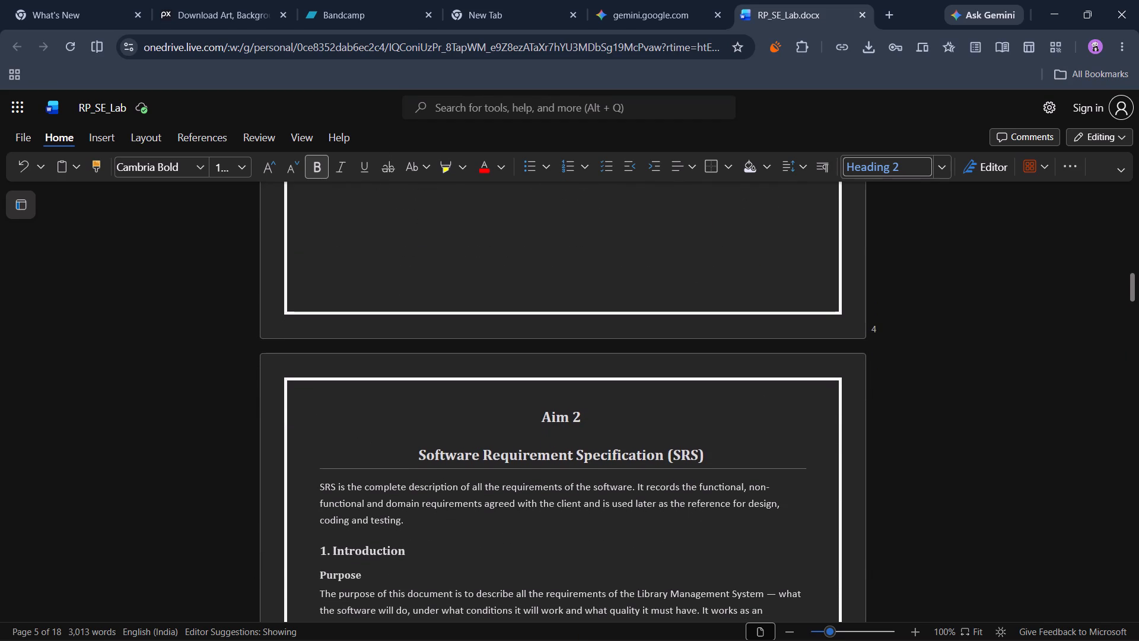
scroll(746, 509, down, 1)
scroll(715, 450, up, 3)
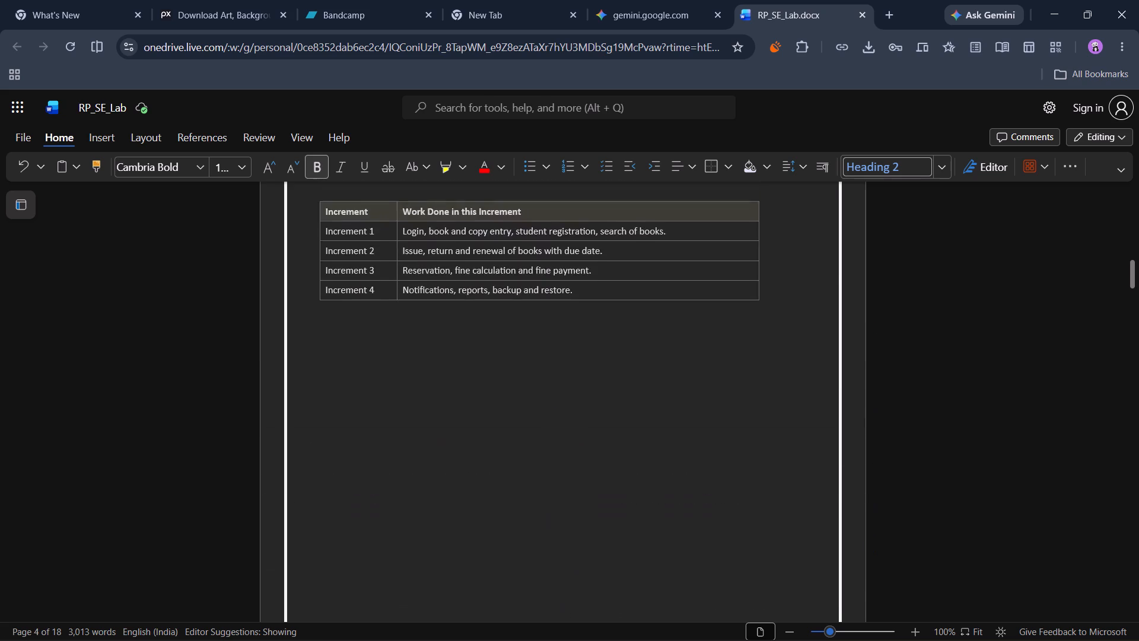
scroll(715, 450, up, 8)
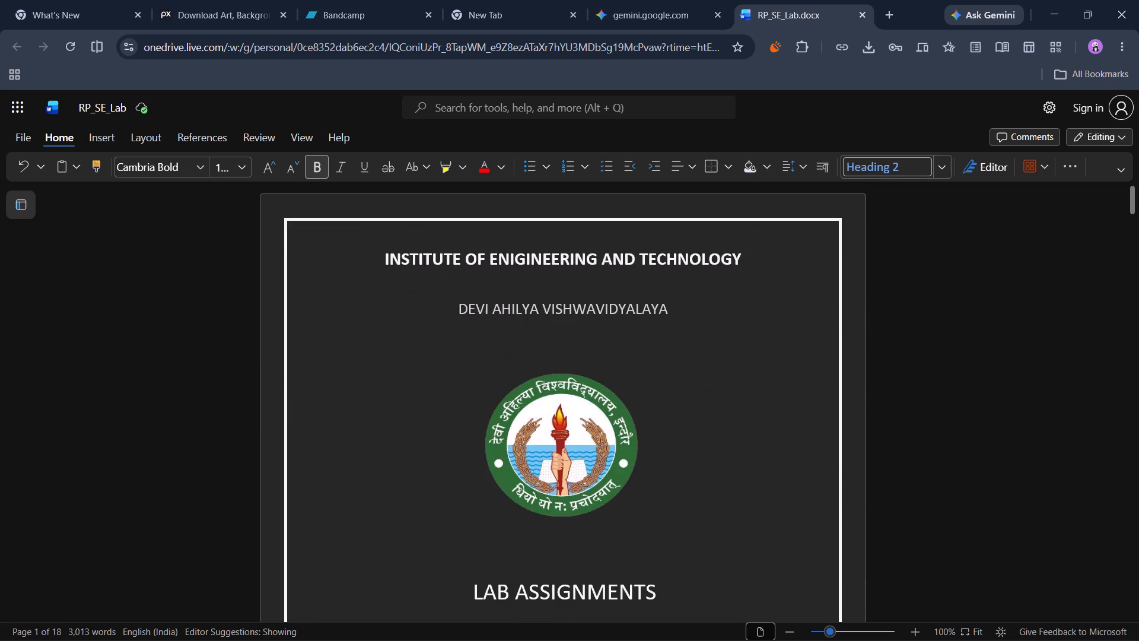
scroll(715, 450, down, 6)
scroll(715, 450, up, 1)
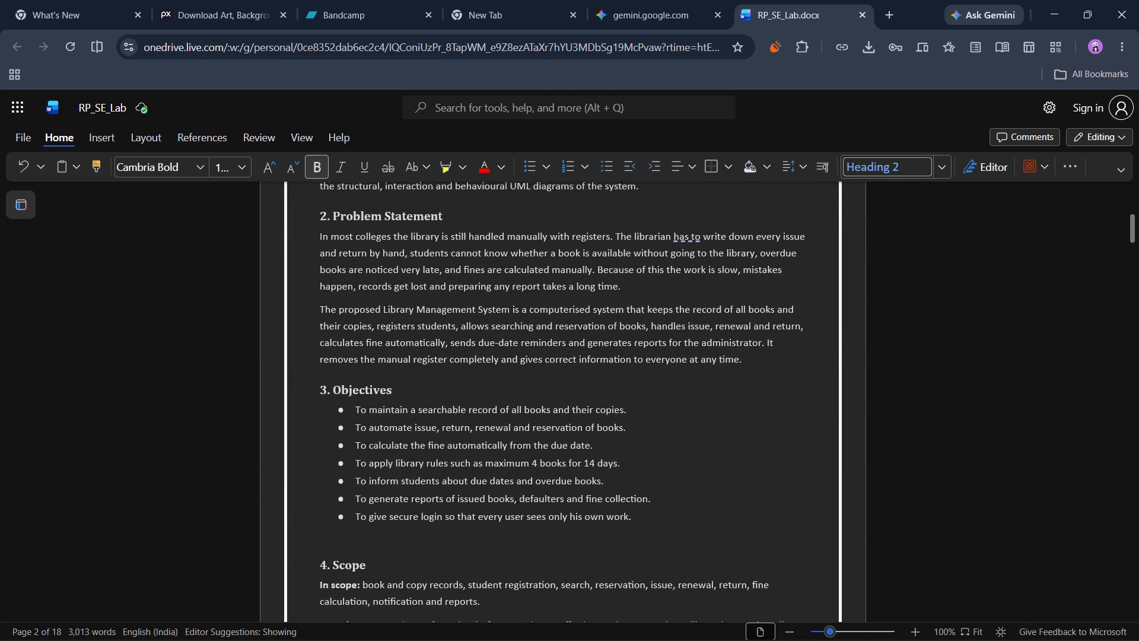
scroll(715, 450, up, 1)
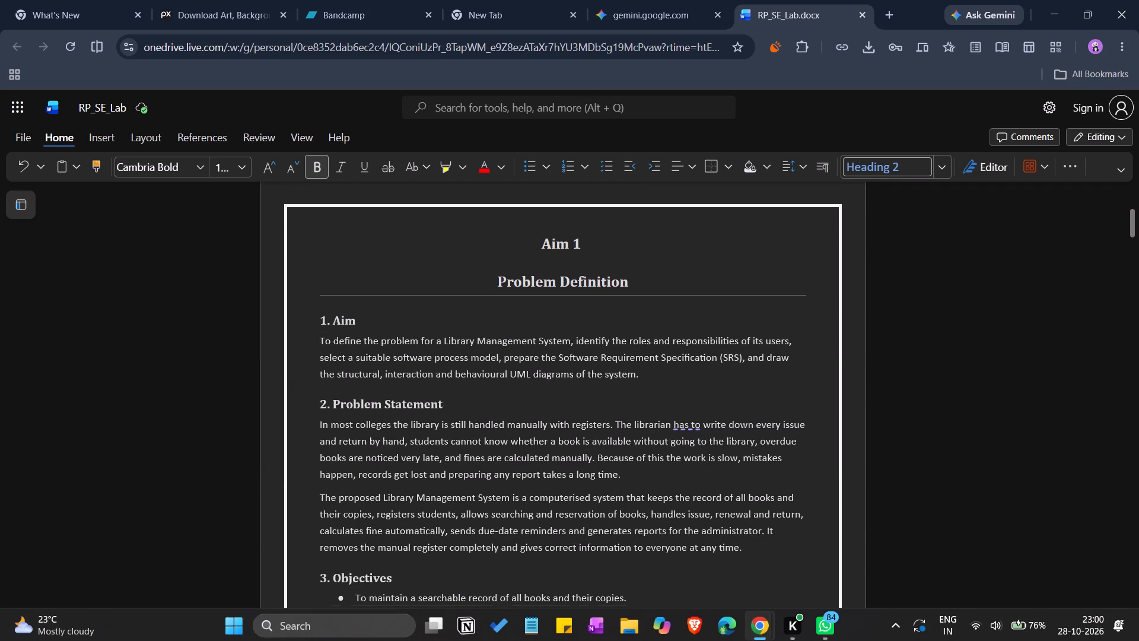
scroll(677, 467, down, 1)
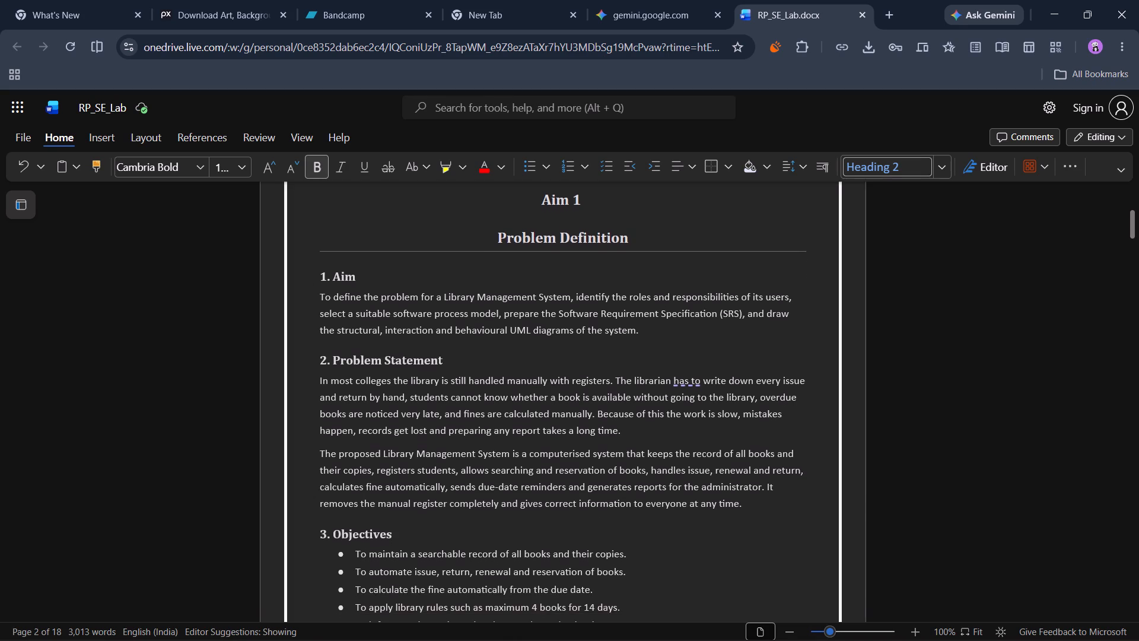
scroll(677, 467, down, 1)
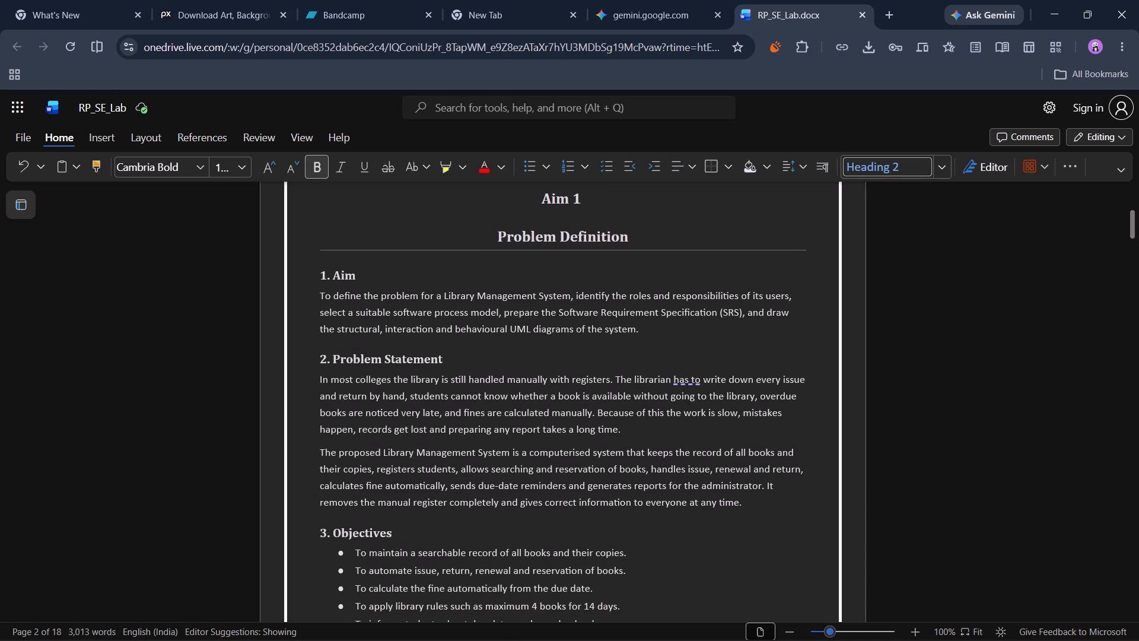
Delete the introductory paragraph about structural (static) diagrams under the Structural Diagrams title of Lab Assignment 3.
scroll(677, 467, down, 8)
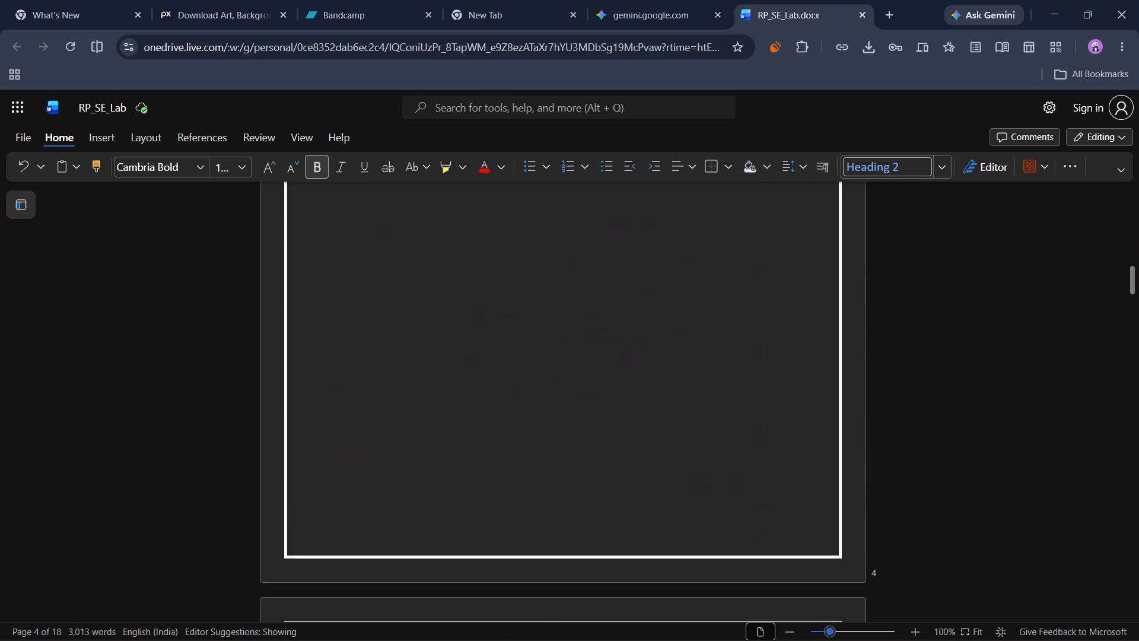
scroll(677, 467, down, 7)
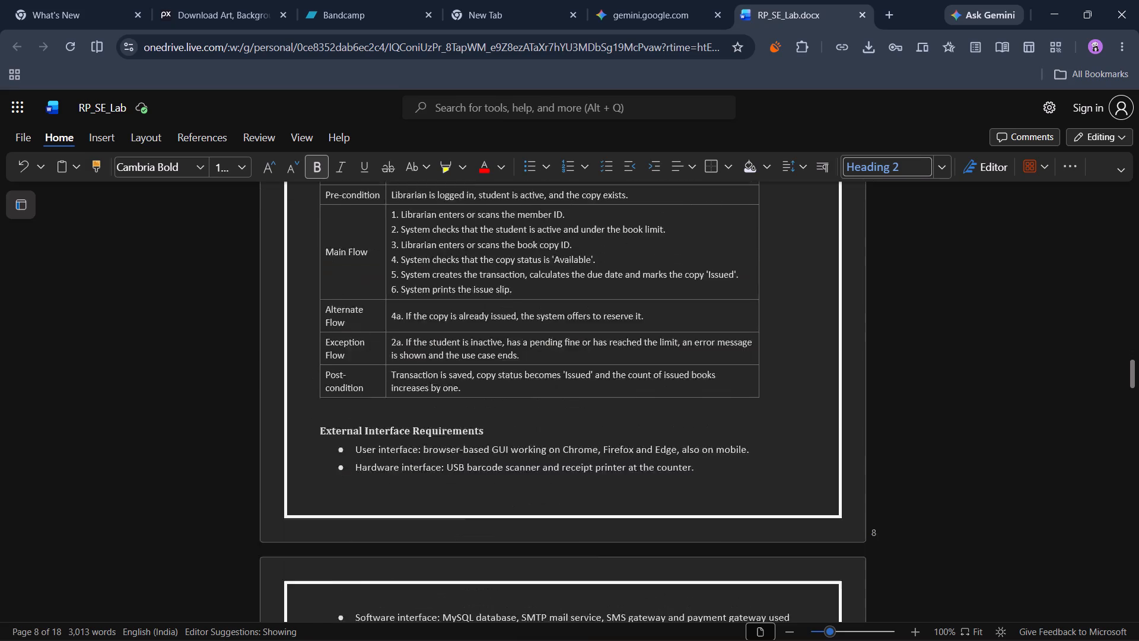
scroll(677, 467, down, 6)
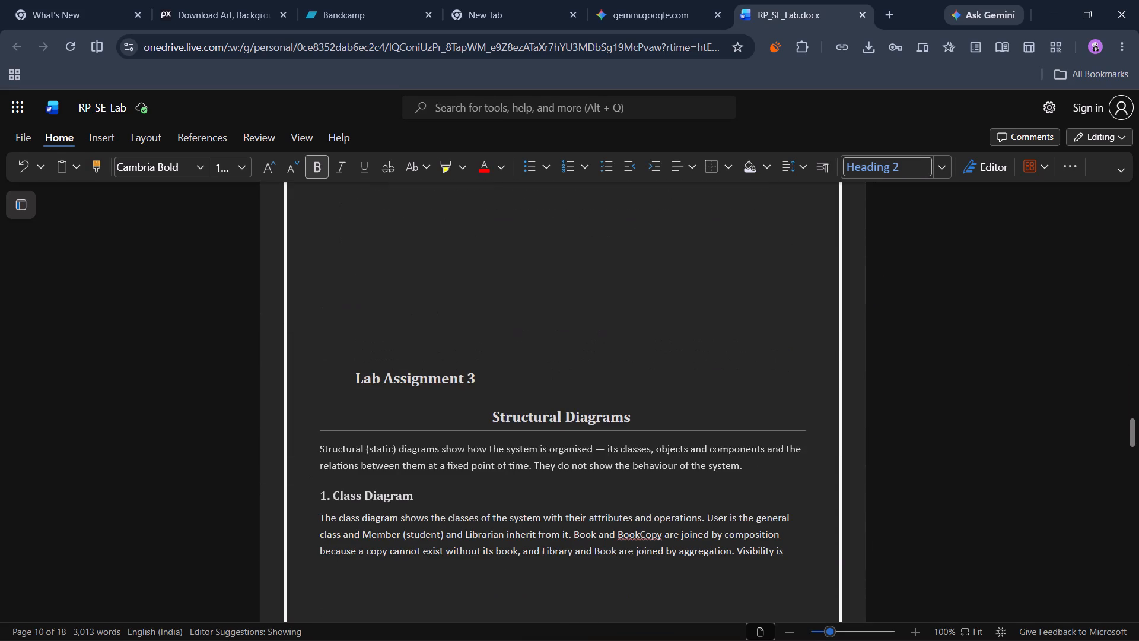
scroll(610, 423, up, 2)
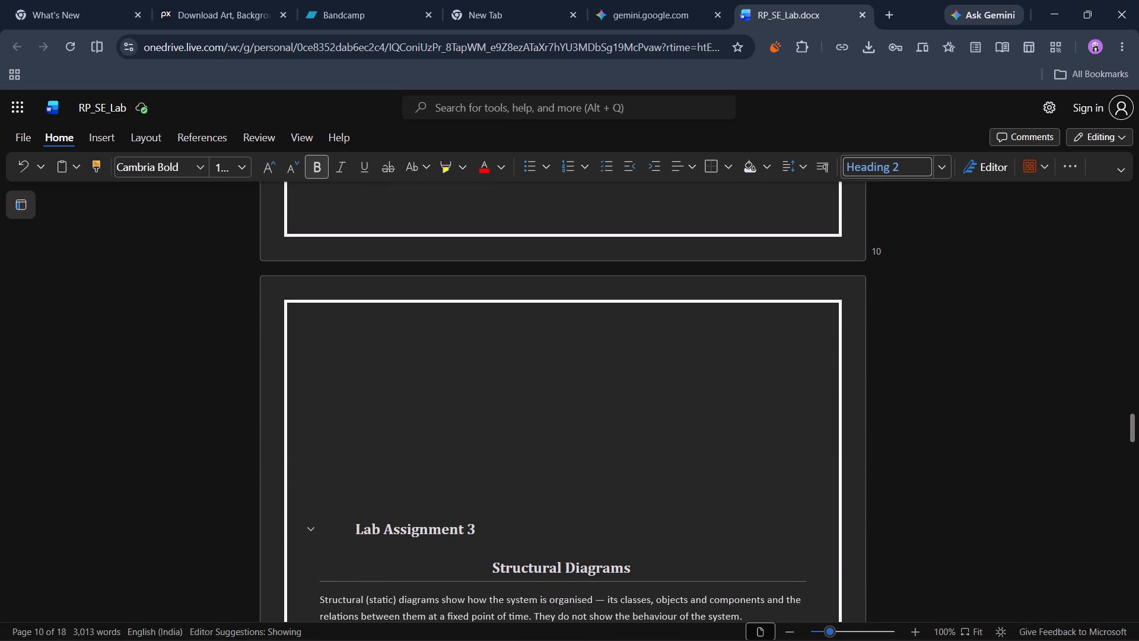
scroll(545, 531, down, 2)
drag(759, 507, 469, 469)
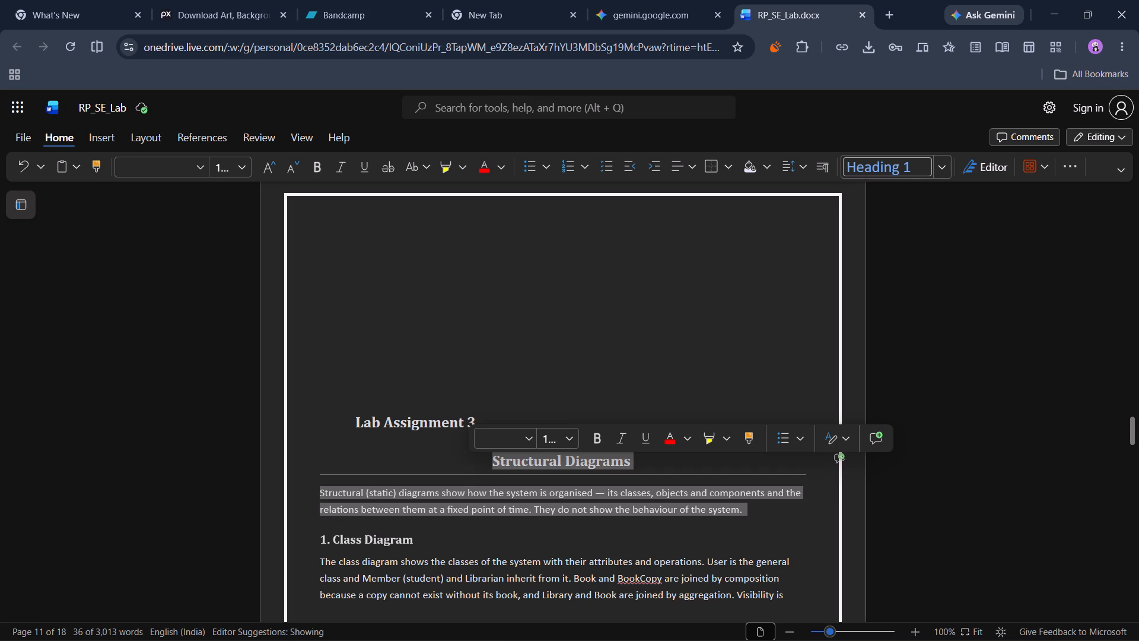
click(759, 512)
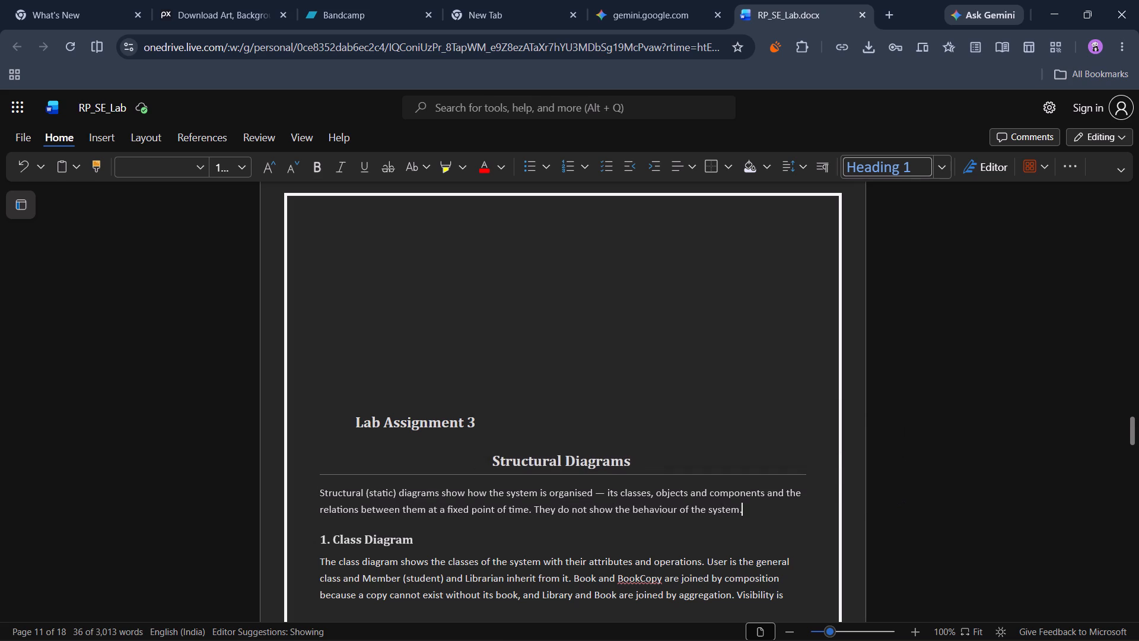
drag(759, 512, 622, 483)
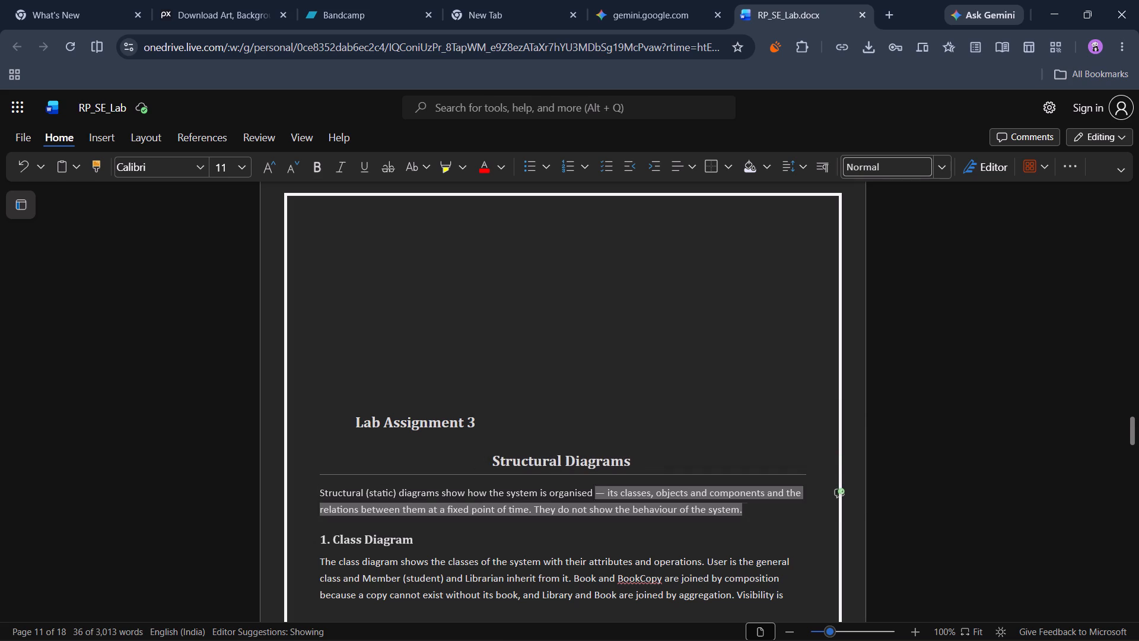
drag(622, 483, 399, 495)
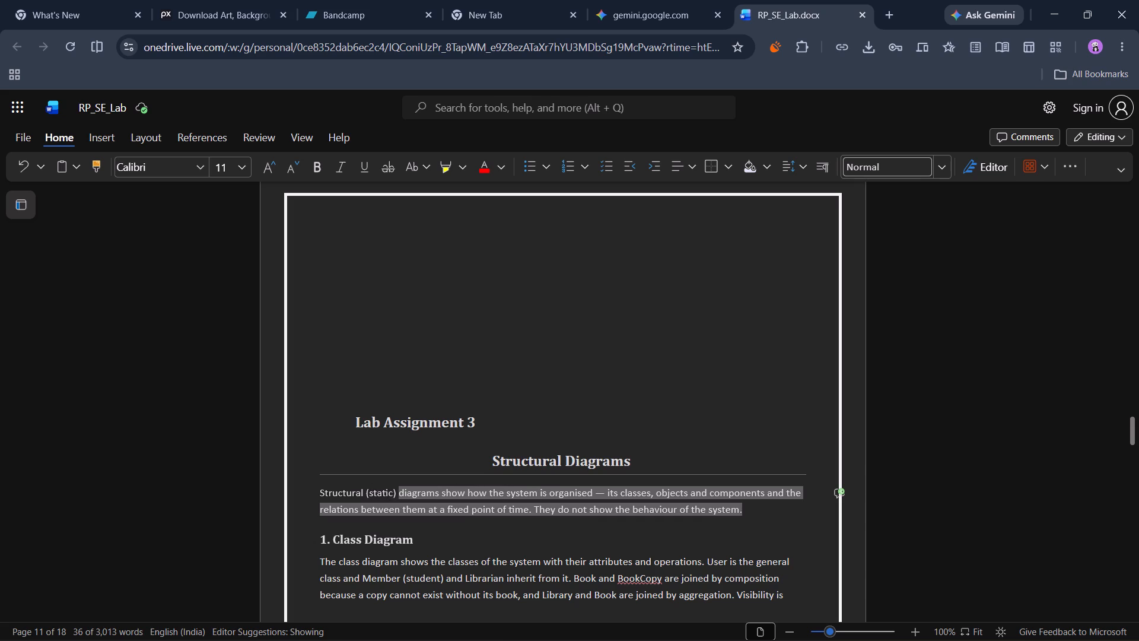
drag(399, 495, 317, 498)
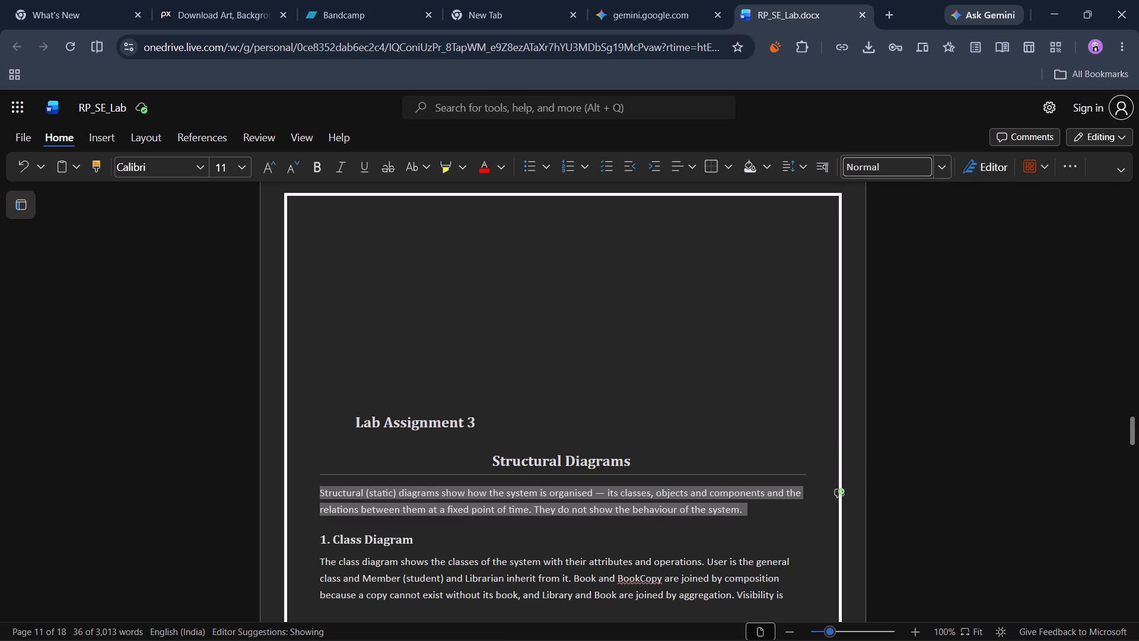
drag(317, 498, 317, 497)
key(BackSpace)
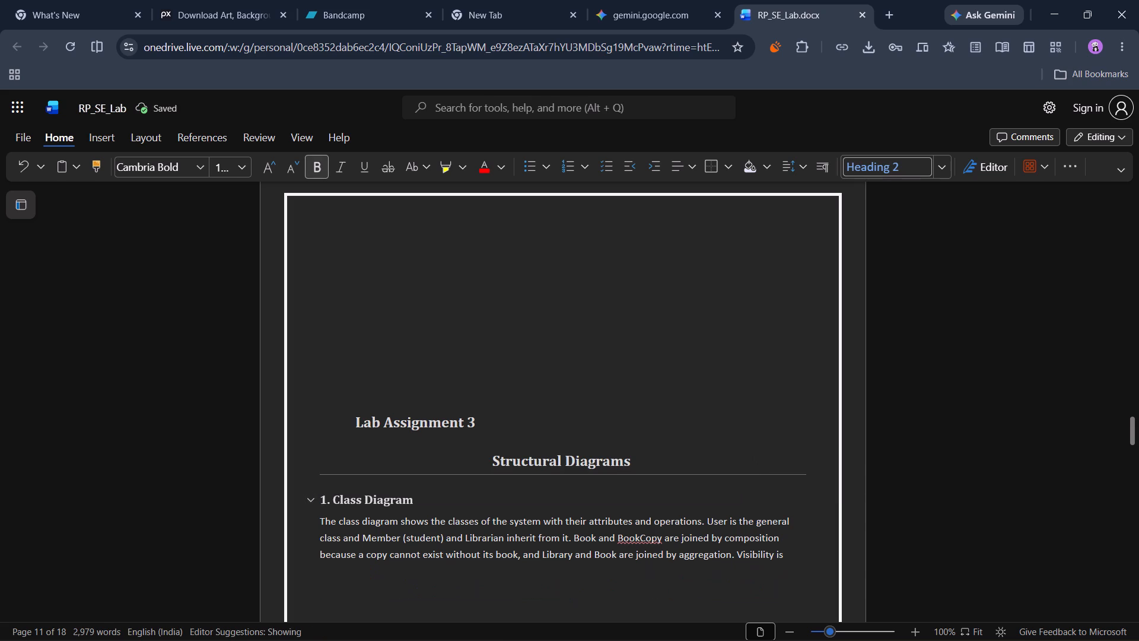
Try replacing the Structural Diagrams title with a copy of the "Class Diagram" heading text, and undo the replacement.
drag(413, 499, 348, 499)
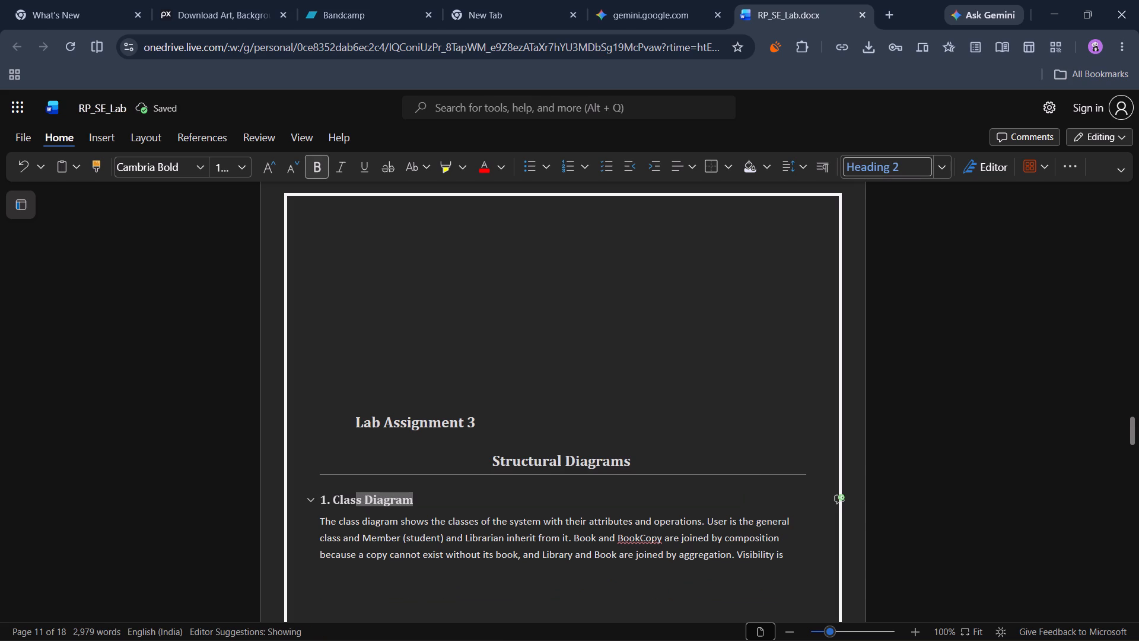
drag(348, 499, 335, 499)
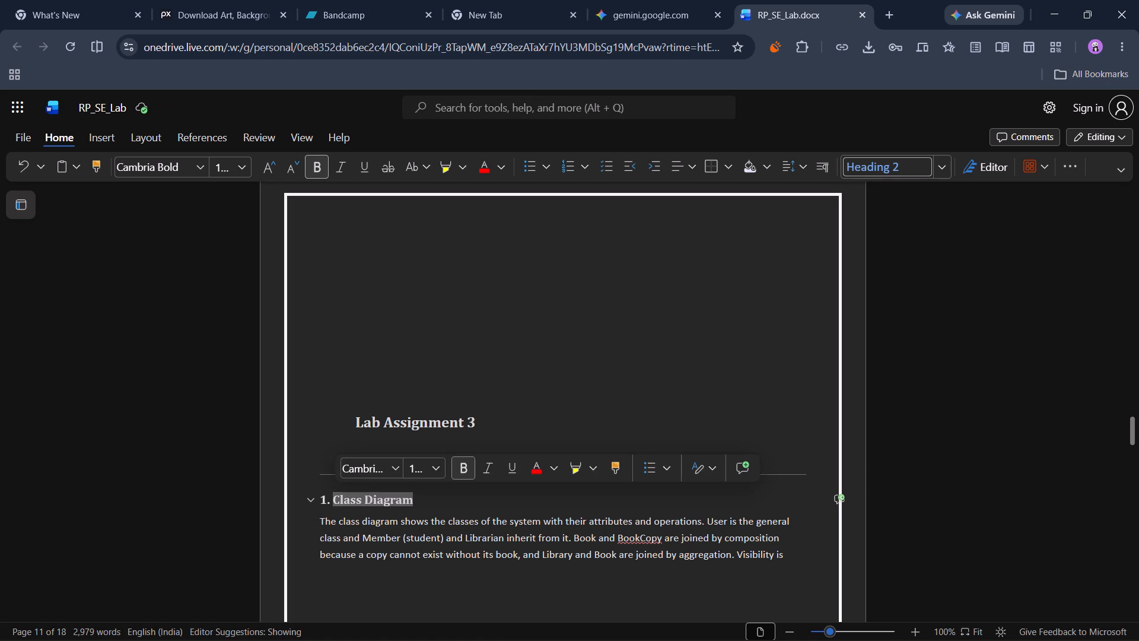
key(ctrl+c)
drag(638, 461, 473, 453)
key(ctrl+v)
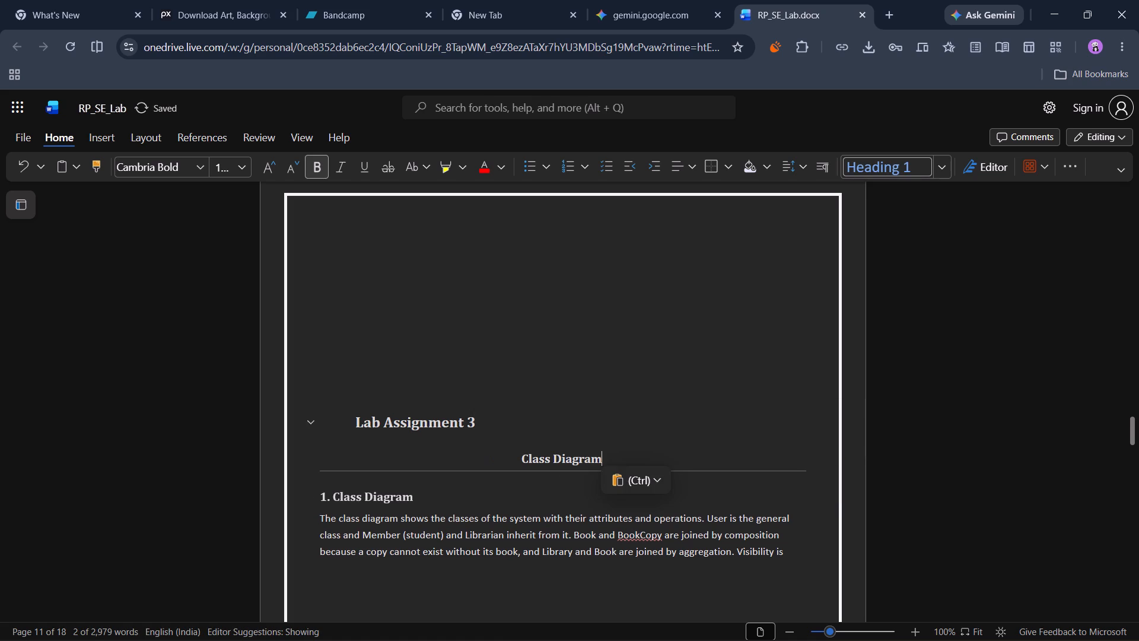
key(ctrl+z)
Move the words "Class Diagram" out of the numbered heading so that they replace the Structural Diagrams title.
click(419, 504)
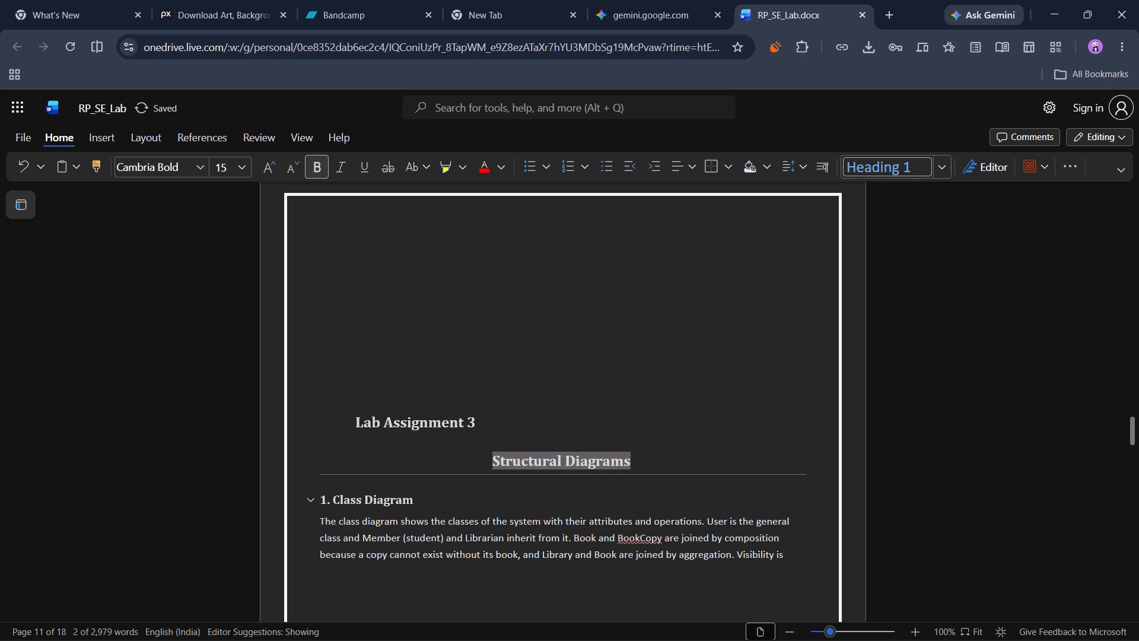
drag(419, 504, 332, 489)
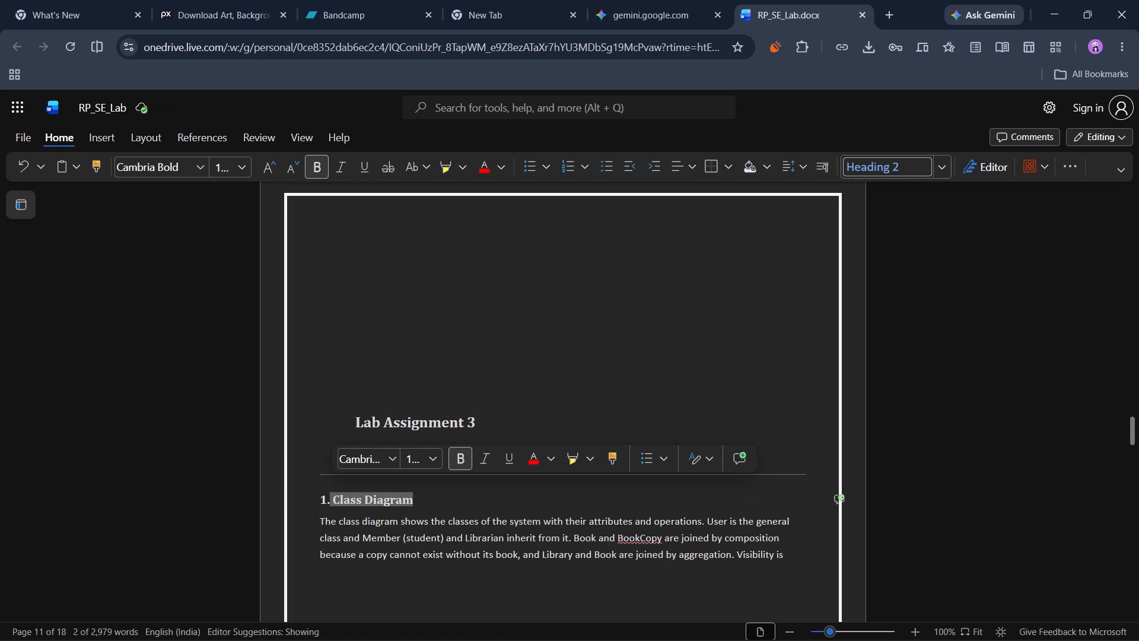
click(476, 520)
drag(670, 462, 580, 438)
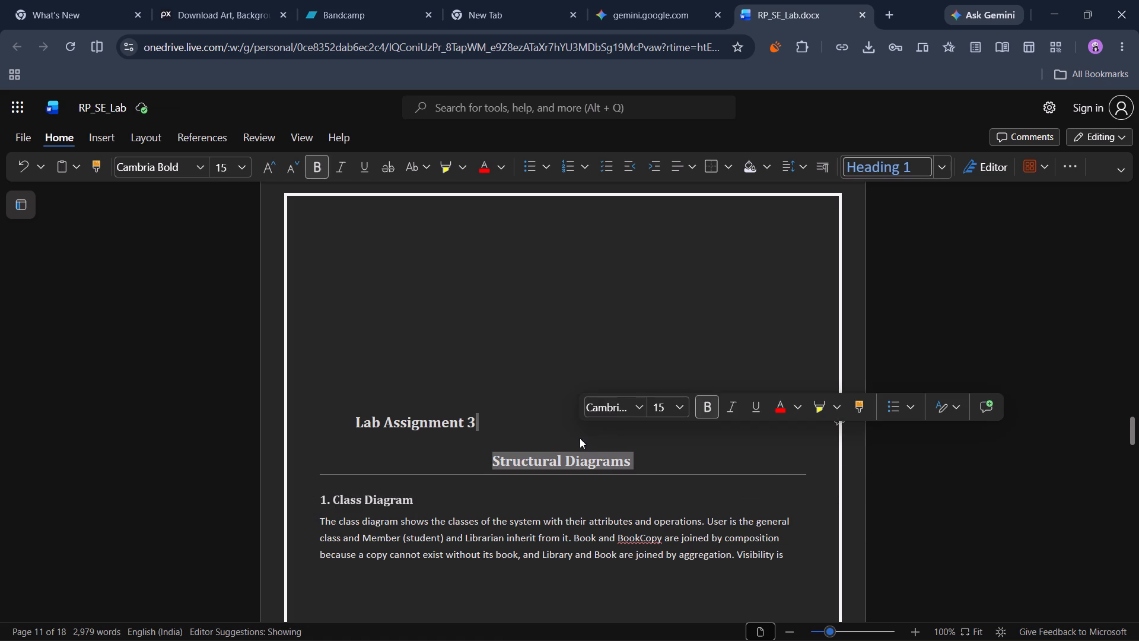
click(491, 501)
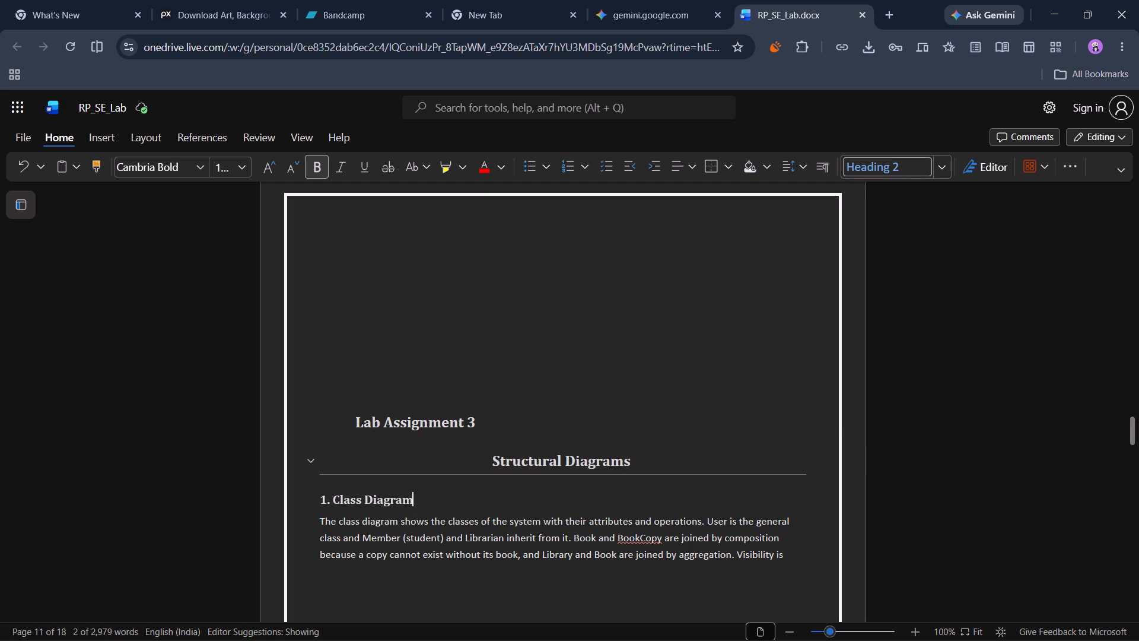
drag(414, 502, 335, 501)
key(ctrl+x)
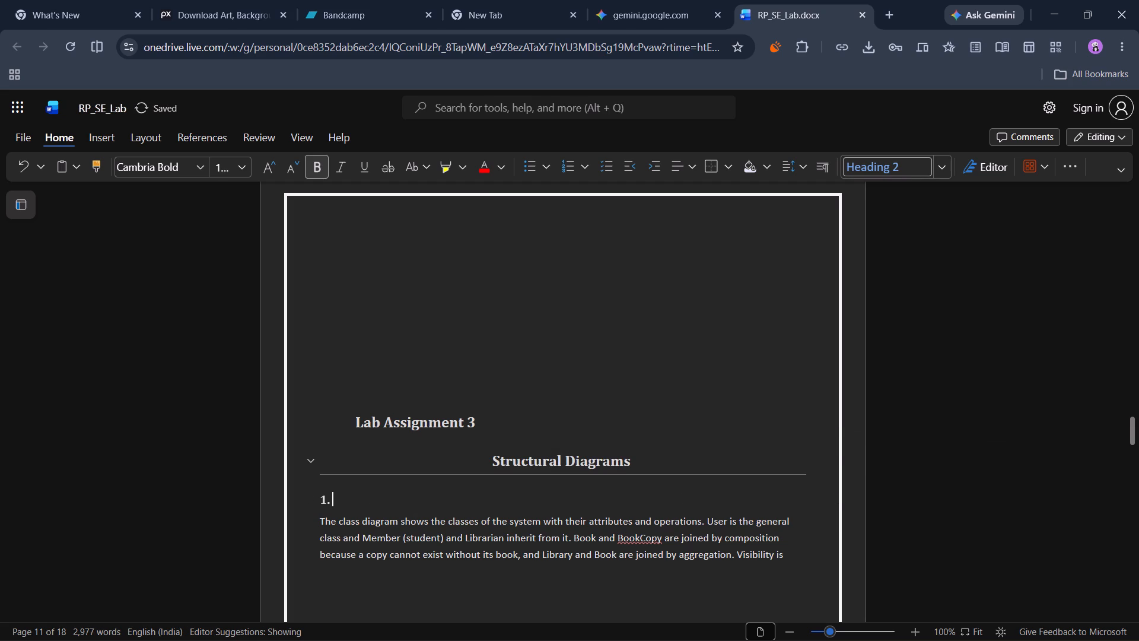
drag(642, 462, 489, 454)
key(ctrl+v)
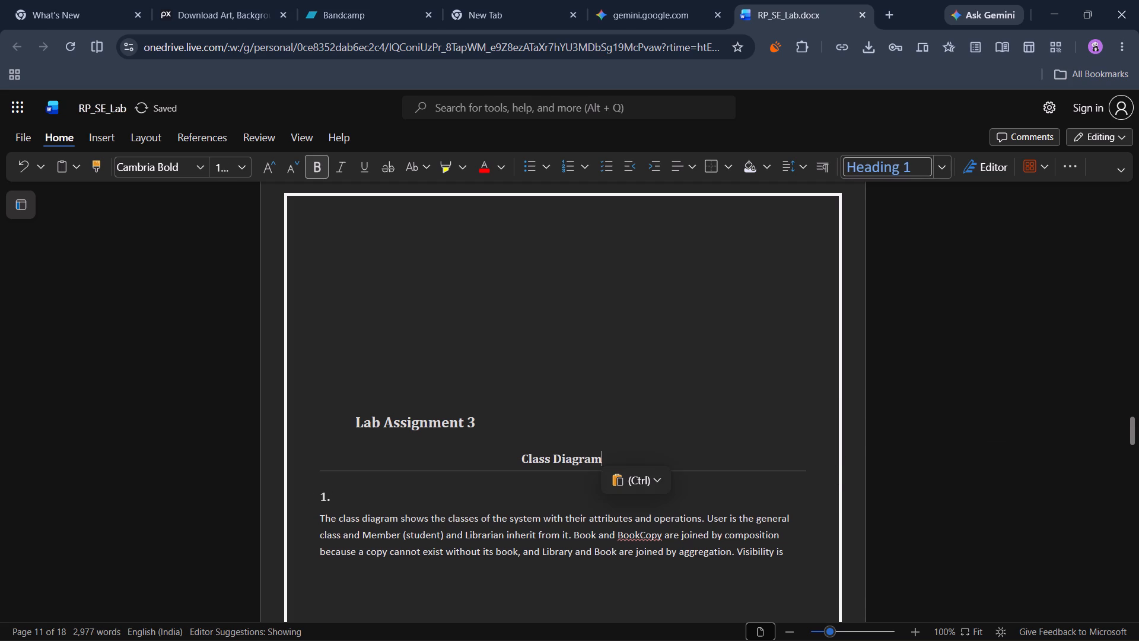
Set the font size of the "Class Diagram" title to 15.
drag(606, 461, 514, 455)
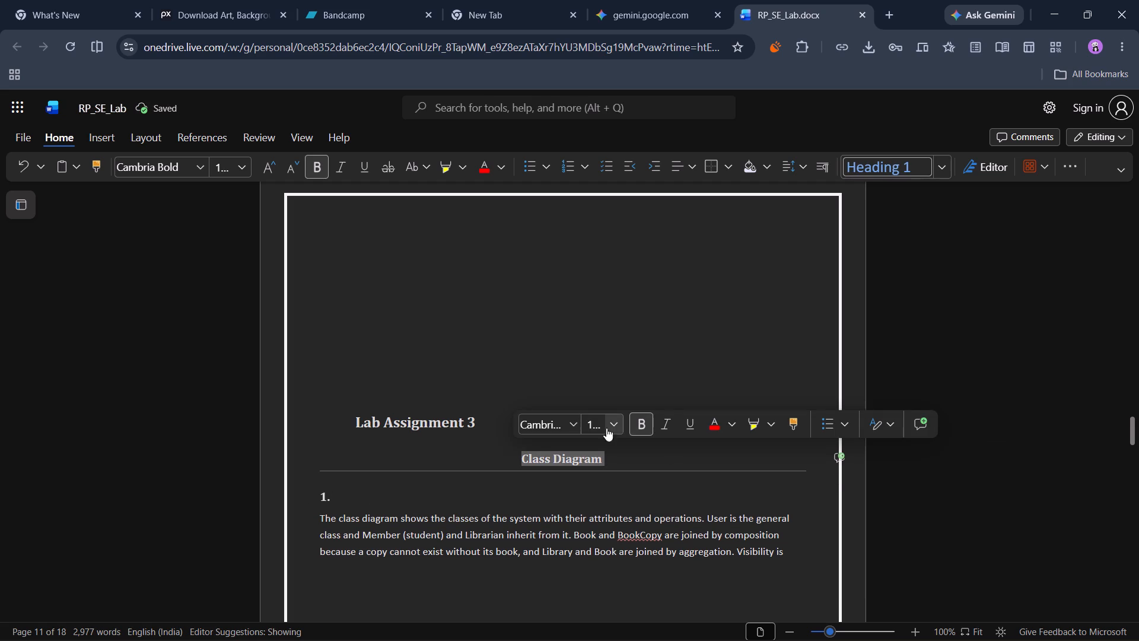
click(620, 427)
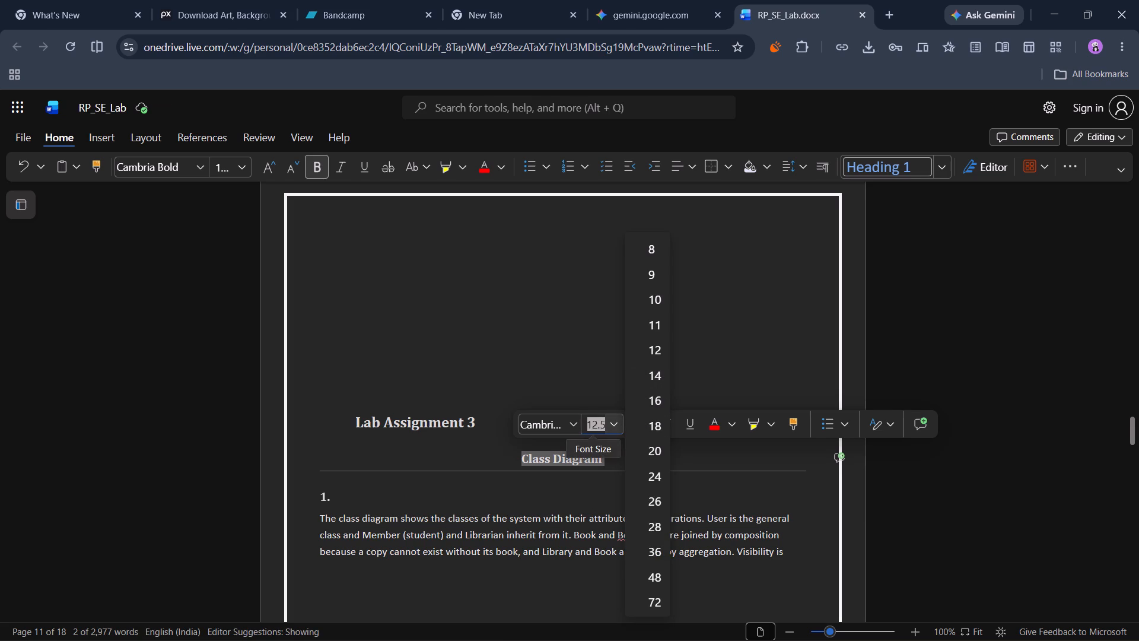
key(1)
key(5)
key(Return)
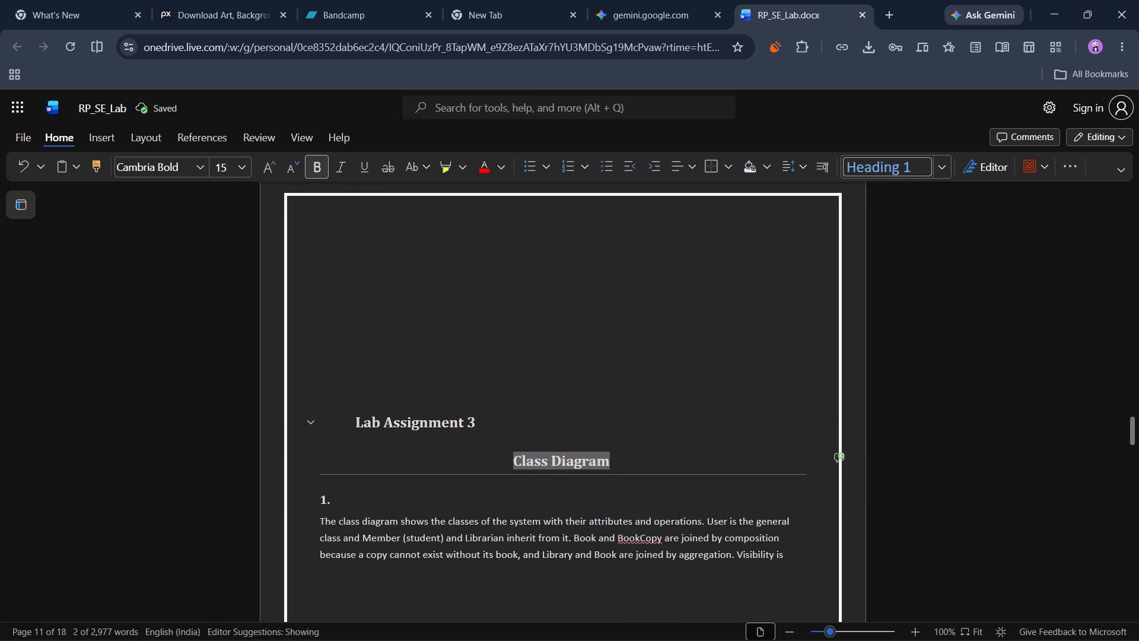
Replace "Lab Assignment" with "Aim" in the heading above the Class Diagram title, so that it reads "Aim 3".
drag(464, 425, 356, 411)
text(aim)
key(BackSpace)
key(BackSpace)
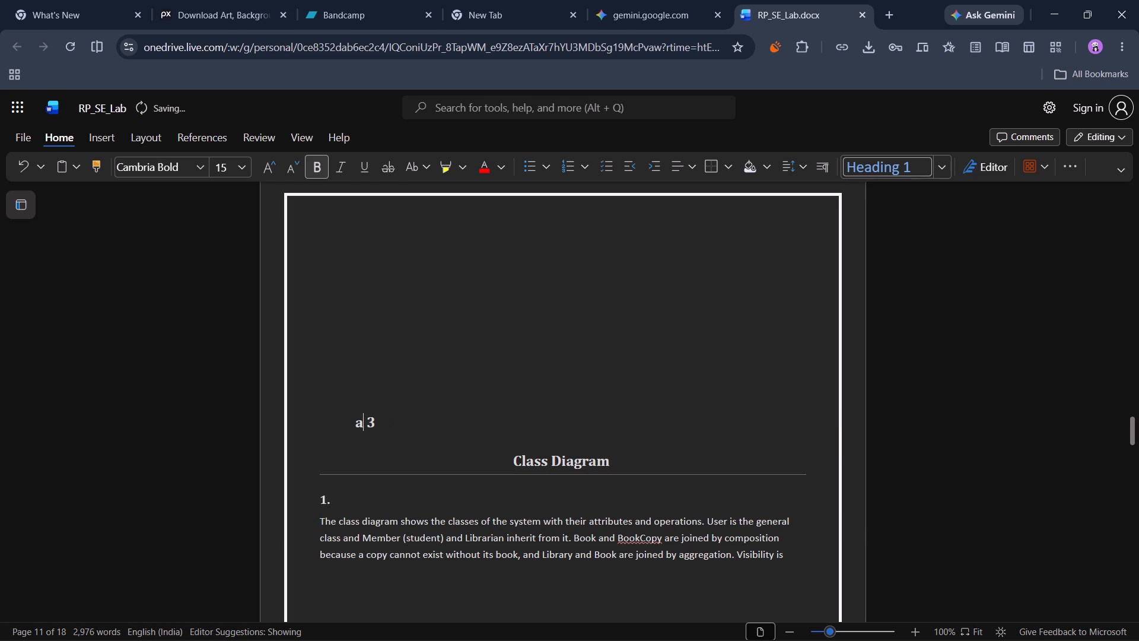
key(BackSpace)
key(shift+a)
text(im)
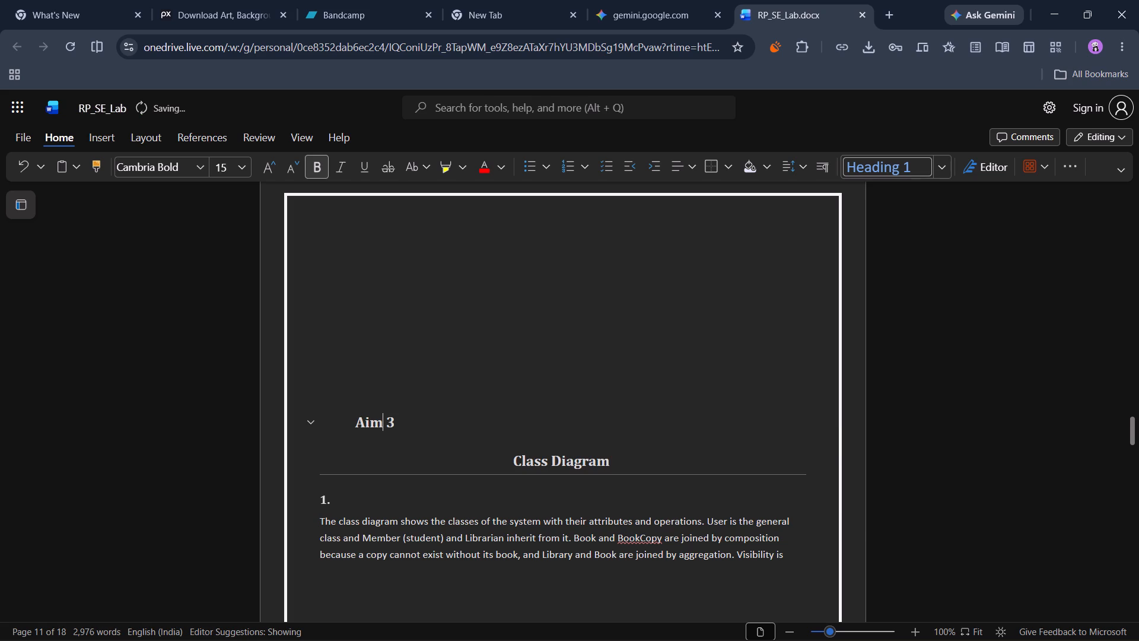
Remove the indent and the empty lines before the "Aim 3" heading so that it starts at the top of its page.
click(359, 418)
key(BackSpace)
key(BackSpace)
key(BackSpace)
key(BackSpace)
key(BackSpace)
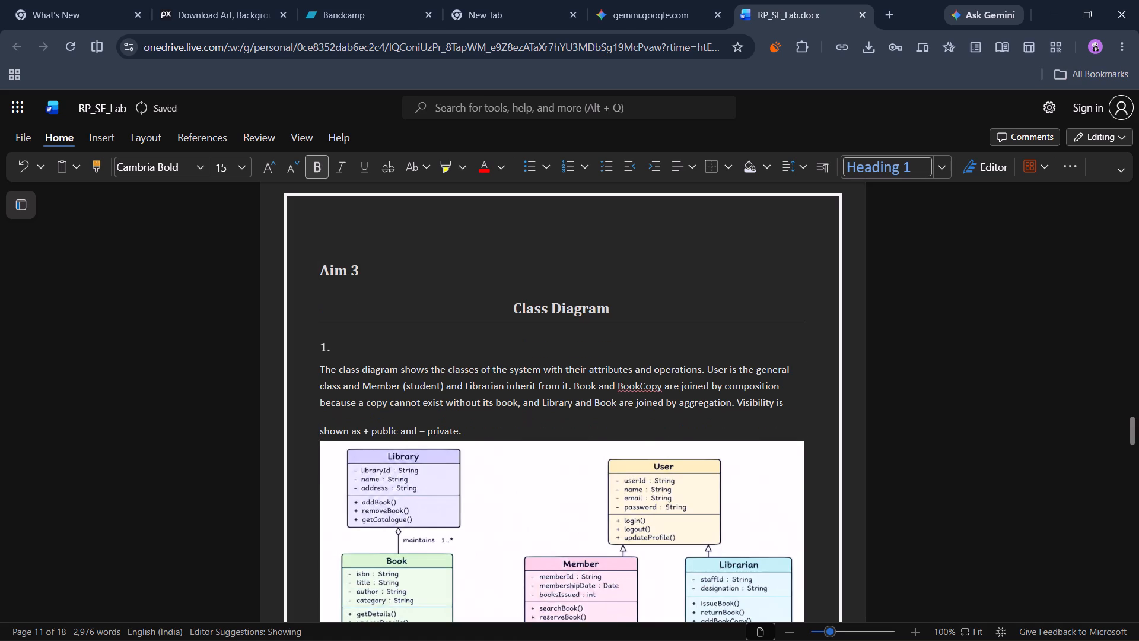
key(BackSpace)
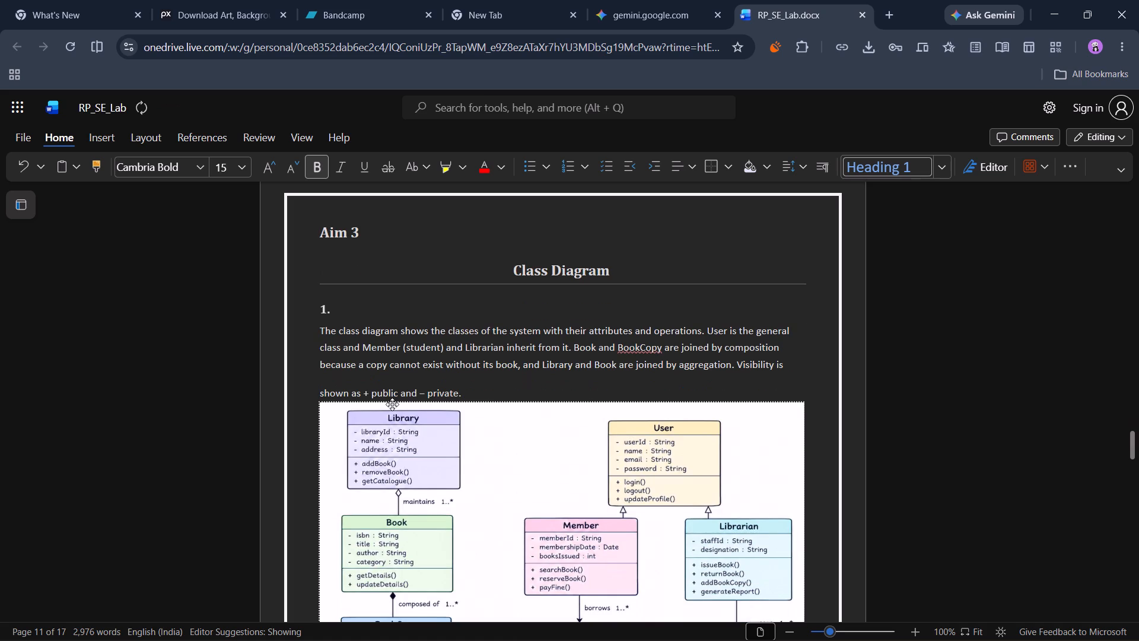
Center the "Aim 3" heading above the Class Diagram title.
drag(367, 233, 315, 227)
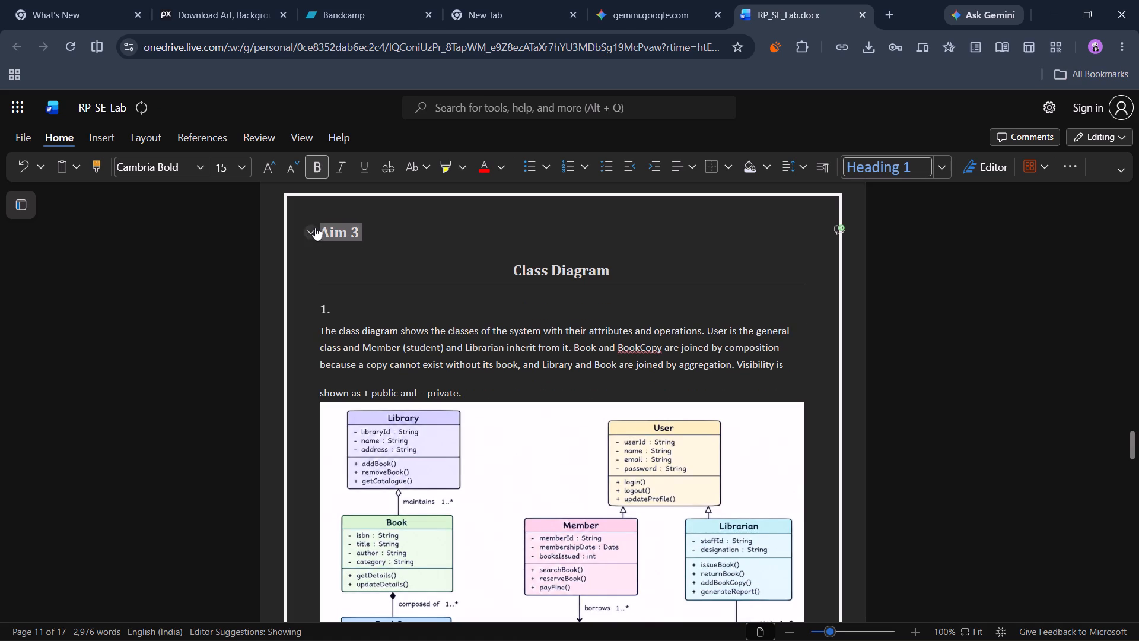
drag(315, 227, 311, 227)
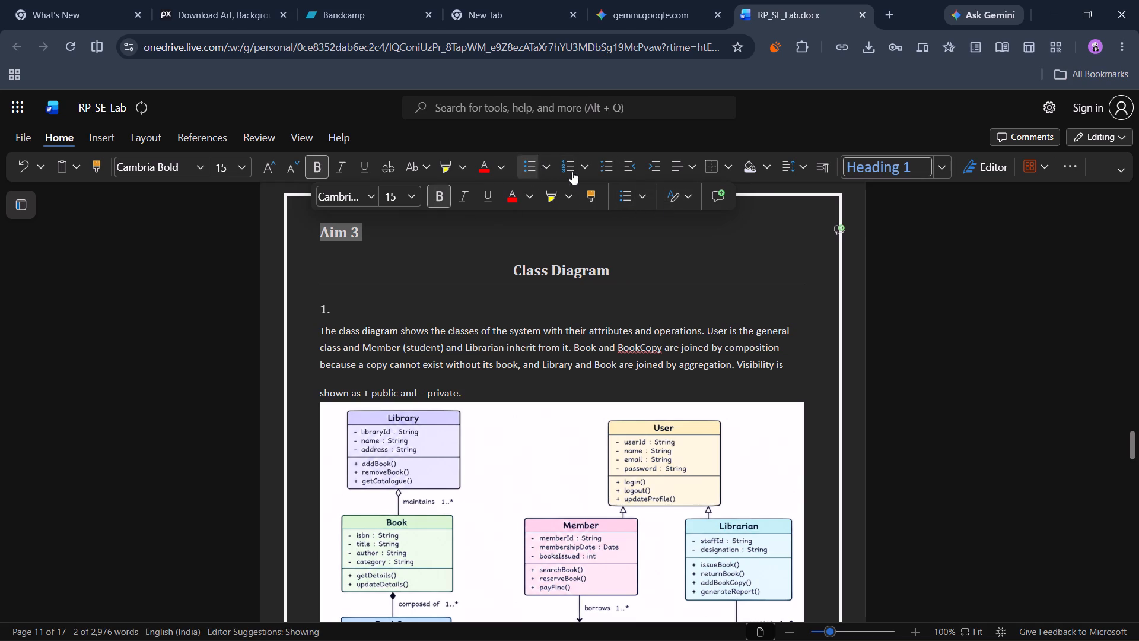
click(695, 169)
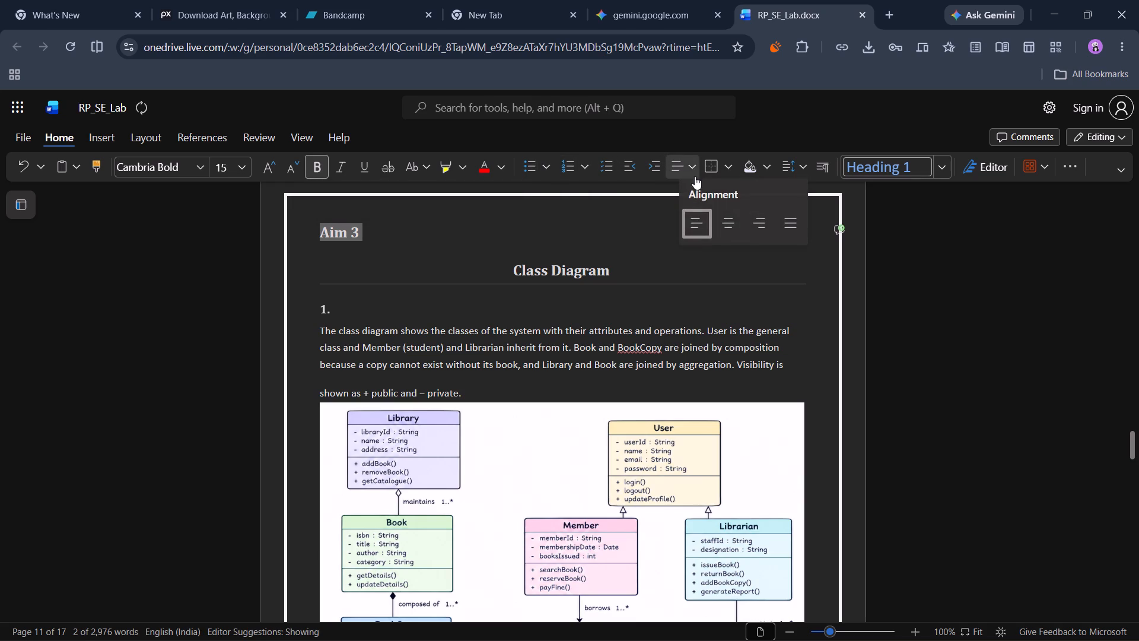
click(734, 223)
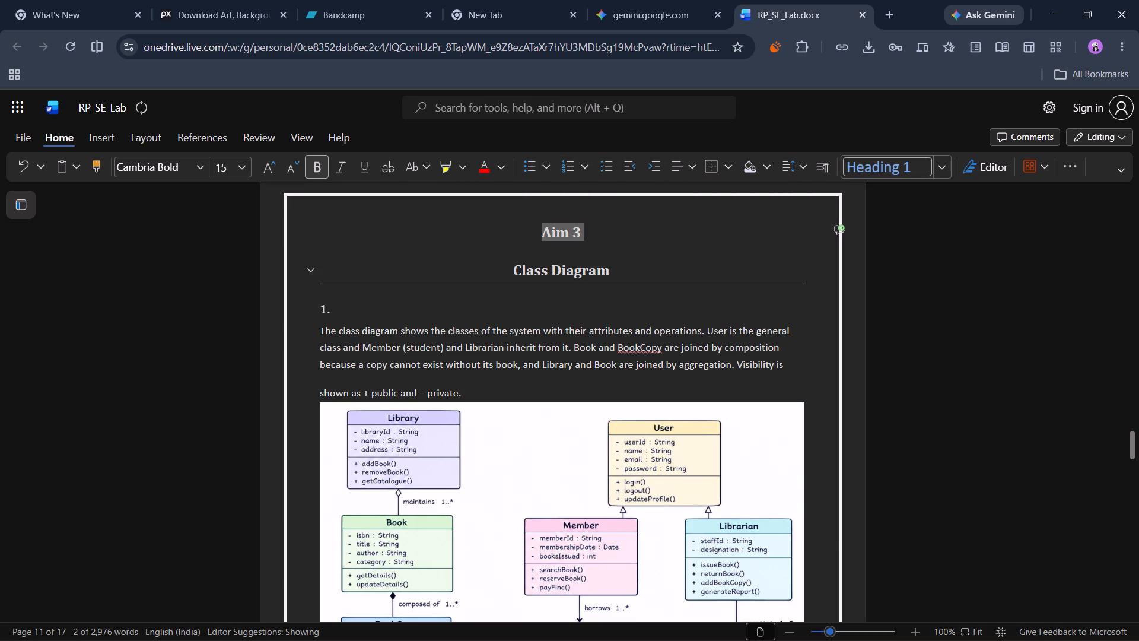
click(701, 272)
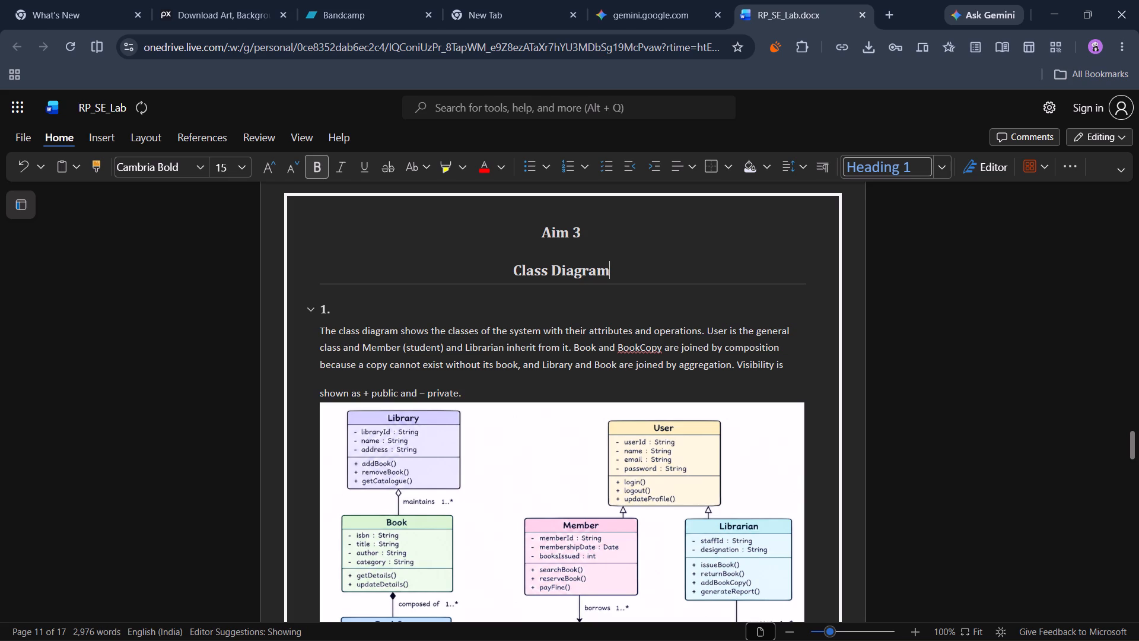
Delete the leftover "1." heading line between the Class Diagram title and its description.
click(348, 306)
key(BackSpace)
key(BackSpace)
key(BackSpace)
key(BackSpace)
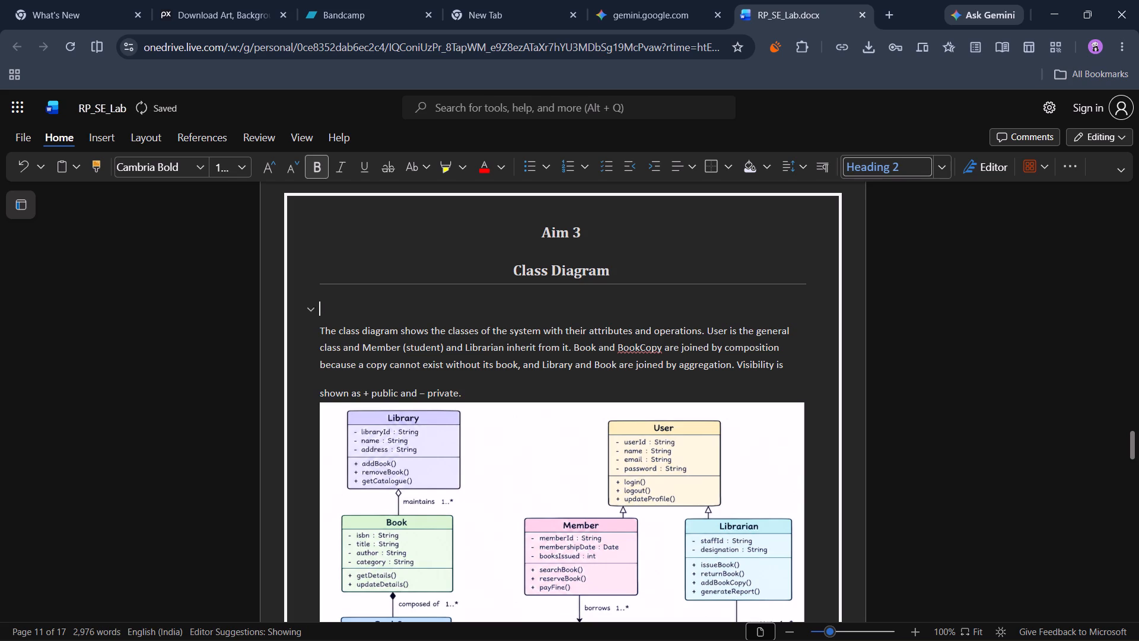
scroll(469, 433, down, 2)
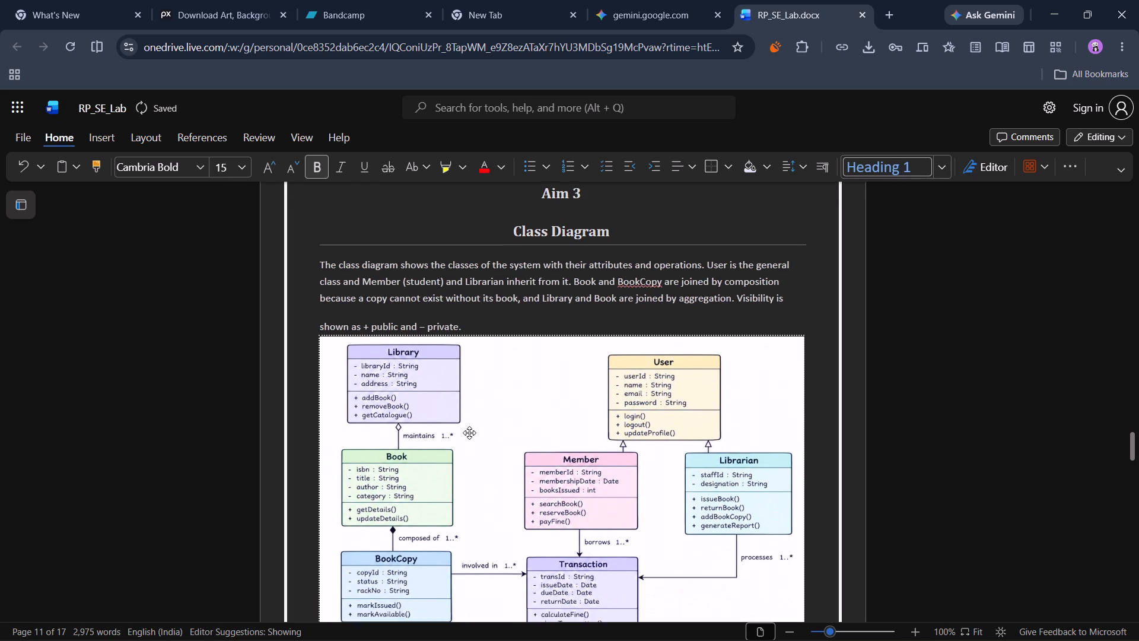
Copy the "Aim 3" and "Class Diagram" headings to the top of the following page, directly above the object diagram image.
scroll(469, 433, down, 4)
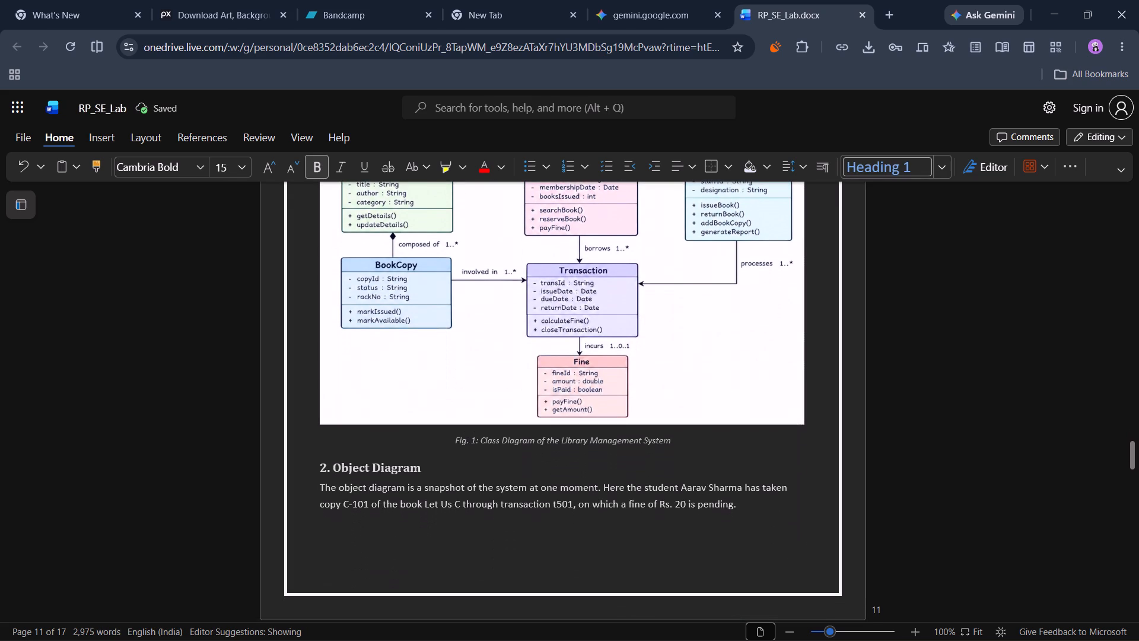
scroll(452, 465, right, 1)
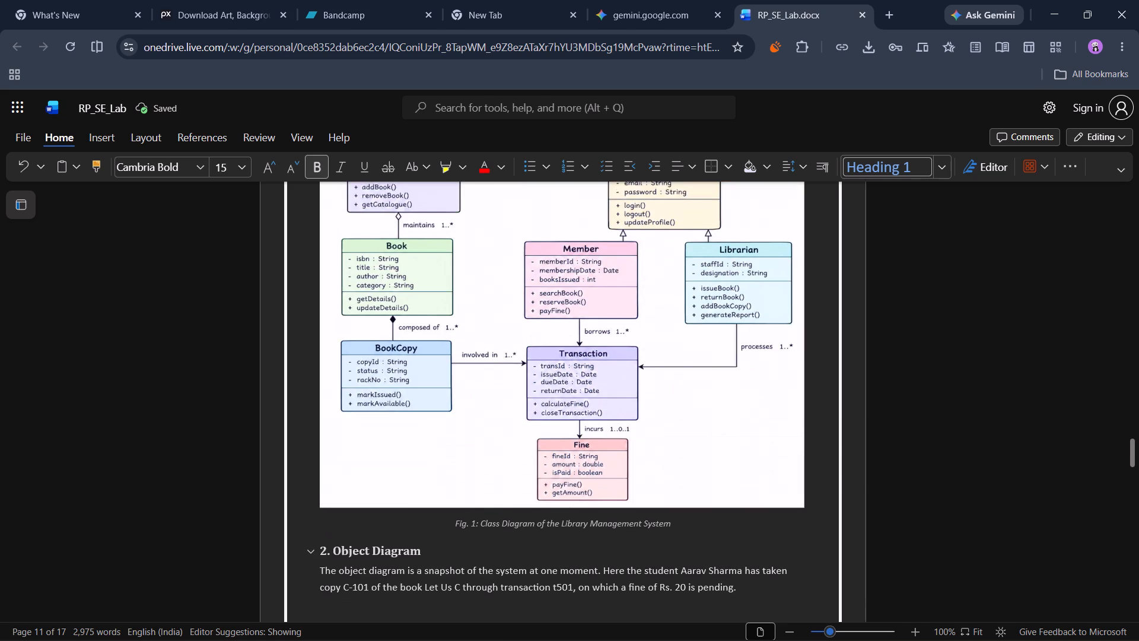
scroll(452, 465, right, 1)
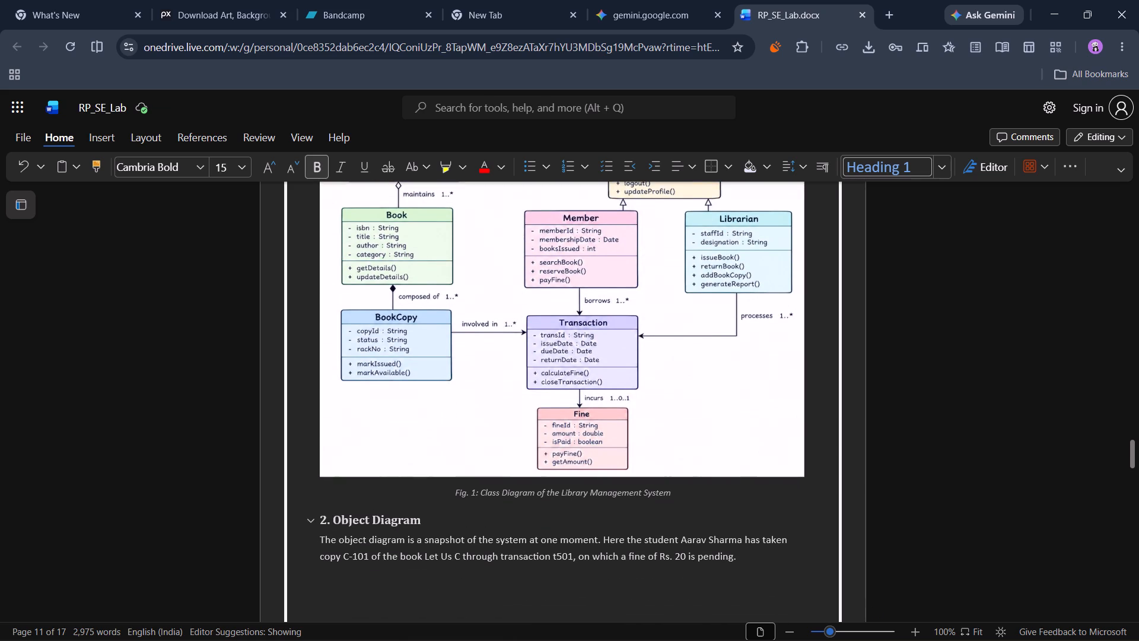
click(335, 525)
scroll(623, 404, up, 3)
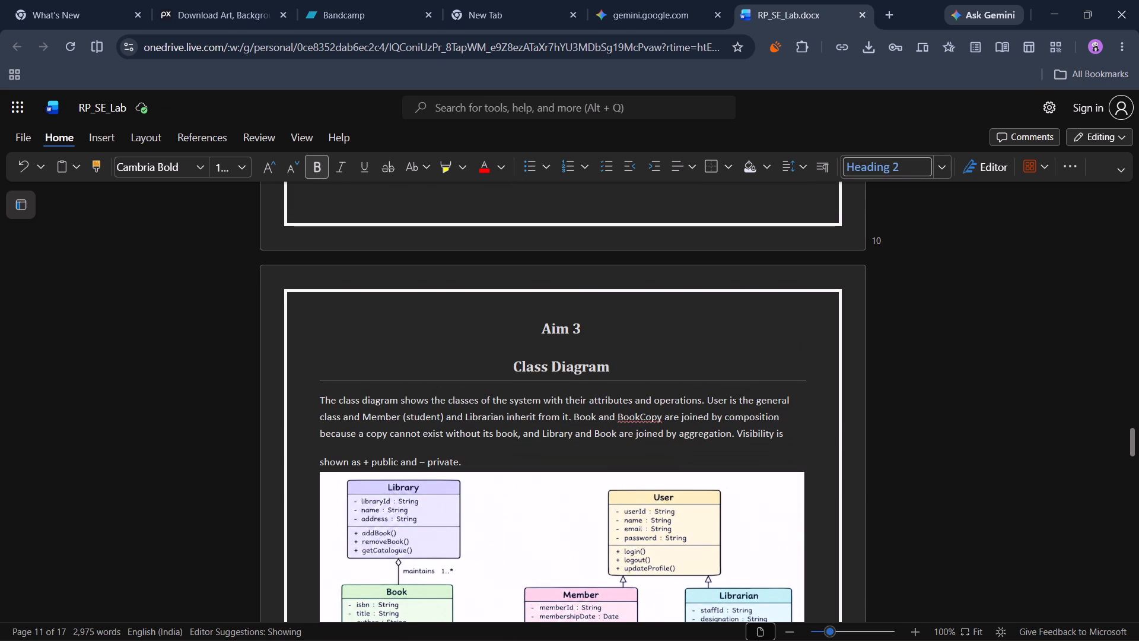
drag(817, 386, 677, 364)
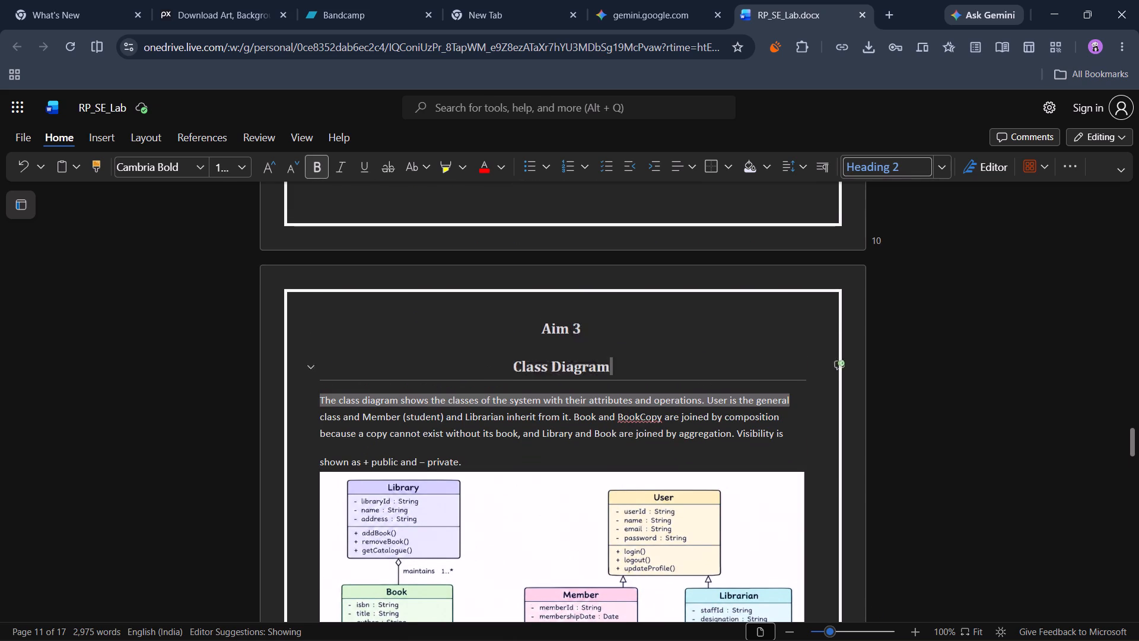
click(806, 391)
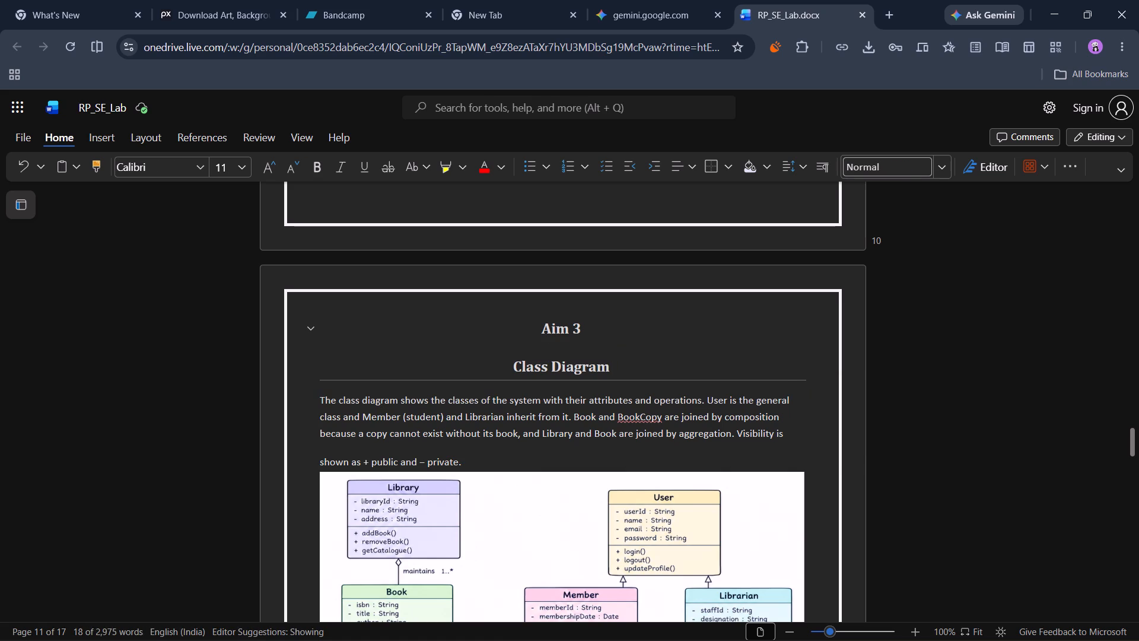
drag(533, 325, 691, 380)
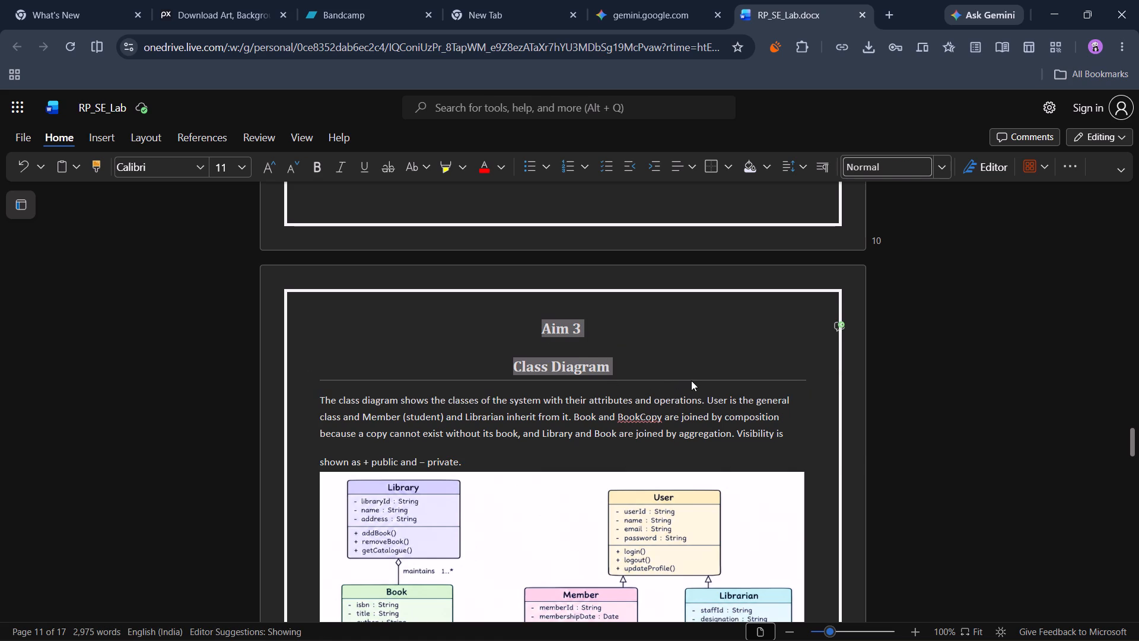
drag(691, 380, 692, 380)
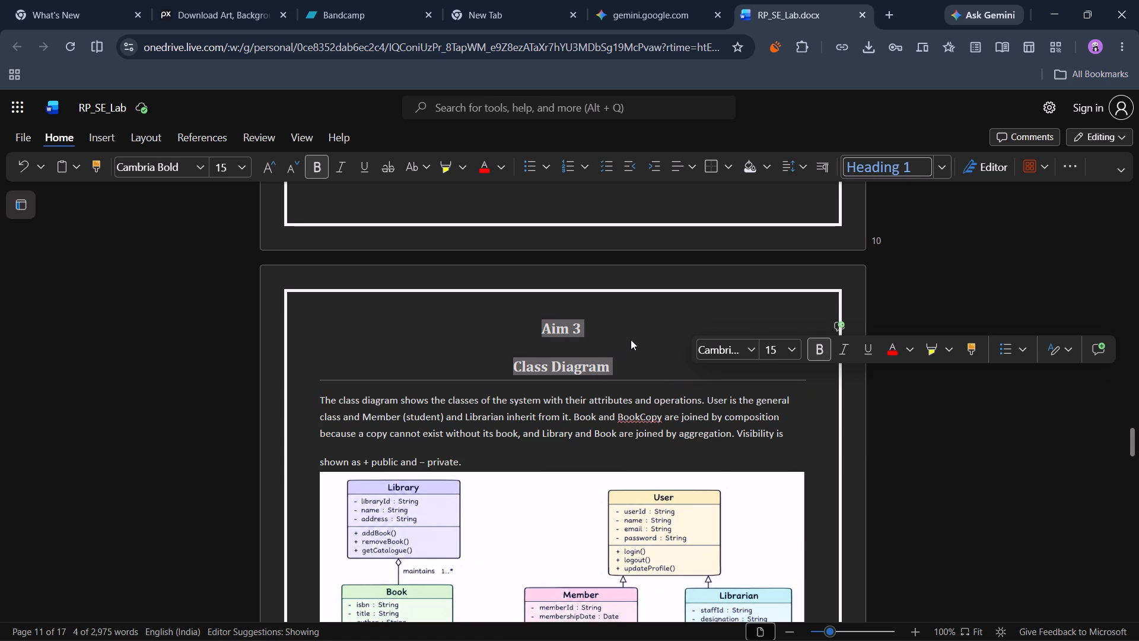
key(ctrl+c)
scroll(606, 483, down, 4)
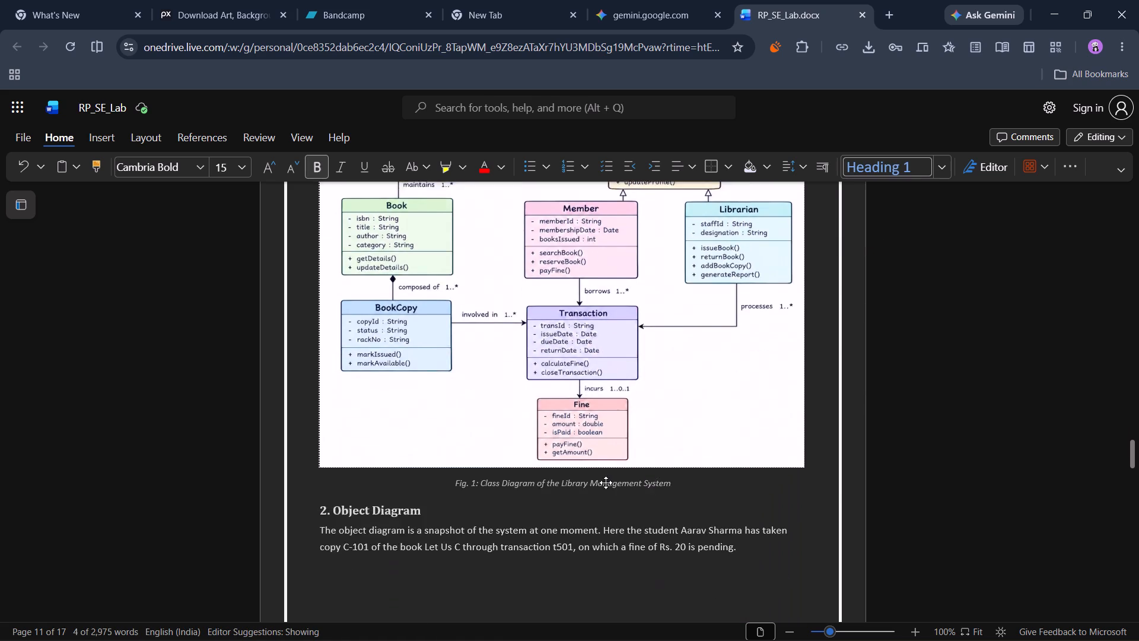
scroll(606, 483, down, 3)
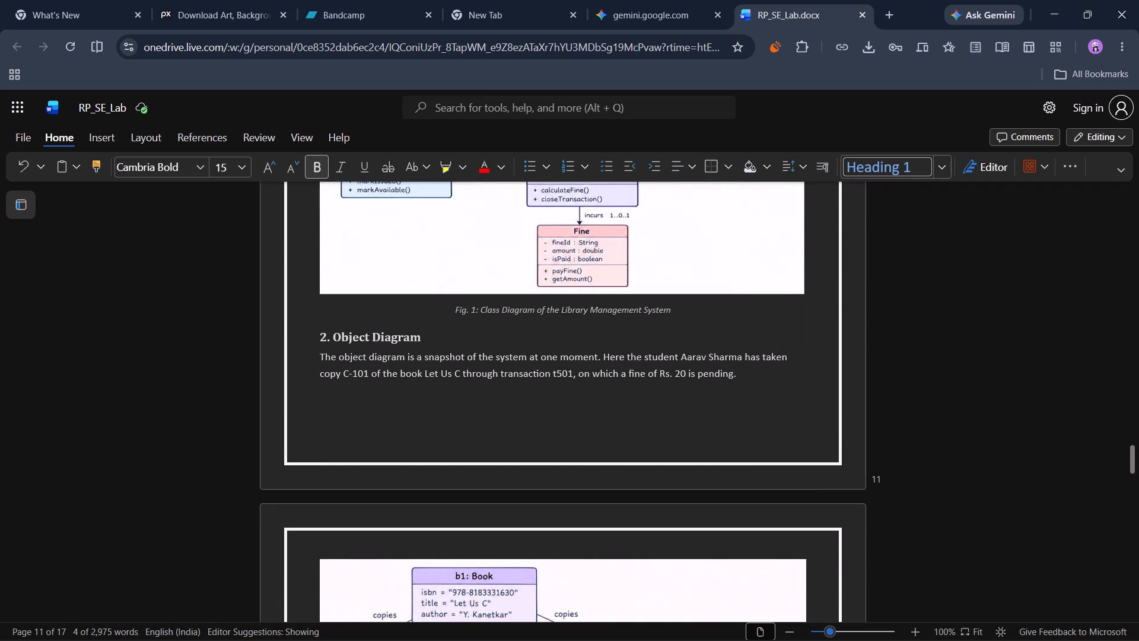
scroll(358, 530, down, 1)
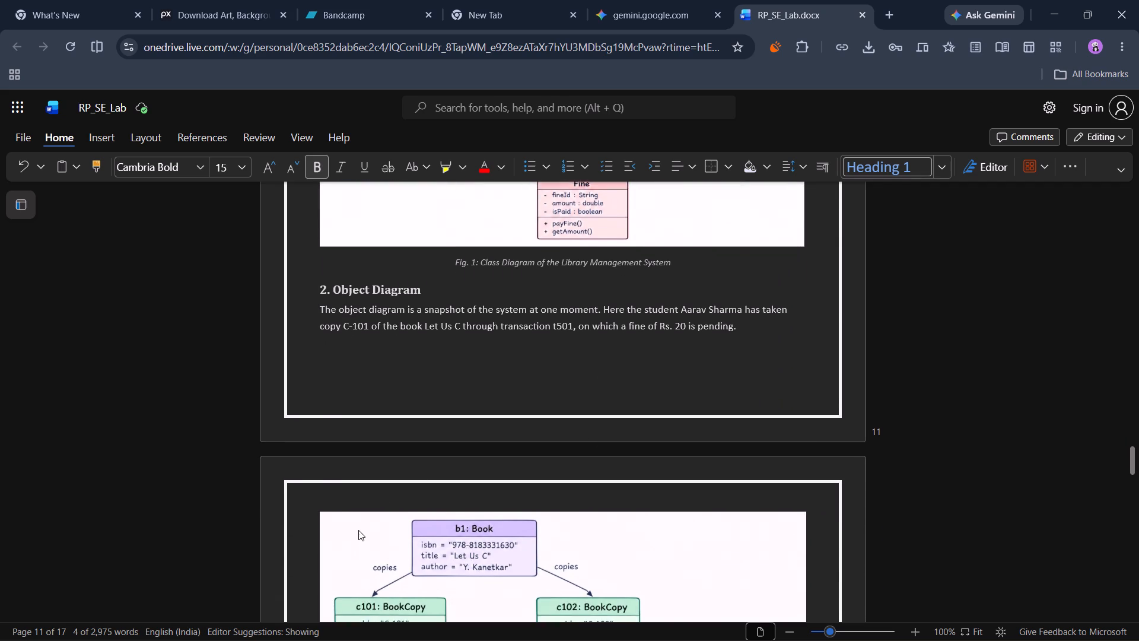
scroll(358, 530, down, 1)
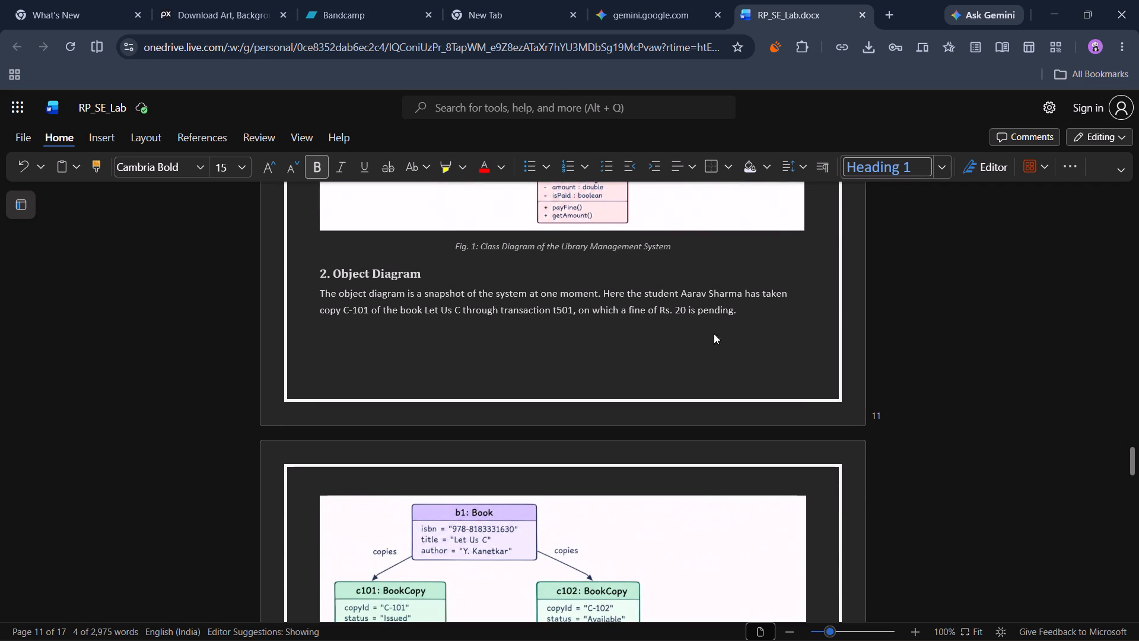
click(747, 312)
key(Return)
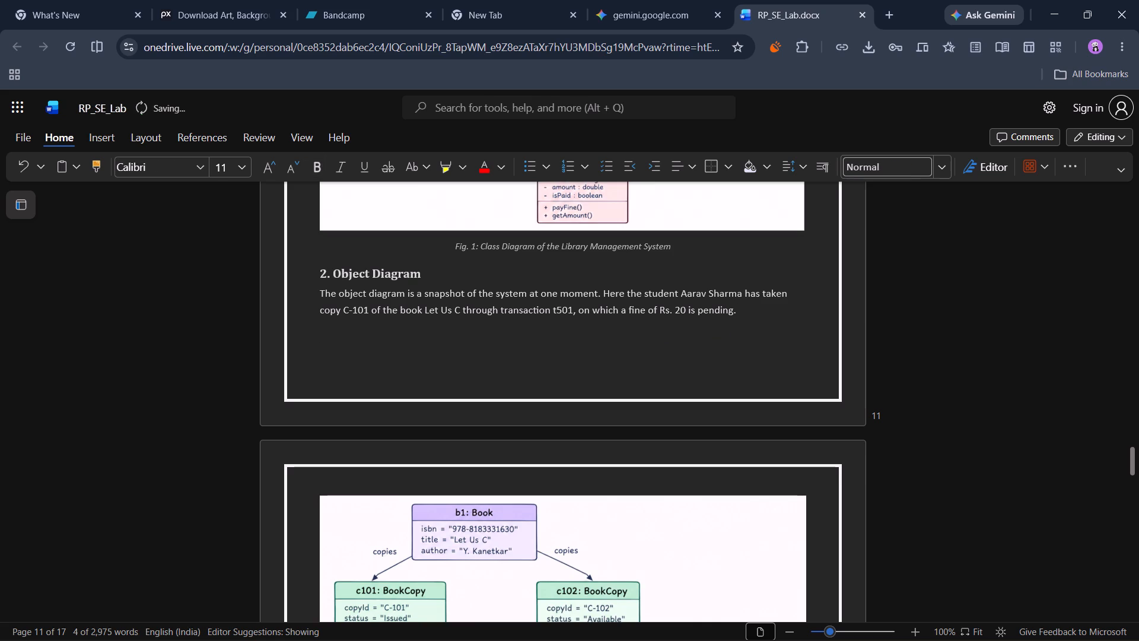
key(Return)
key(Return)
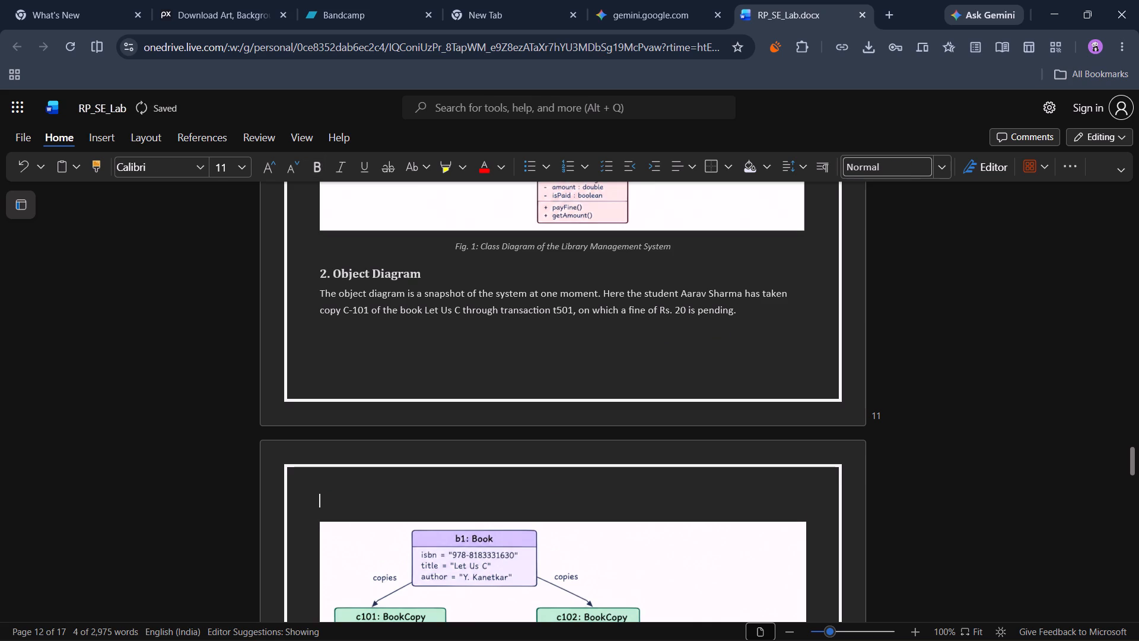
key(ctrl+v)
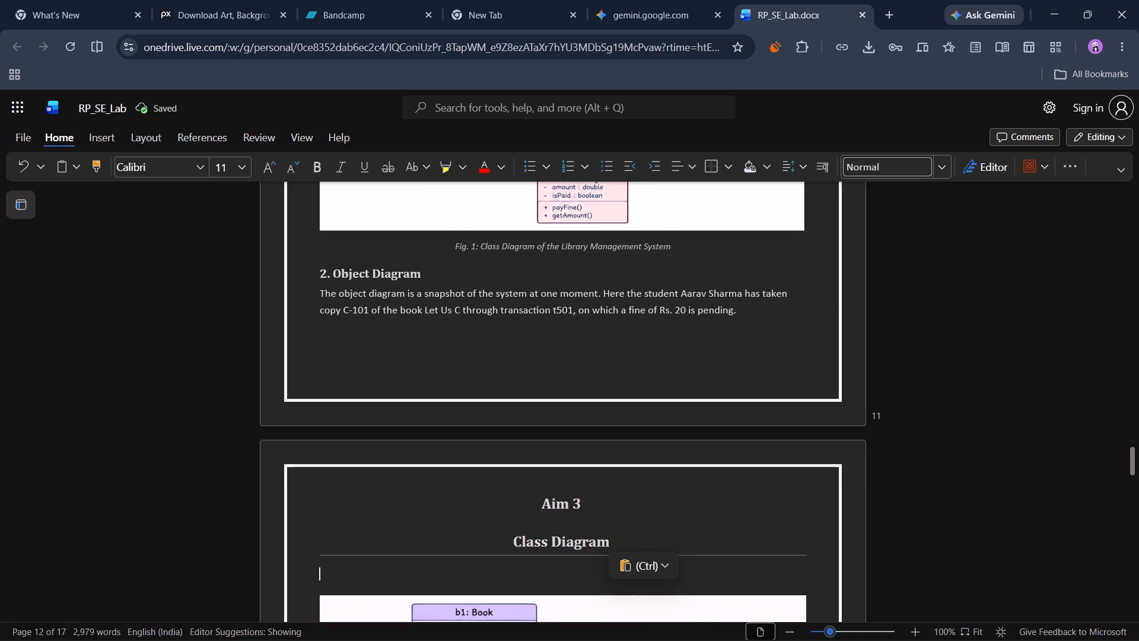
Move the object diagram description below the copied headings, keeping the copied "Aim 3" heading at the top of the object diagram page.
drag(739, 313, 316, 297)
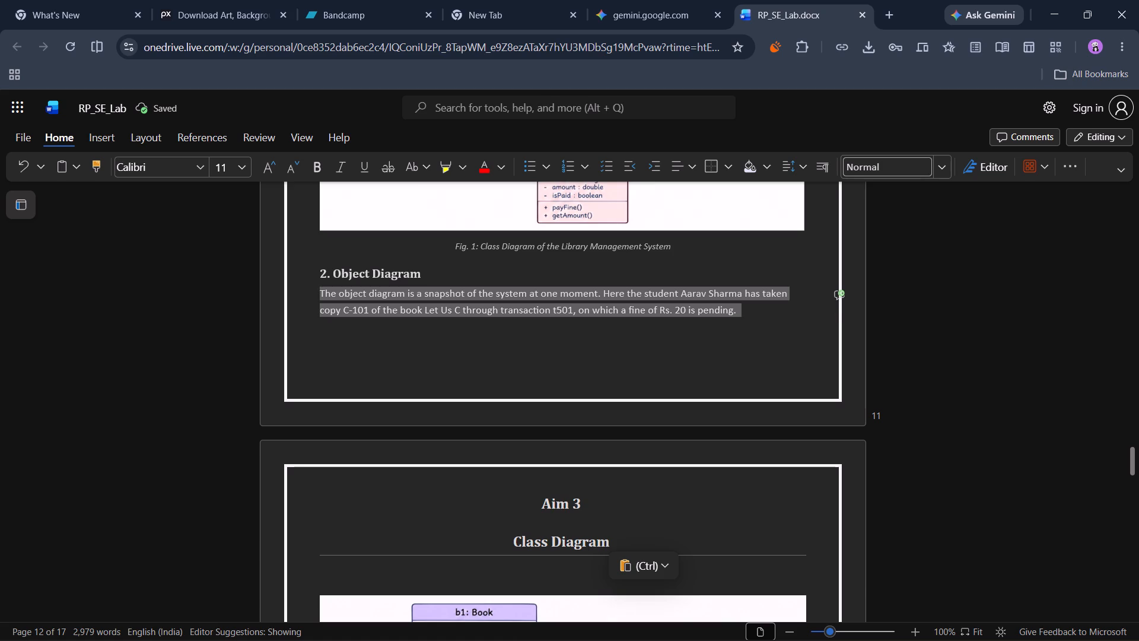
drag(316, 297, 316, 297)
key(ctrl+x)
scroll(462, 410, down, 1)
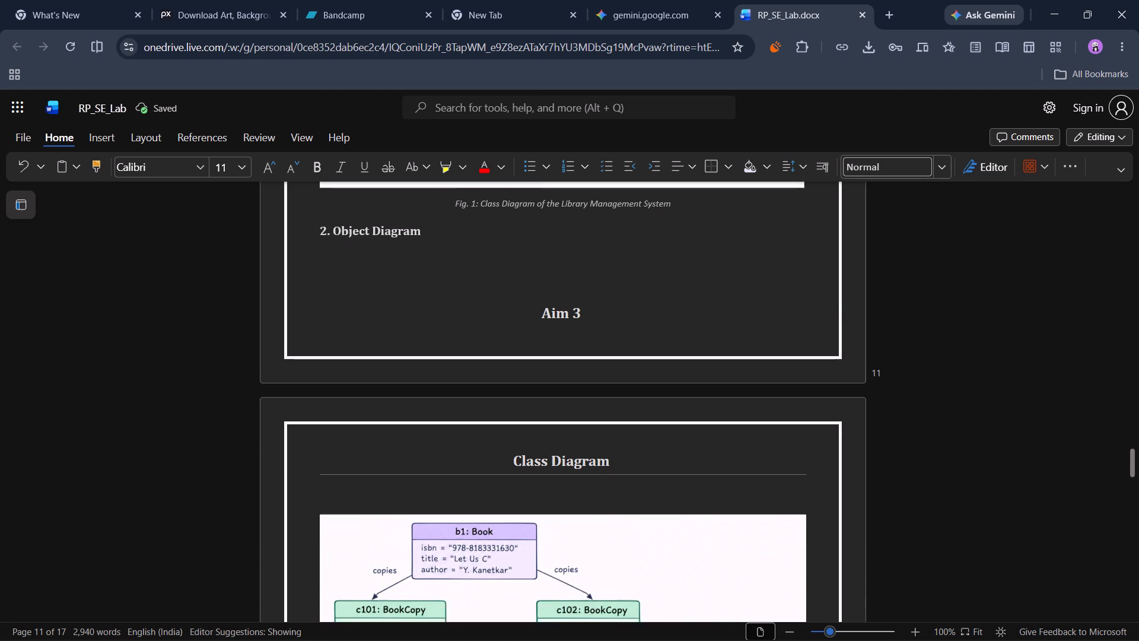
scroll(462, 410, down, 1)
click(539, 299)
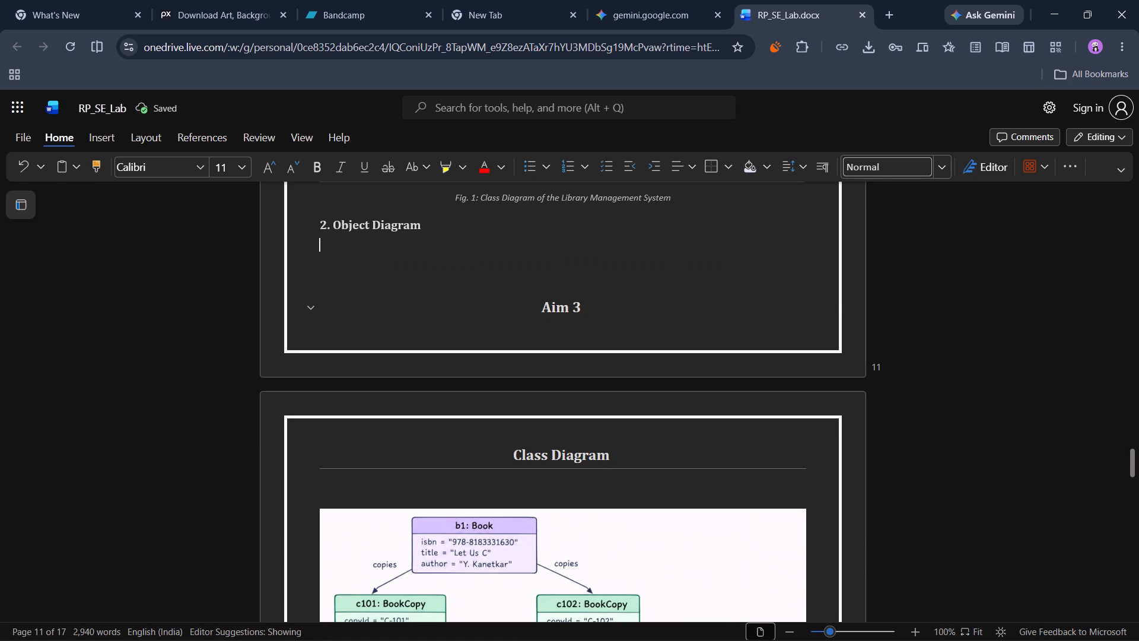
key(Return)
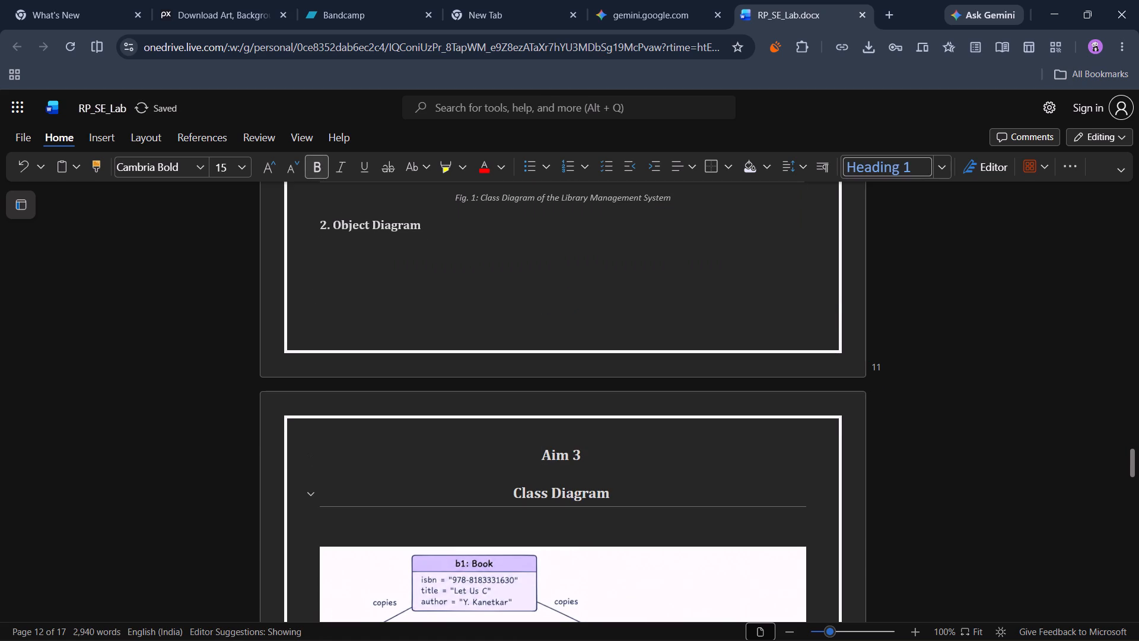
click(618, 524)
key(ctrl+v)
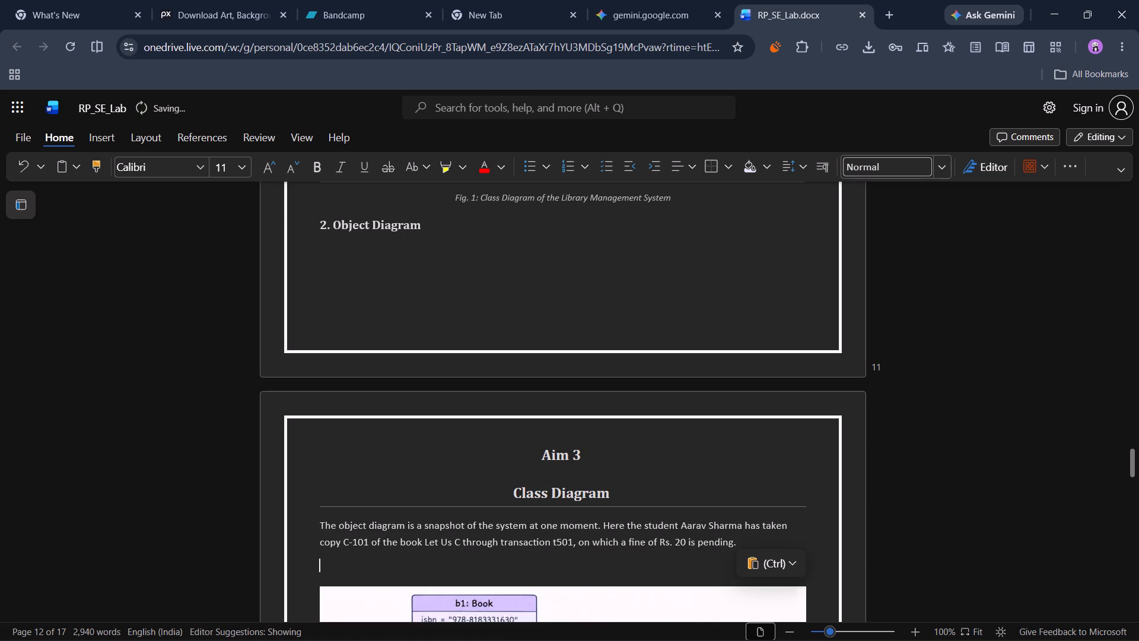
Replace "Class" with "Object" in the copied title so that it reads "Object Diagram".
click(546, 495)
key(BackSpace)
key(BackSpace)
key(BackSpace)
key(BackSpace)
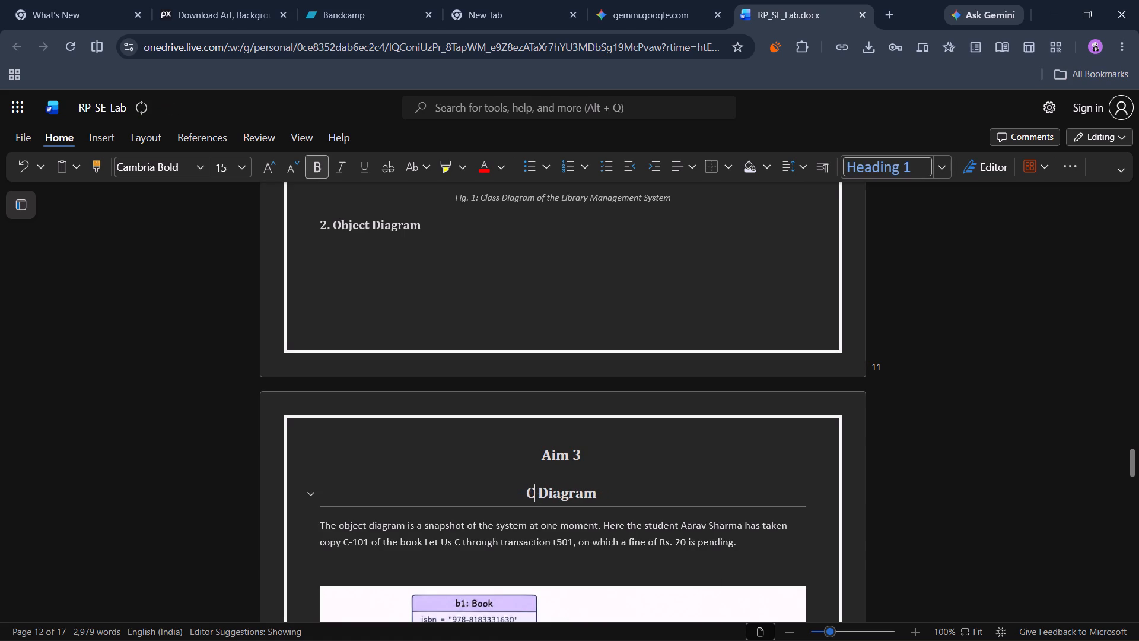
key(BackSpace)
text(Object)
Delete the empty line between the object diagram description and its image.
scroll(650, 499, down, 1)
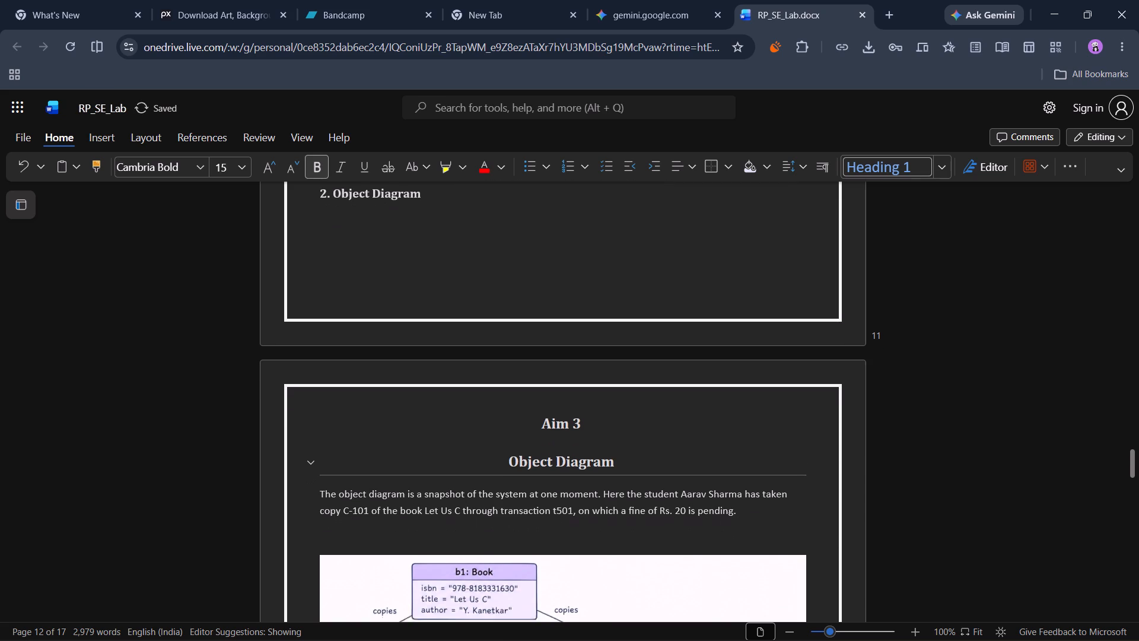
scroll(650, 499, down, 1)
click(405, 518)
key(BackSpace)
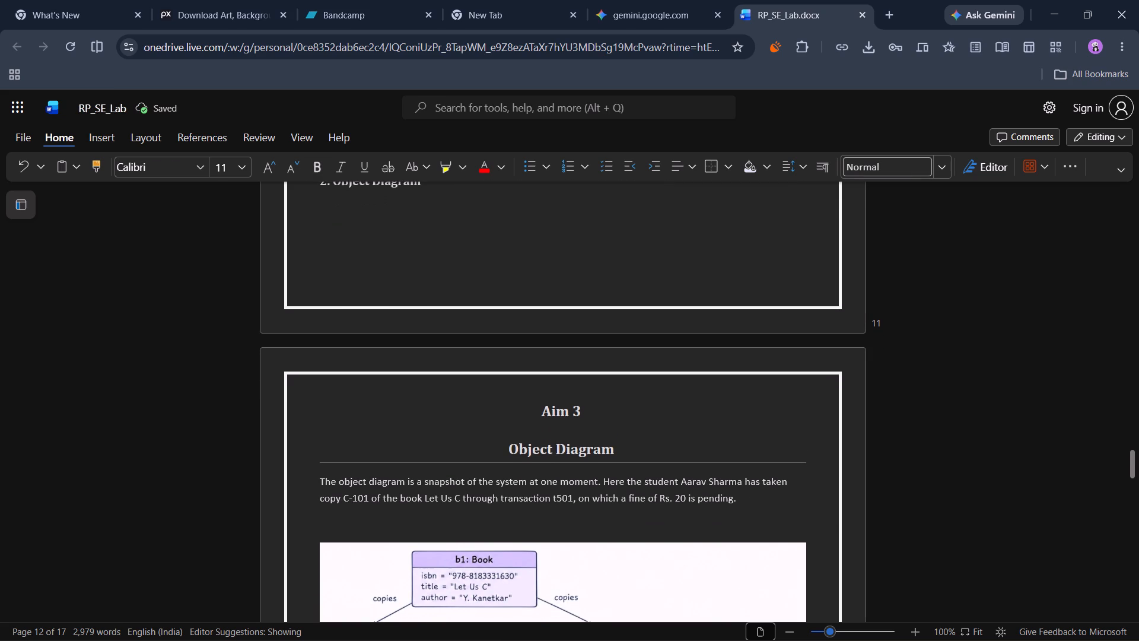
Delete the old "2. Object Diagram" heading below the class diagram's caption.
scroll(511, 503, up, 2)
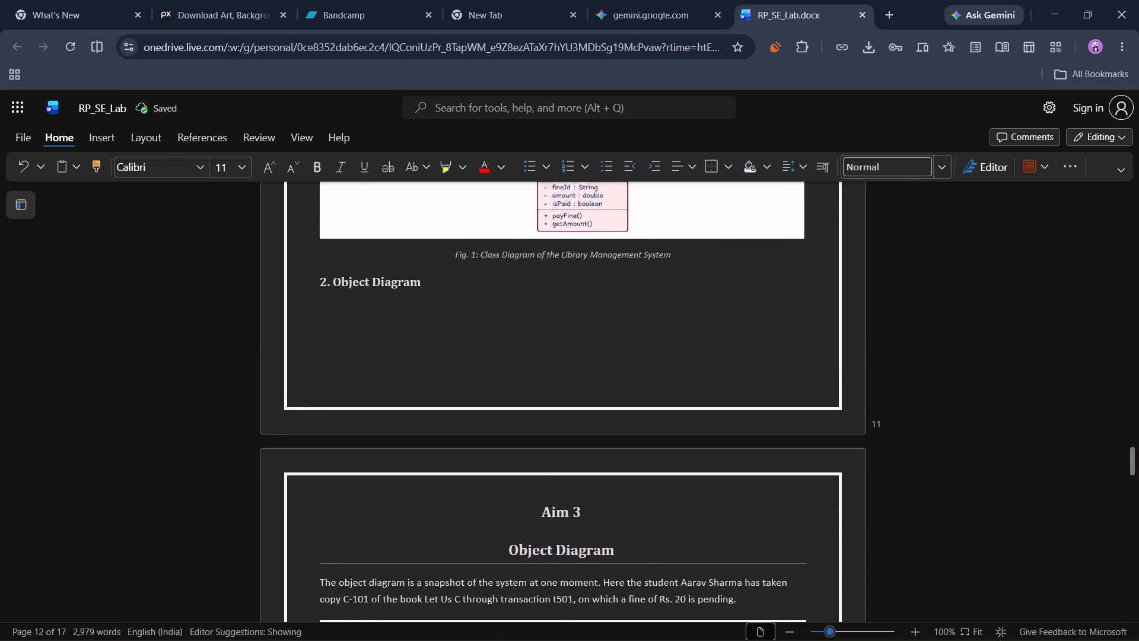
click(442, 274)
drag(442, 274, 303, 274)
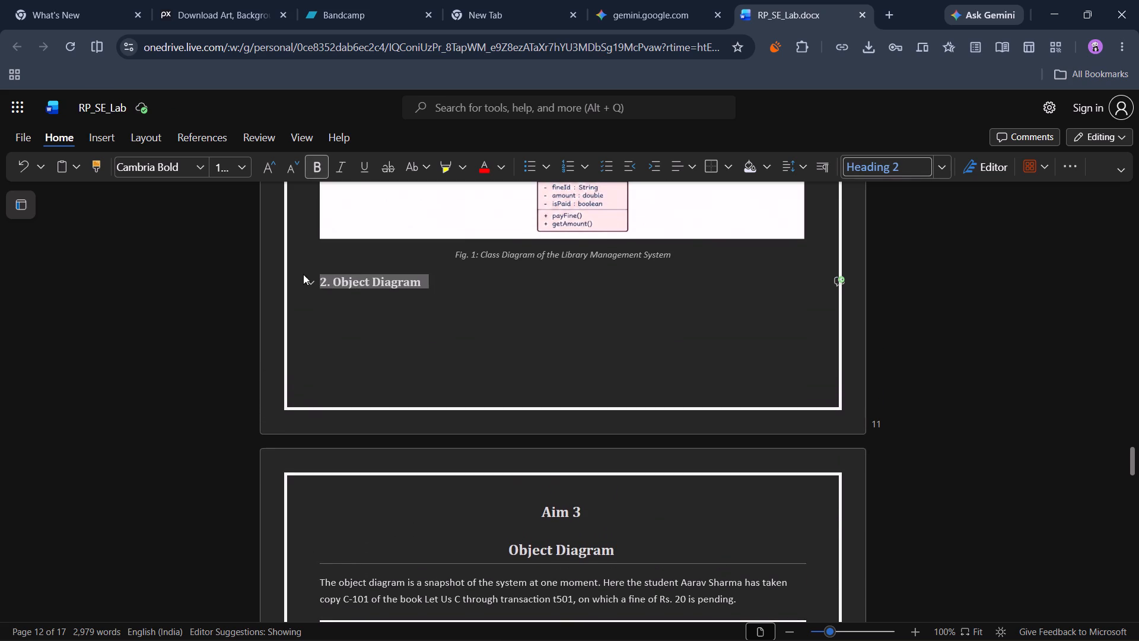
drag(303, 274, 302, 277)
key(BackSpace)
Change the number in the heading above the Object Diagram title so that it reads "Aim 4".
scroll(479, 354, up, 3)
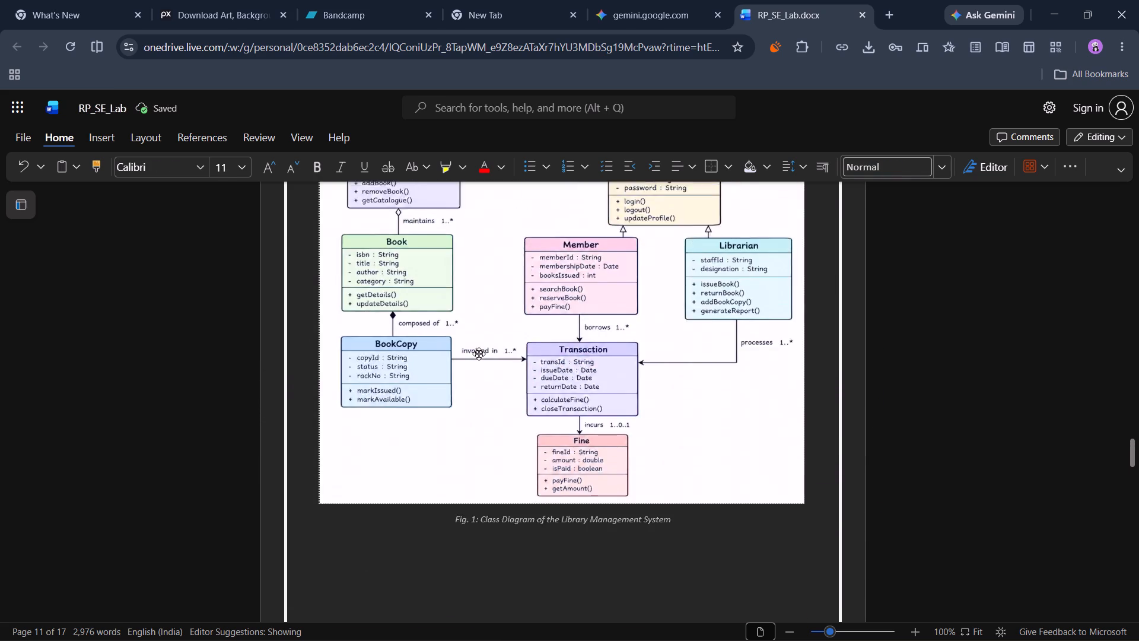
scroll(479, 354, up, 2)
scroll(479, 354, down, 2)
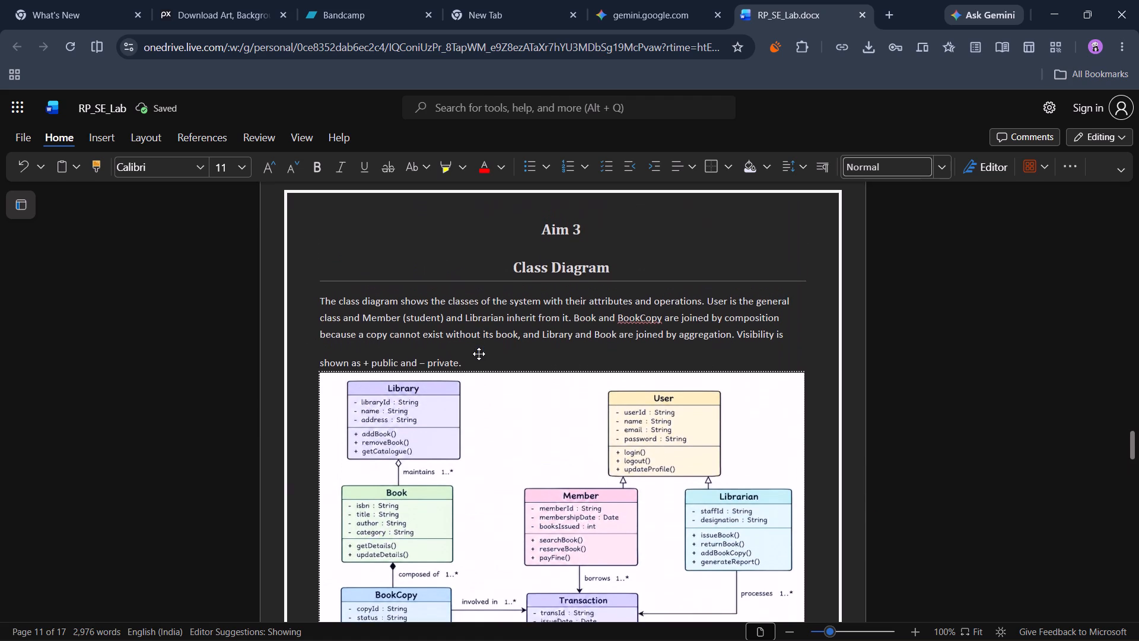
scroll(479, 354, down, 4)
scroll(479, 354, up, 1)
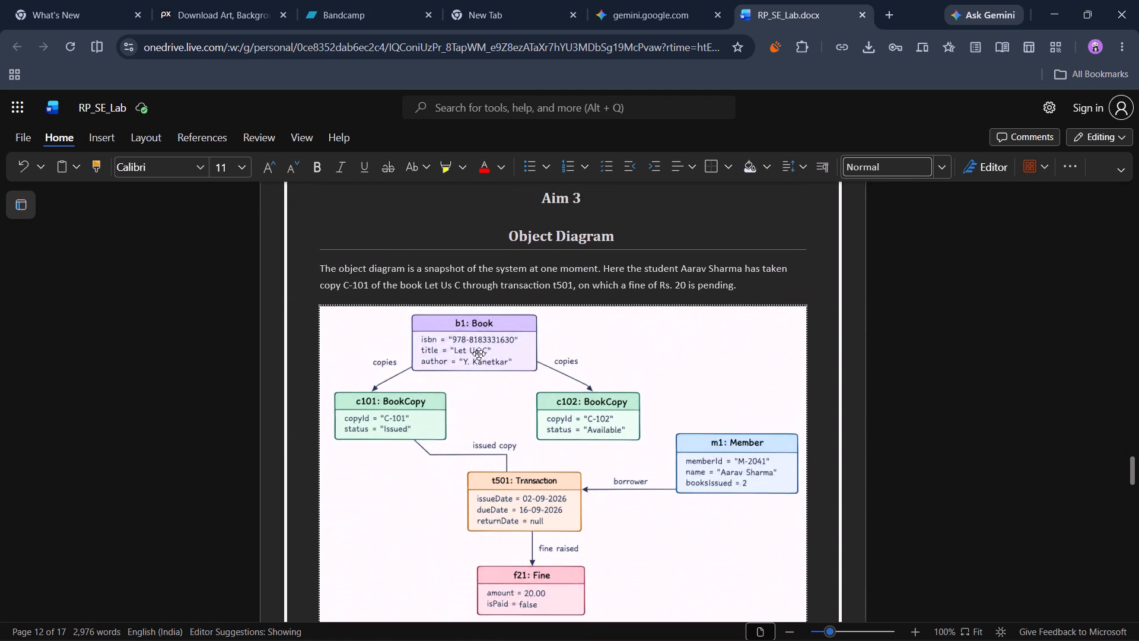
scroll(479, 354, up, 1)
scroll(591, 275, up, 6)
scroll(591, 275, down, 1)
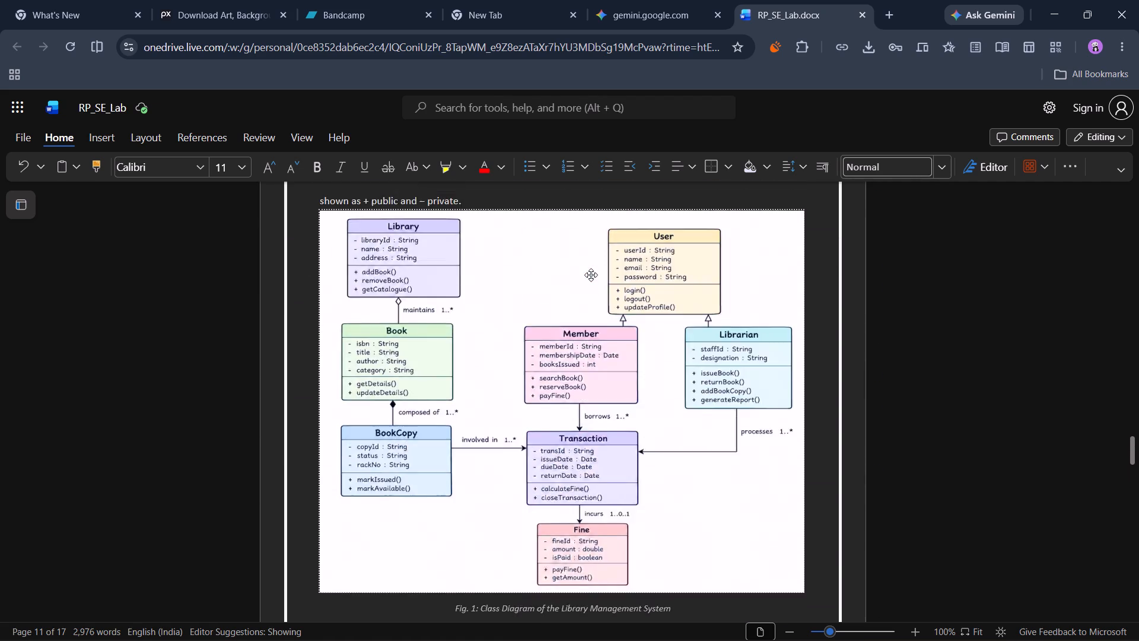
scroll(591, 275, down, 1)
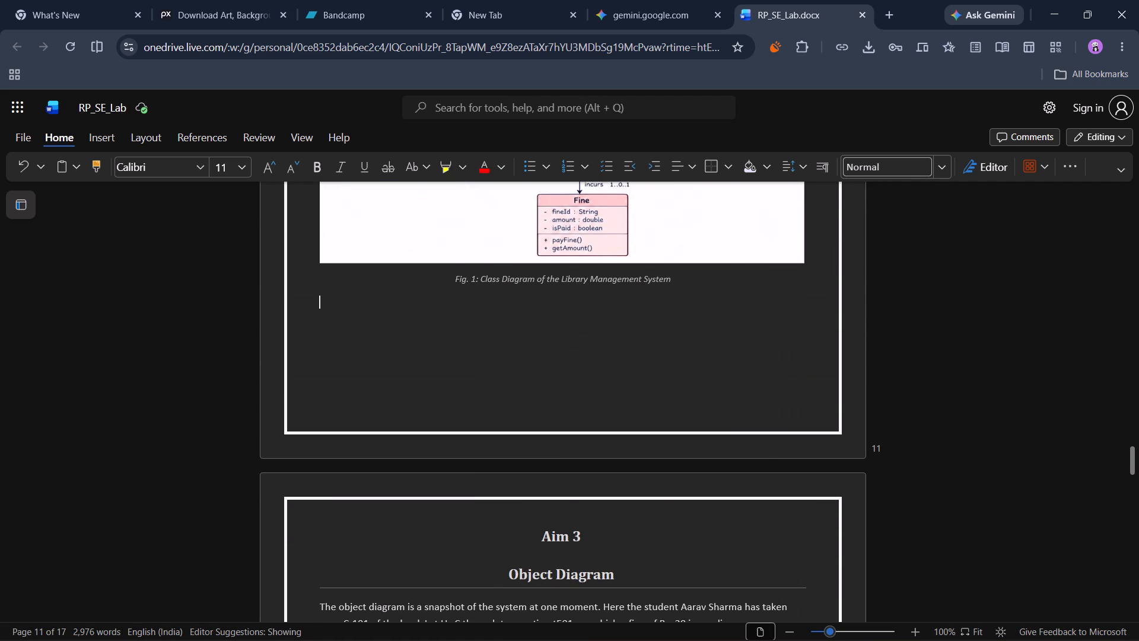
click(601, 536)
key(BackSpace)
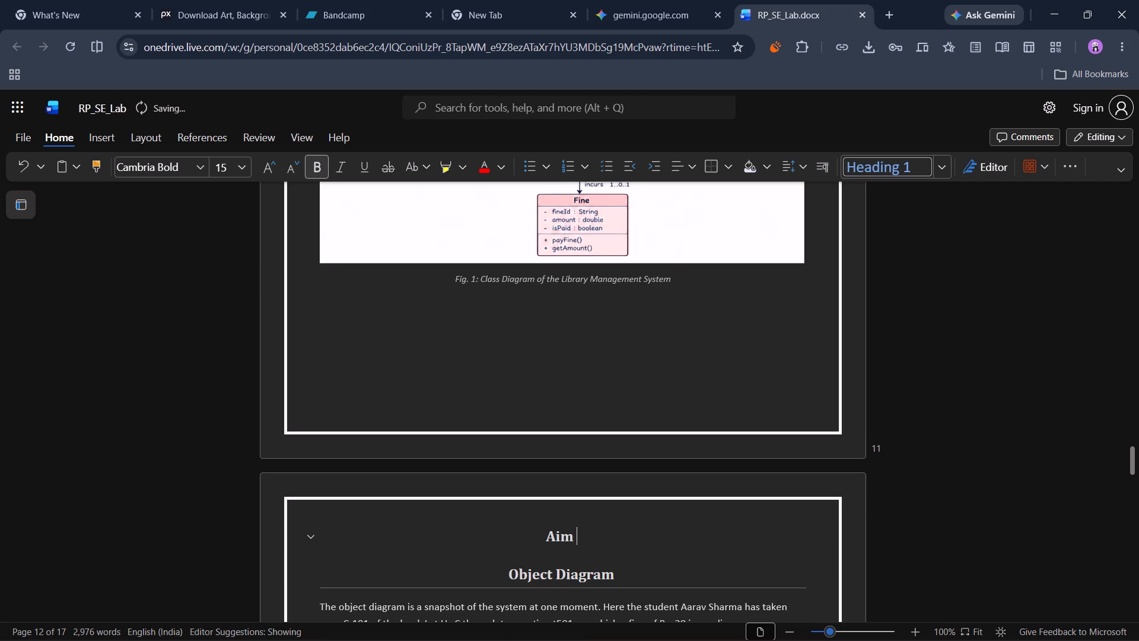
key(4)
Open Library Management System Aims.docx in Word and place it side by side with the RP_SE_Lab document to consult the aims list.
scroll(601, 536, down, 6)
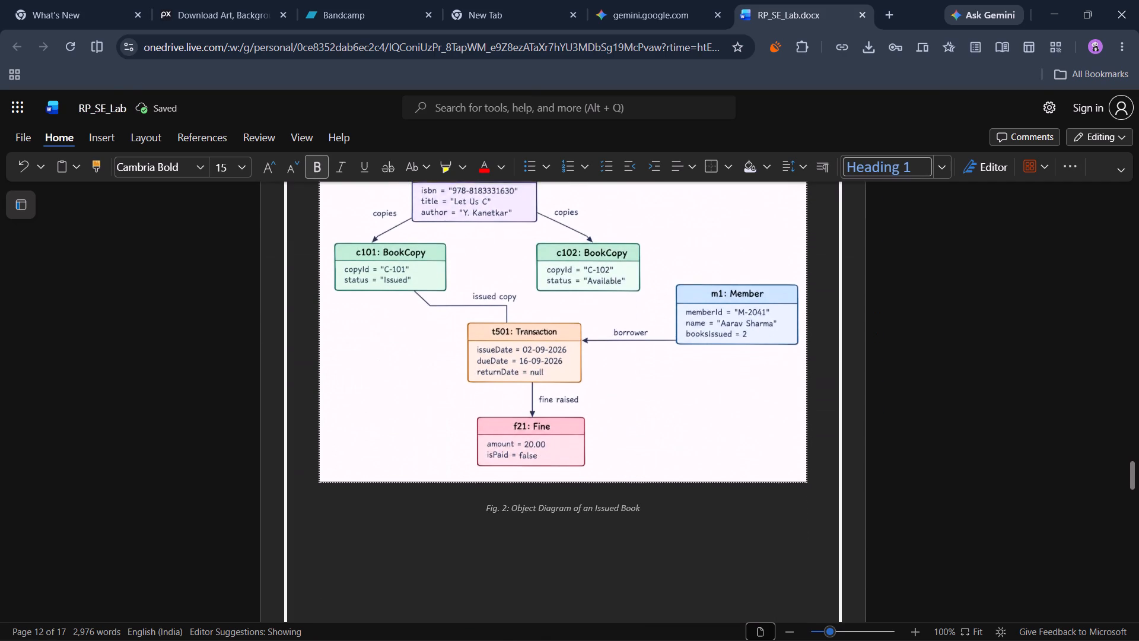
scroll(601, 536, down, 6)
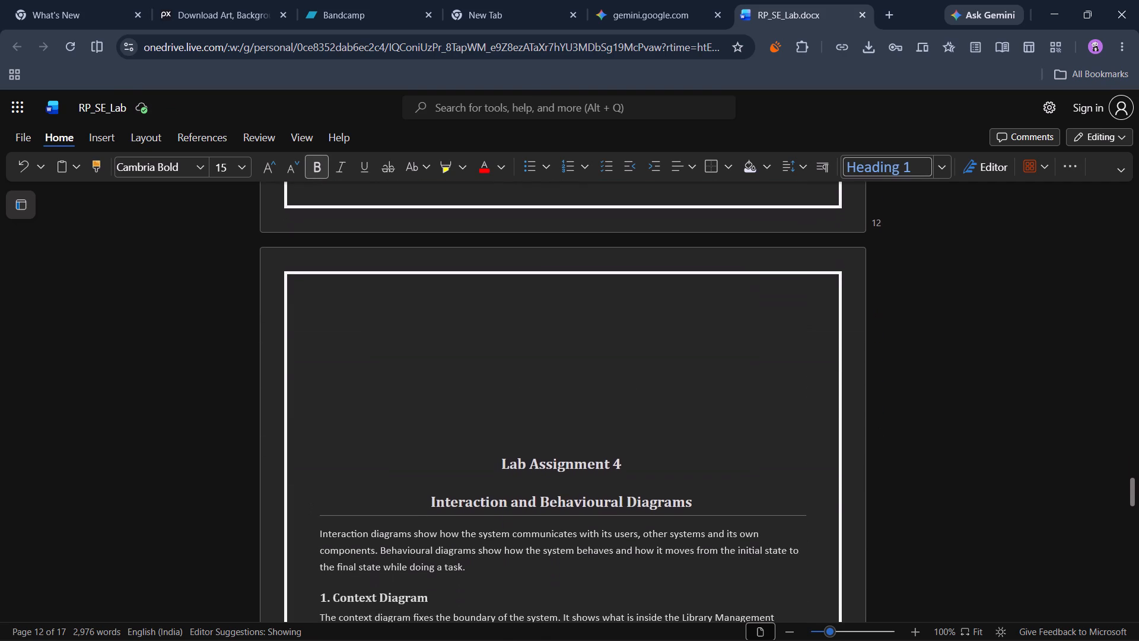
scroll(601, 536, down, 2)
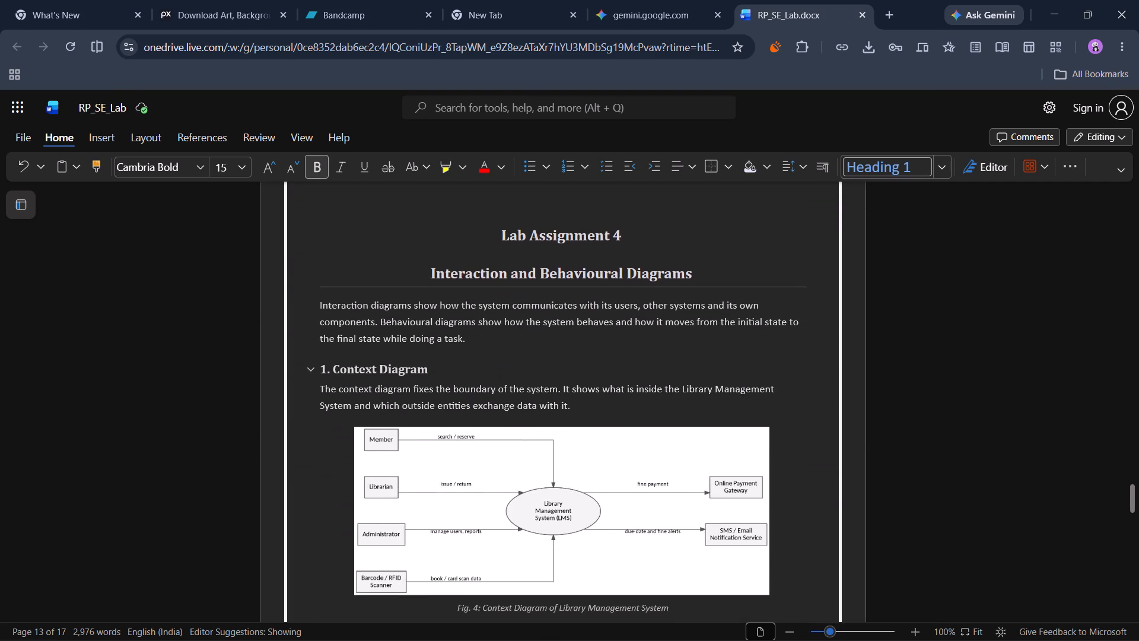
scroll(540, 488, down, 2)
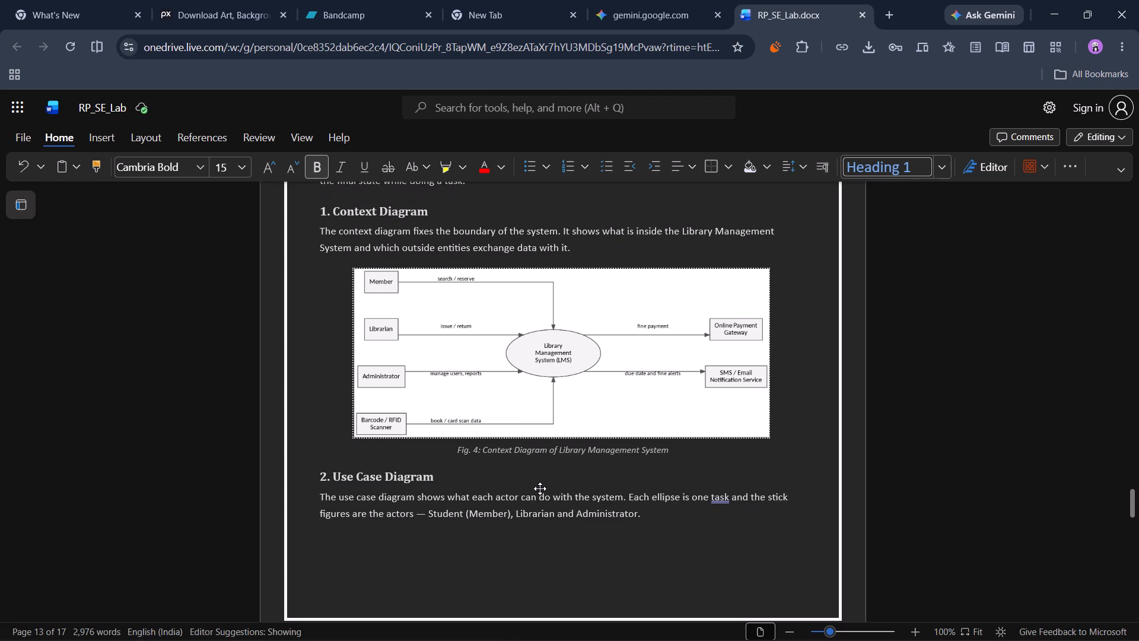
scroll(540, 488, down, 1)
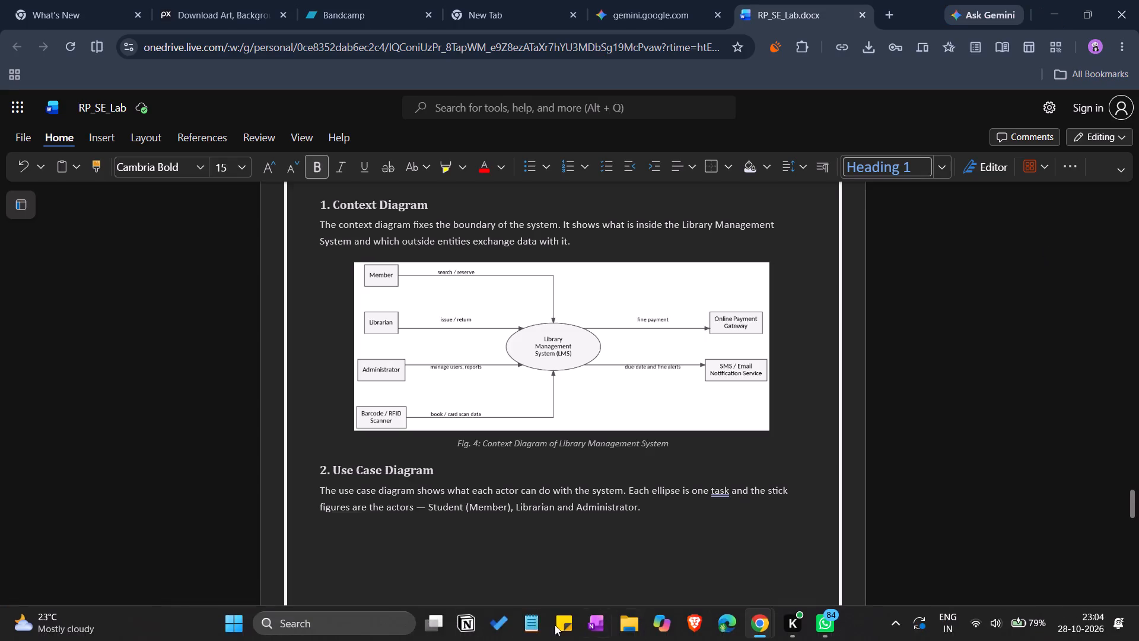
click(358, 626)
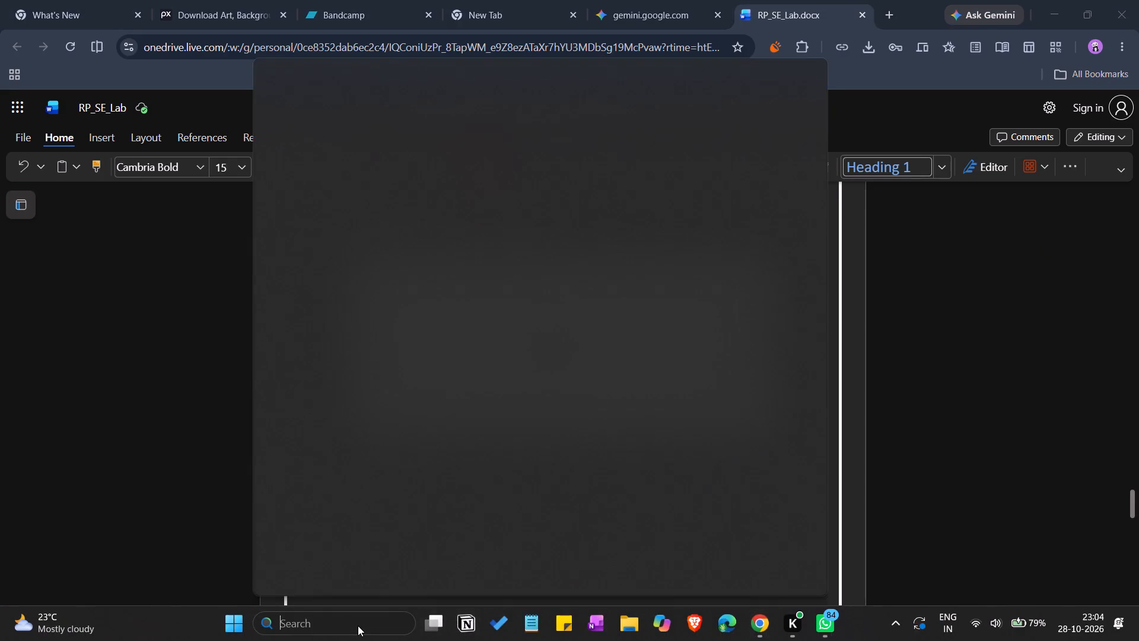
text(who)
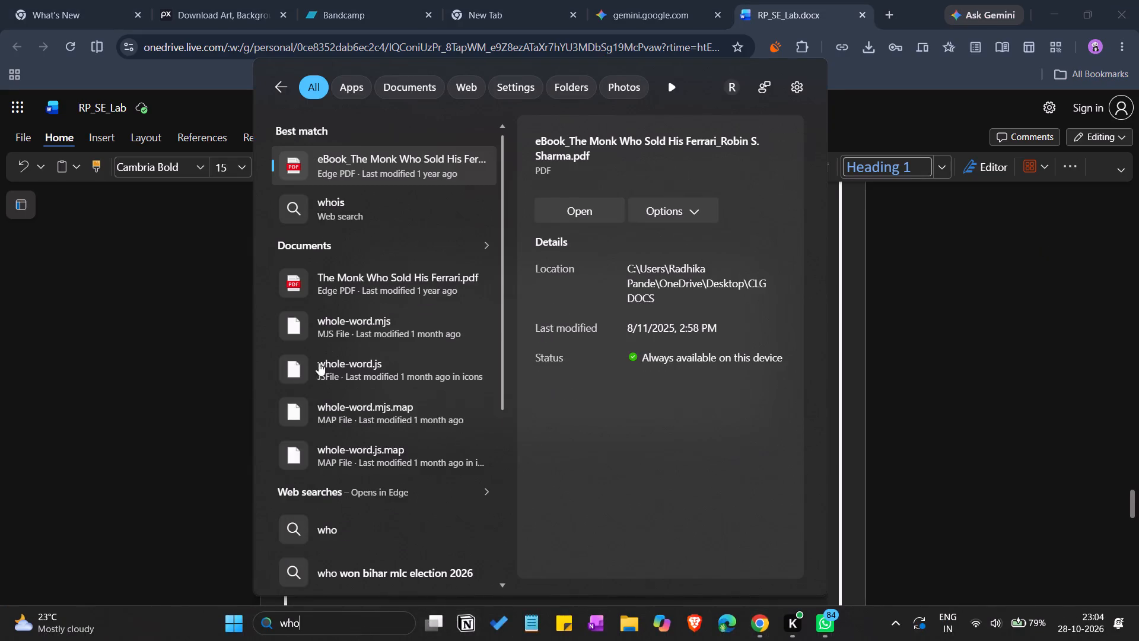
key(BackSpace)
key(BackSpace)
key(BackSpace)
key(BackSpace)
key(BackSpace)
key(BackSpace)
key(BackSpace)
key(BackSpace)
key(BackSpace)
key(BackSpace)
key(BackSpace)
key(BackSpace)
key(BackSpace)
key(BackSpace)
key(BackSpace)
key(BackSpace)
key(BackSpace)
key(BackSpace)
key(BackSpace)
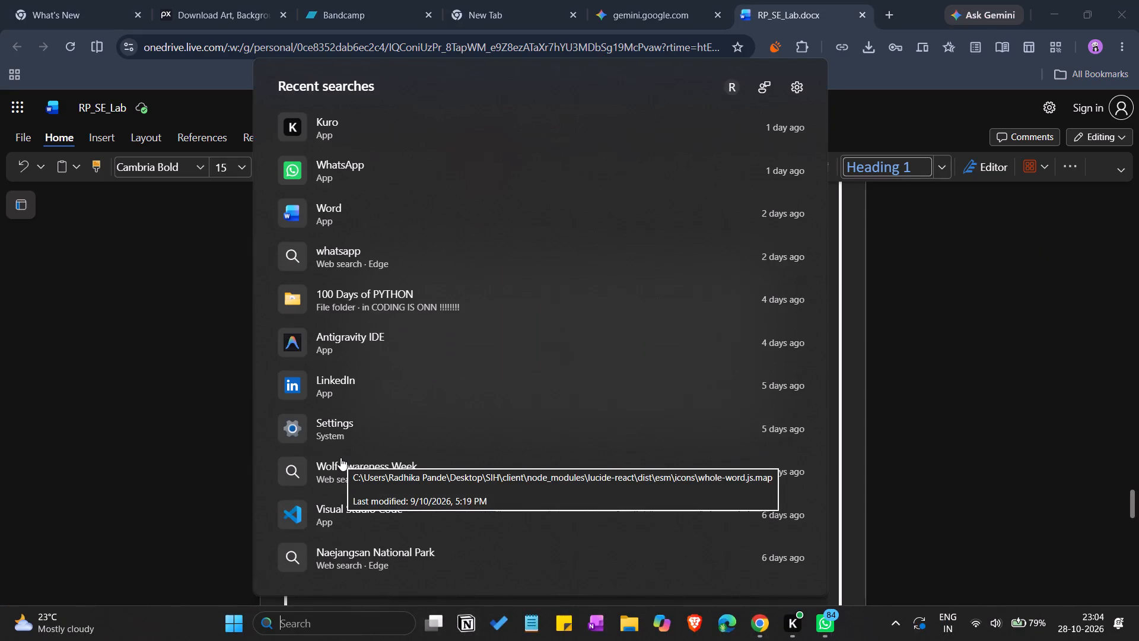
text(words)
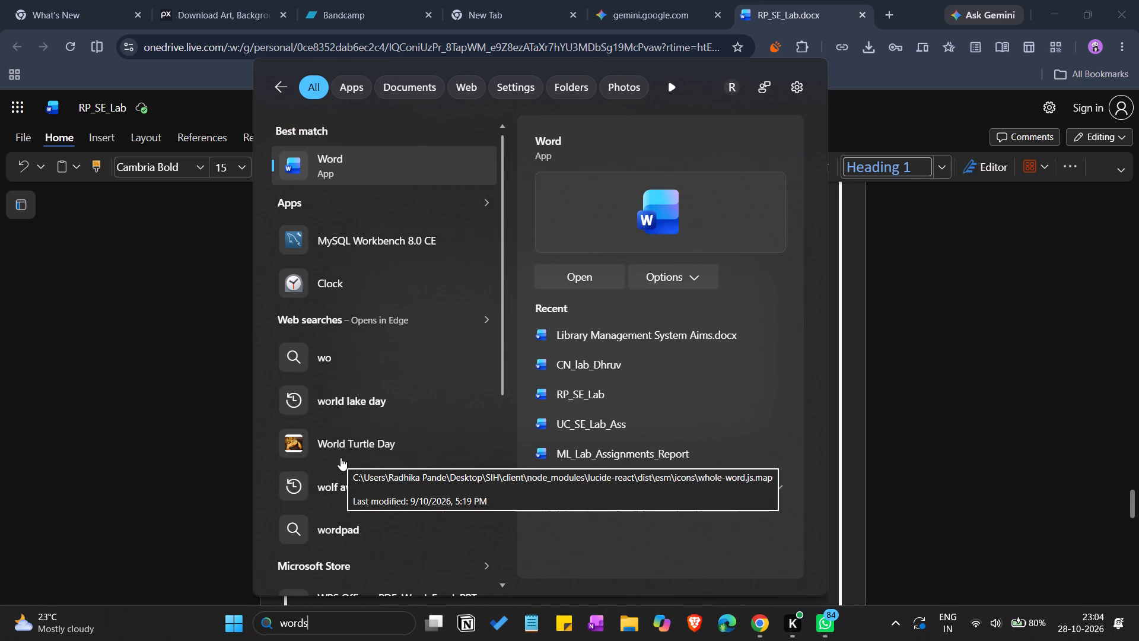
click(708, 330)
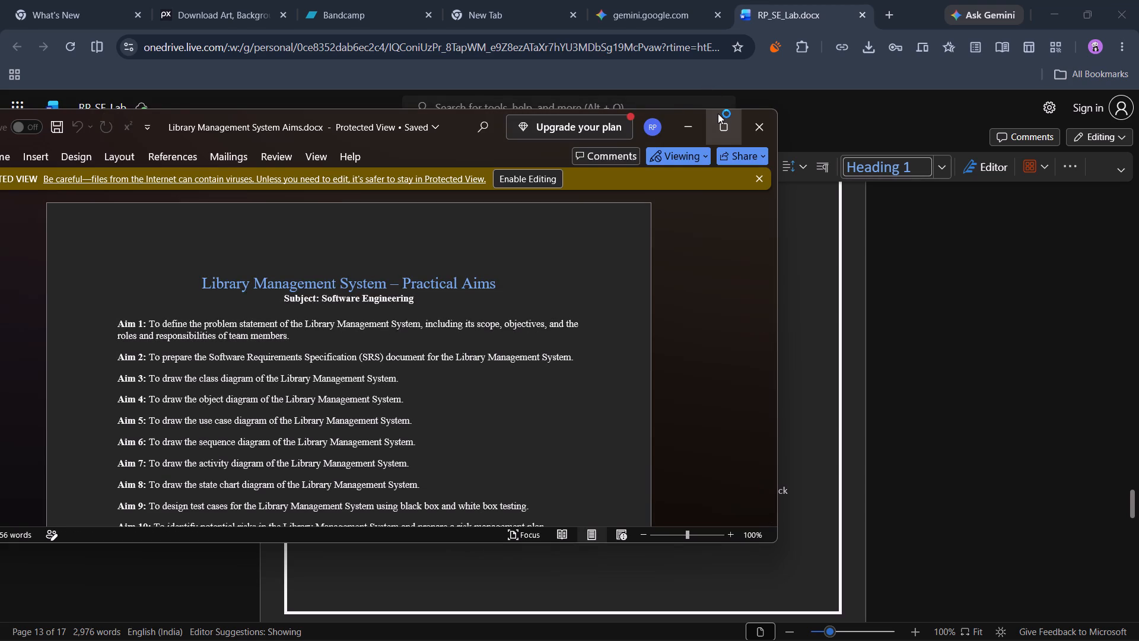
click(667, 159)
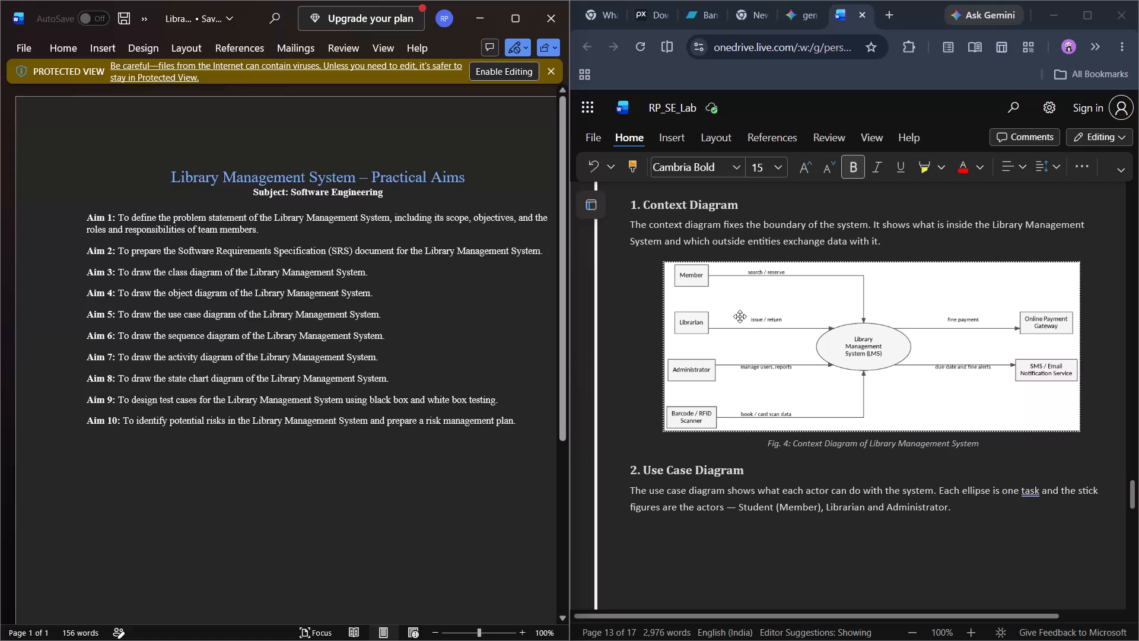
scroll(431, 320, left, 1)
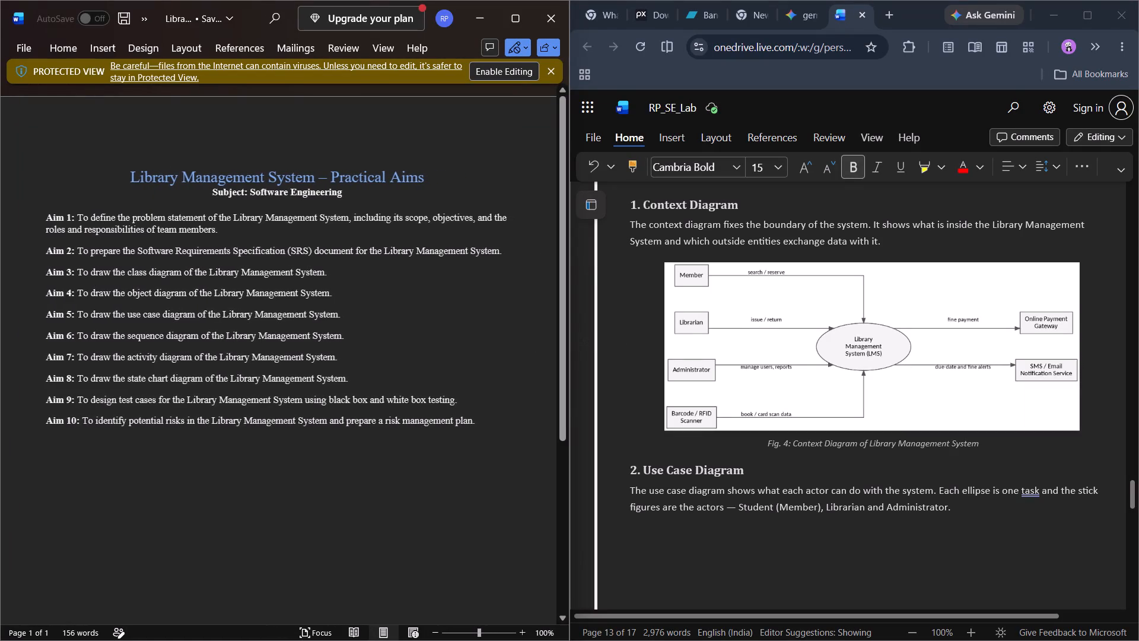
scroll(431, 320, left, 1)
scroll(431, 320, down, 1)
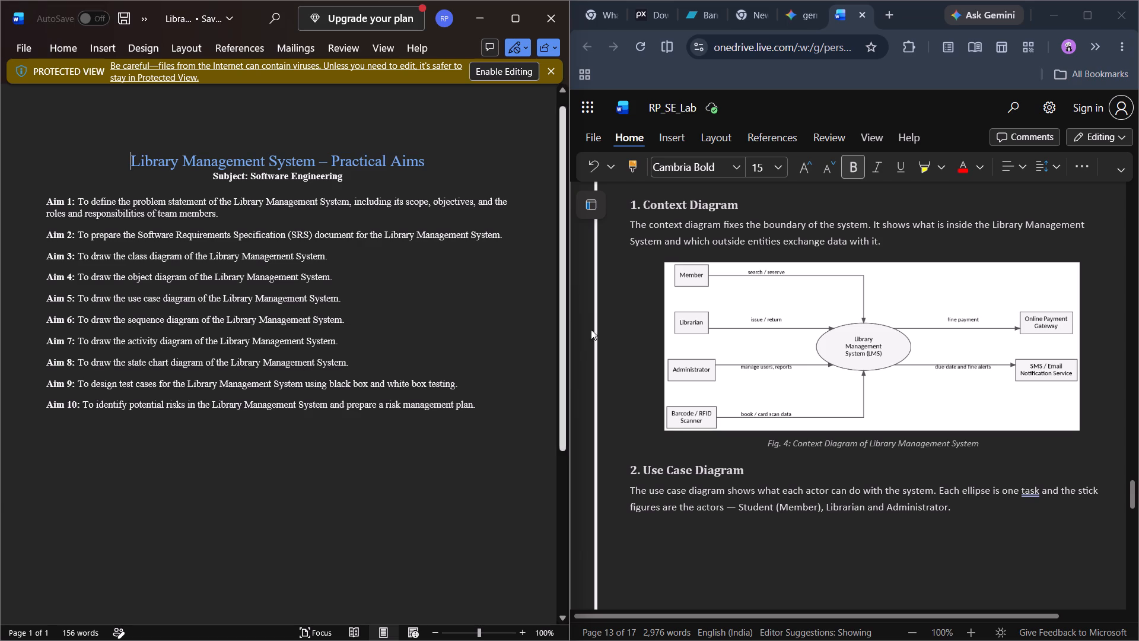
Delete the context diagram image in the Lab Assignment 4 section of RP_SE_Lab.
scroll(733, 350, up, 1)
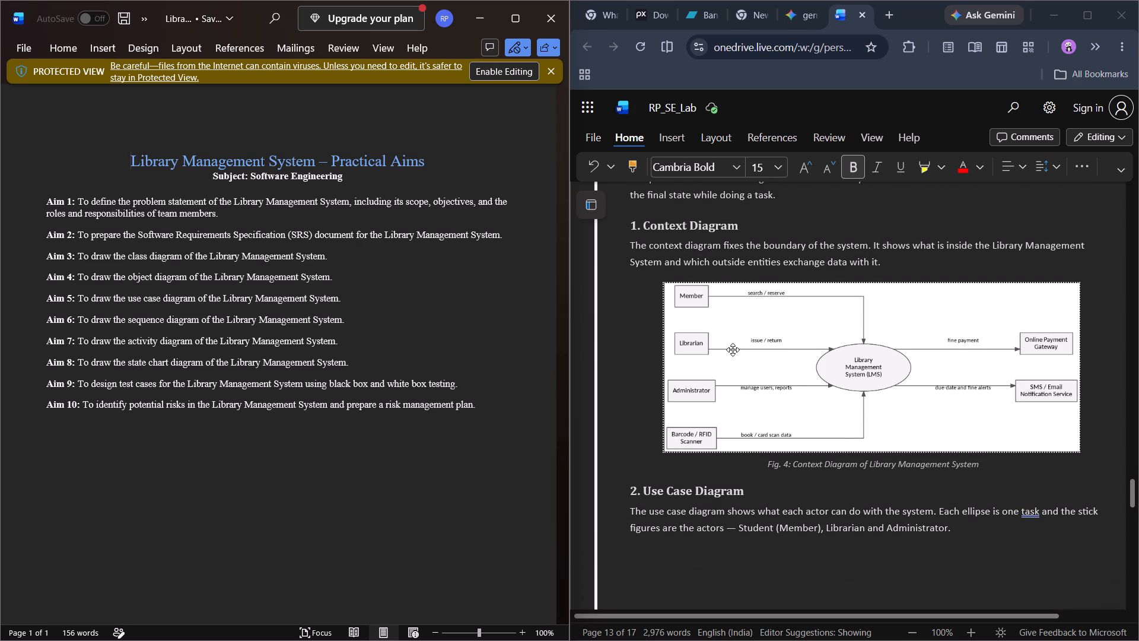
scroll(733, 350, up, 1)
click(800, 377)
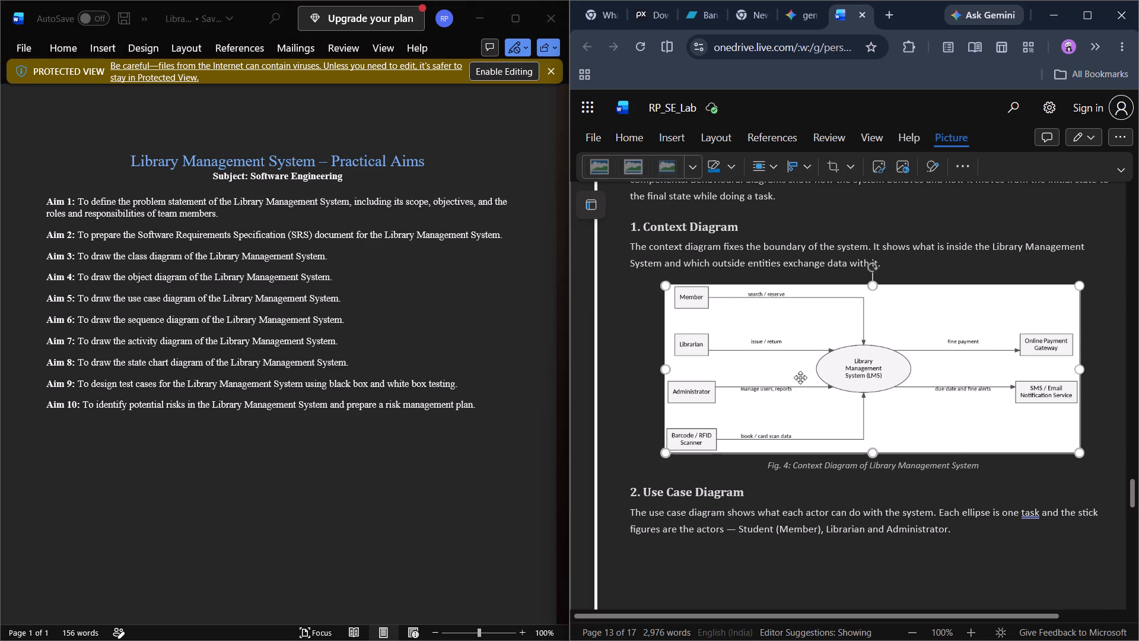
key(Delete)
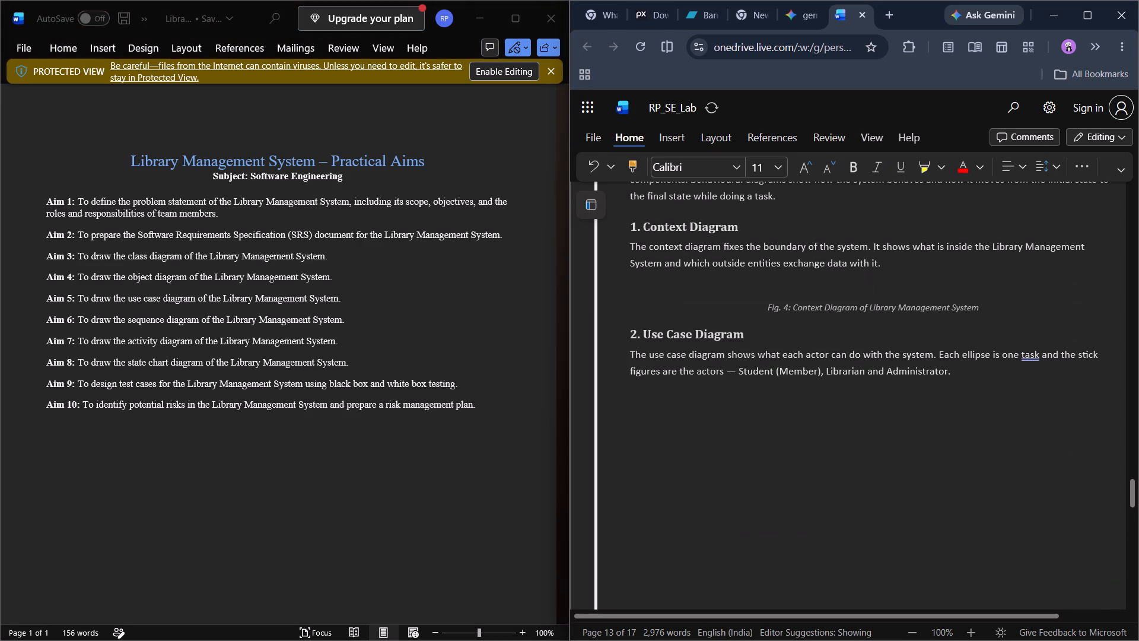
Delete the interaction diagrams introduction together with the "1. Context Diagram" heading, its description and the Fig. 4 caption.
drag(991, 303, 651, 255)
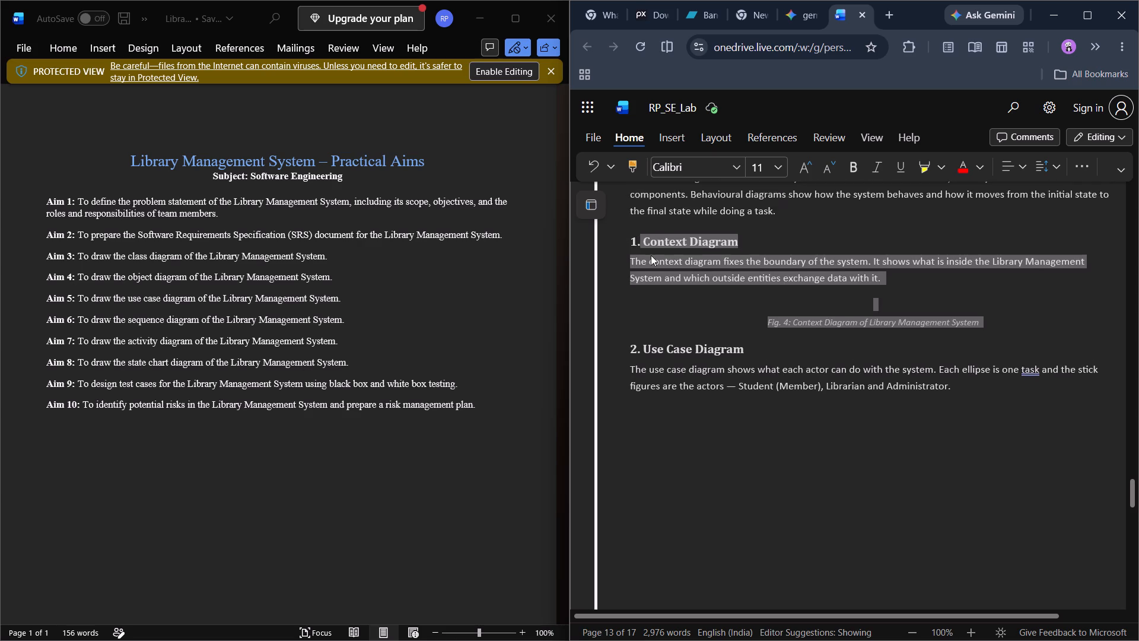
drag(651, 255, 623, 273)
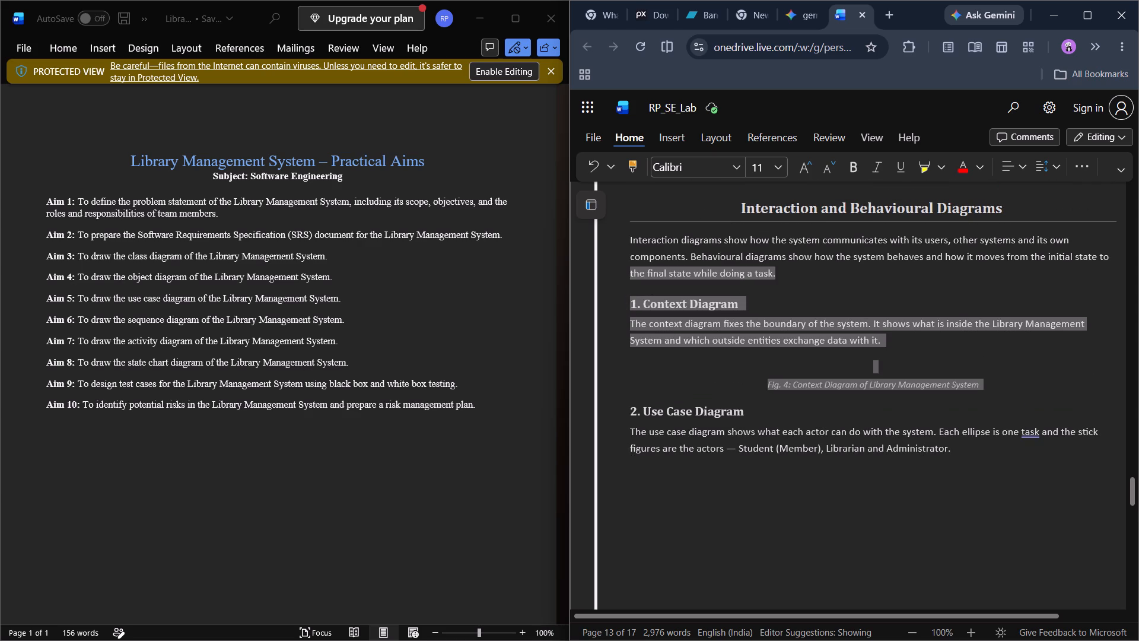
drag(623, 273, 618, 215)
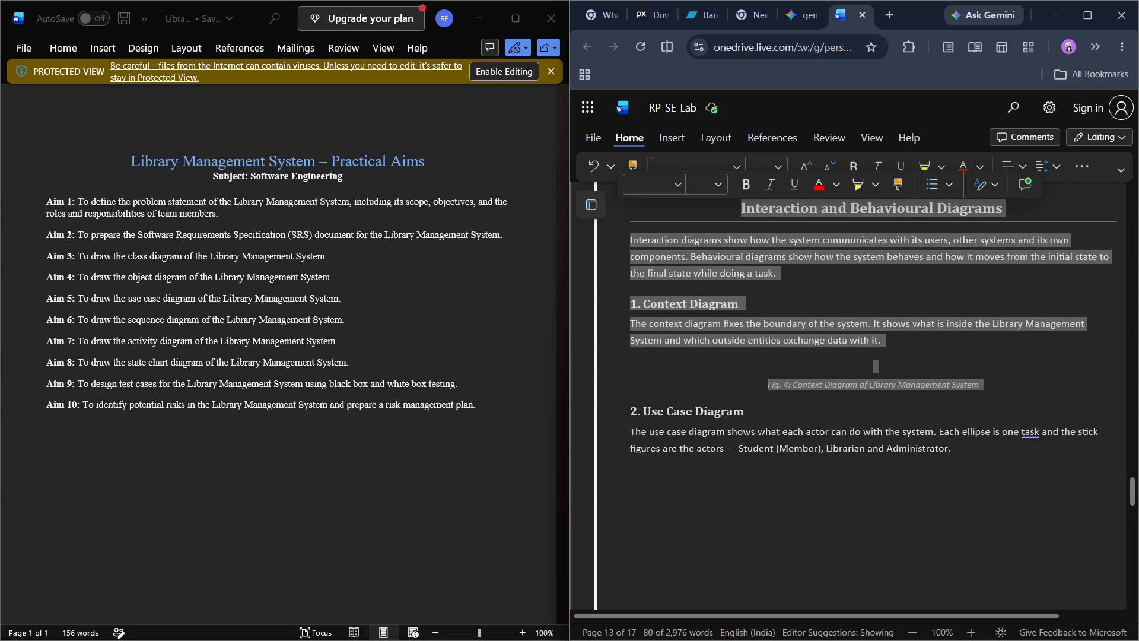
click(1008, 384)
drag(1008, 384, 635, 260)
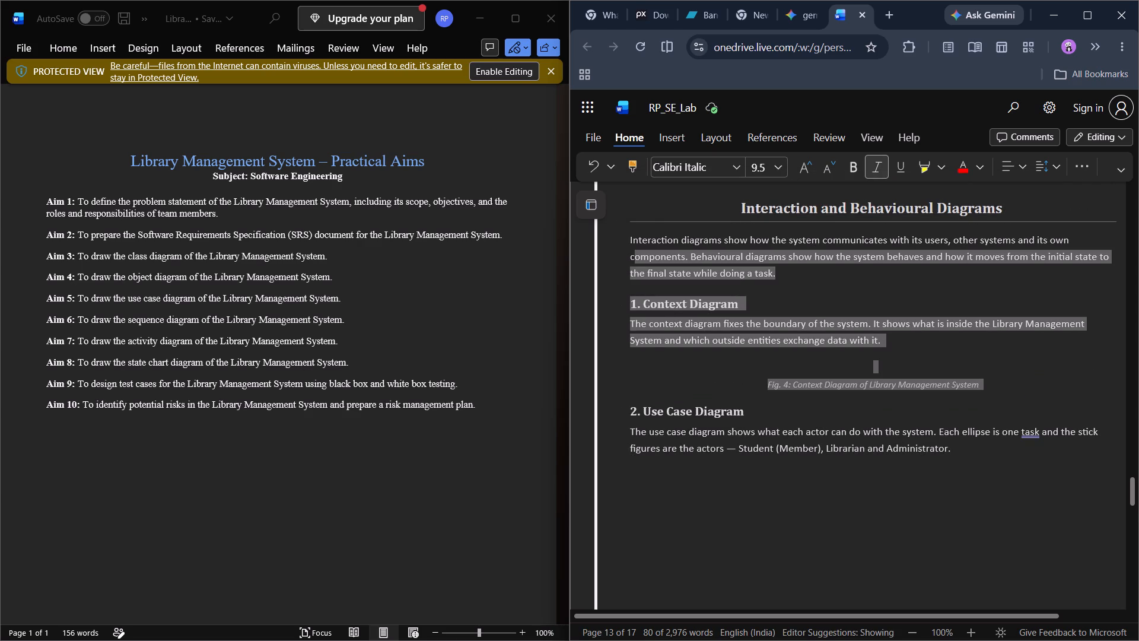
drag(635, 260, 629, 247)
key(Delete)
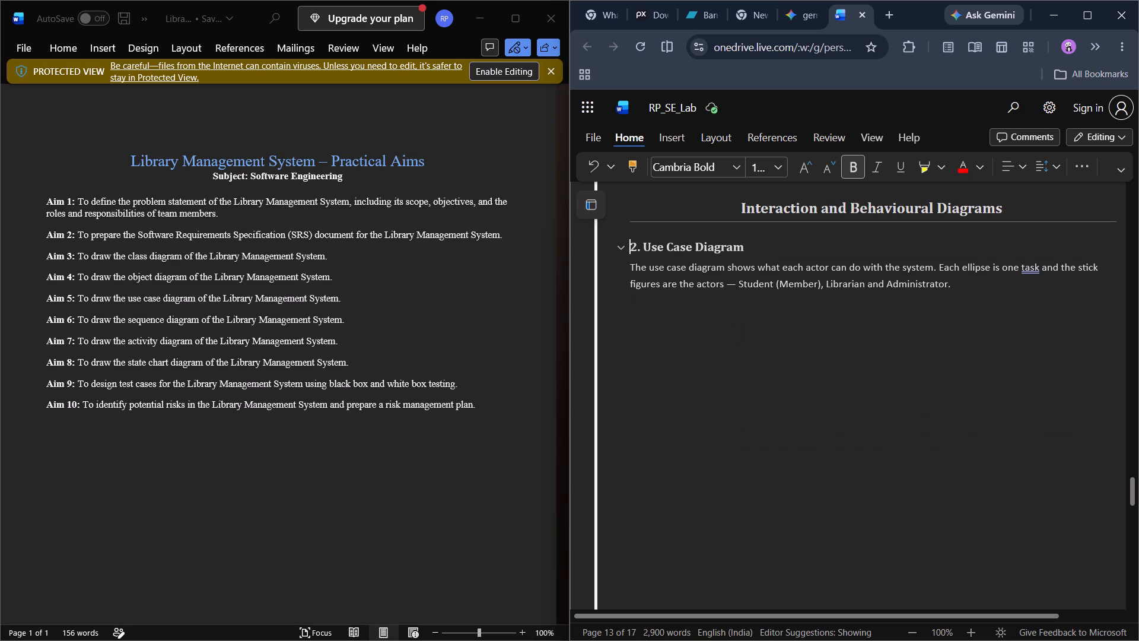
Move the text "Use Case Diagram" out of the numbered heading to replace the title "Interaction and Behavioural Diagrams".
drag(755, 249, 642, 247)
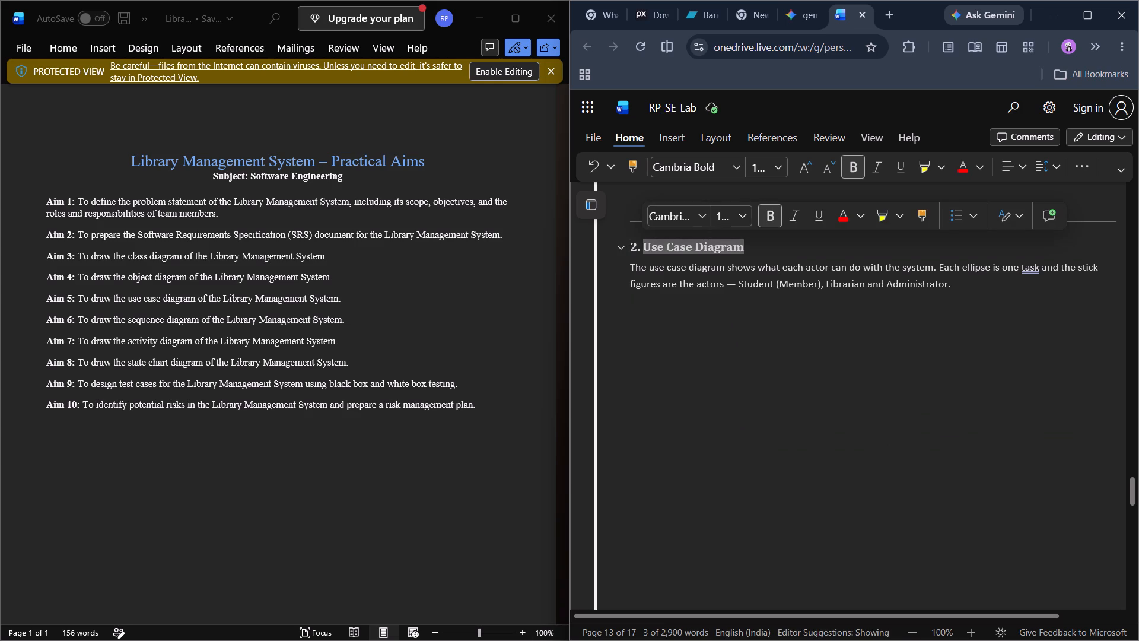
key(ctrl+x)
drag(1010, 207, 765, 214)
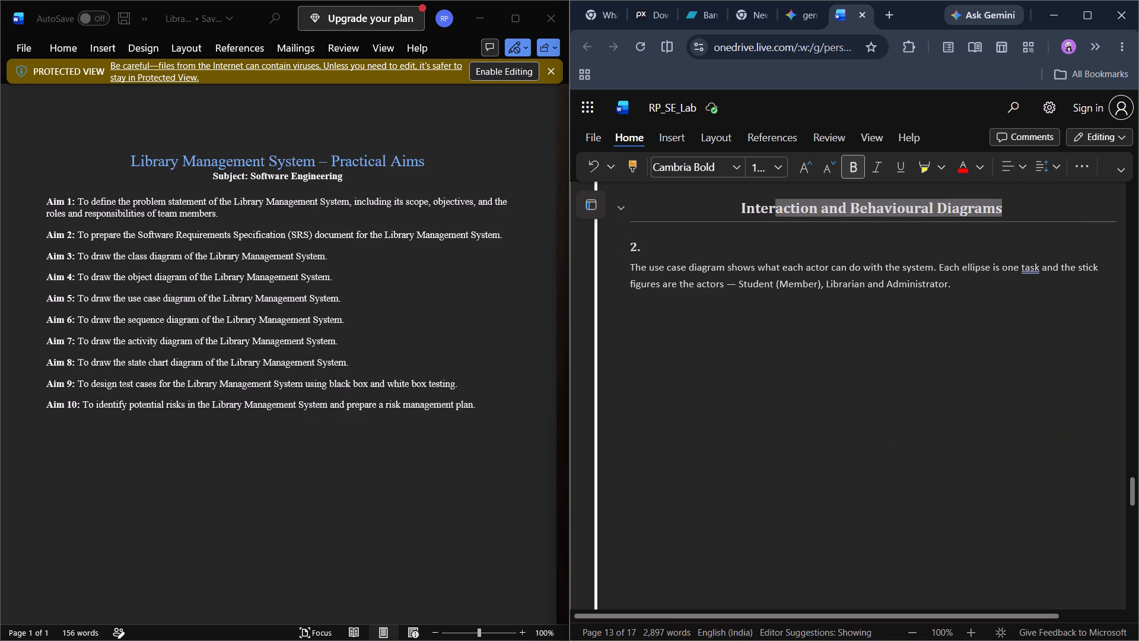
drag(765, 214, 742, 210)
key(ctrl+v)
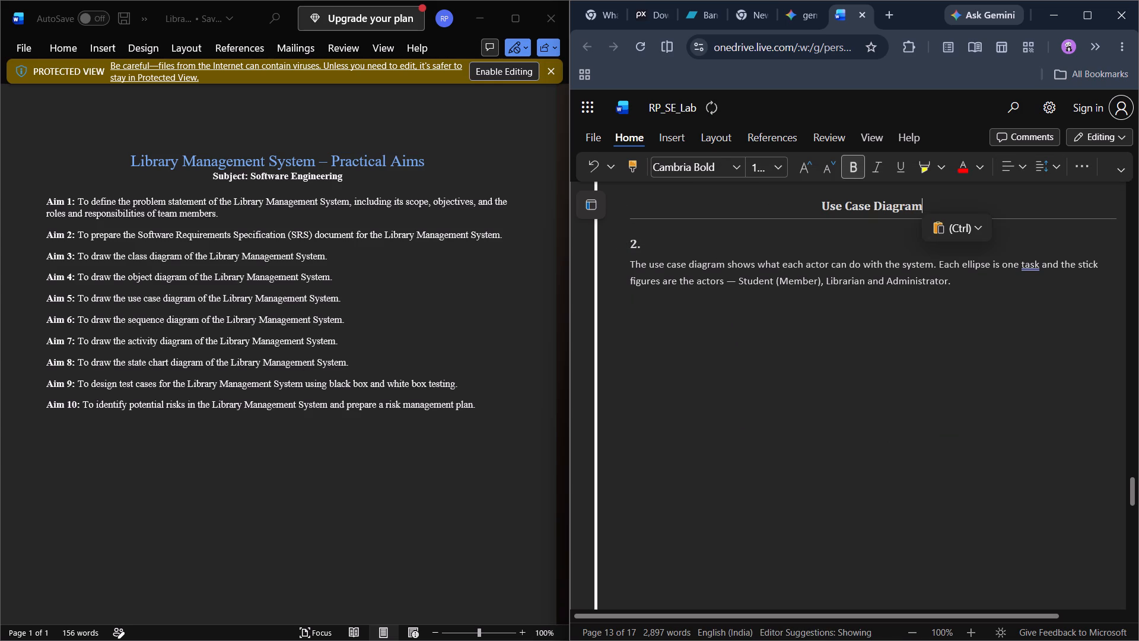
Set the font size of the "Use Case Diagram" title to 15.
drag(927, 208, 818, 206)
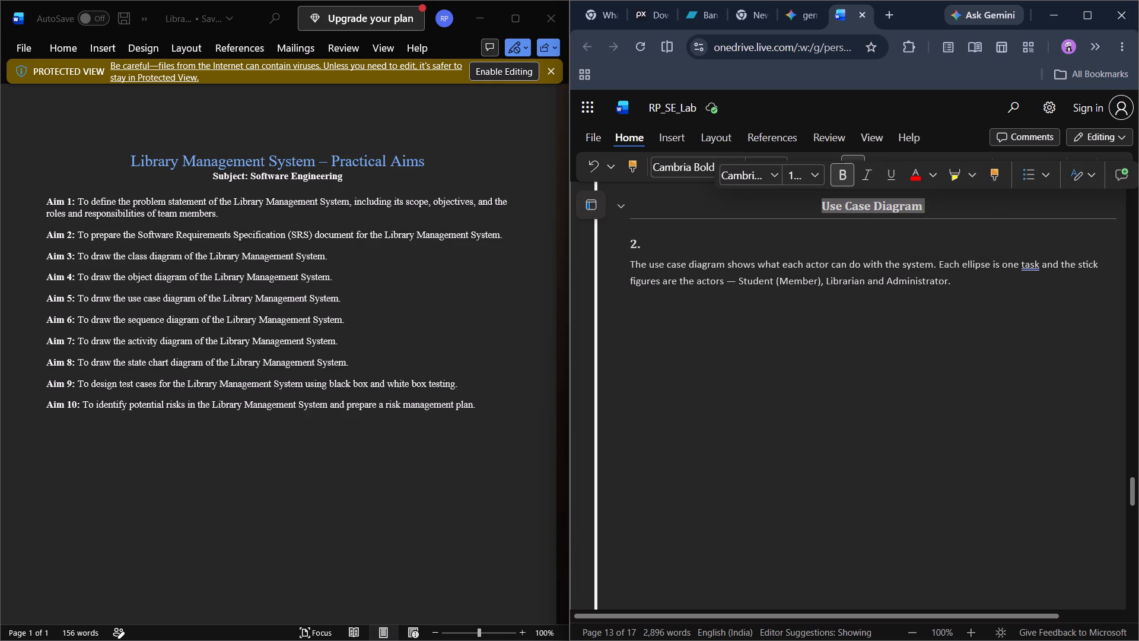
click(816, 174)
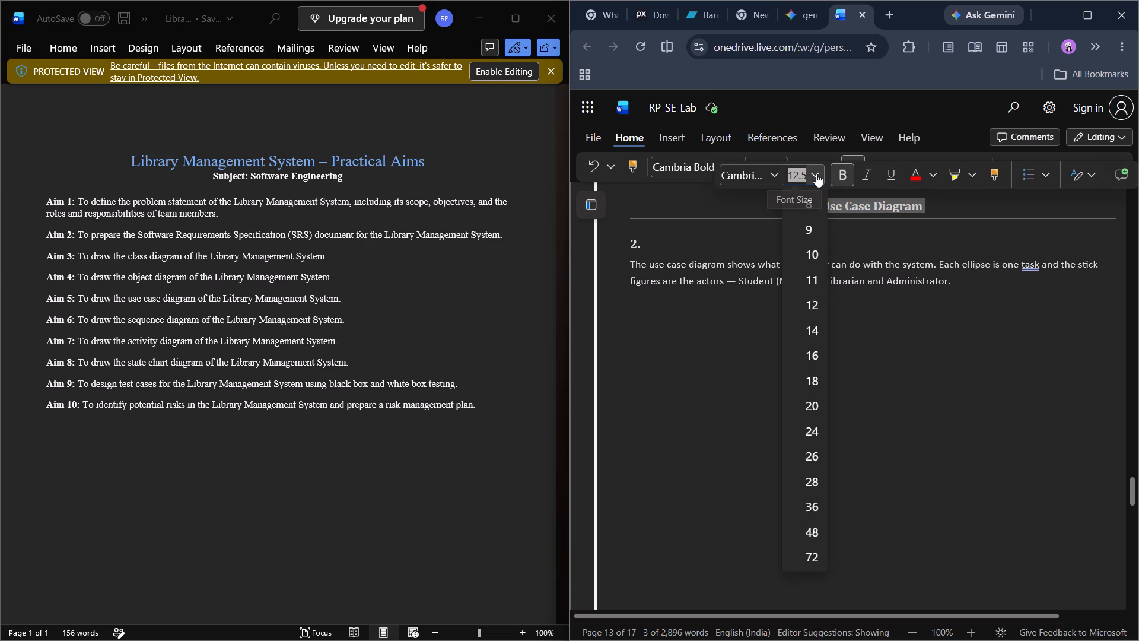
text(15)
key(Return)
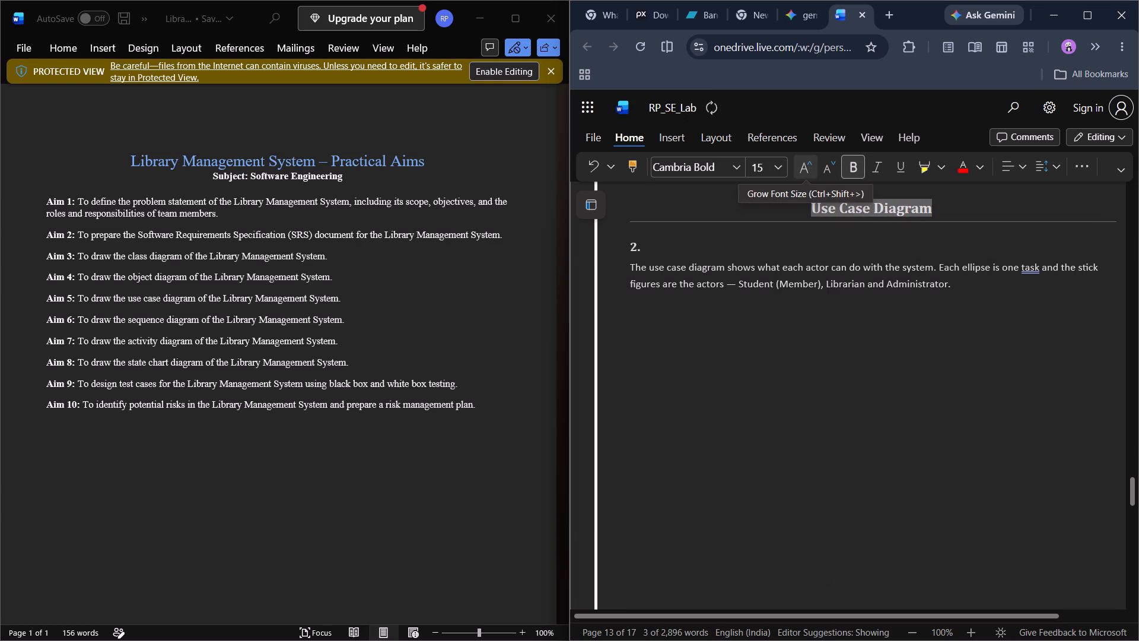
Change the "Lab Assignment 4" heading above the Use Case Diagram title so that it reads "Aim 5".
scroll(830, 287, up, 2)
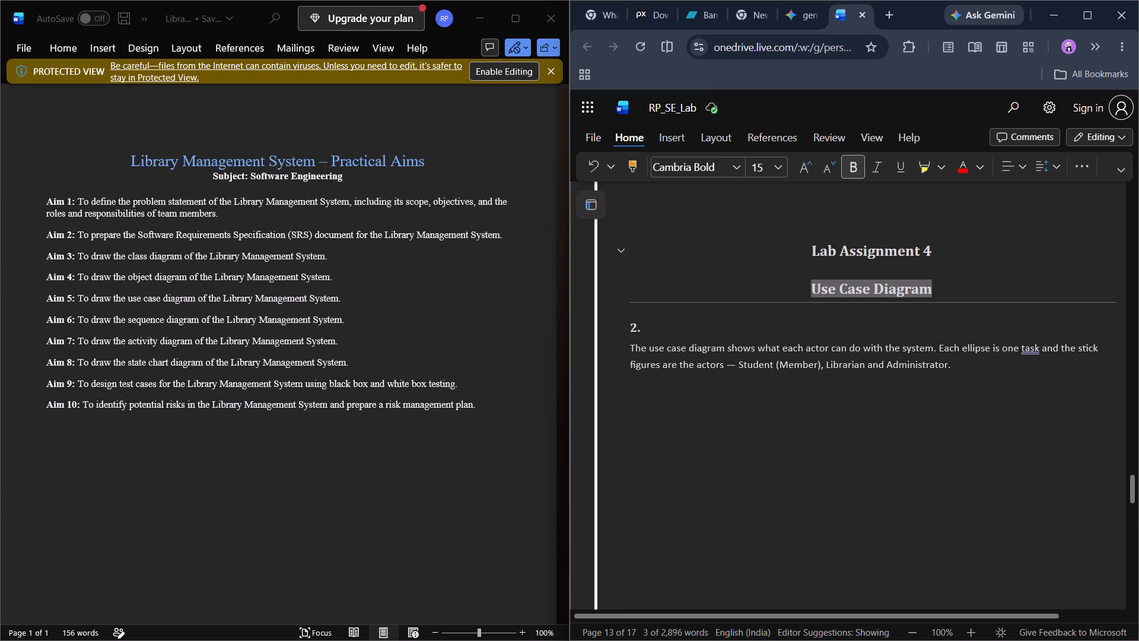
drag(919, 250, 806, 251)
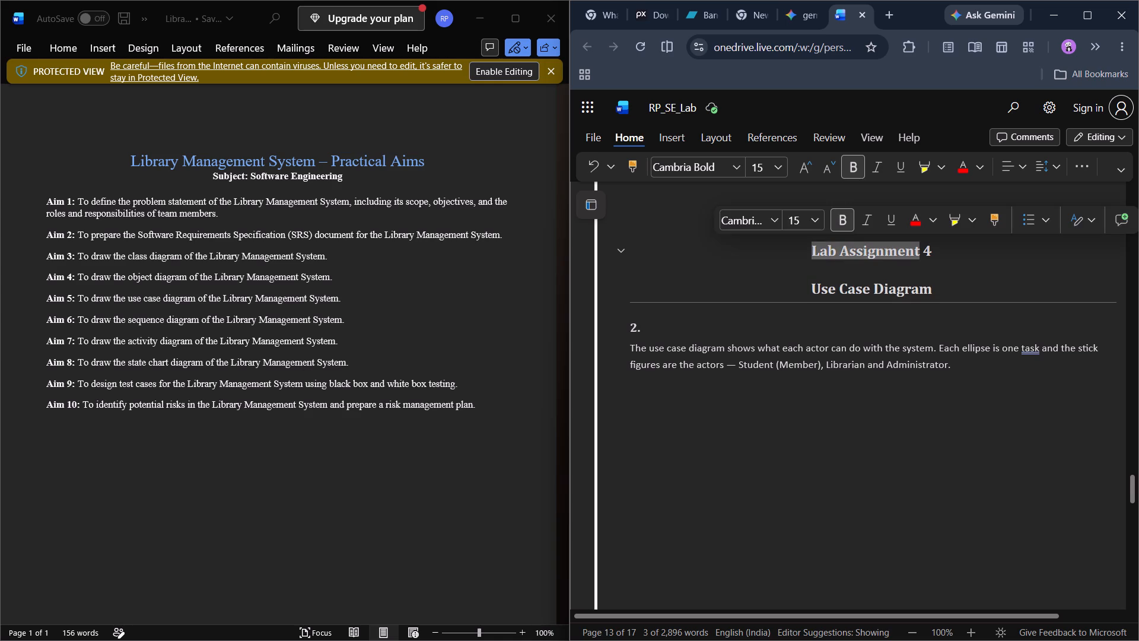
key(BackSpace)
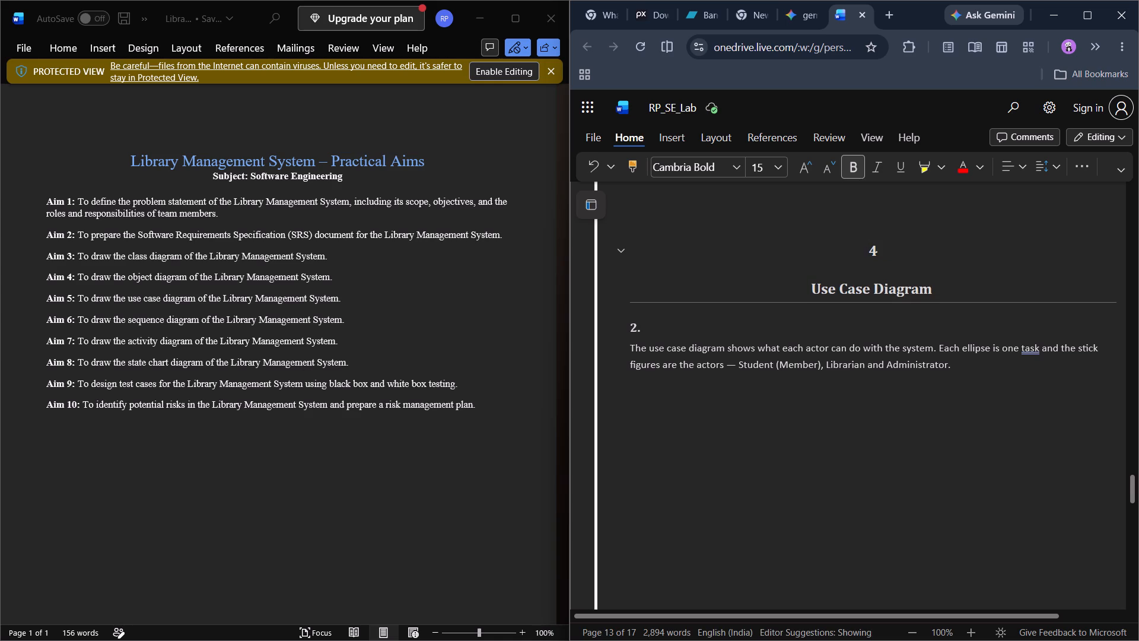
text(Aim)
key(Right)
key(Right)
key(BackSpace)
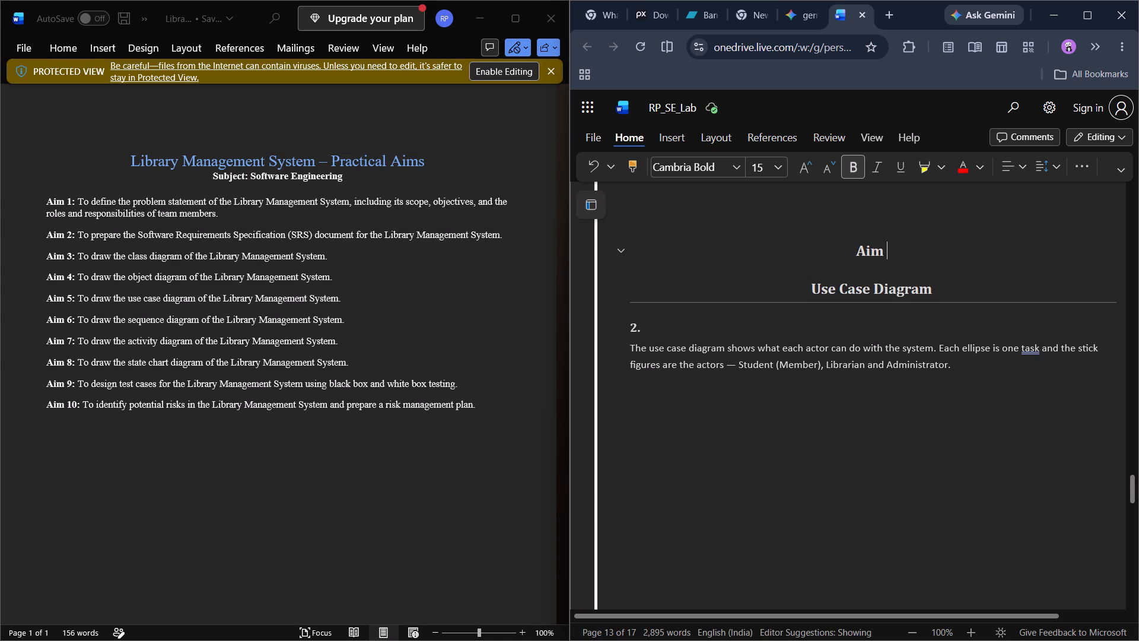
key(5)
Remove the blank lines above the "Aim 5" heading so that it sits at the top of its page.
scroll(806, 251, up, 1)
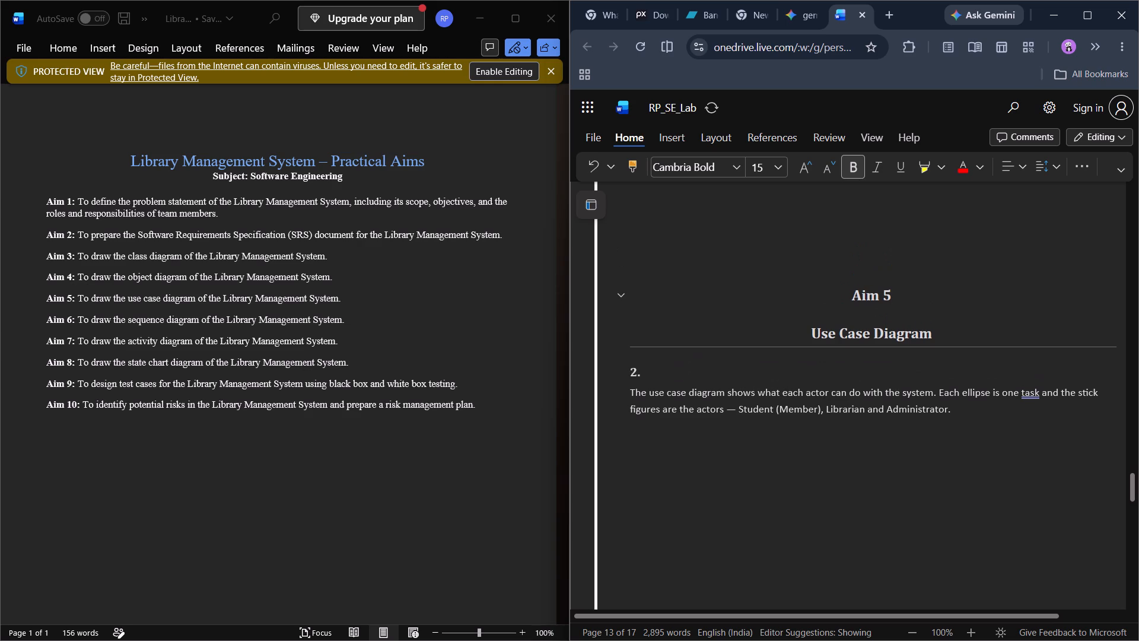
click(850, 296)
key(BackSpace)
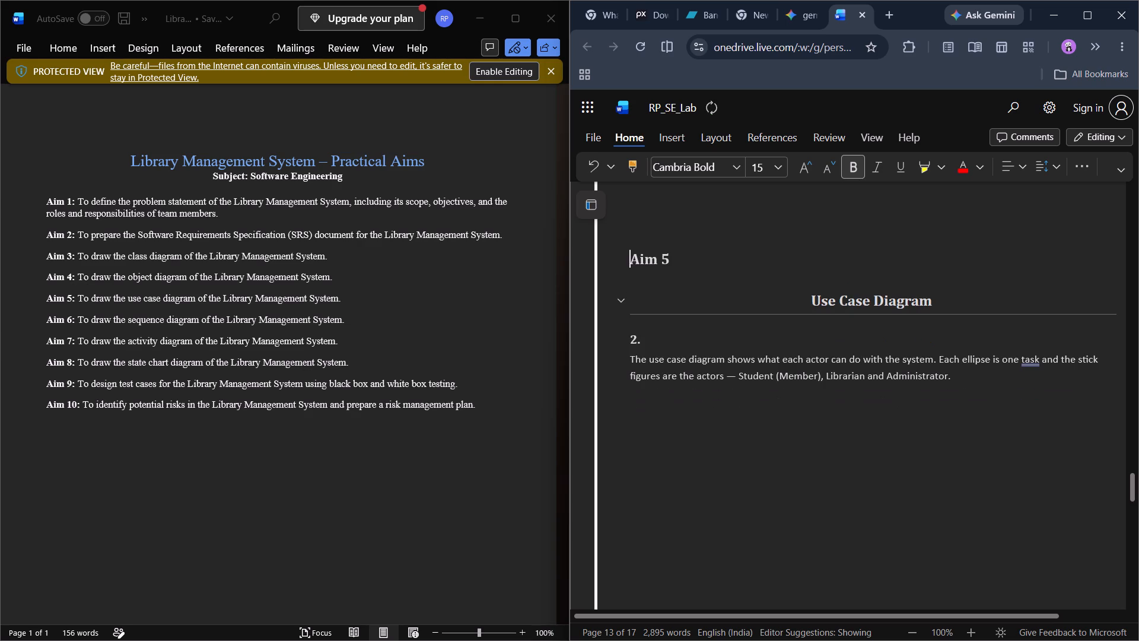
key(BackSpace)
key(BackSpace)
scroll(850, 296, up, 2)
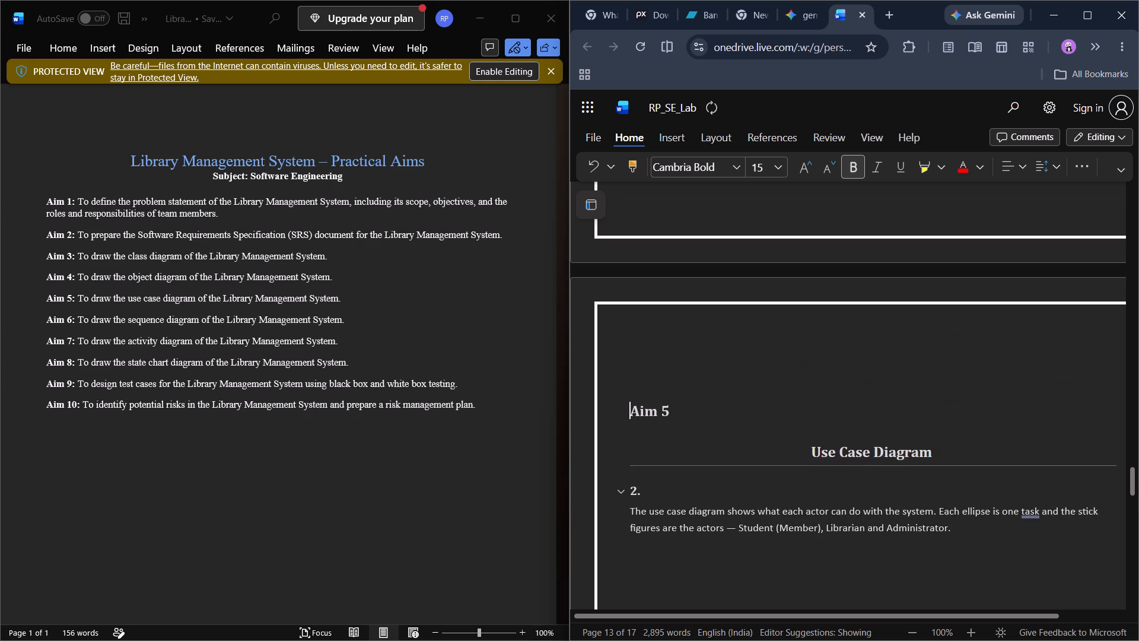
key(BackSpace)
key(BackSpace)
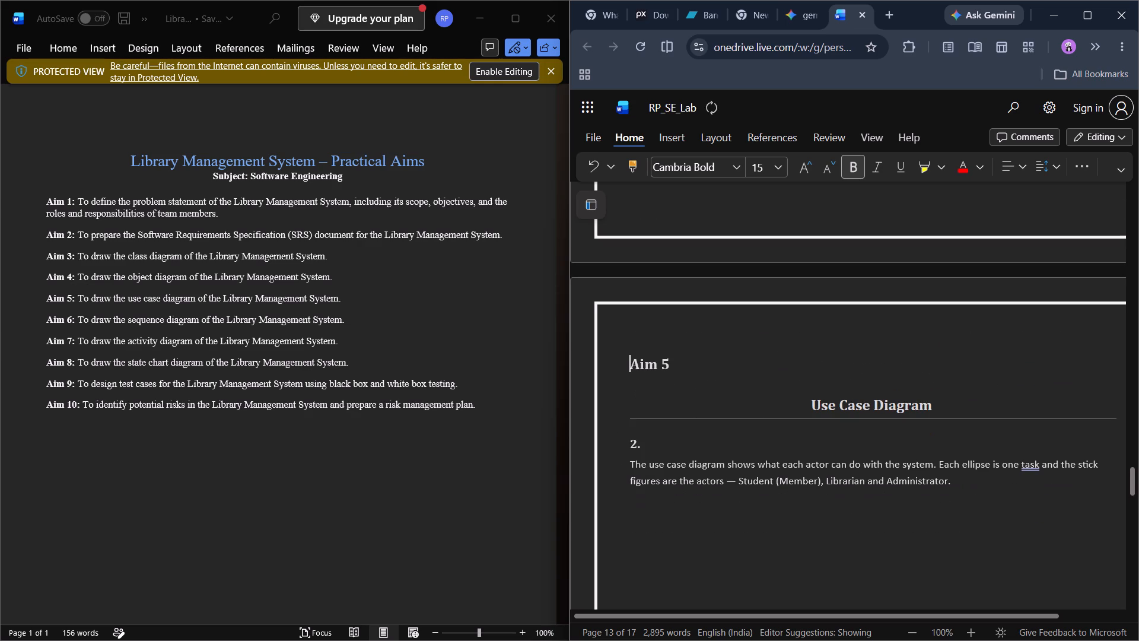
key(BackSpace)
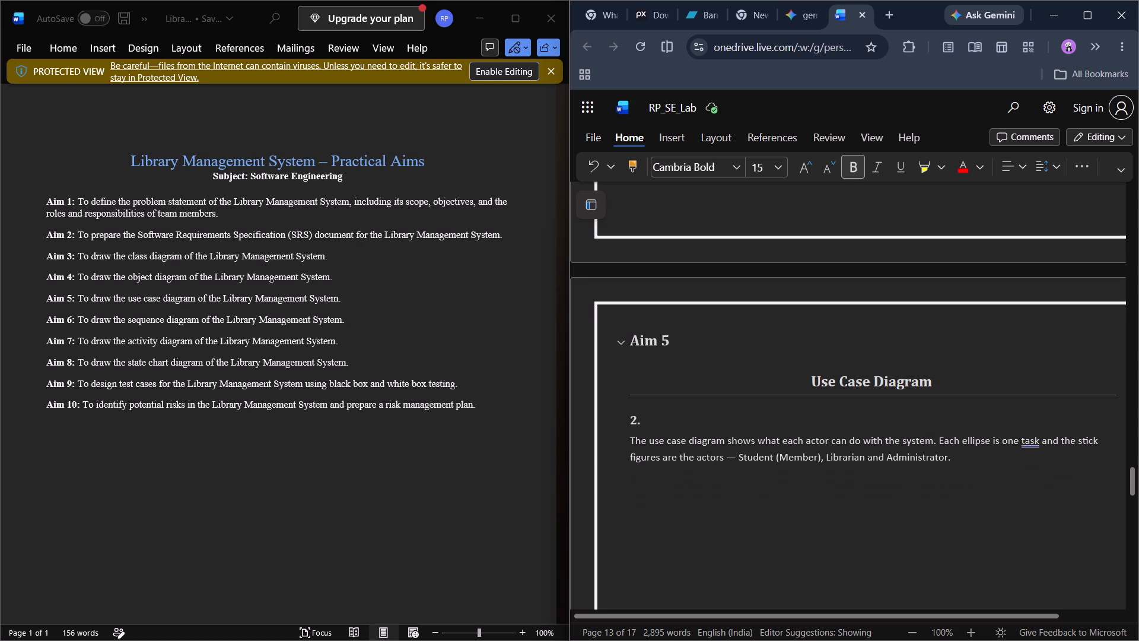
Center the "Aim 5" heading above the "Use Case Diagram" title.
drag(673, 344, 619, 339)
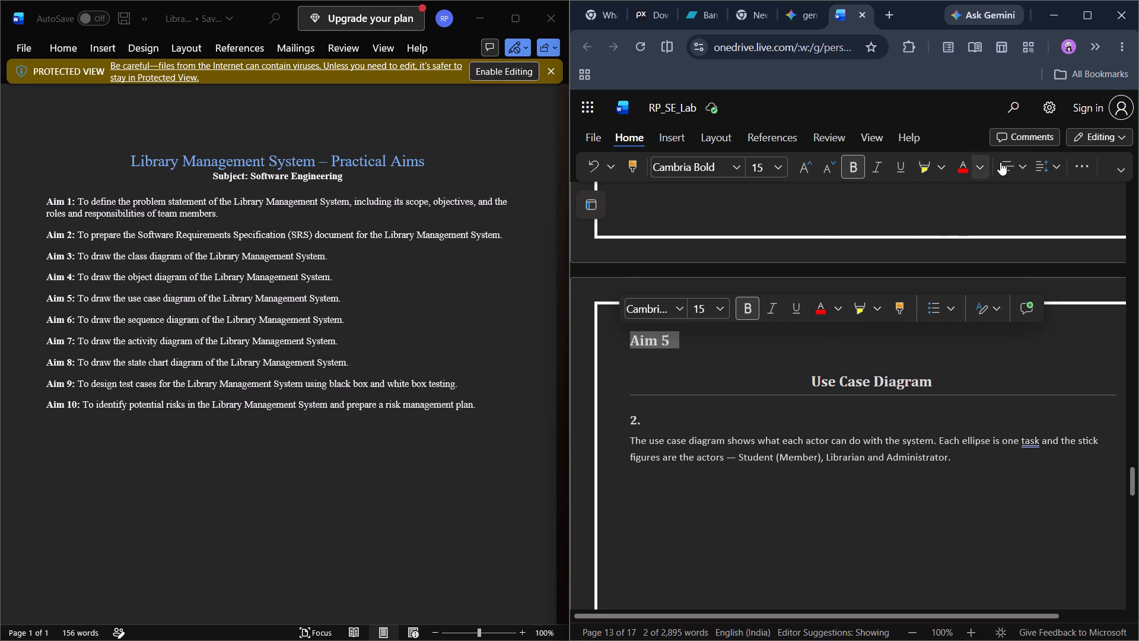
click(1016, 164)
click(1047, 214)
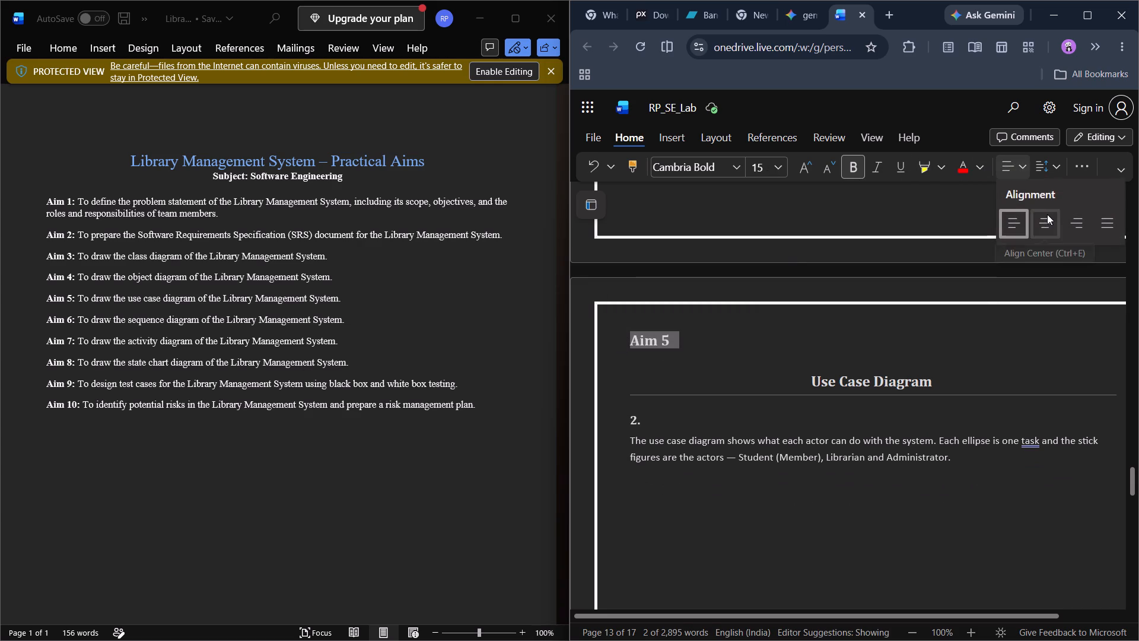
click(679, 500)
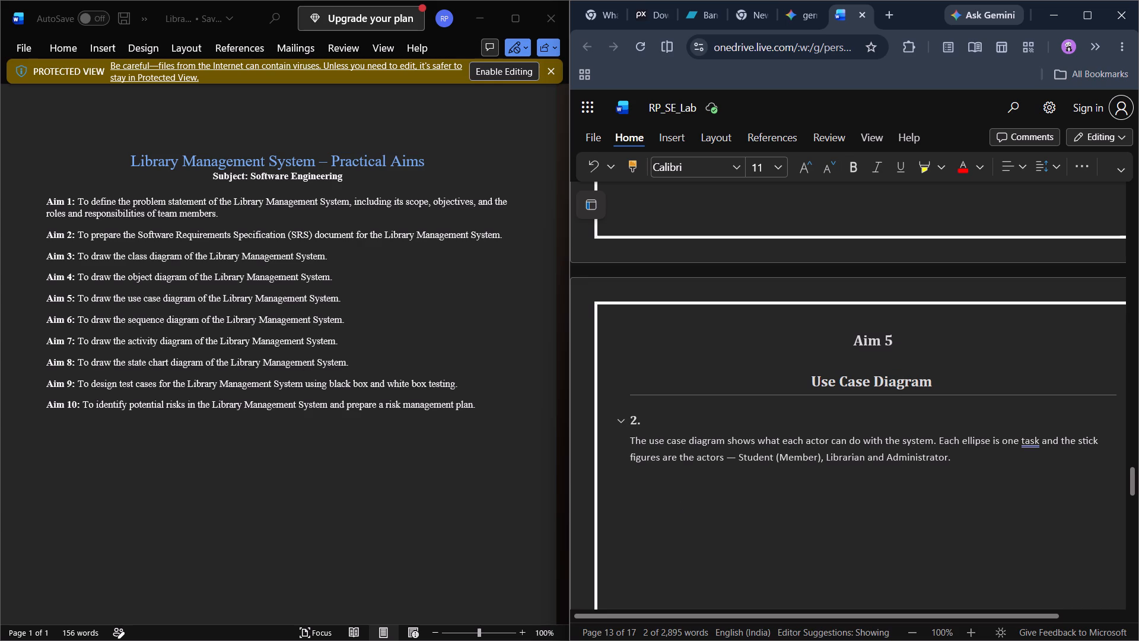
Delete the leftover "2." numbered heading between the "Use Case Diagram" title and its description.
click(659, 428)
key(BackSpace)
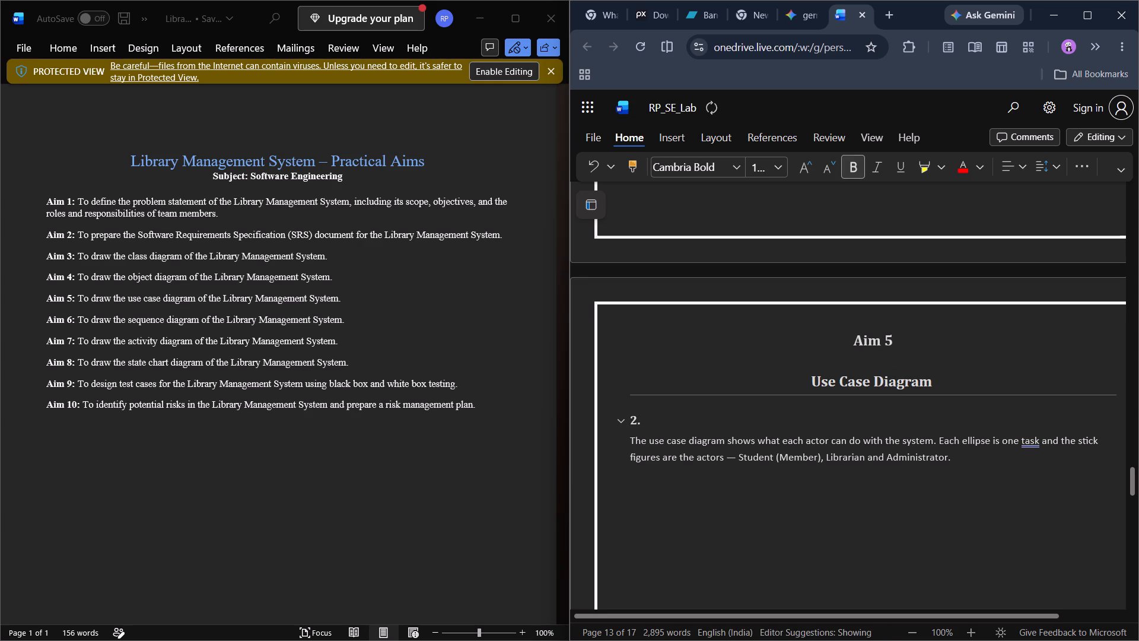
key(BackSpace)
key(BackSpace)
key(BackSpace)
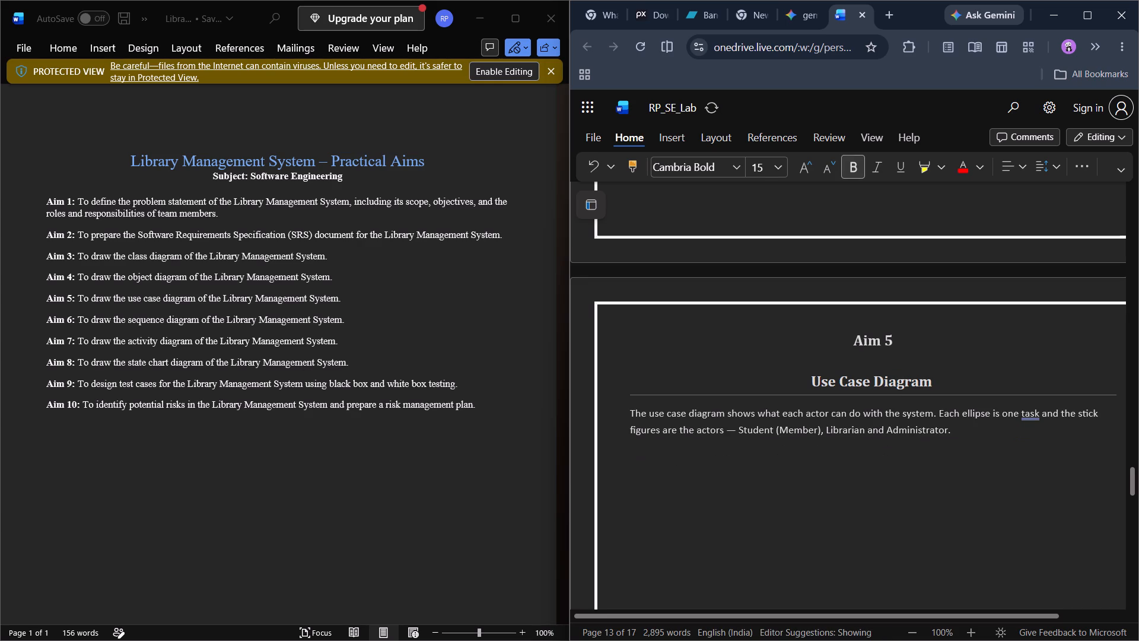
Narrow the use case diagram image slightly from both sides.
scroll(810, 529, down, 2)
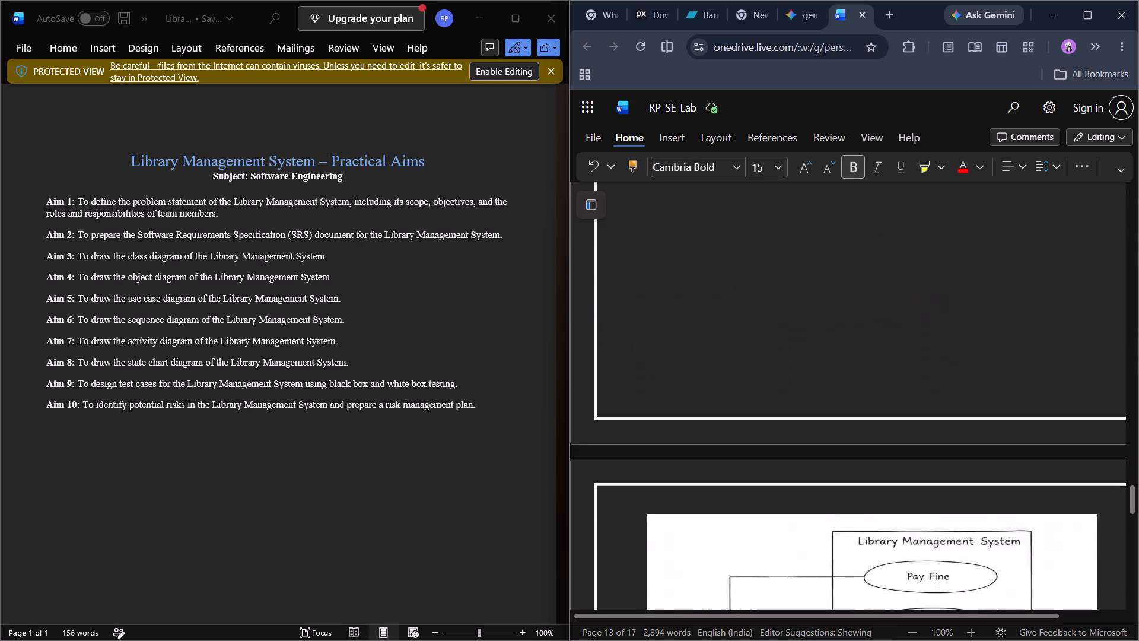
scroll(810, 529, down, 1)
scroll(817, 468, up, 5)
scroll(817, 468, down, 1)
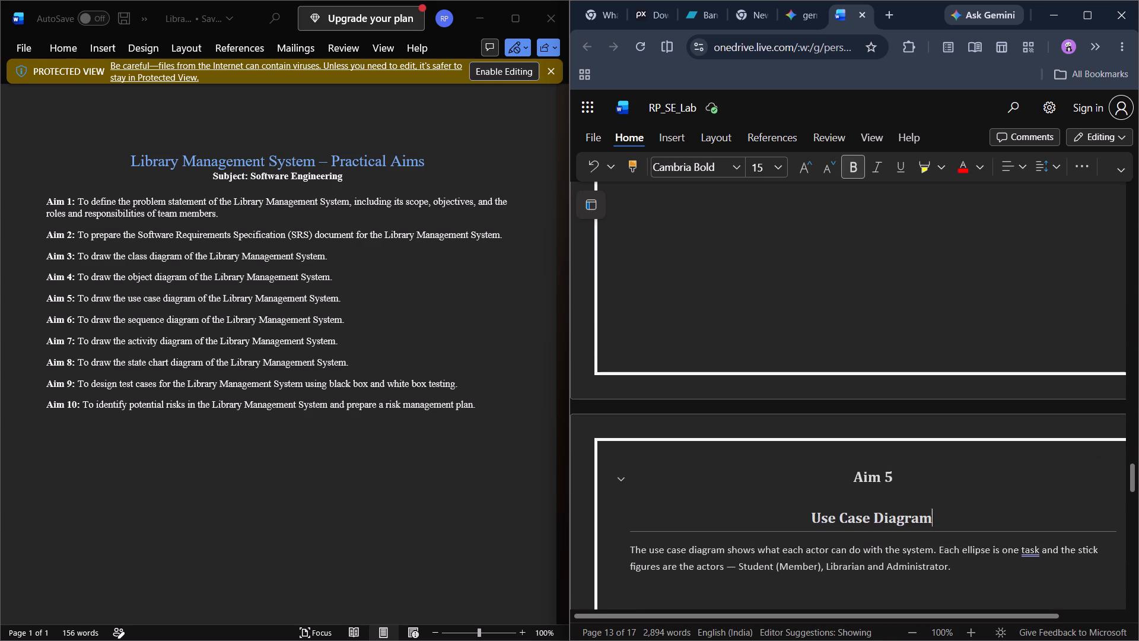
scroll(817, 468, down, 1)
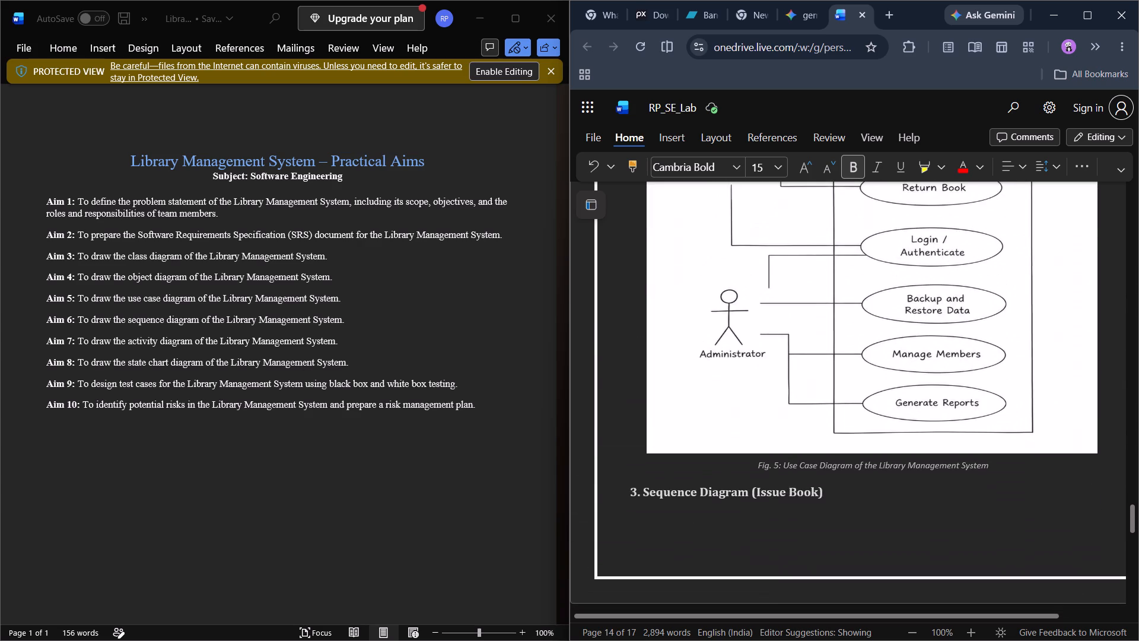
scroll(809, 398, up, 3)
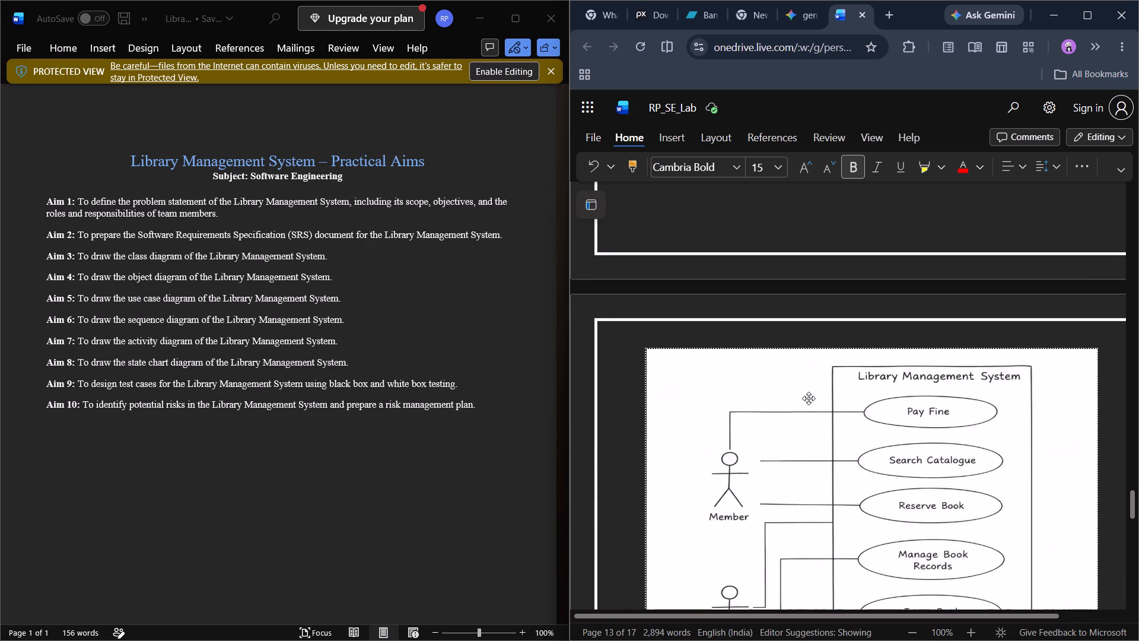
scroll(809, 398, up, 2)
scroll(906, 420, right, 1)
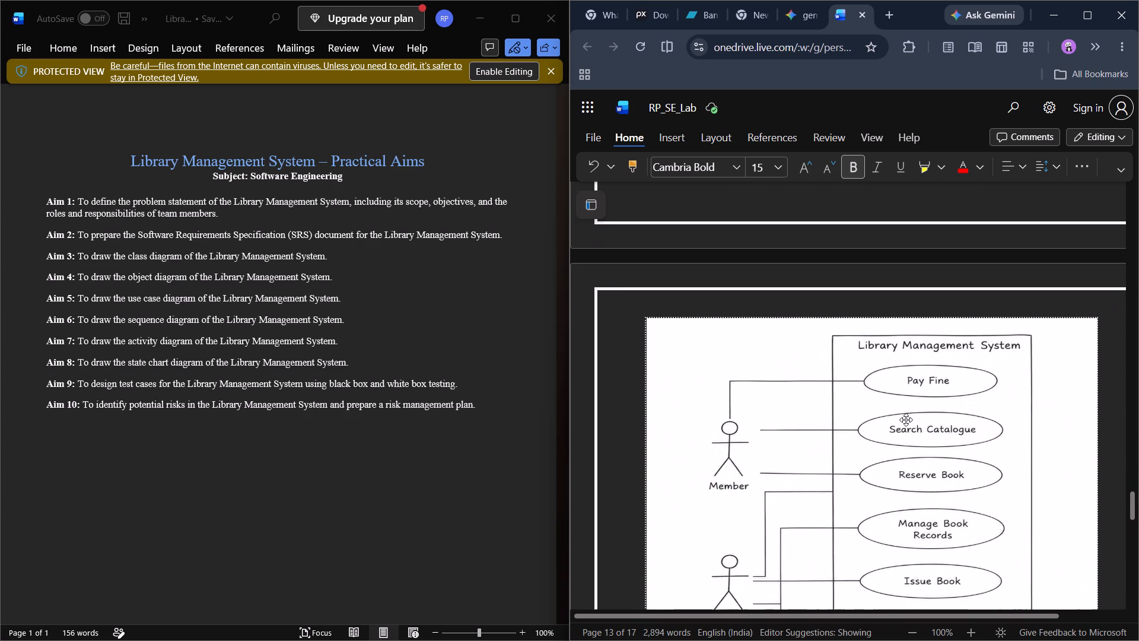
click(720, 307)
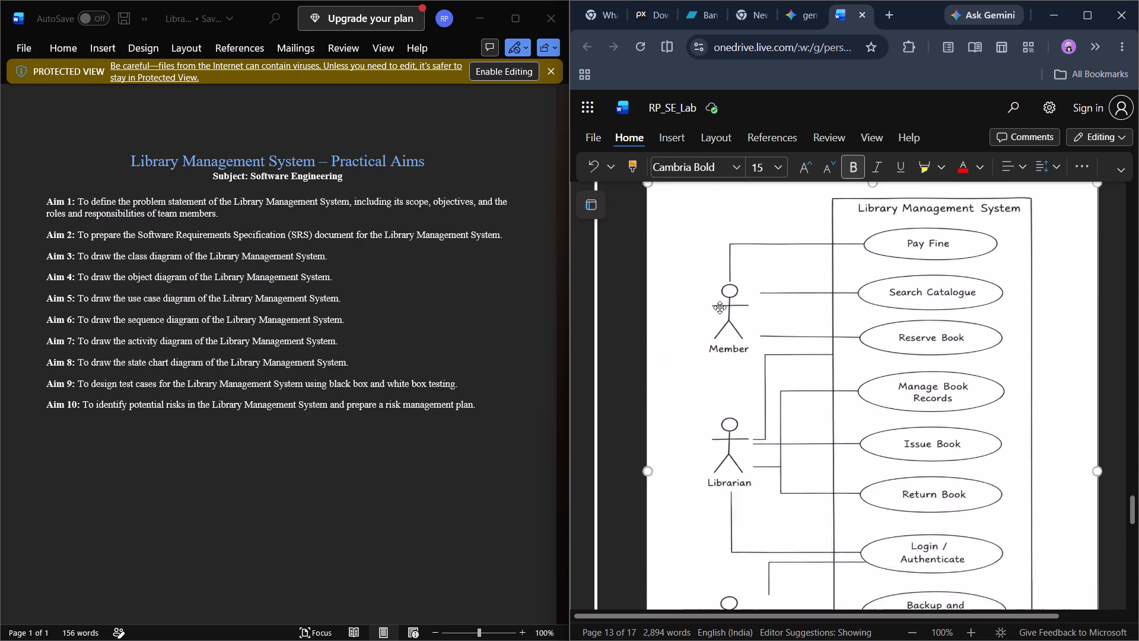
scroll(720, 307, up, 2)
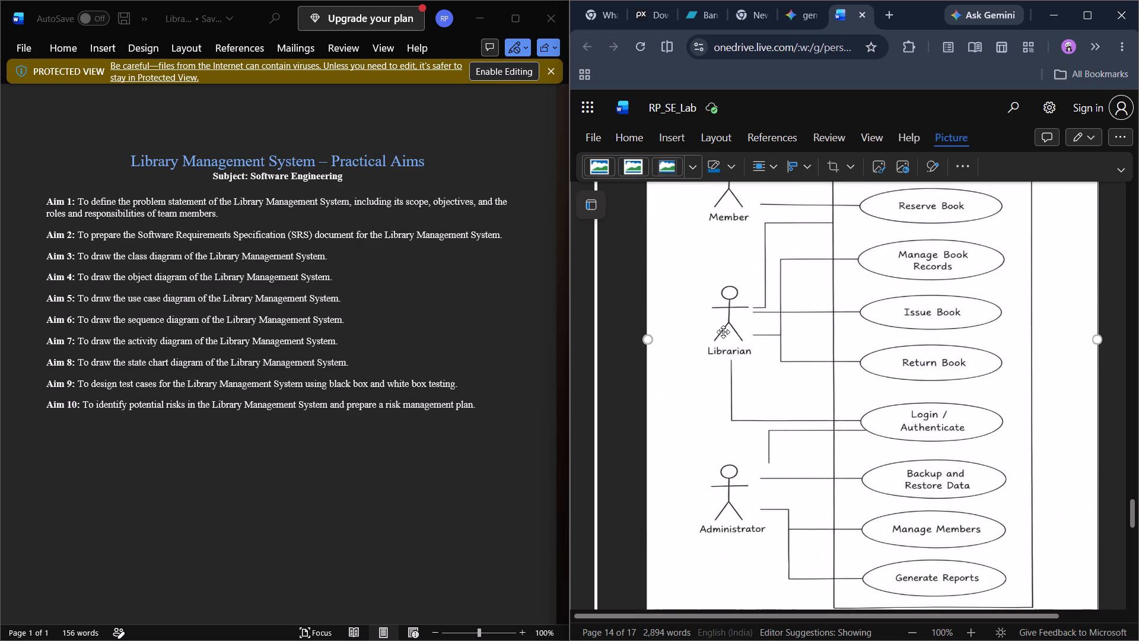
drag(1095, 339, 1081, 342)
drag(654, 342, 669, 338)
Reduce the height of the use case diagram image until it and its Fig. 5 caption fit on the Aim 5 page.
scroll(812, 389, down, 1)
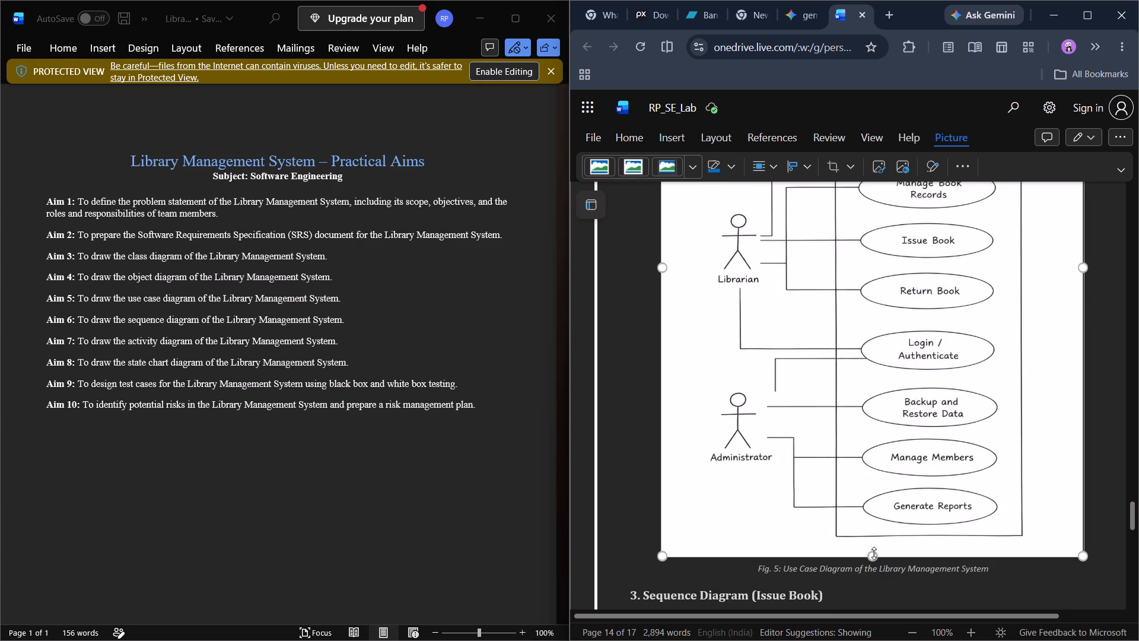
drag(874, 558, 862, 522)
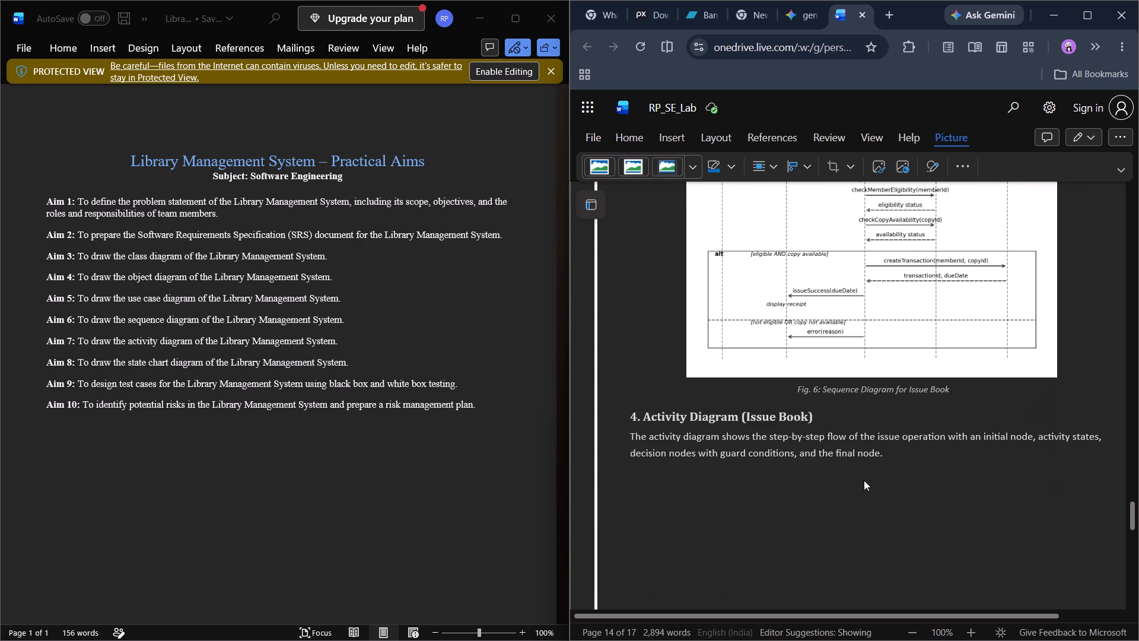
scroll(864, 480, up, 6)
scroll(864, 480, down, 1)
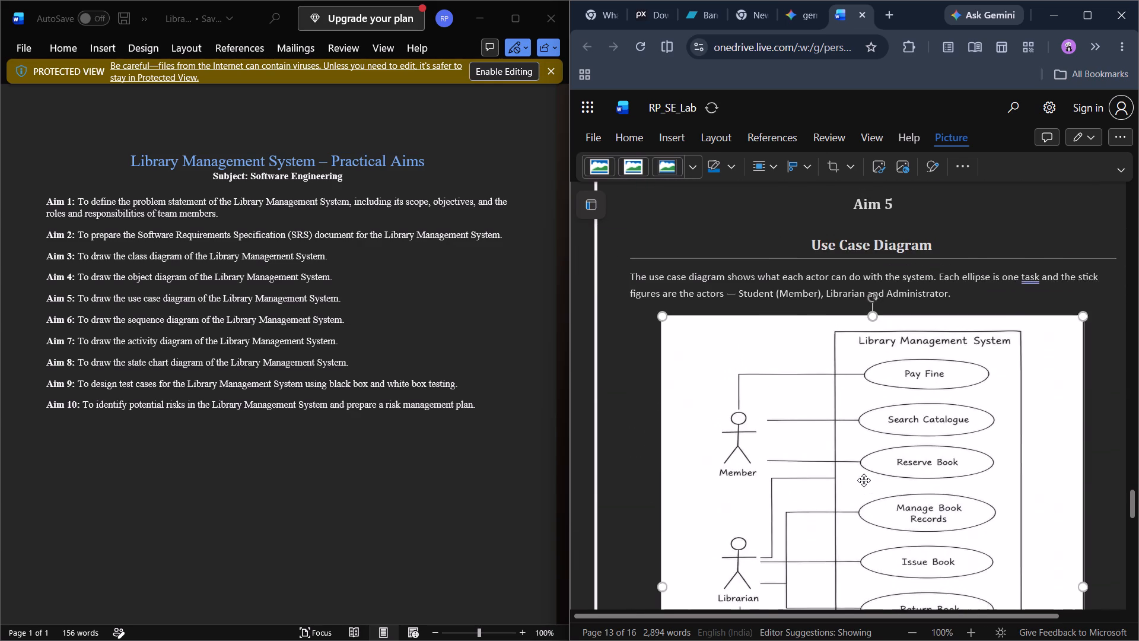
scroll(864, 480, down, 2)
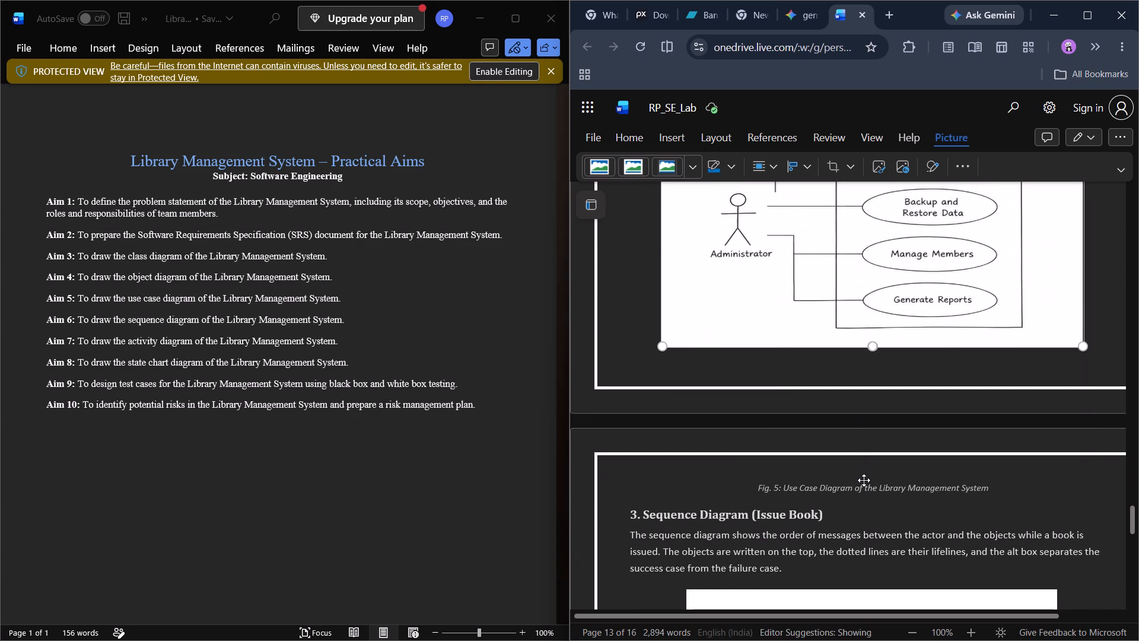
scroll(845, 377, up, 1)
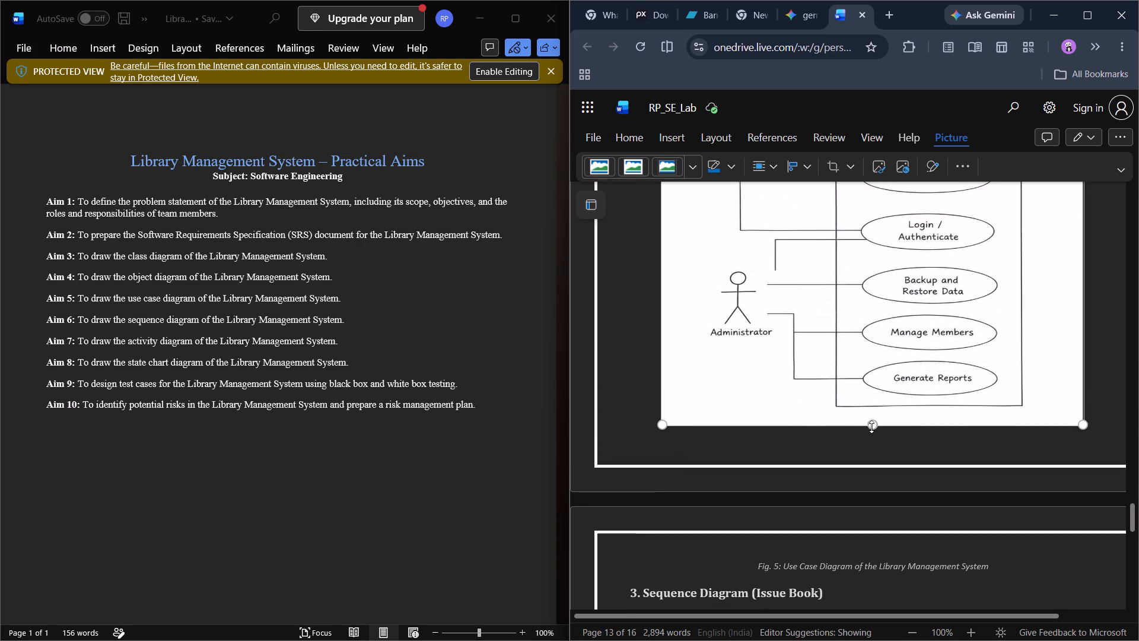
drag(872, 423, 866, 412)
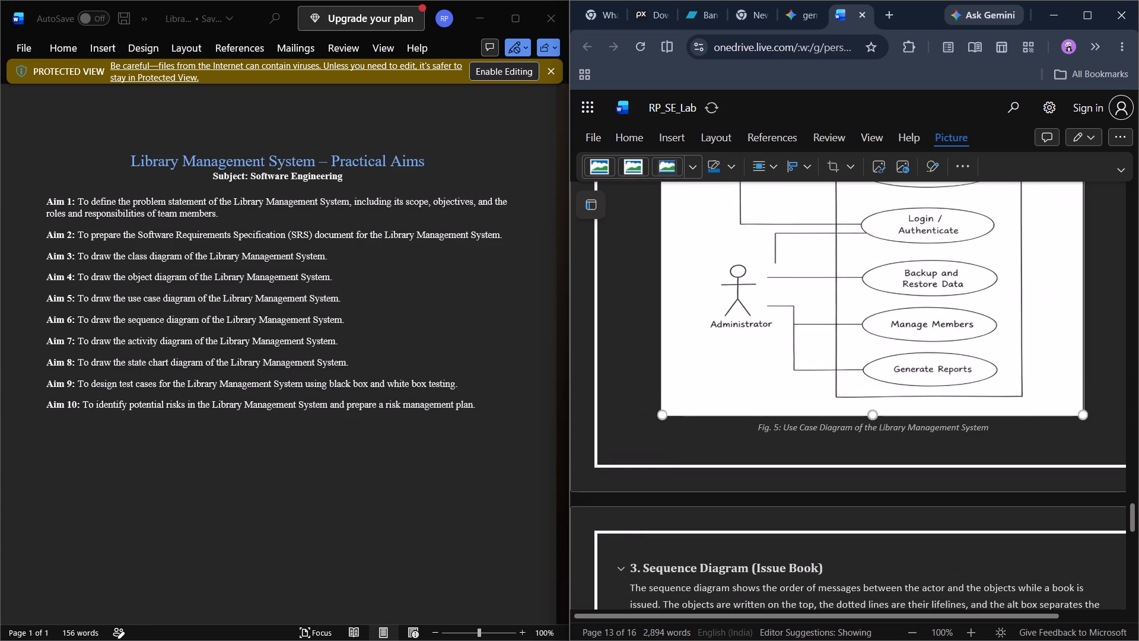
Copy the "Aim 5" heading and "Use Case Diagram" title onto a new line above the "3. Sequence Diagram (Issue Book)" heading.
scroll(935, 573, down, 2)
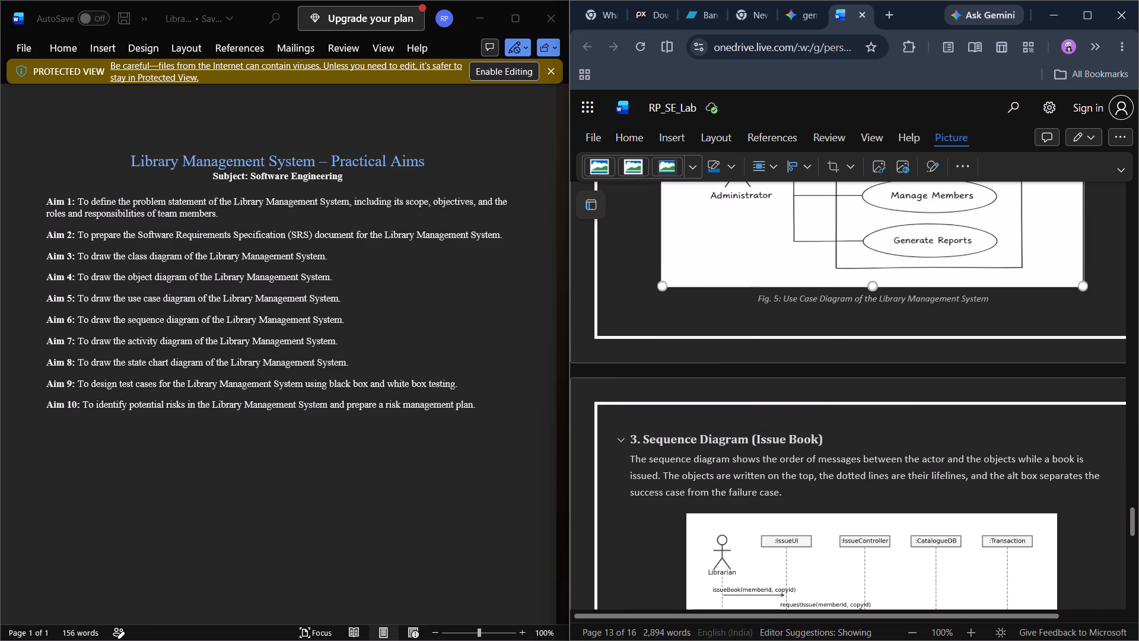
scroll(797, 430, up, 5)
scroll(797, 430, down, 1)
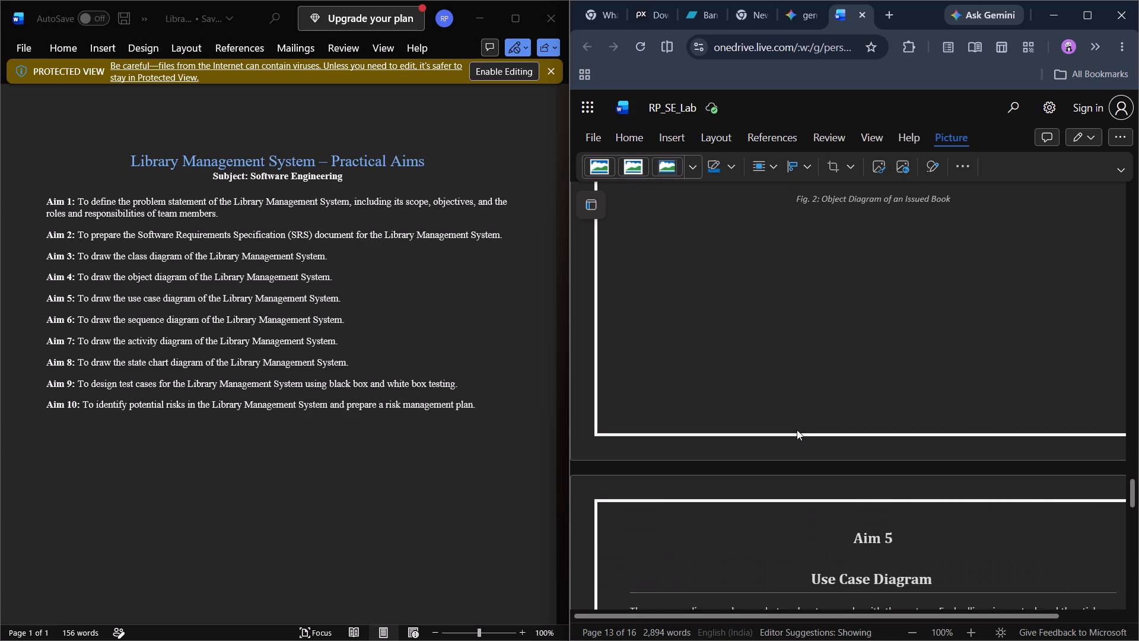
scroll(797, 430, down, 1)
drag(935, 423, 855, 390)
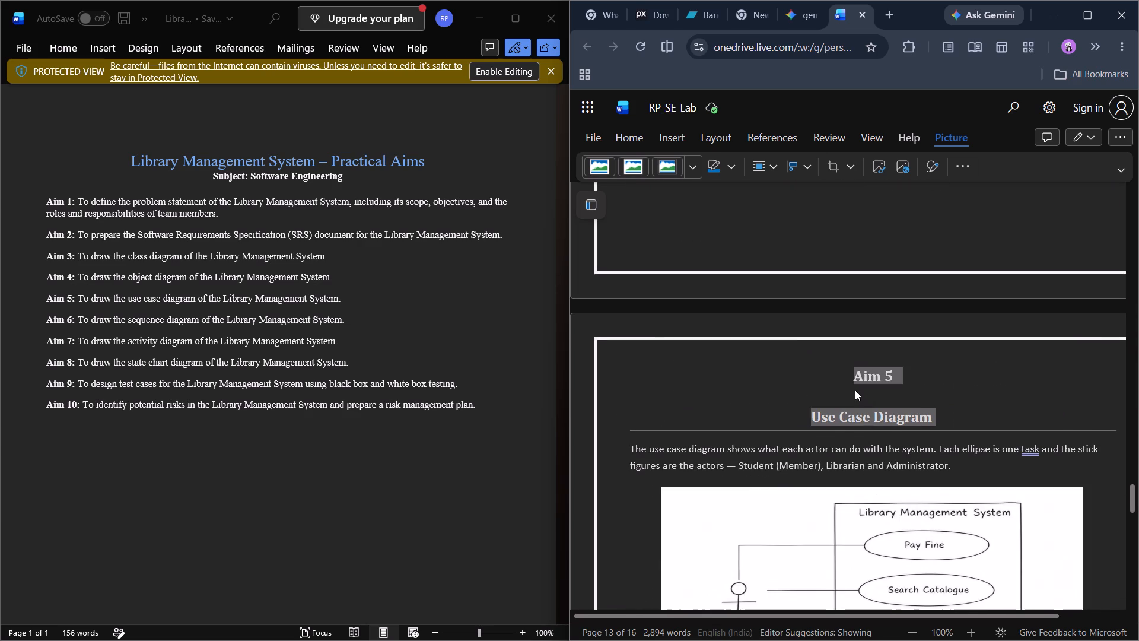
drag(855, 390, 850, 382)
key(ctrl+c)
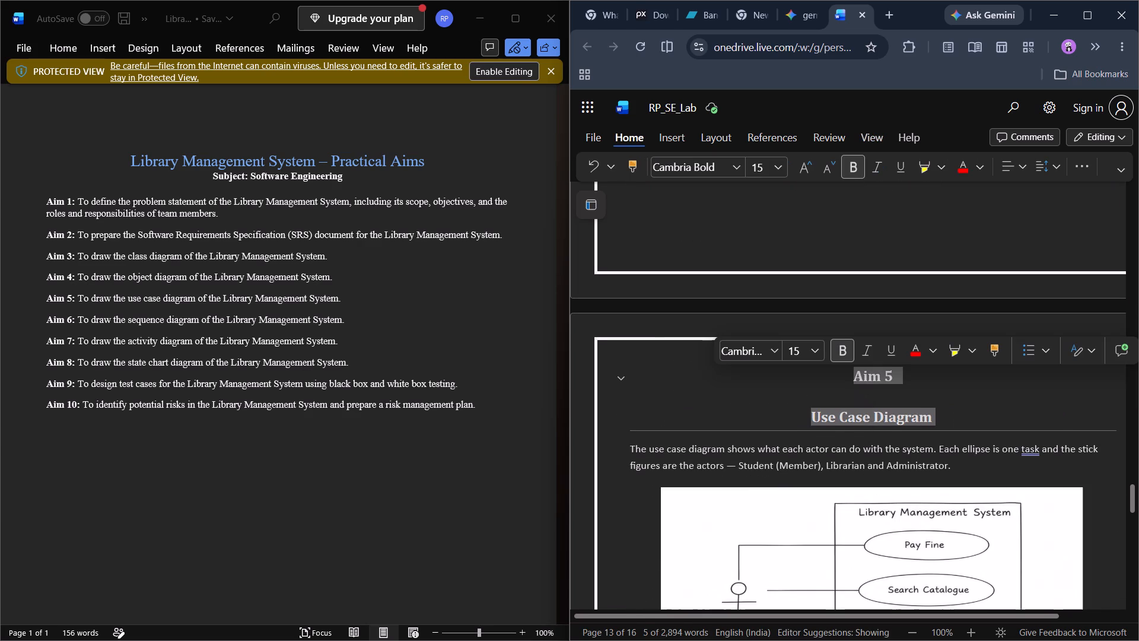
scroll(953, 463, down, 5)
scroll(953, 463, up, 1)
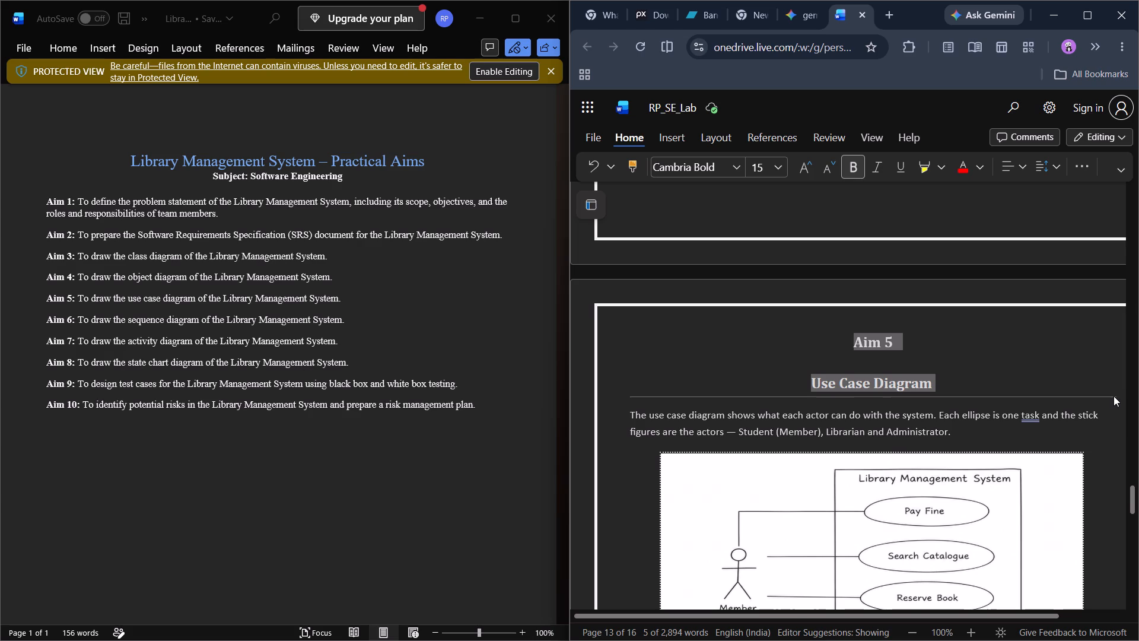
scroll(913, 585, down, 4)
scroll(913, 585, up, 3)
scroll(913, 585, down, 1)
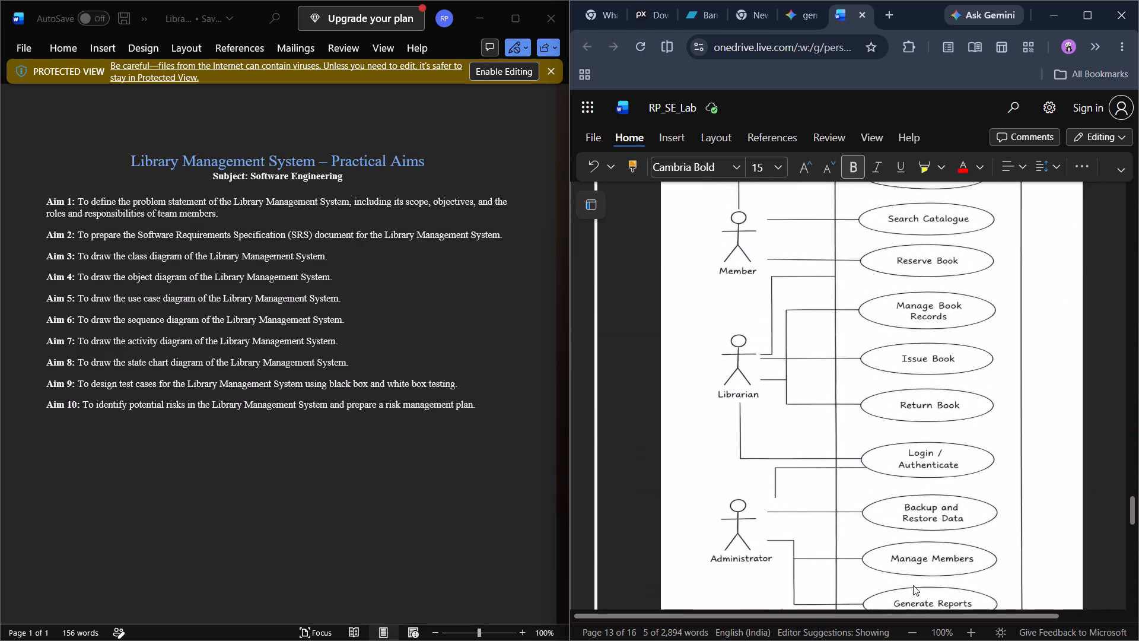
scroll(913, 585, down, 1)
scroll(913, 585, up, 3)
scroll(913, 585, down, 1)
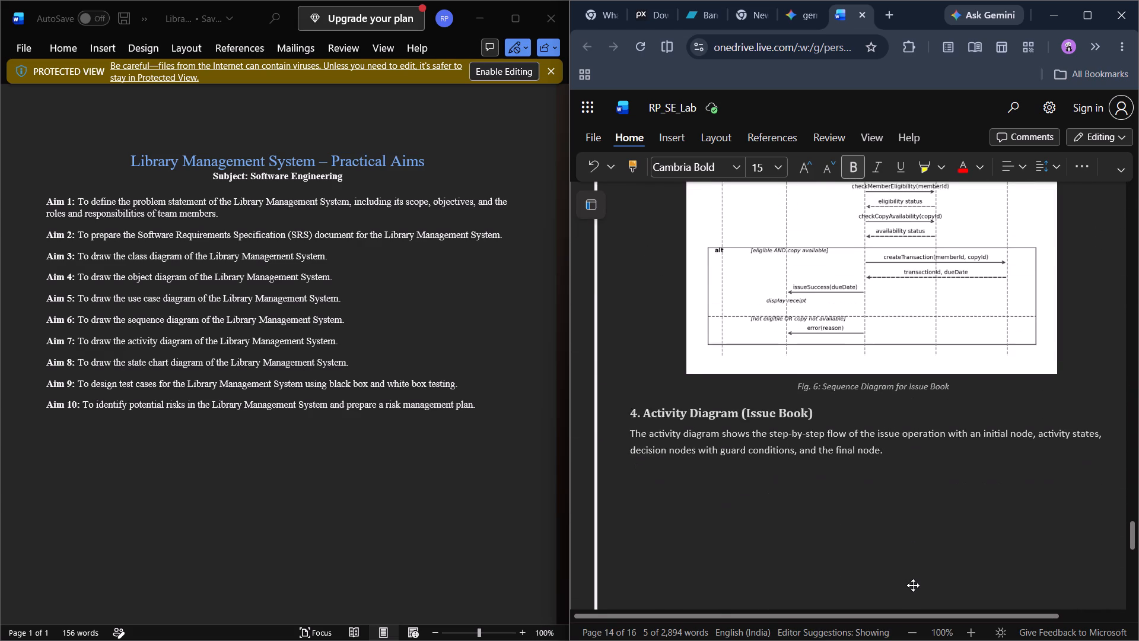
scroll(913, 585, down, 2)
scroll(913, 585, up, 2)
scroll(913, 585, down, 1)
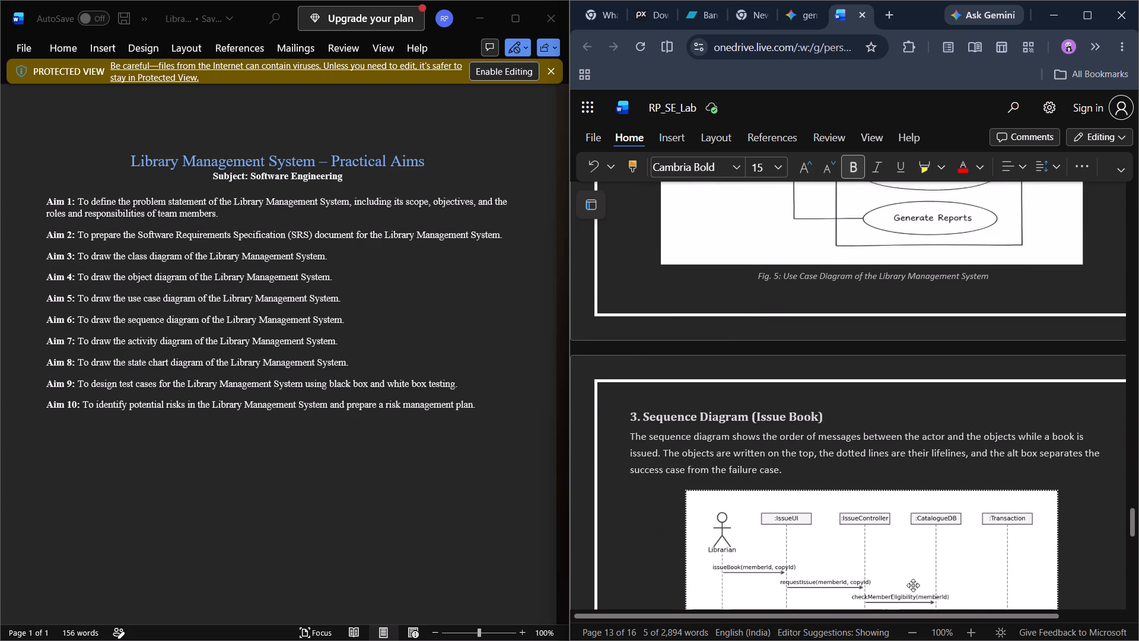
scroll(913, 585, down, 1)
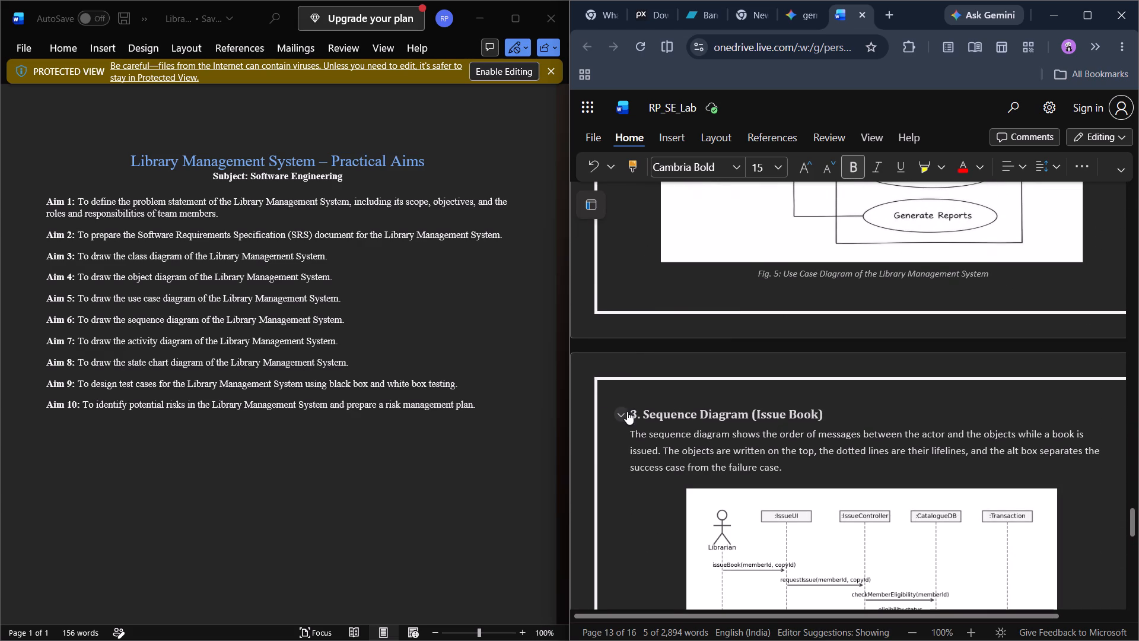
click(634, 416)
key(Return)
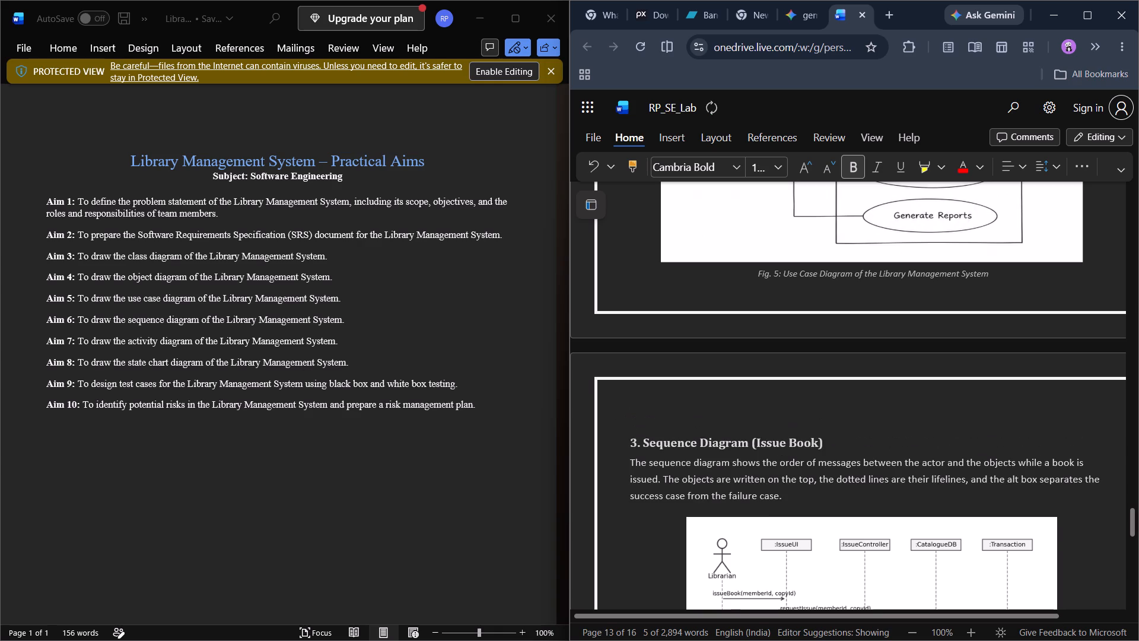
key(Up)
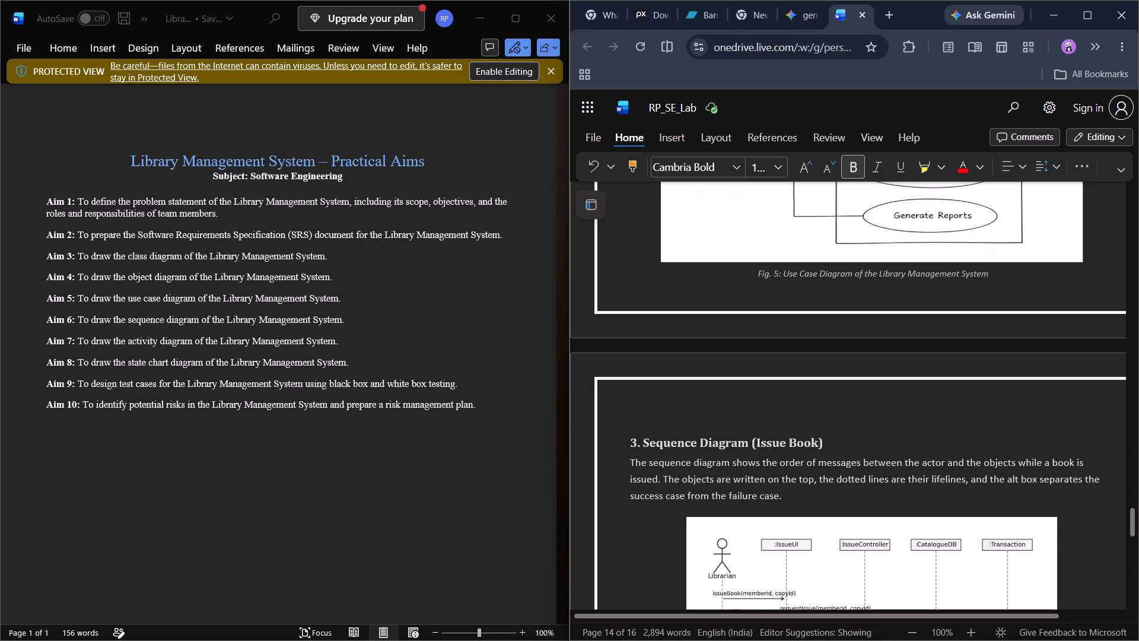
key(ctrl+v)
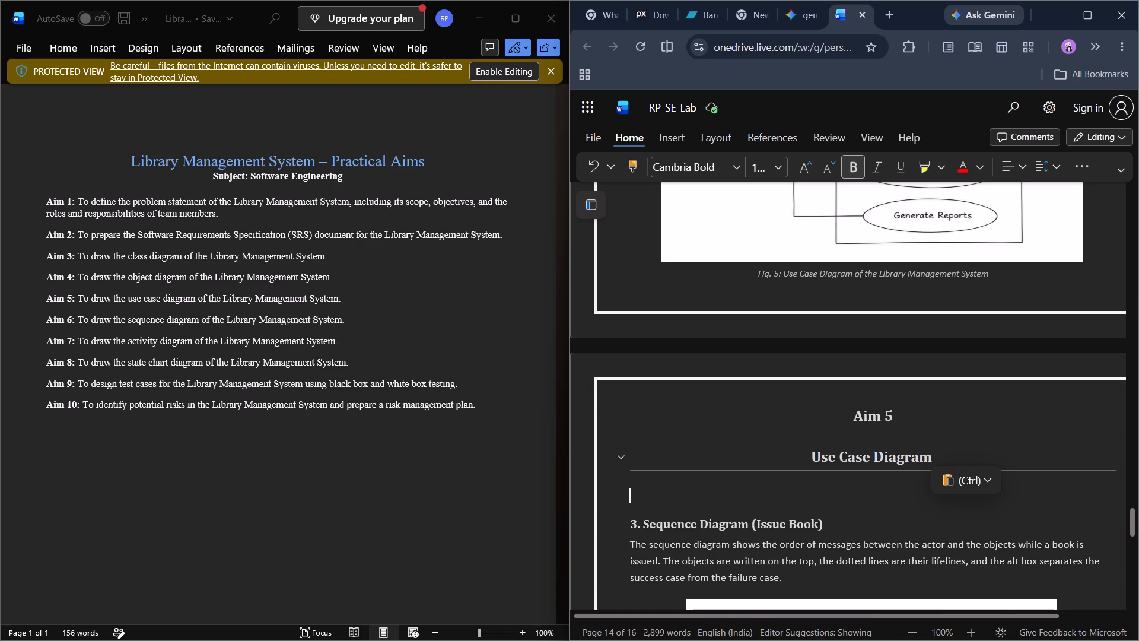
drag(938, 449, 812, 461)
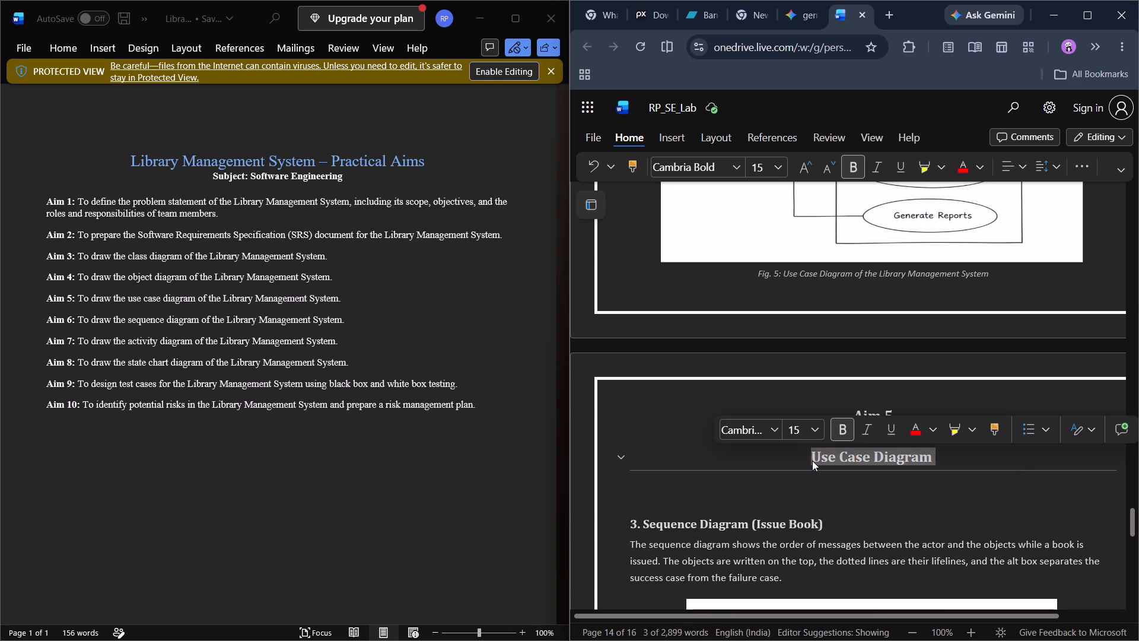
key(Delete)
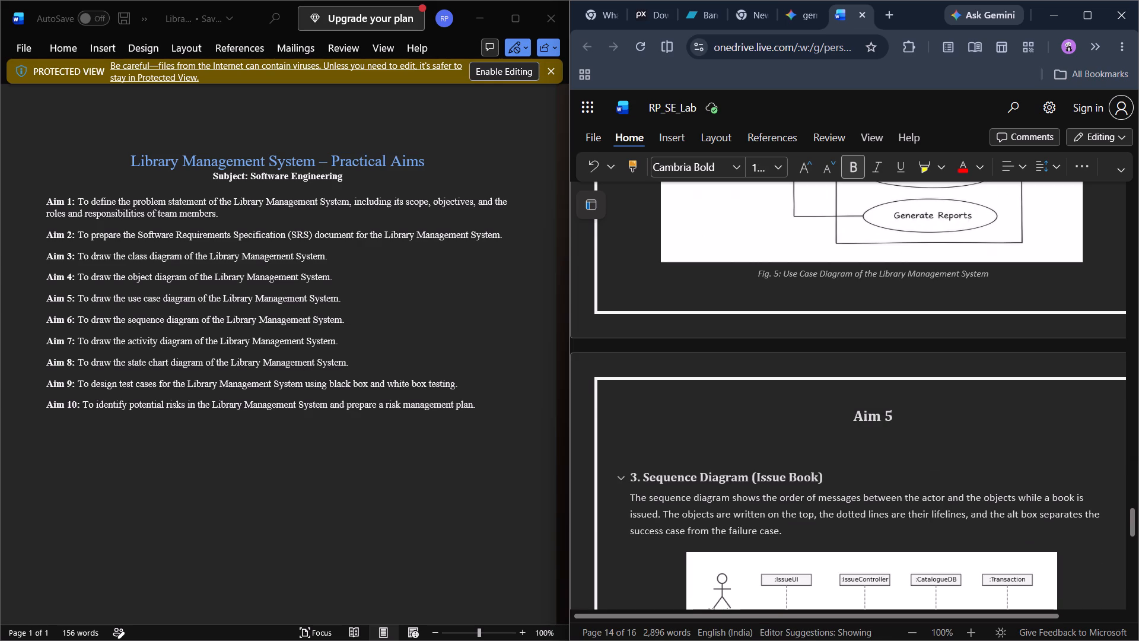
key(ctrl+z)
Move the words "Sequence Diagram" out of the "3." heading to replace the copied "Use Case Diagram" title above it.
drag(829, 526, 809, 525)
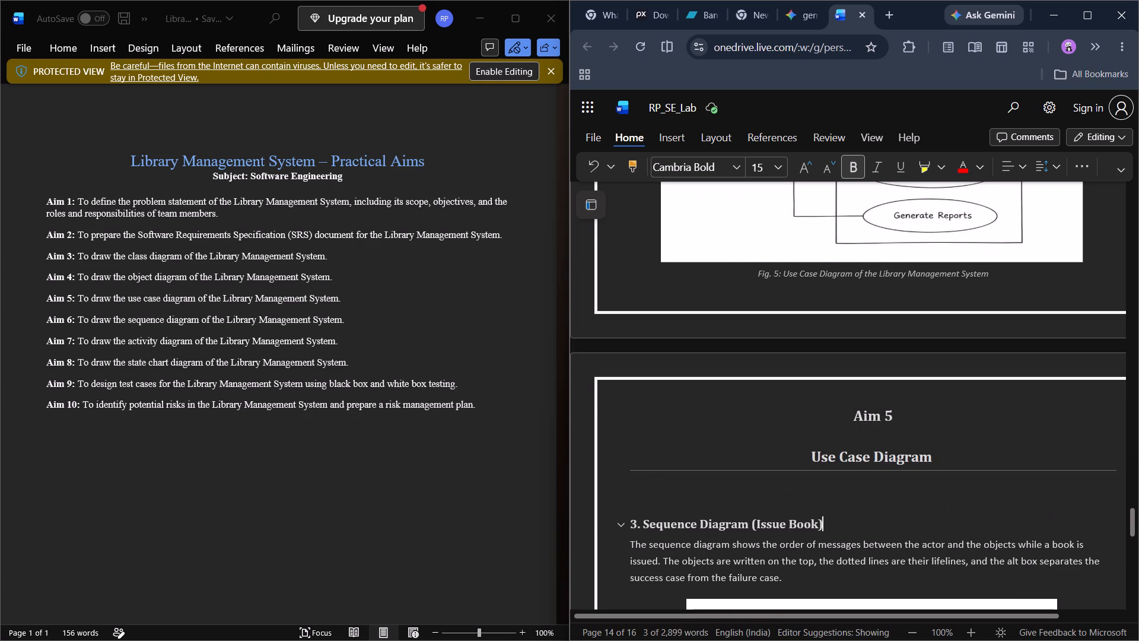
drag(809, 525, 663, 534)
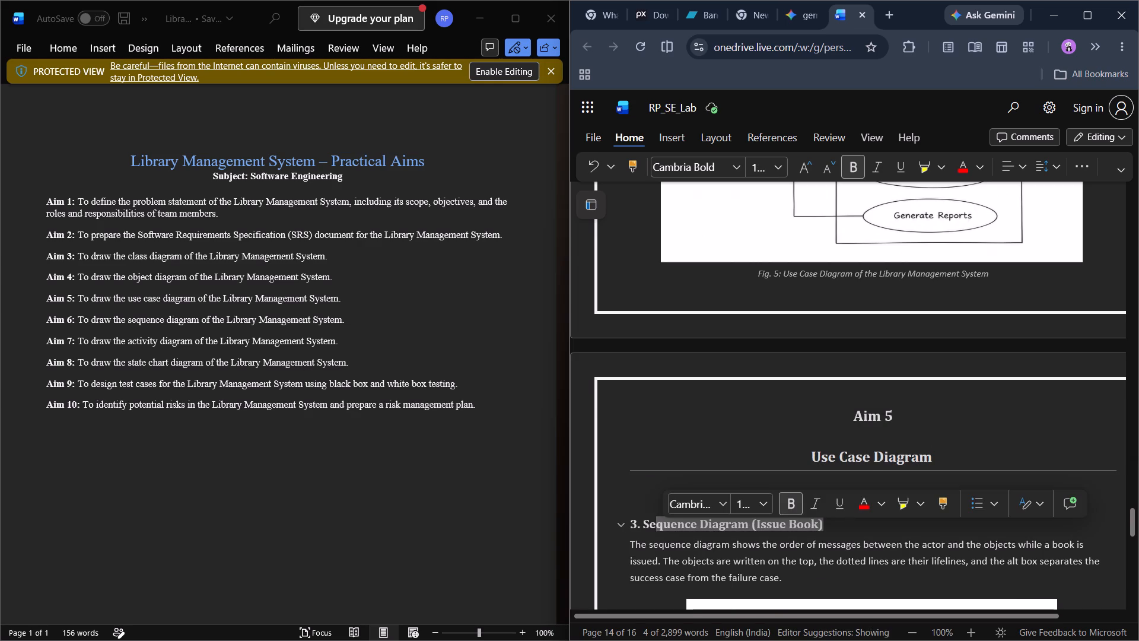
click(749, 528)
drag(749, 528, 643, 527)
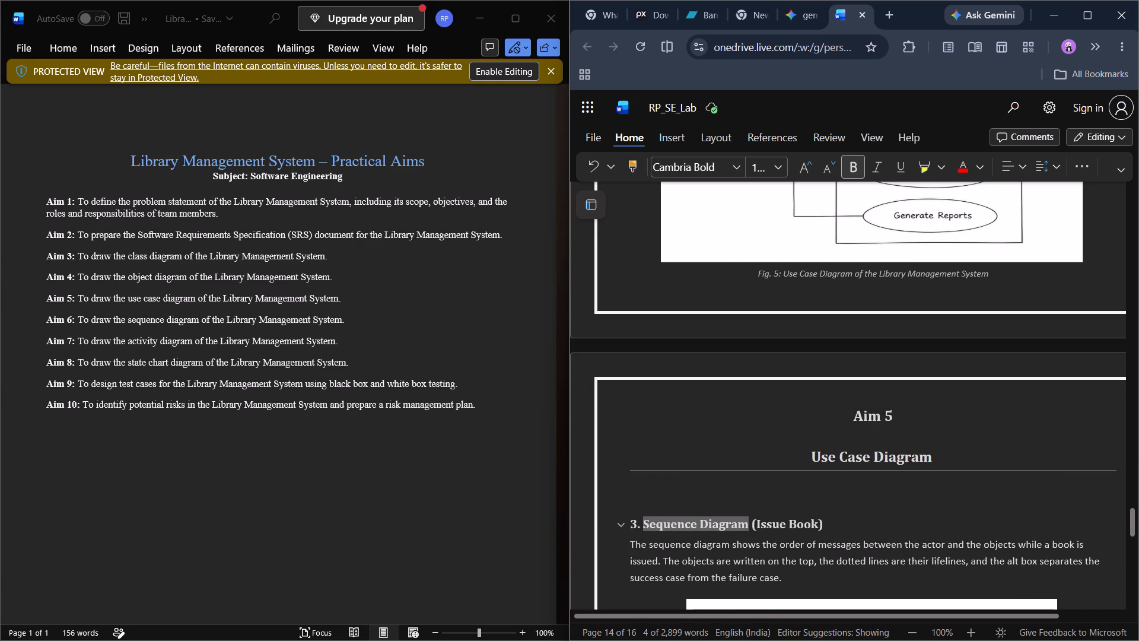
drag(643, 527, 645, 527)
key(ctrl+x)
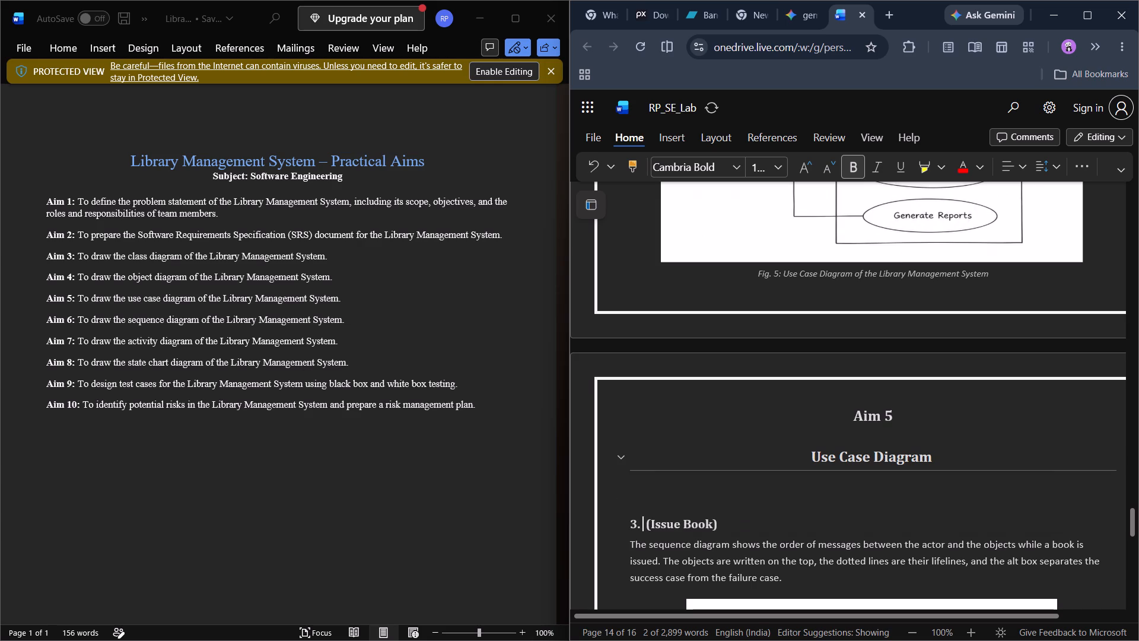
drag(949, 450, 815, 456)
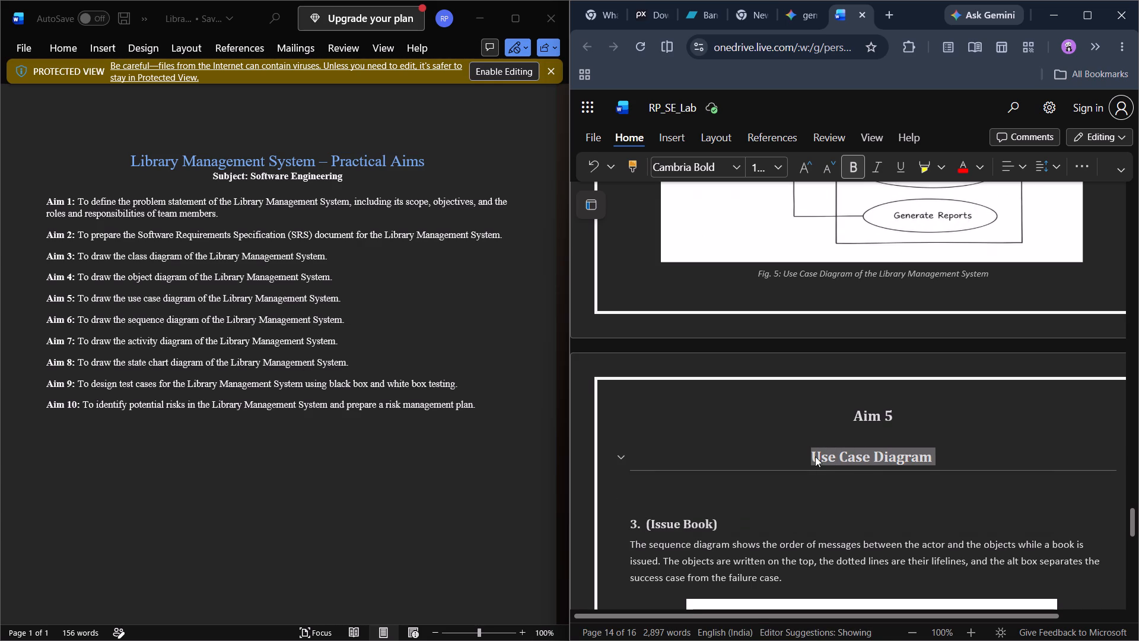
drag(815, 456, 812, 458)
key(ctrl+v)
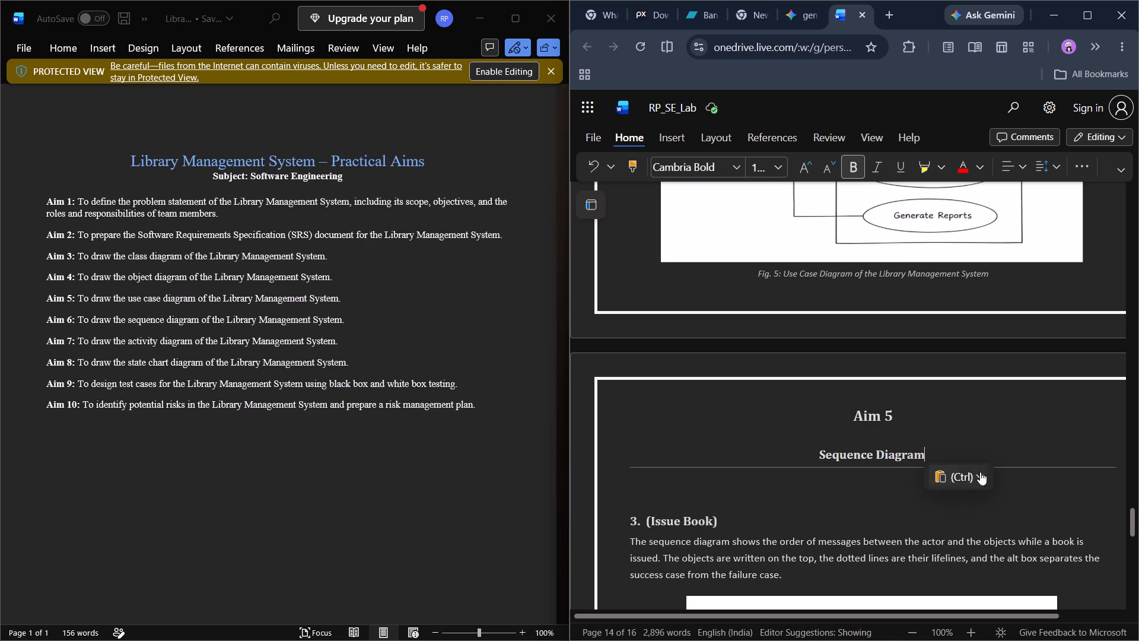
Set the font size of the "Sequence Diagram" title to 15.
drag(926, 450, 816, 458)
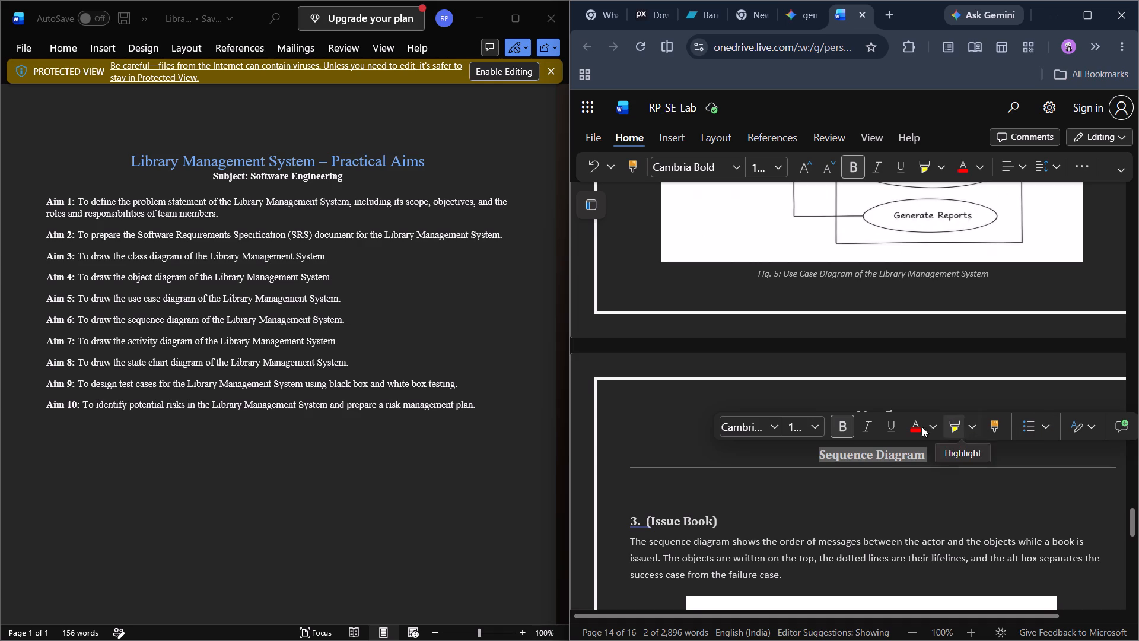
click(821, 424)
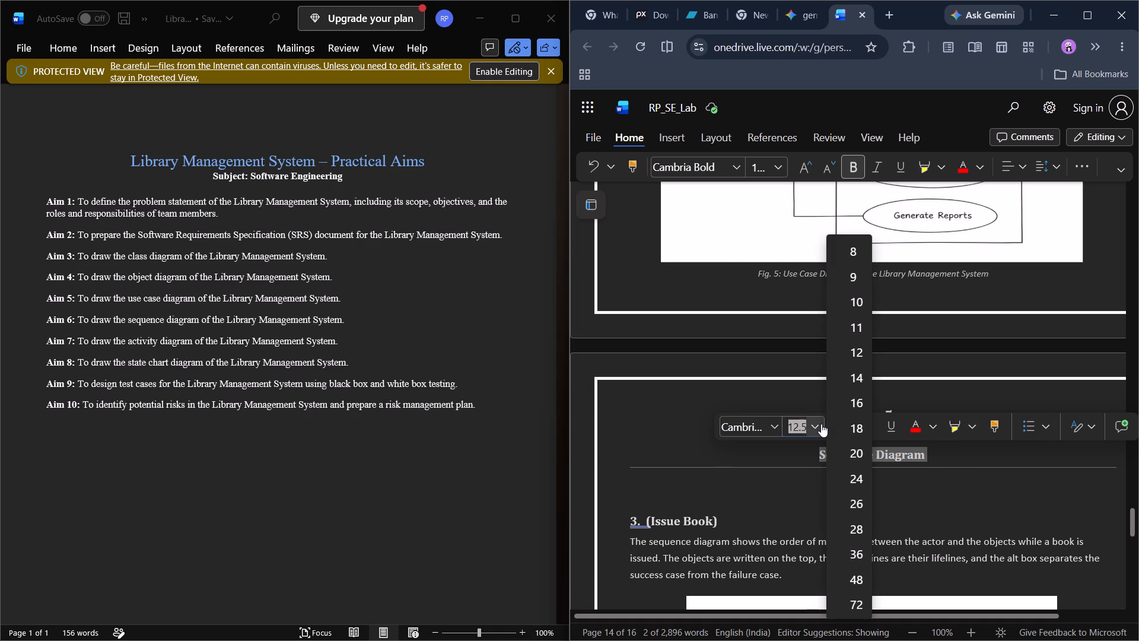
text(15)
key(Return)
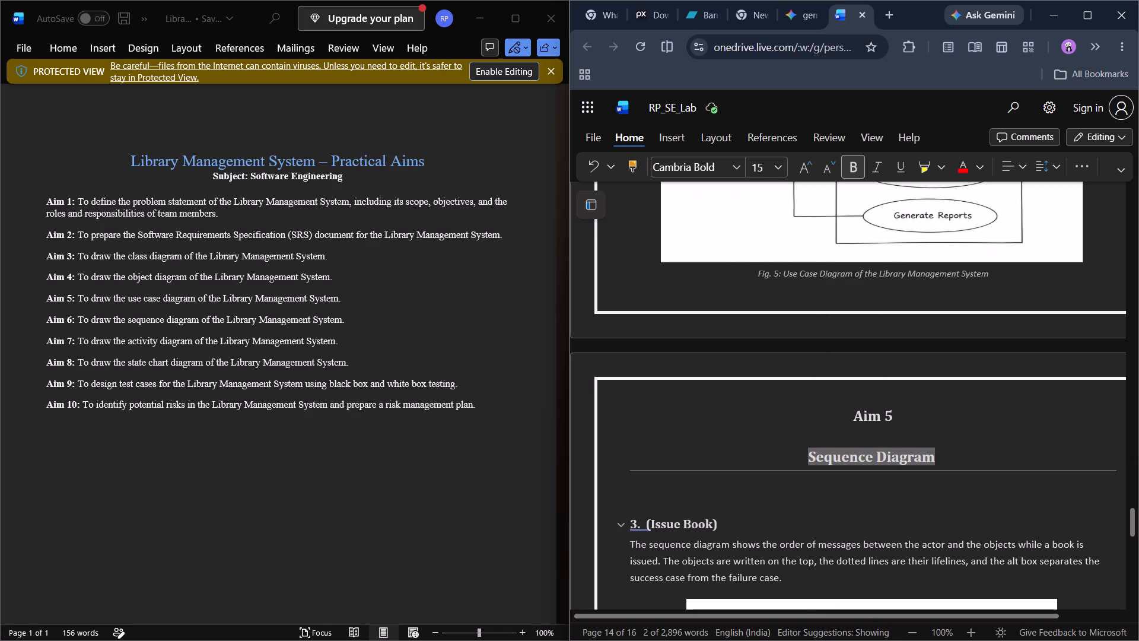
Delete the leftover "3. (Issue Book)" heading and the blank line above it, under the "Sequence Diagram" title.
drag(737, 527, 621, 496)
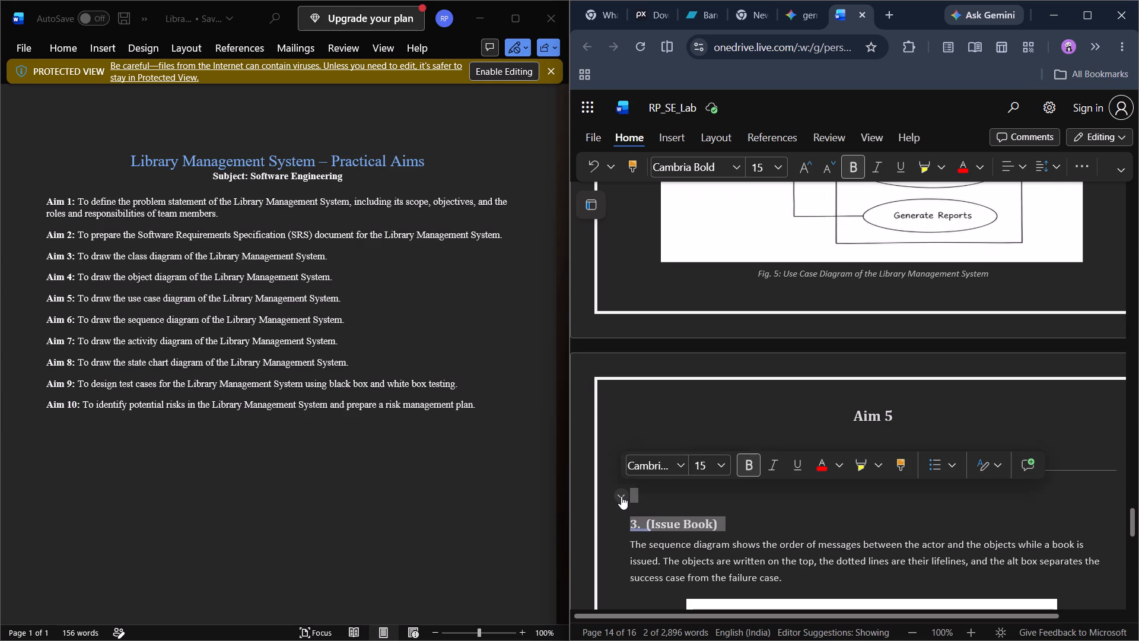
click(740, 529)
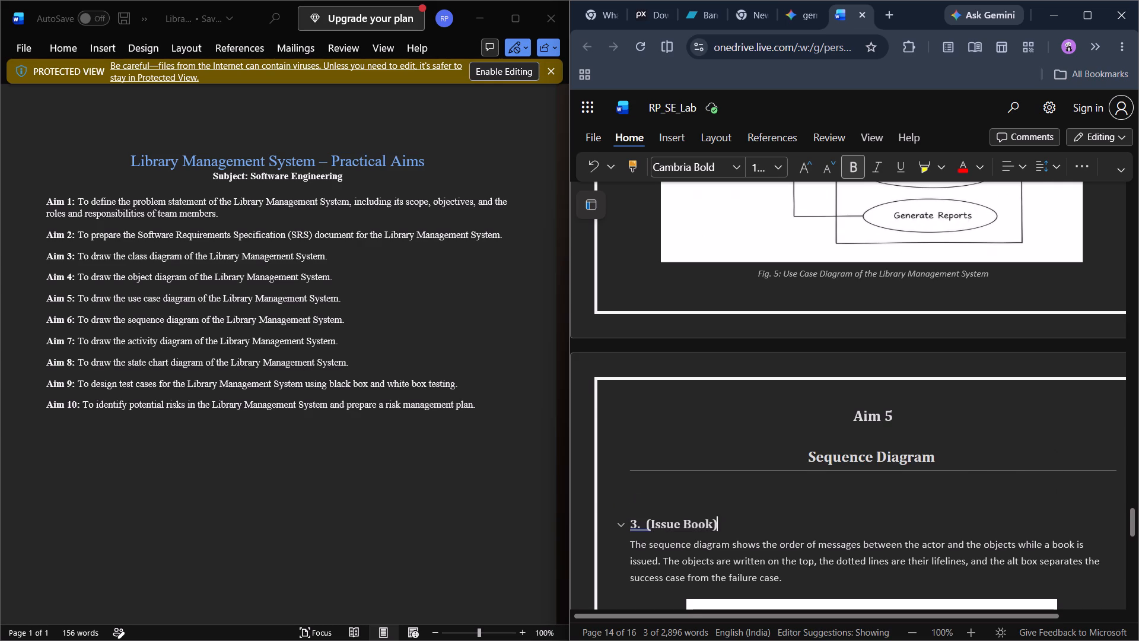
drag(740, 529, 622, 503)
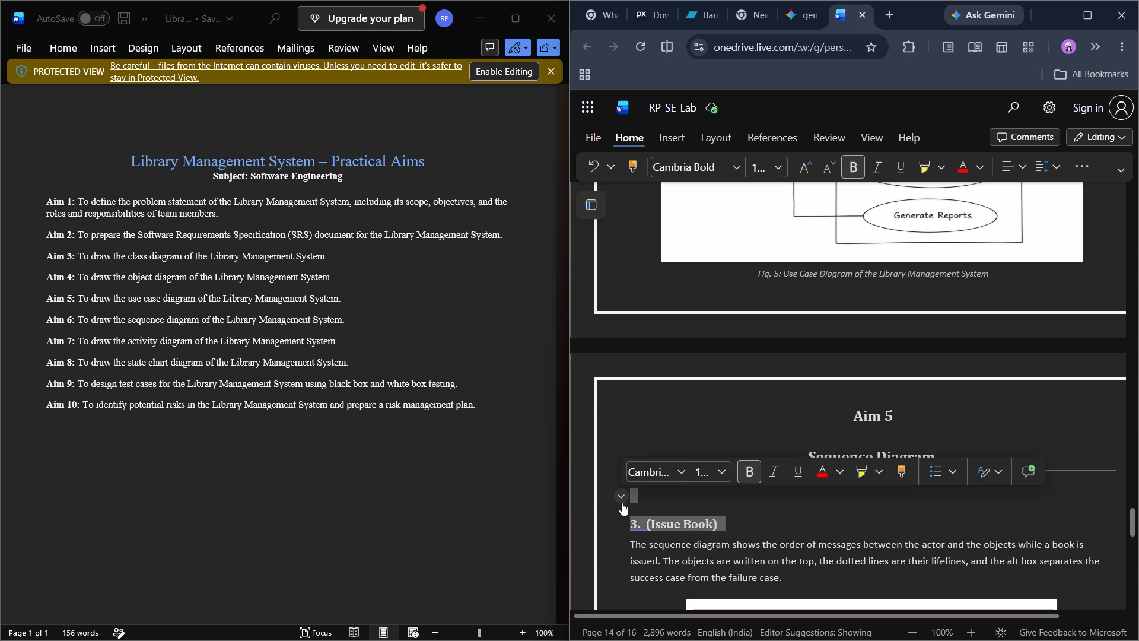
key(Delete)
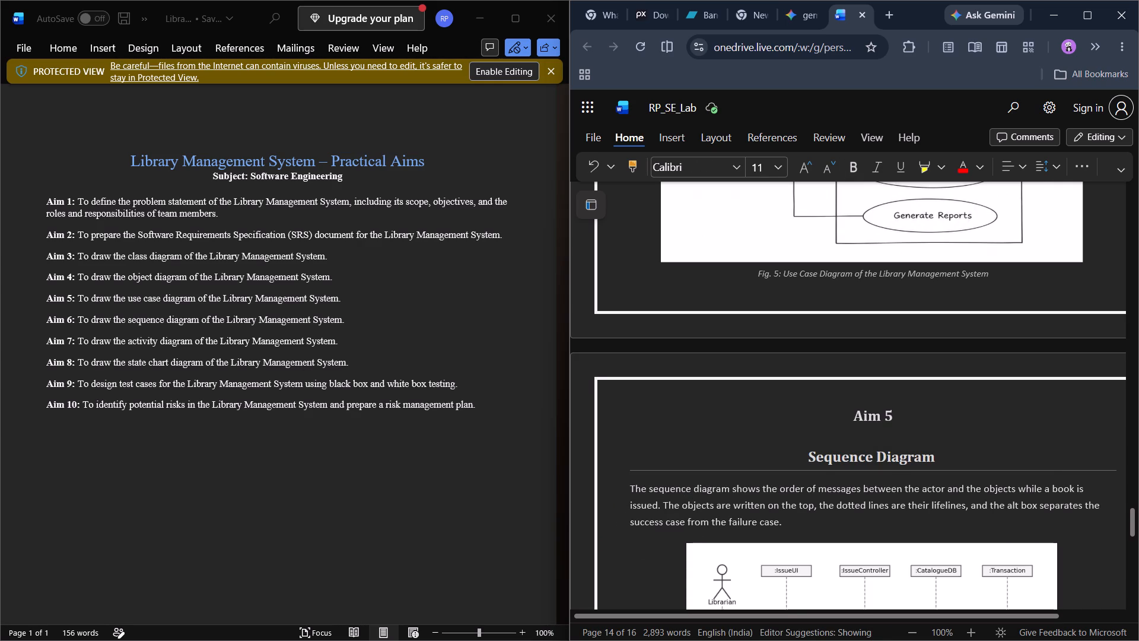
Copy the "Aim 5" heading together with the "Use Case Diagram" title from the use case page.
scroll(756, 537, down, 4)
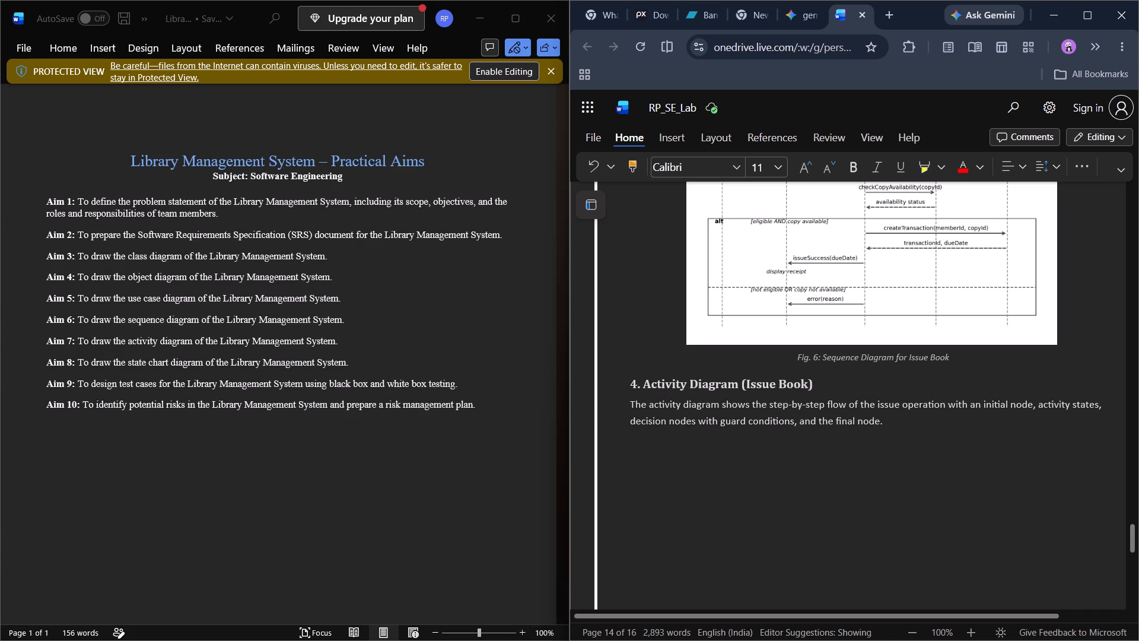
scroll(771, 382, down, 3)
scroll(771, 382, up, 1)
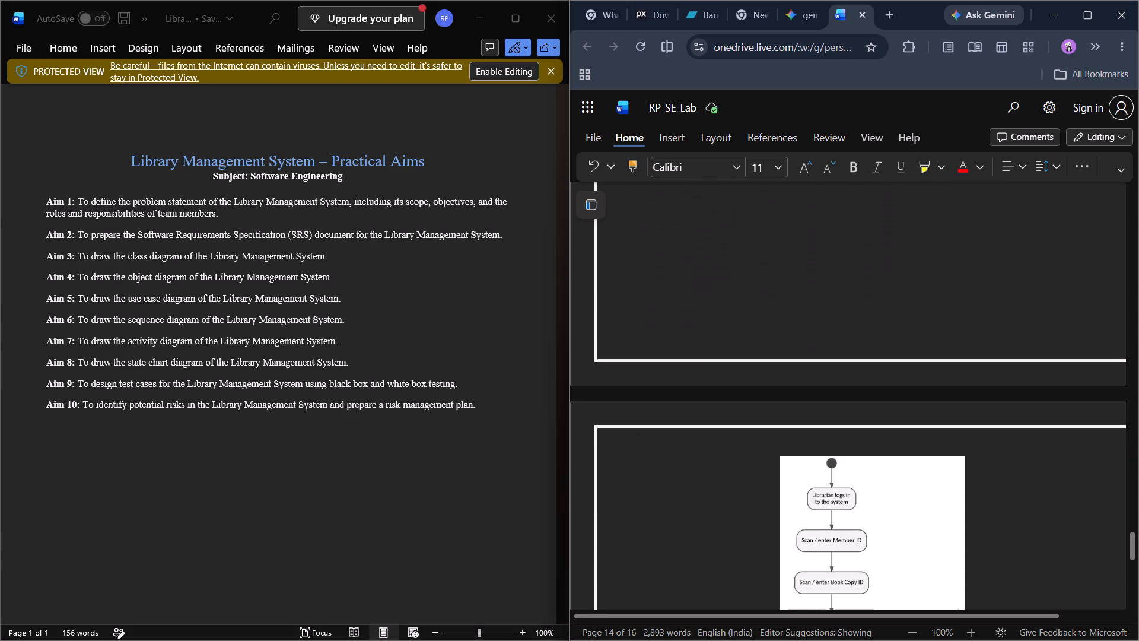
scroll(771, 382, up, 4)
scroll(771, 382, down, 1)
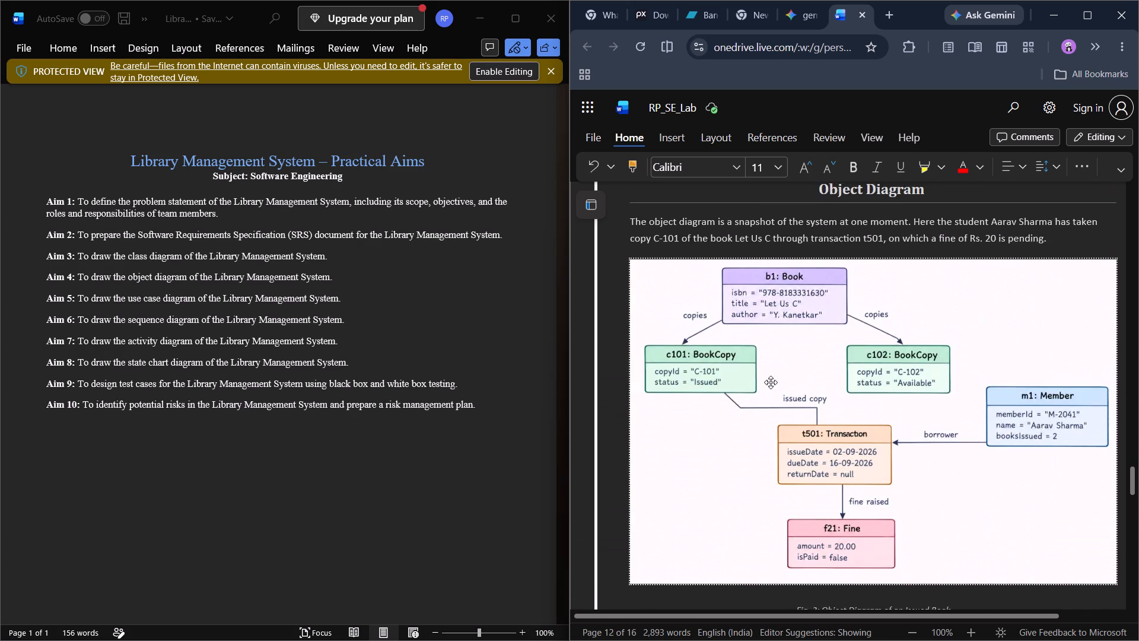
scroll(771, 382, down, 1)
scroll(777, 399, up, 2)
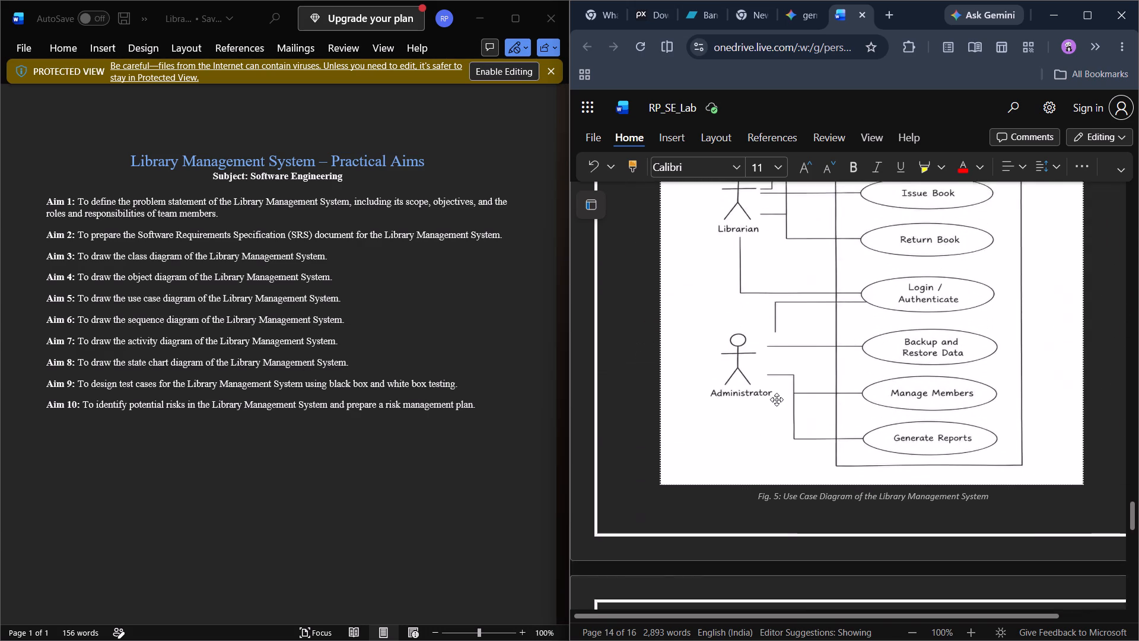
scroll(777, 399, up, 2)
drag(940, 418, 836, 370)
key(ctrl+c)
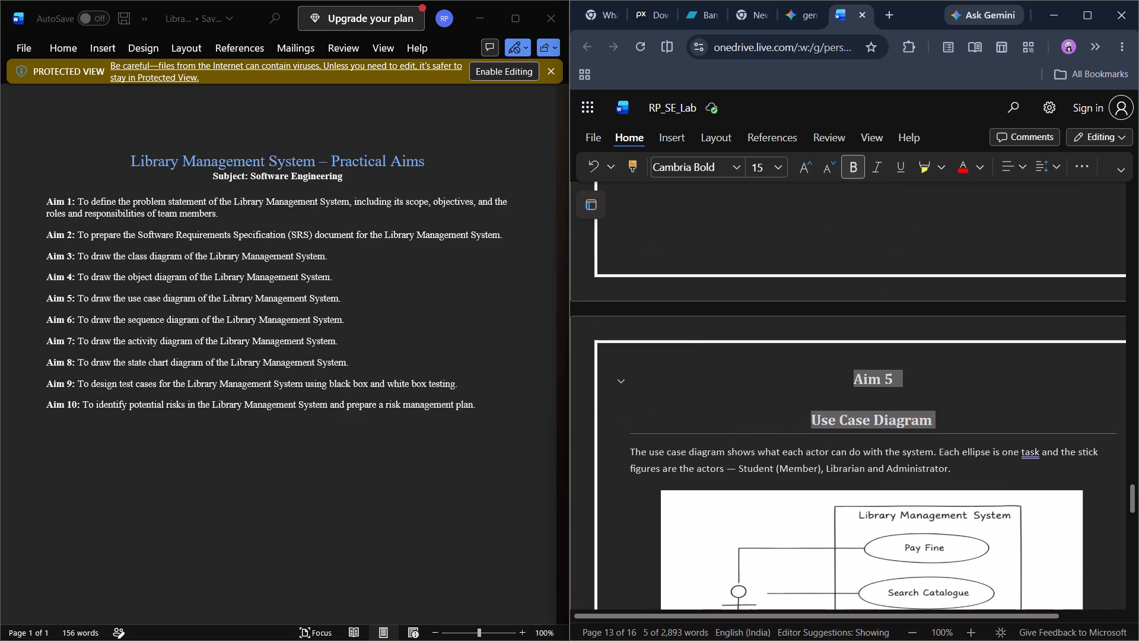
Insert blank lines before the "4. Activity Diagram (Issue Book)" heading to push it onto the next page.
scroll(890, 440, down, 6)
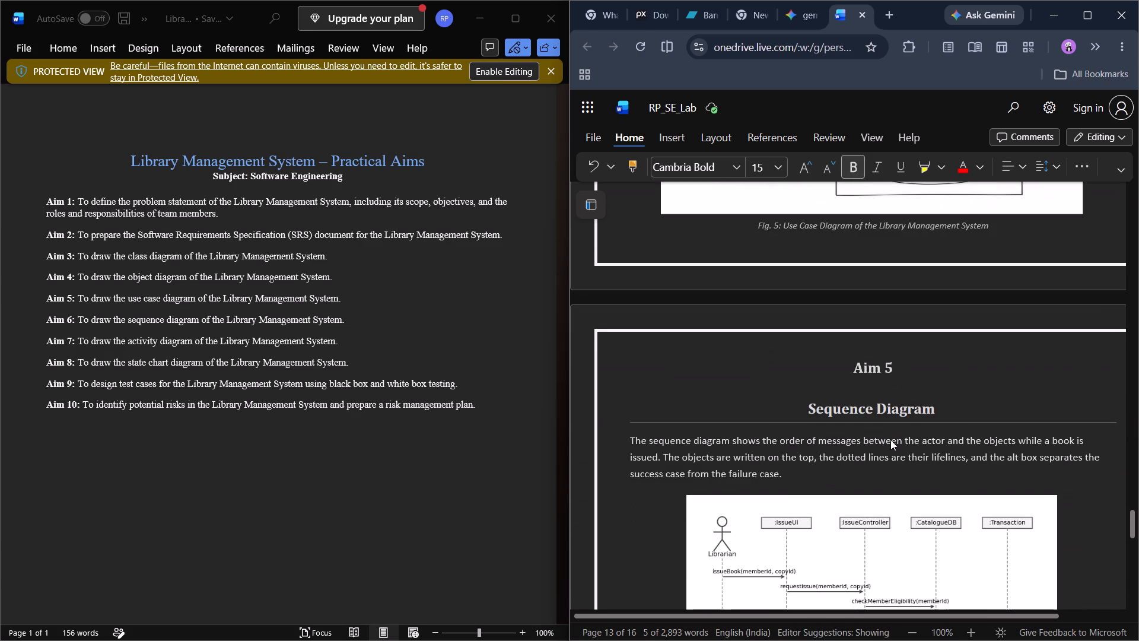
scroll(888, 401, down, 4)
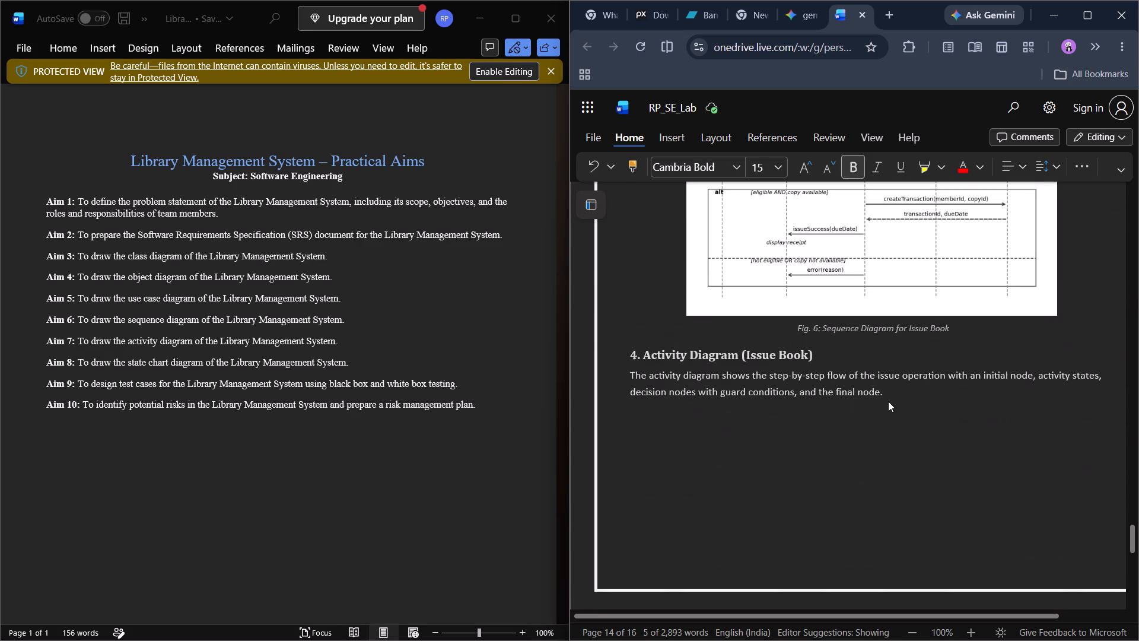
click(825, 346)
key(Left)
key(Left)
key(Left)
key(Left)
key(Left)
key(Left)
key(Left)
key(Left)
key(Left)
key(Left)
key(Left)
key(Left)
key(Left)
key(Left)
key(Left)
key(Left)
key(Left)
key(Left)
key(Left)
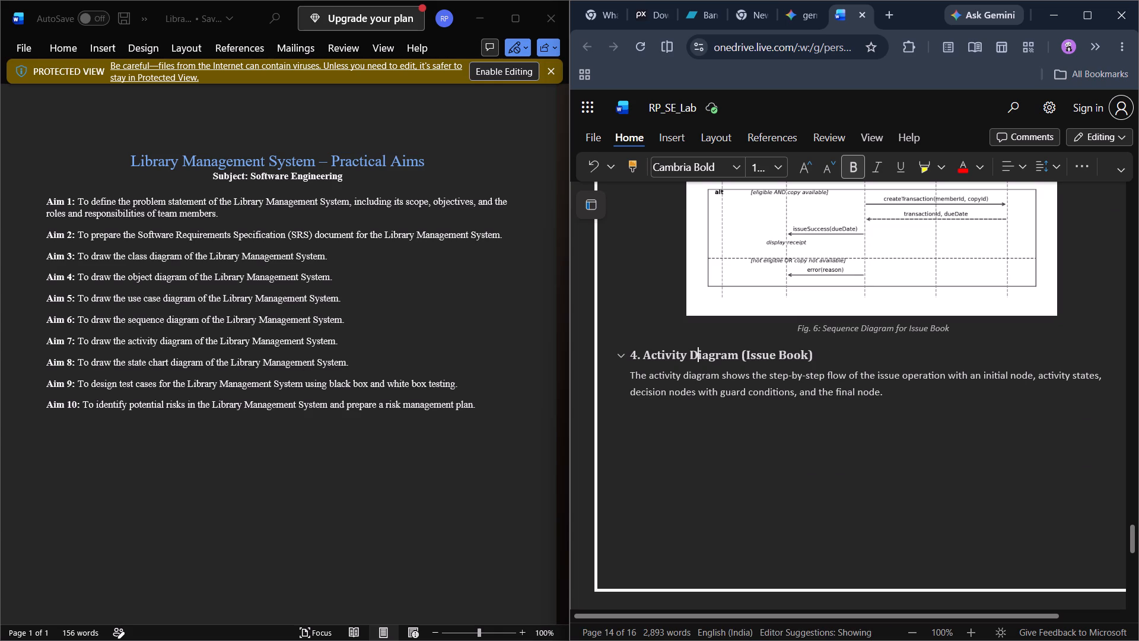
key(Left)
key(Left)
key(Left)
key(Left)
key(Left)
key(Left)
key(Left)
key(Left)
key(Left)
key(Left)
key(Left)
key(Left)
key(Left)
key(Return)
key(Return)
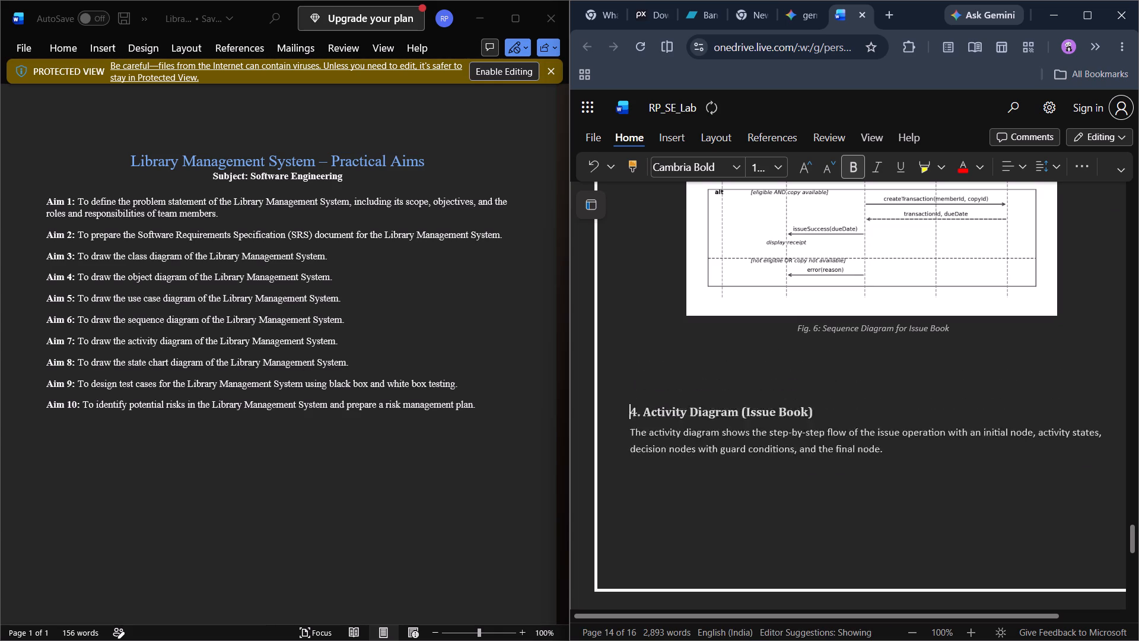
key(Return)
key(Return)
key(Return)
key(Return)
key(Return)
key(Return)
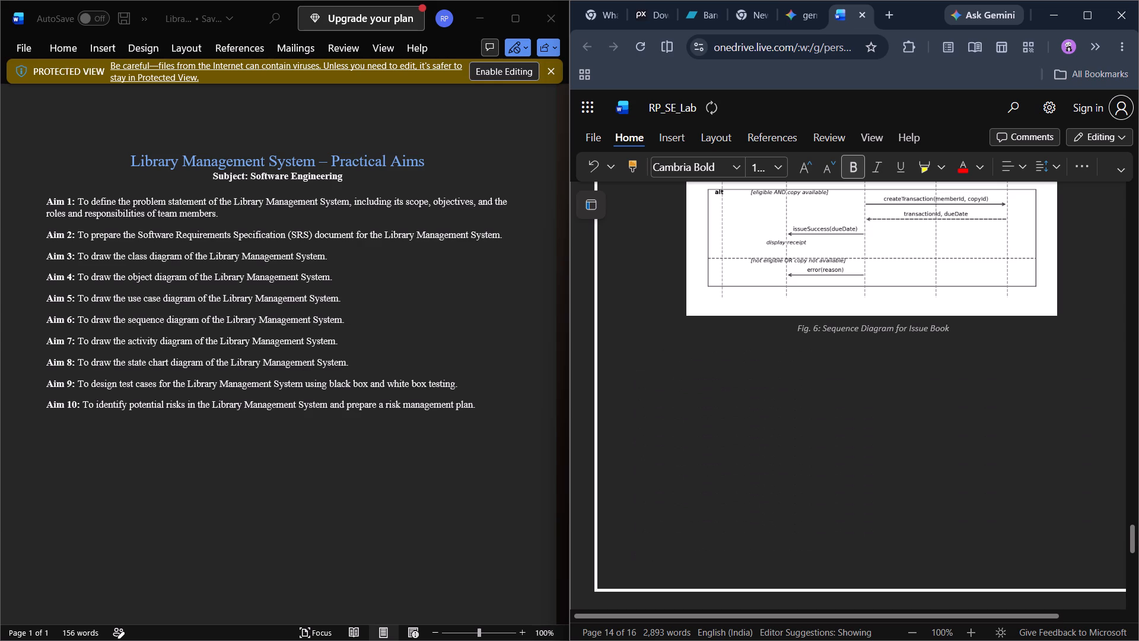
scroll(670, 357, down, 4)
key(Return)
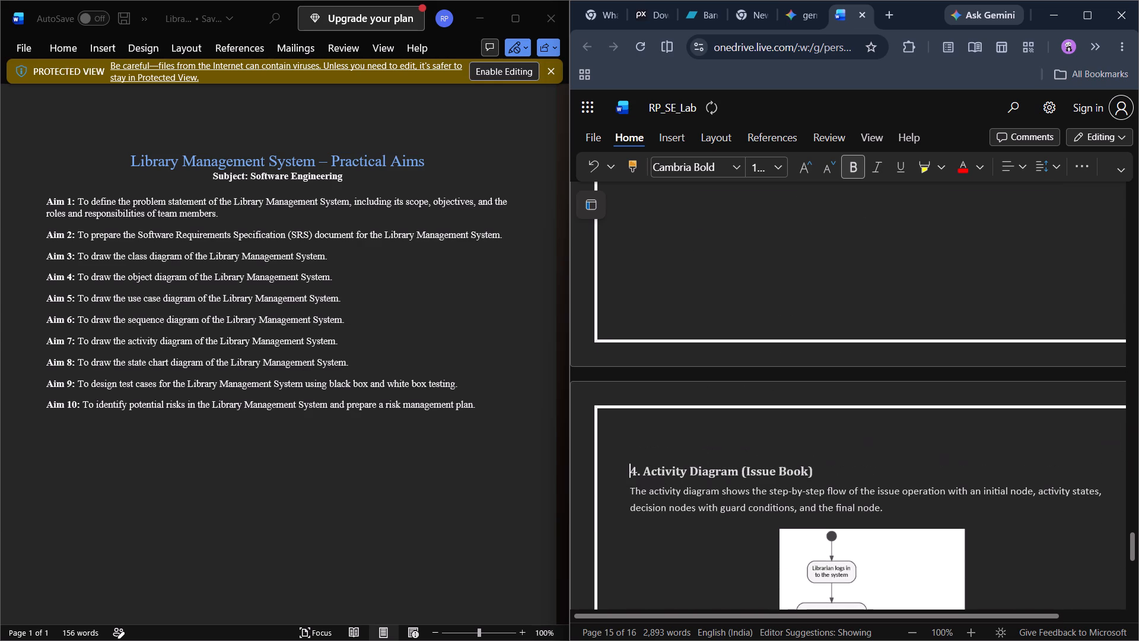
Paste the copied Aim heading and title above "4. Activity Diagram (Issue Book)" and remove the blank line over them.
key(ctrl+v)
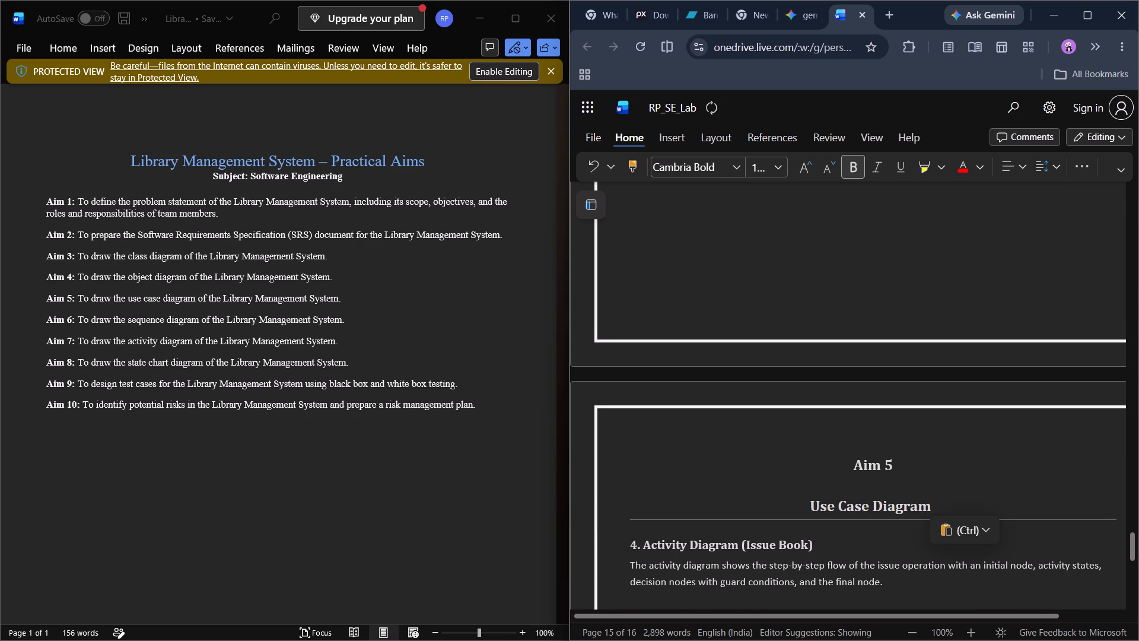
click(830, 445)
key(BackSpace)
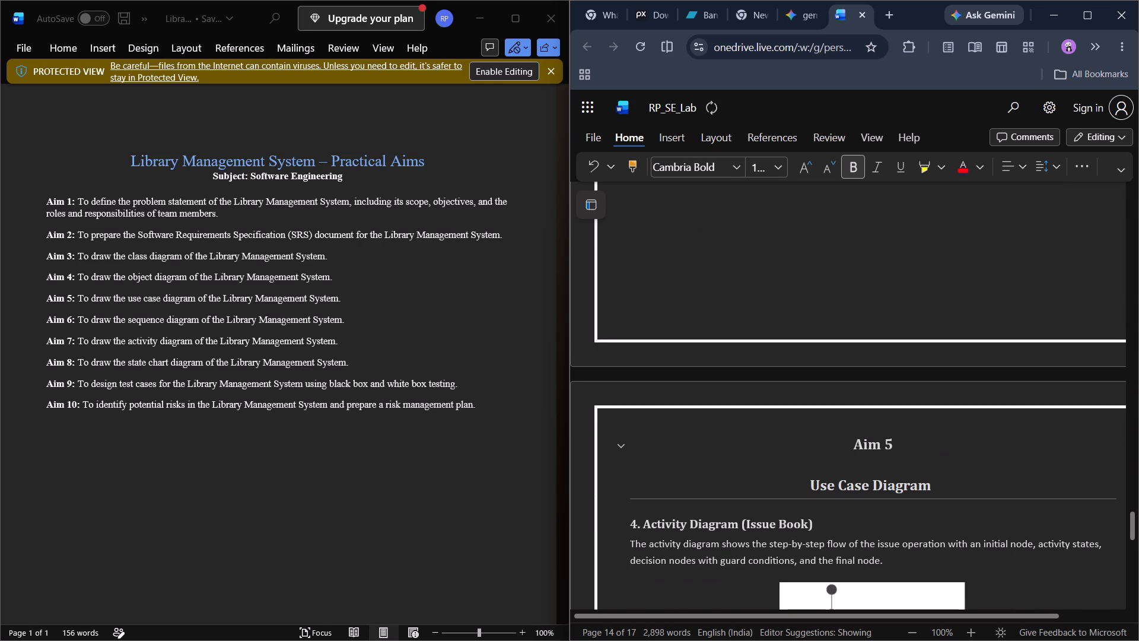
Change the heading above the "Sequence Diagram" title to "Aim 6".
click(896, 445)
scroll(896, 445, up, 2)
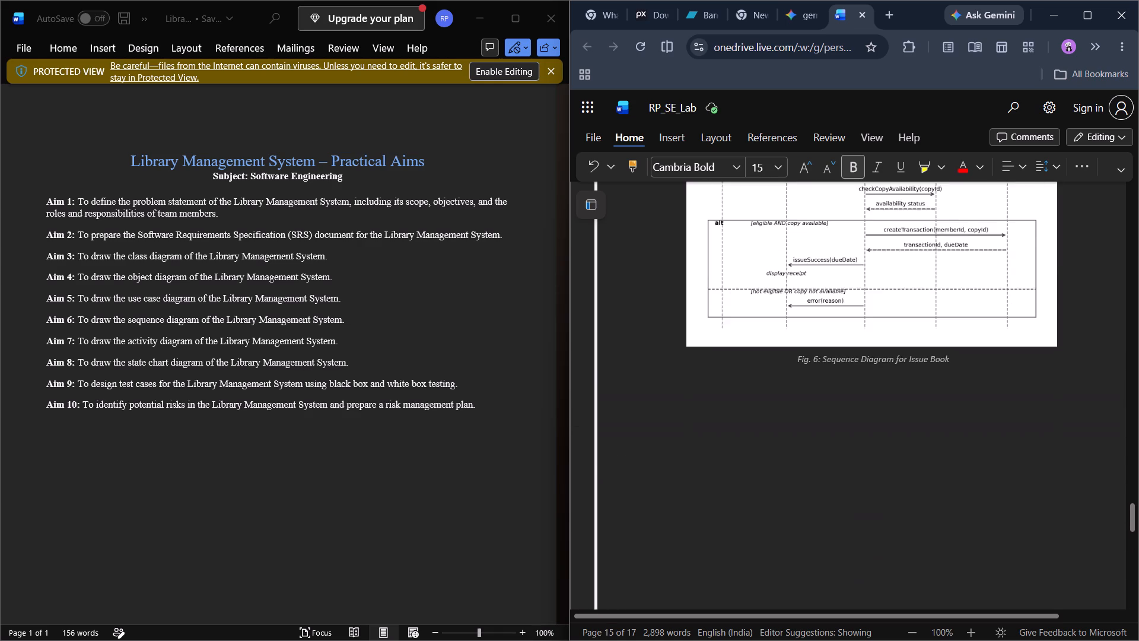
scroll(896, 445, up, 3)
click(903, 299)
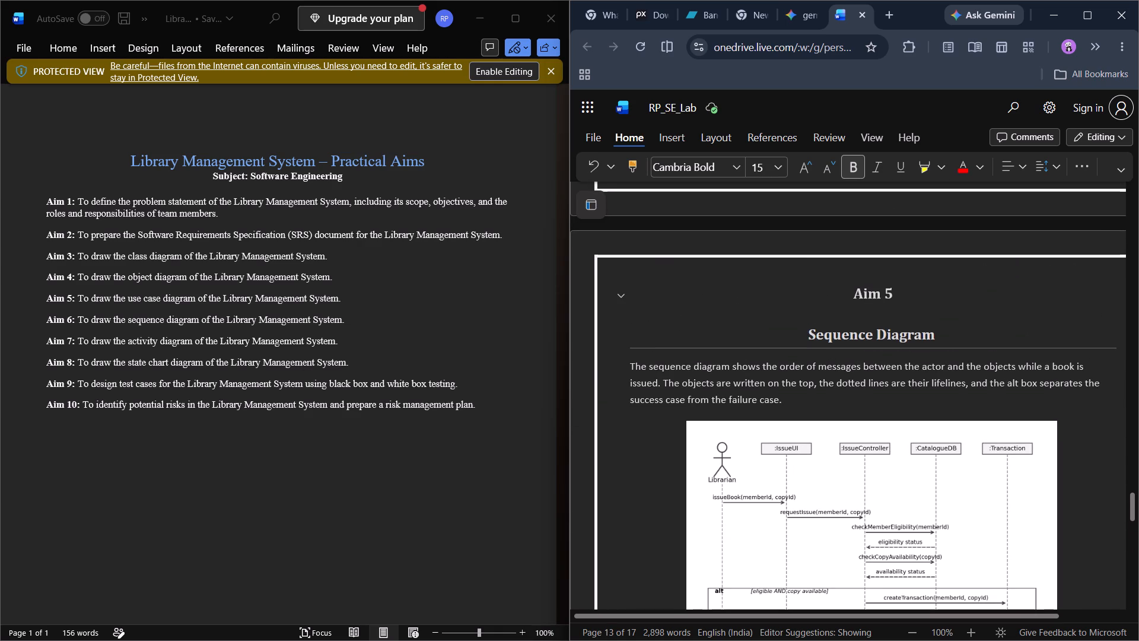
key(BackSpace)
key(6)
scroll(903, 299, down, 6)
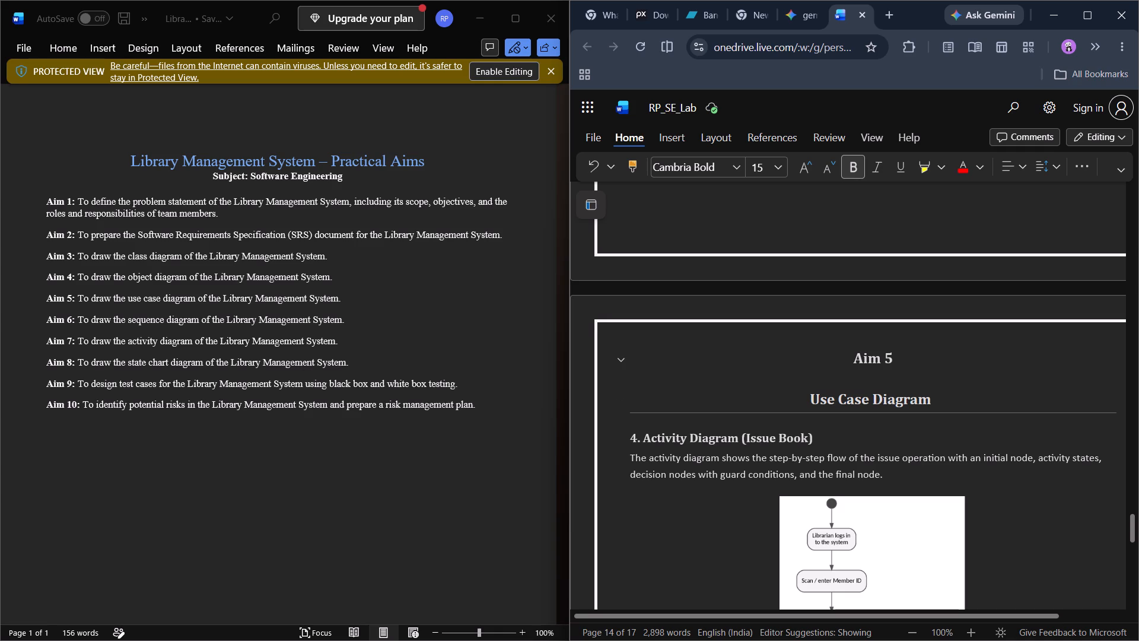
Change the Aim heading above "4. Activity Diagram (Issue Book)" to "Aim 7".
click(918, 358)
key(BackSpace)
key(7)
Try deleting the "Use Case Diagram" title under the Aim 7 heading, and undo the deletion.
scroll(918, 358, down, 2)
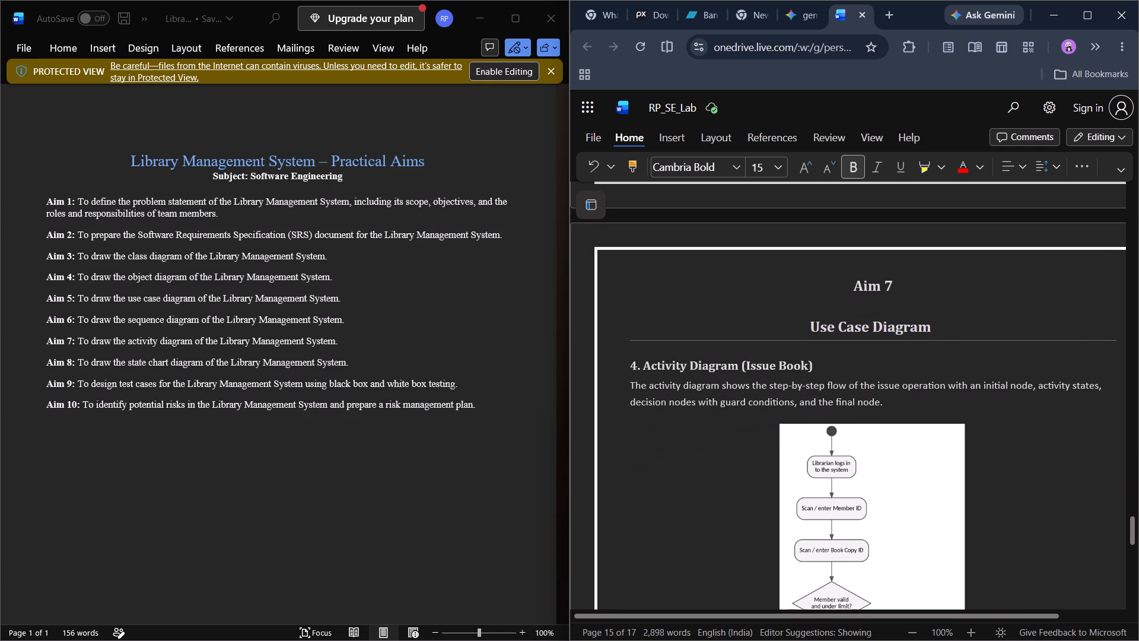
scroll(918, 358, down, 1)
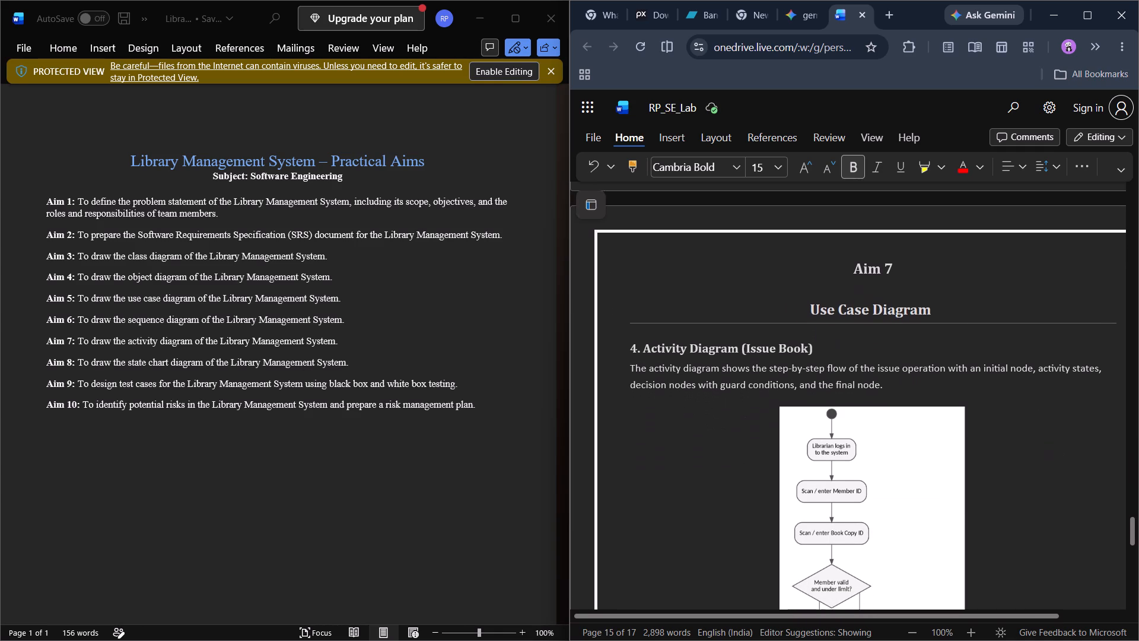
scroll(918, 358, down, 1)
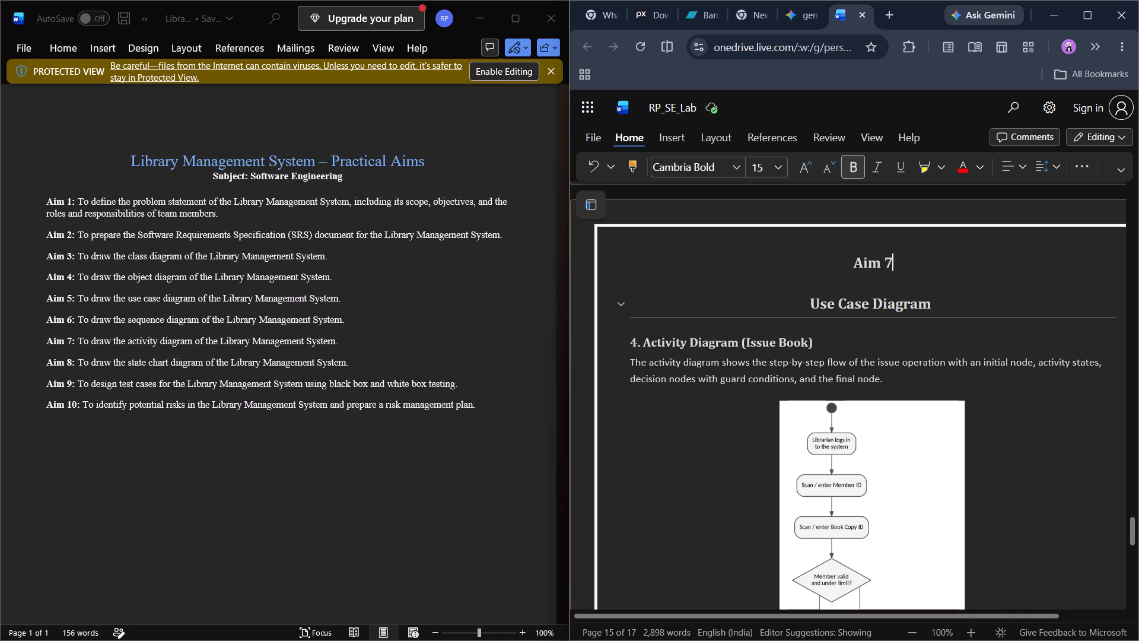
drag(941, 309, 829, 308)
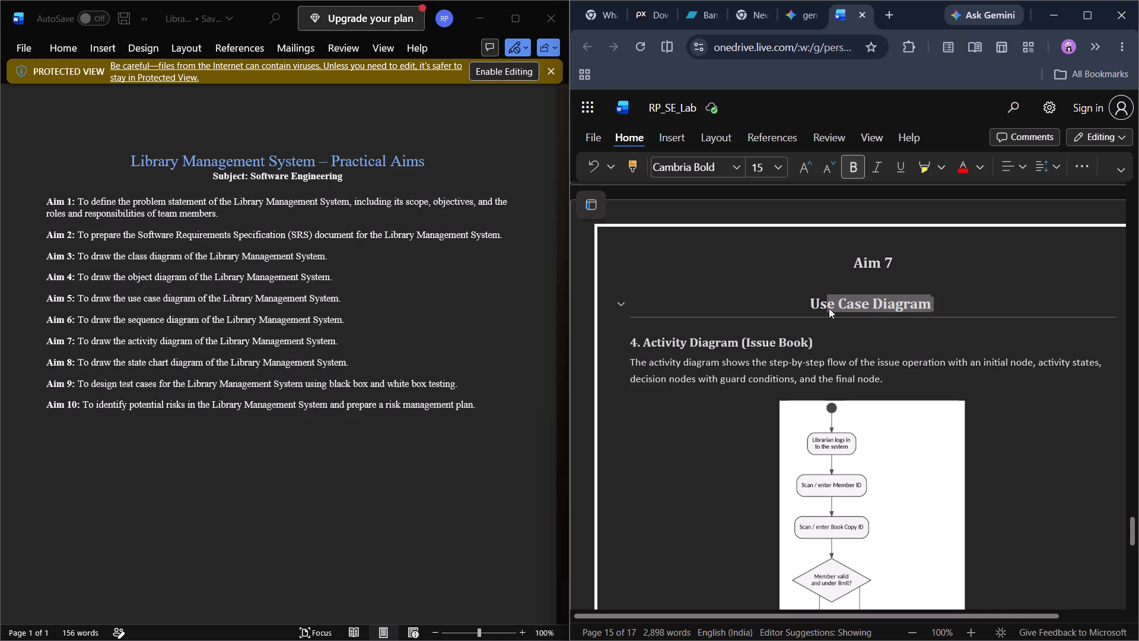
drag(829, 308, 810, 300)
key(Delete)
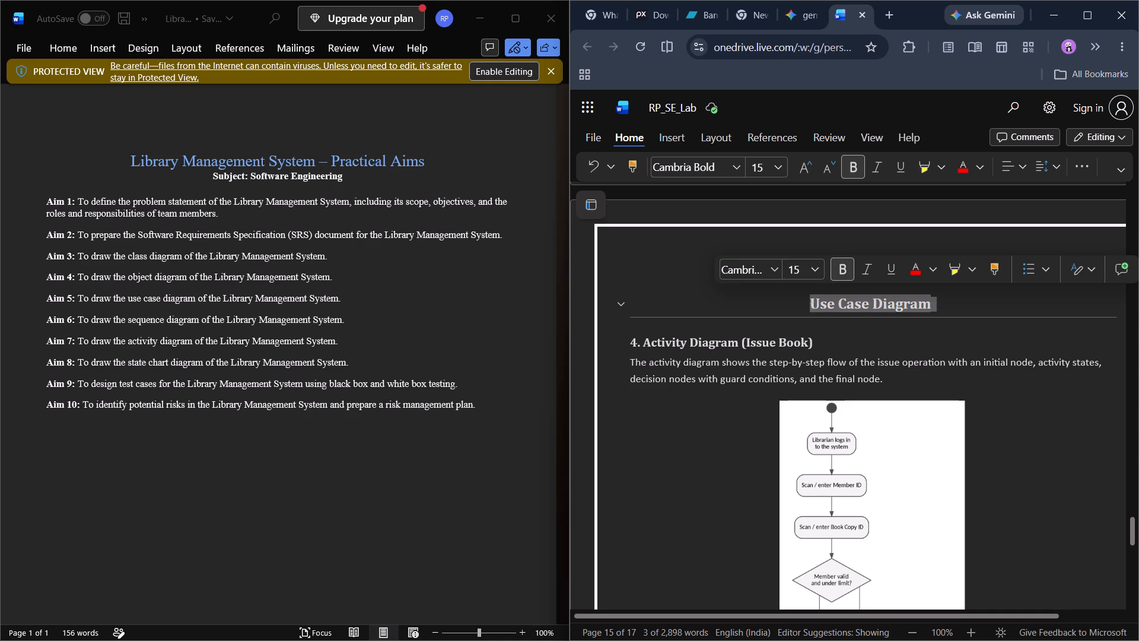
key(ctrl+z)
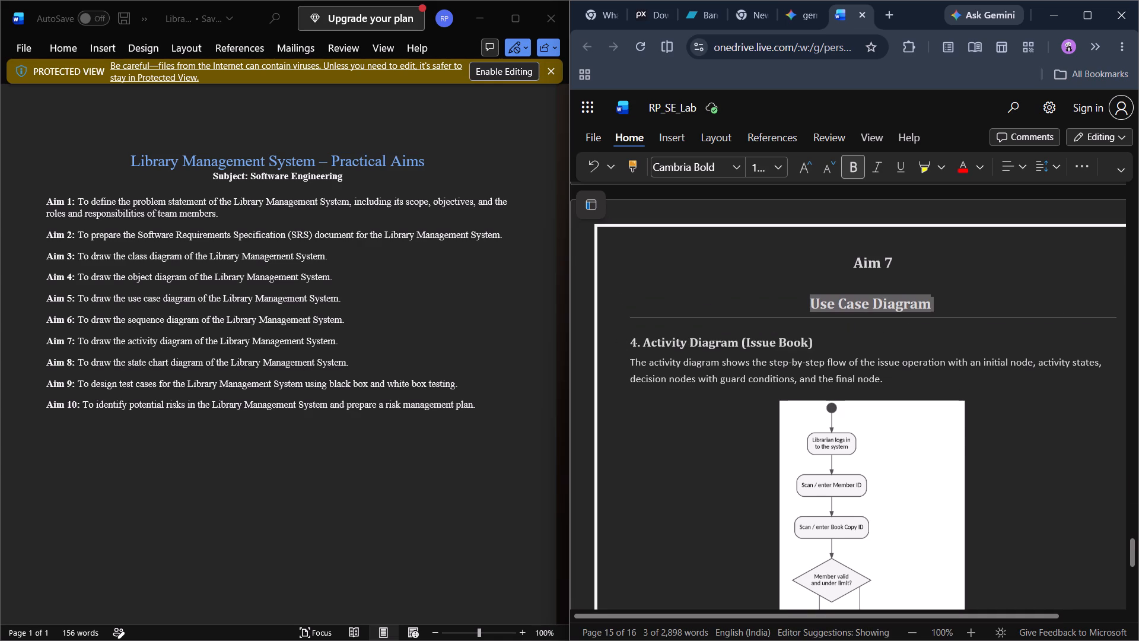
Cut "Activity Diagram" from the numbered subheading and paste it over the "Use Case Diagram" title under Aim 7.
drag(739, 343, 639, 351)
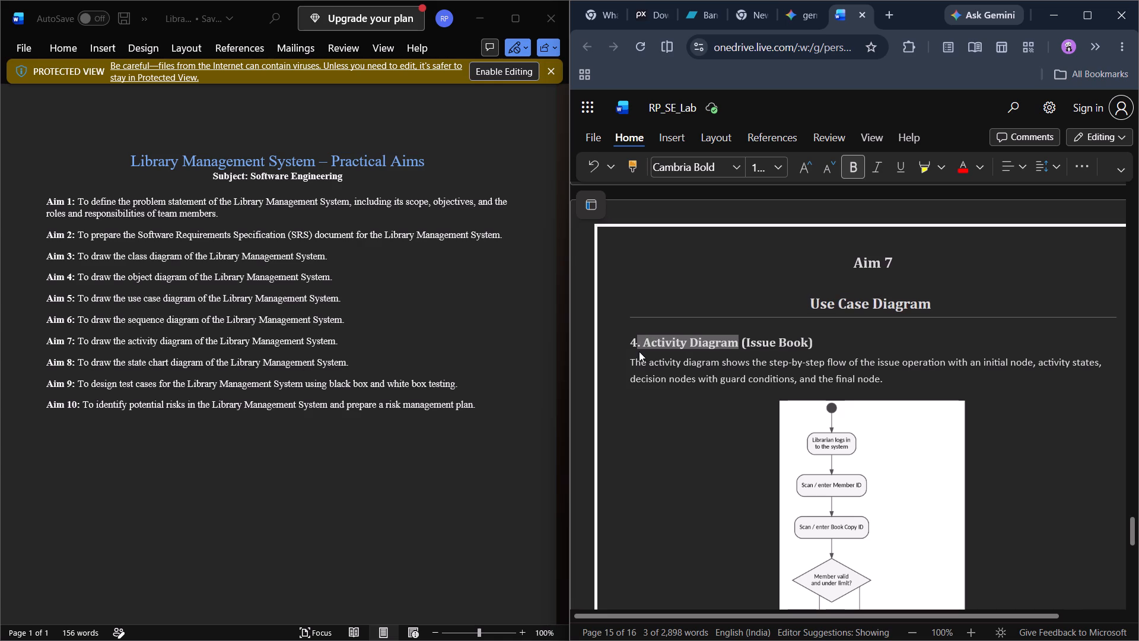
drag(639, 351, 644, 351)
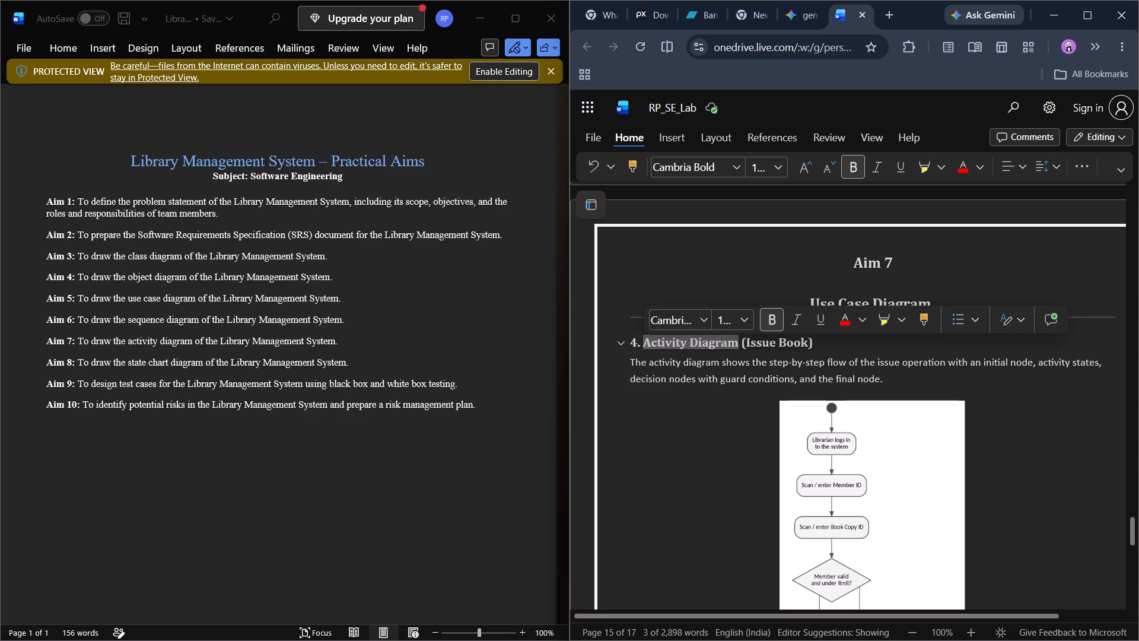
key(ctrl+x)
drag(941, 305, 877, 303)
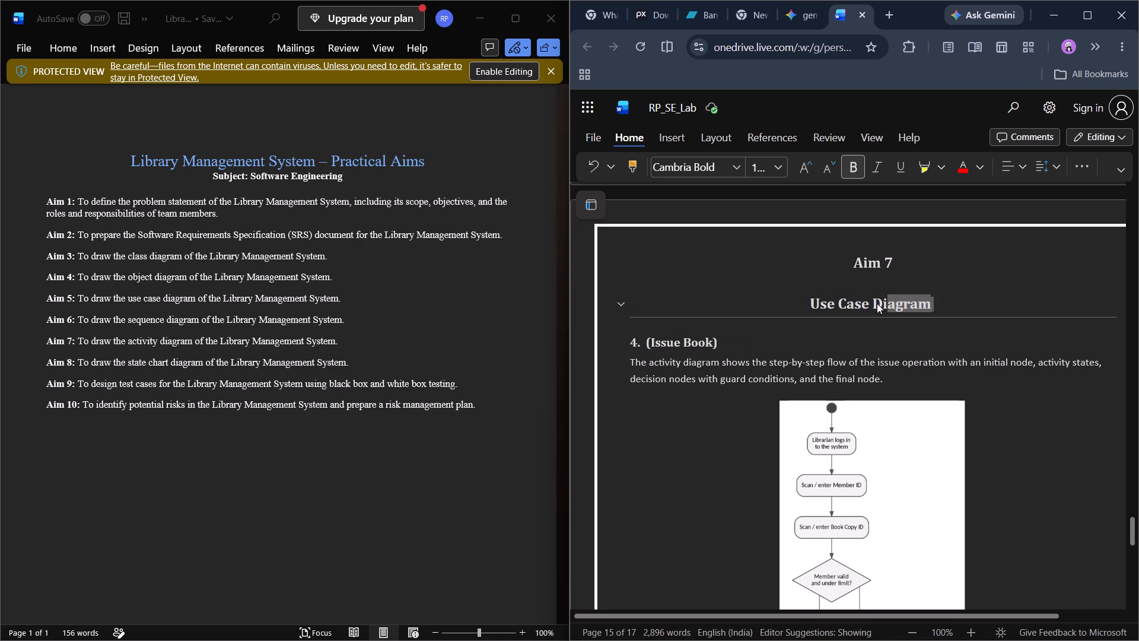
drag(877, 303, 812, 299)
key(ctrl+v)
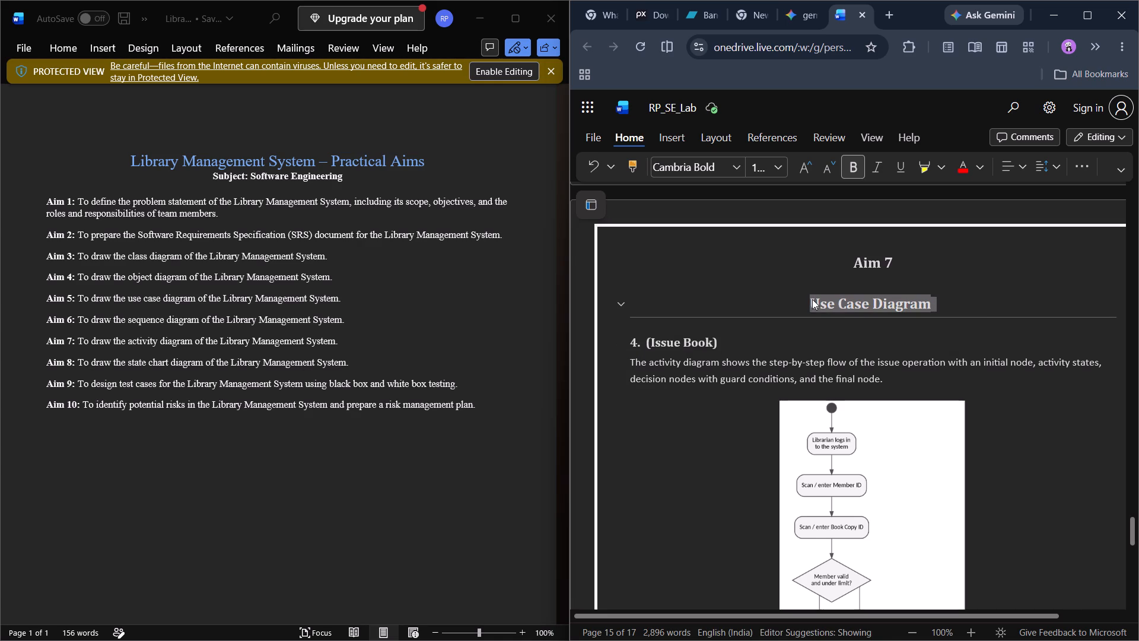
Set the font size of the "Activity Diagram" title to 15.
drag(928, 300, 832, 300)
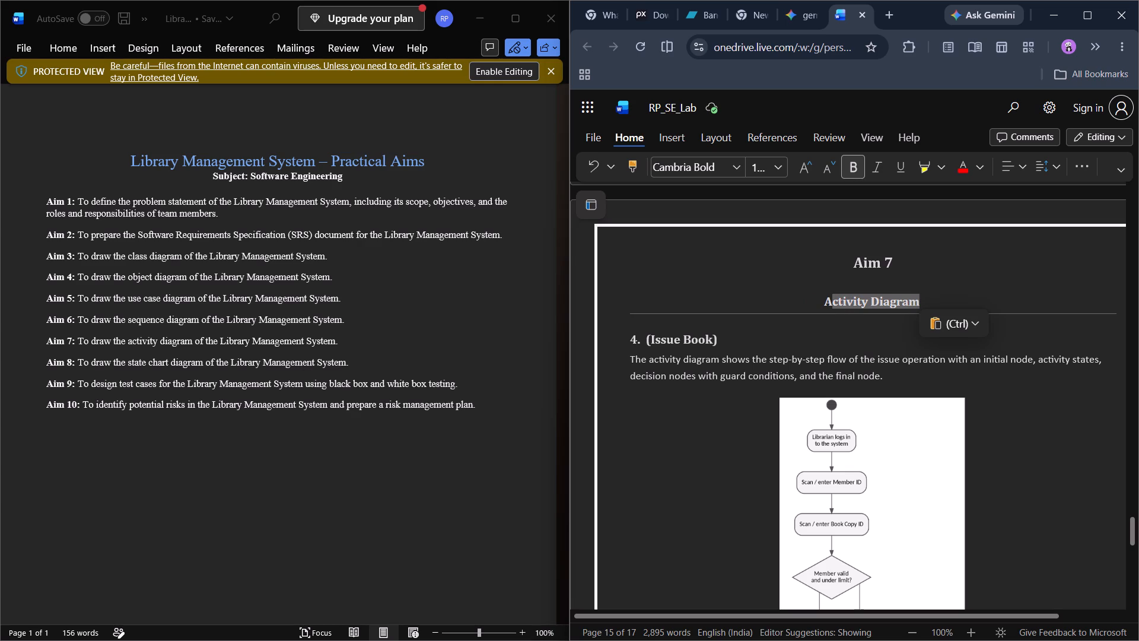
drag(832, 300, 825, 300)
click(809, 271)
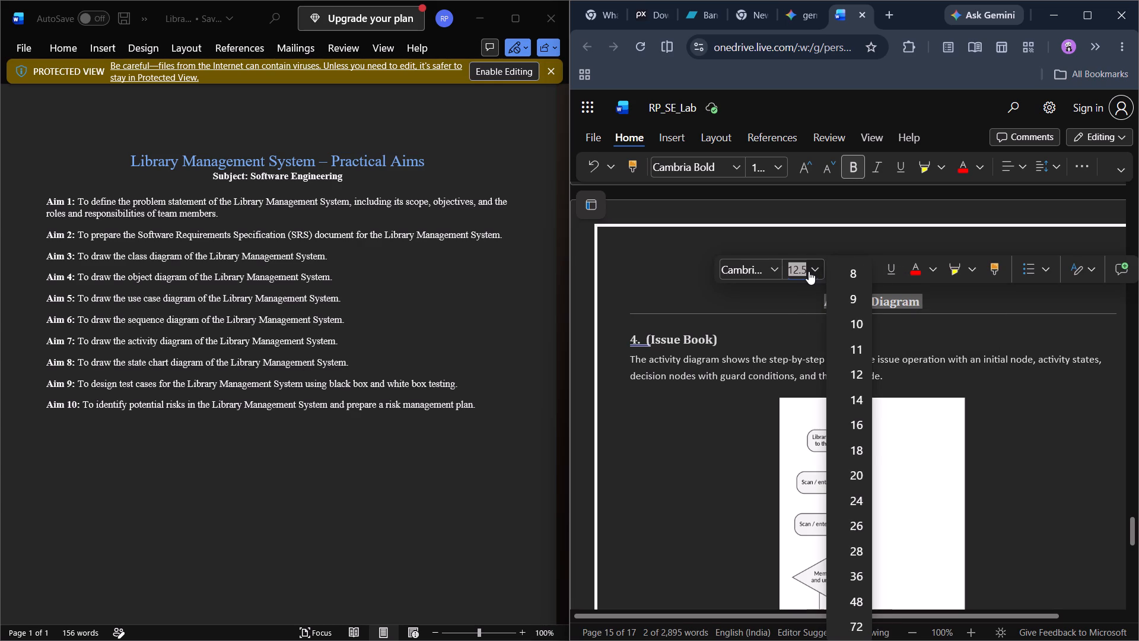
click(809, 271)
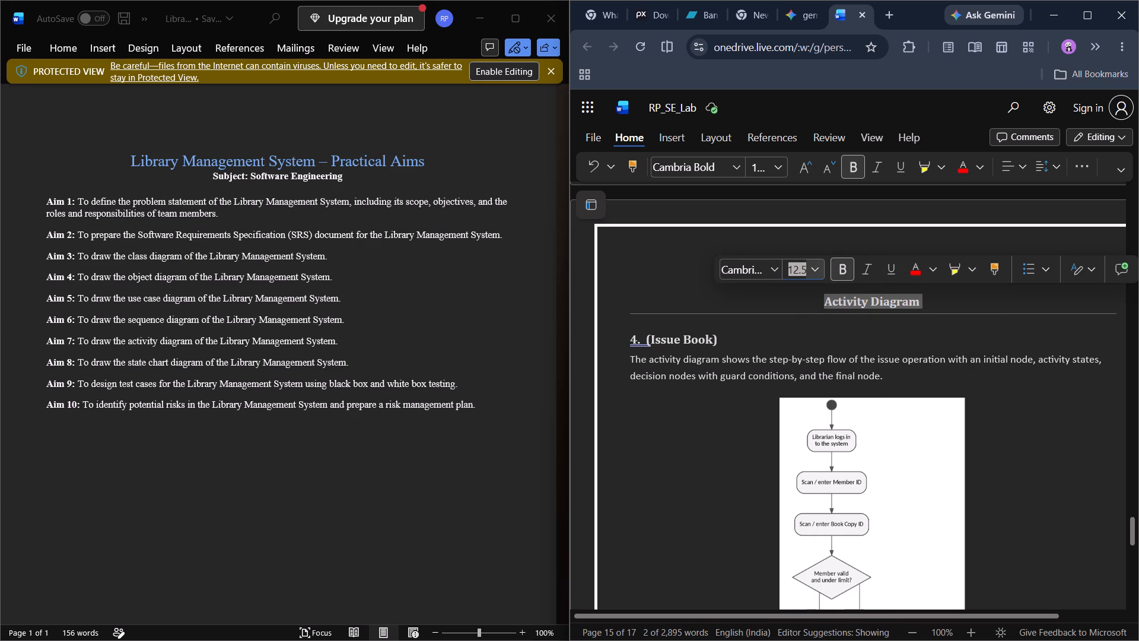
key(1)
key(5)
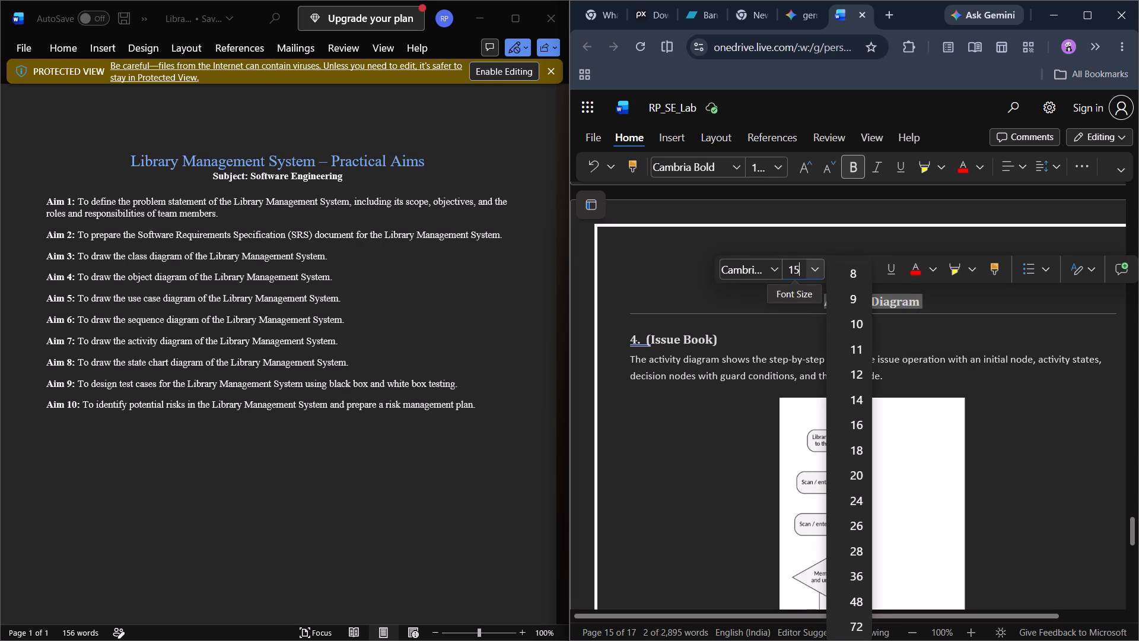
key(Return)
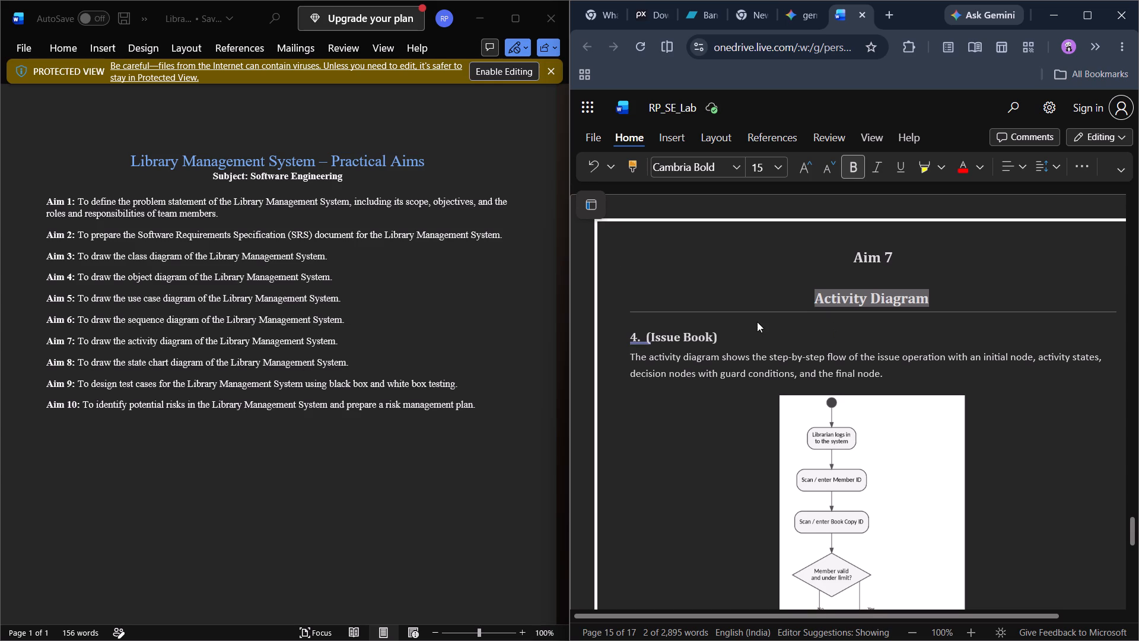
Delete the leftover "4. (Issue Book)" subheading below the "Activity Diagram" title.
click(873, 269)
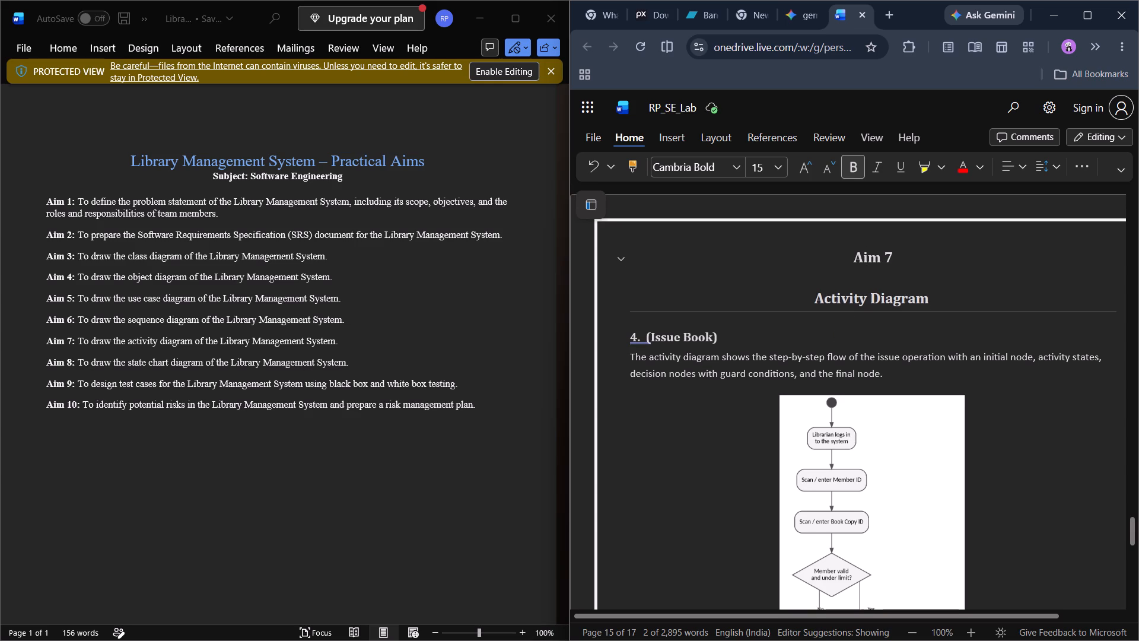
key(Down)
key(Down)
drag(728, 339, 631, 336)
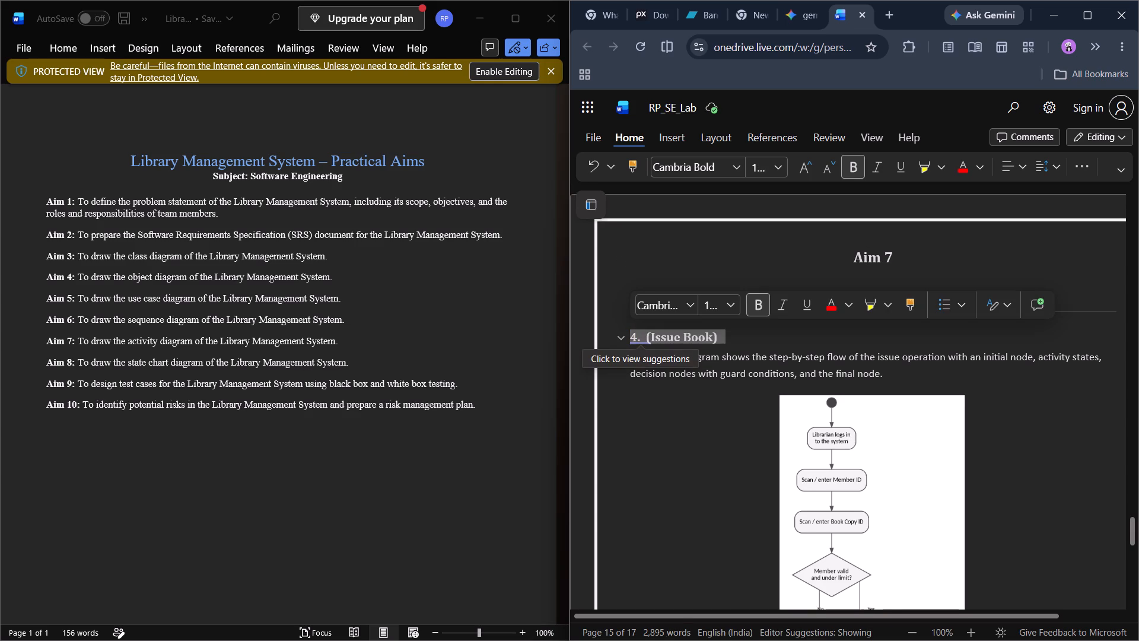
key(Delete)
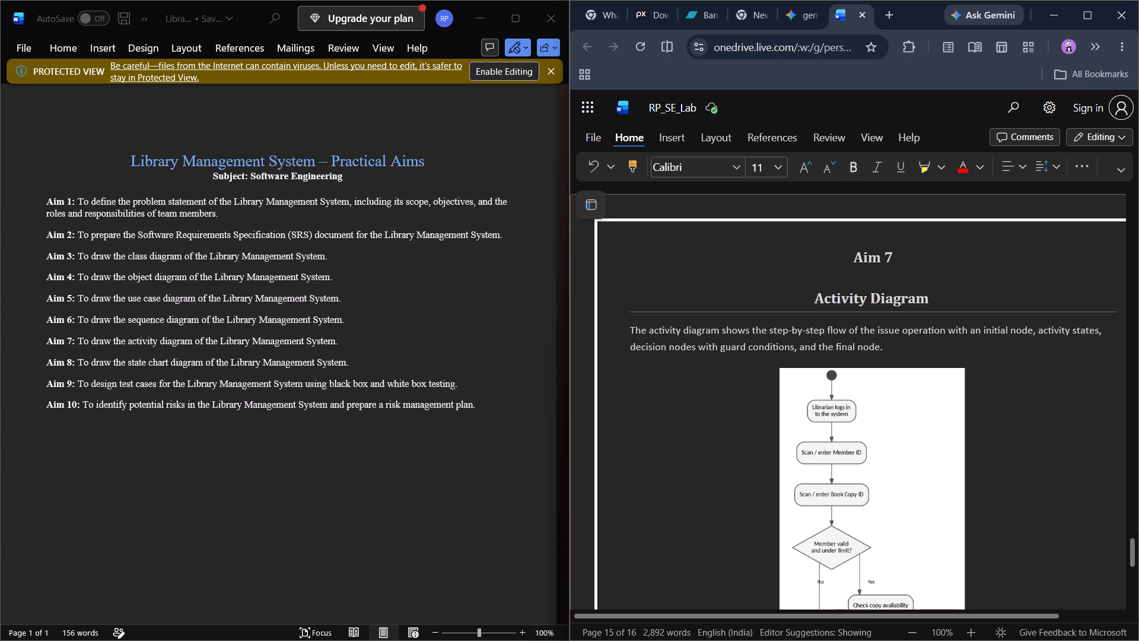
Copy the "Aim 7" heading together with the "Activity Diagram" title.
scroll(734, 458, down, 5)
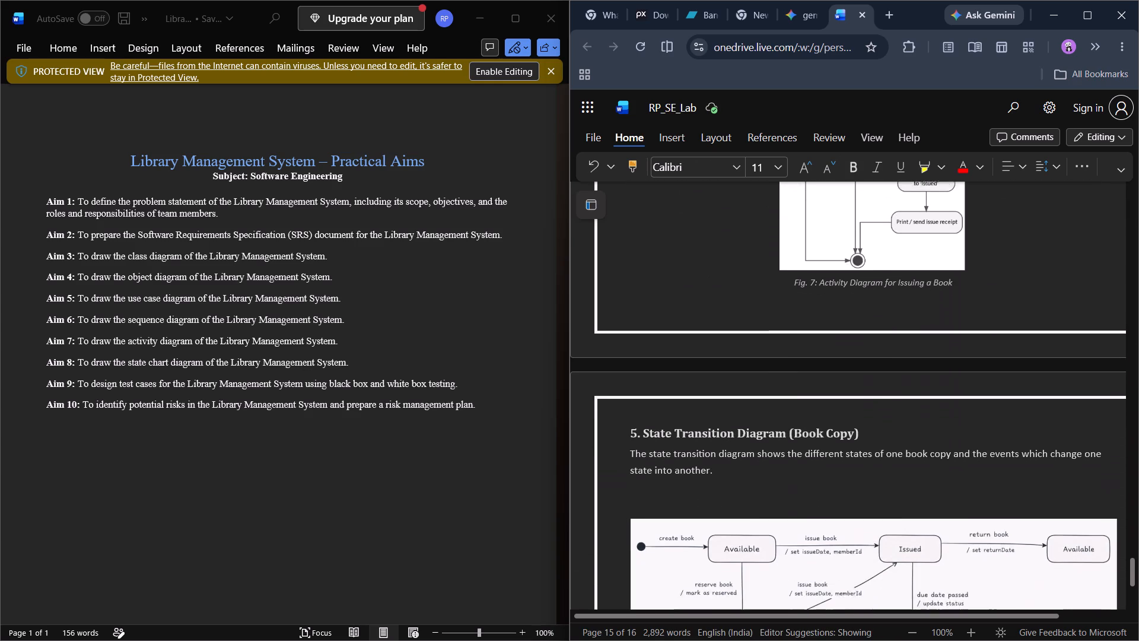
scroll(734, 458, down, 1)
scroll(733, 424, up, 1)
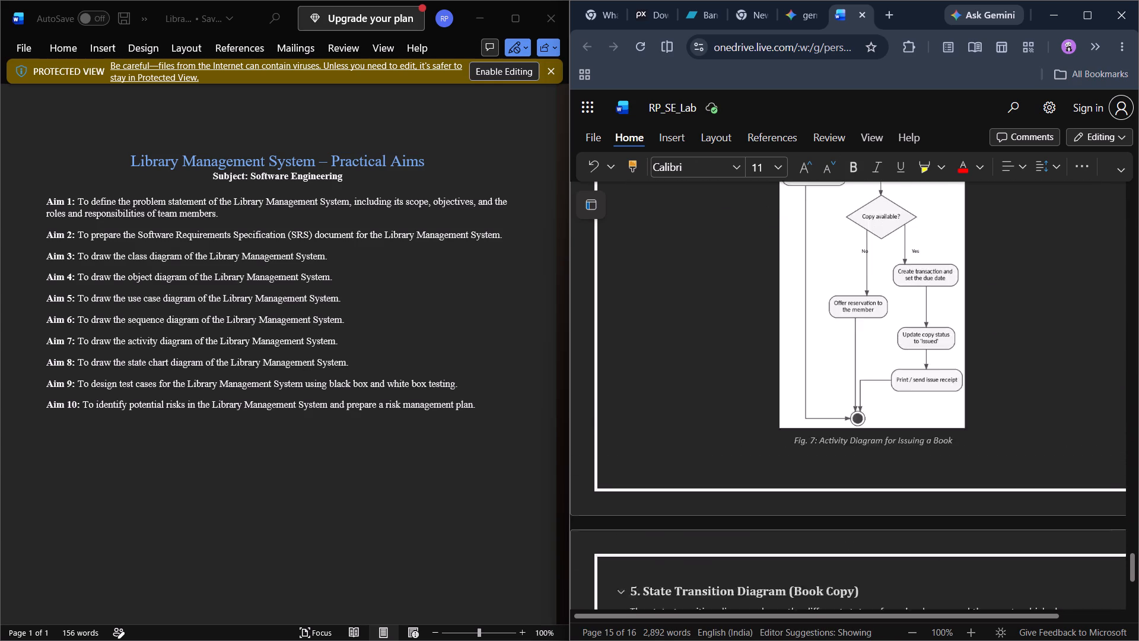
scroll(733, 424, up, 3)
drag(934, 307, 854, 272)
key(ctrl+c)
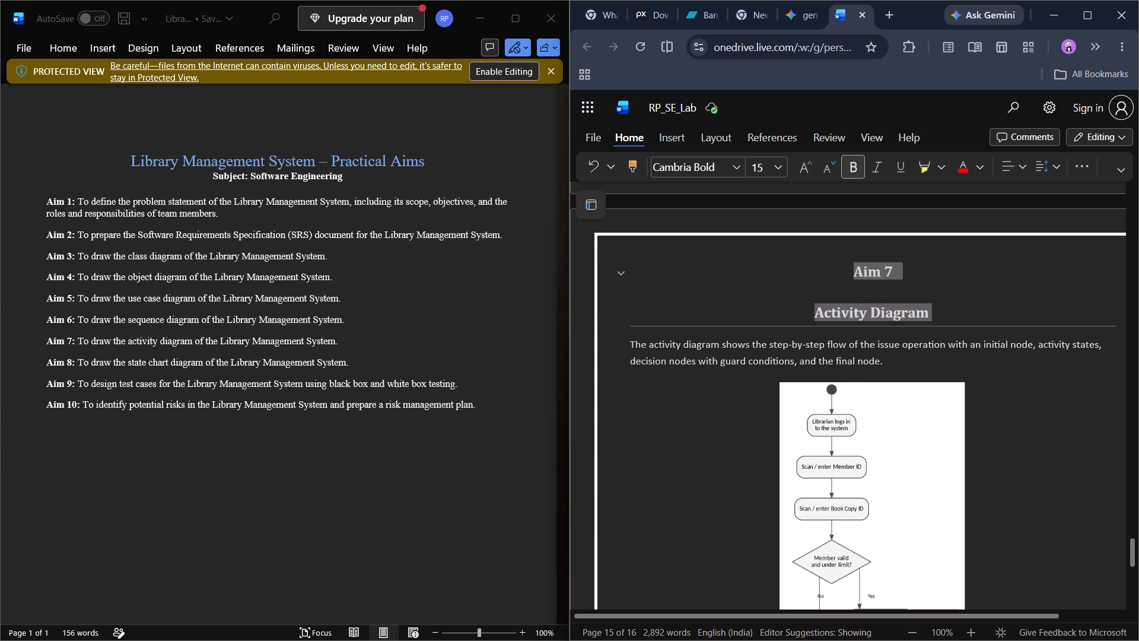
Paste the copied Aim heading and title on a new line above "5. State Transition Diagram (Book Copy)".
scroll(920, 370, down, 5)
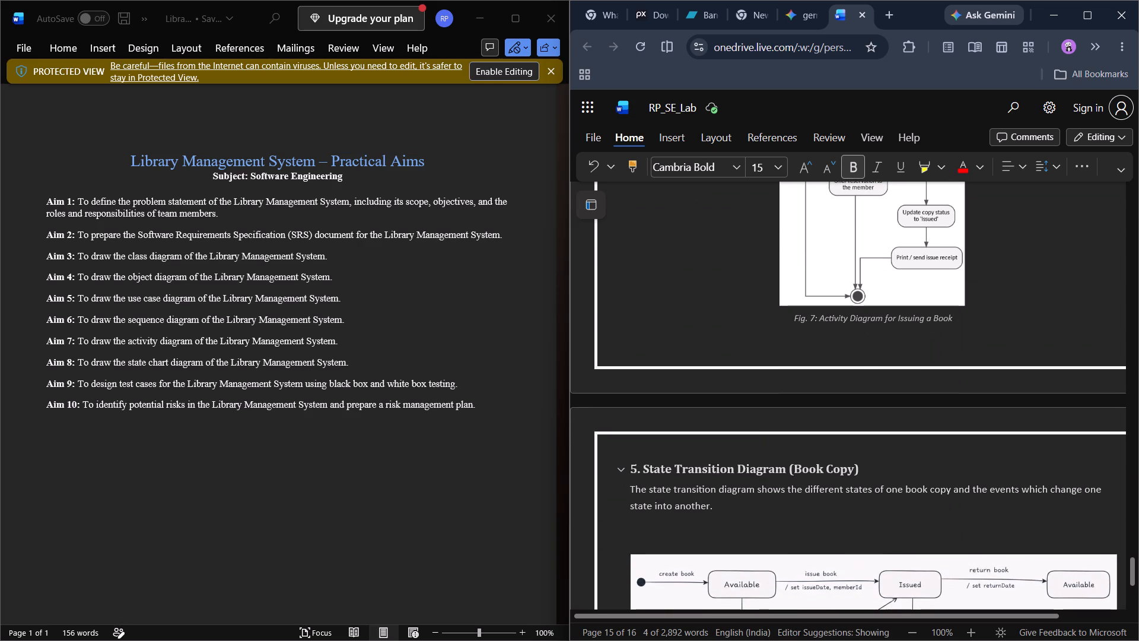
click(645, 465)
key(Left)
key(Left)
key(Left)
key(Return)
key(Up)
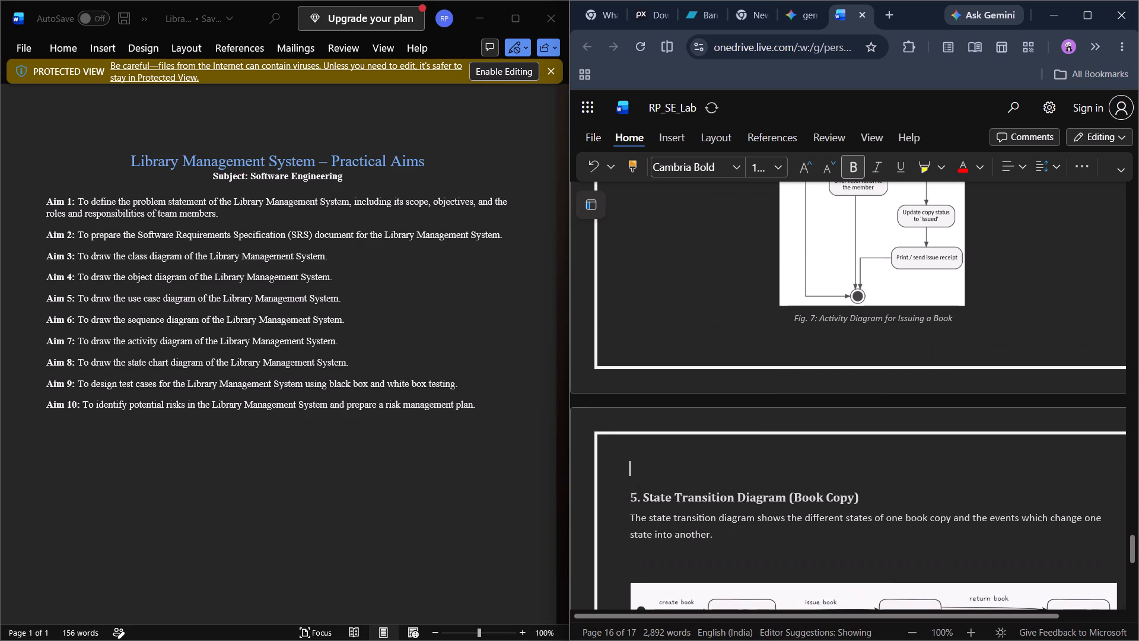
key(ctrl+v)
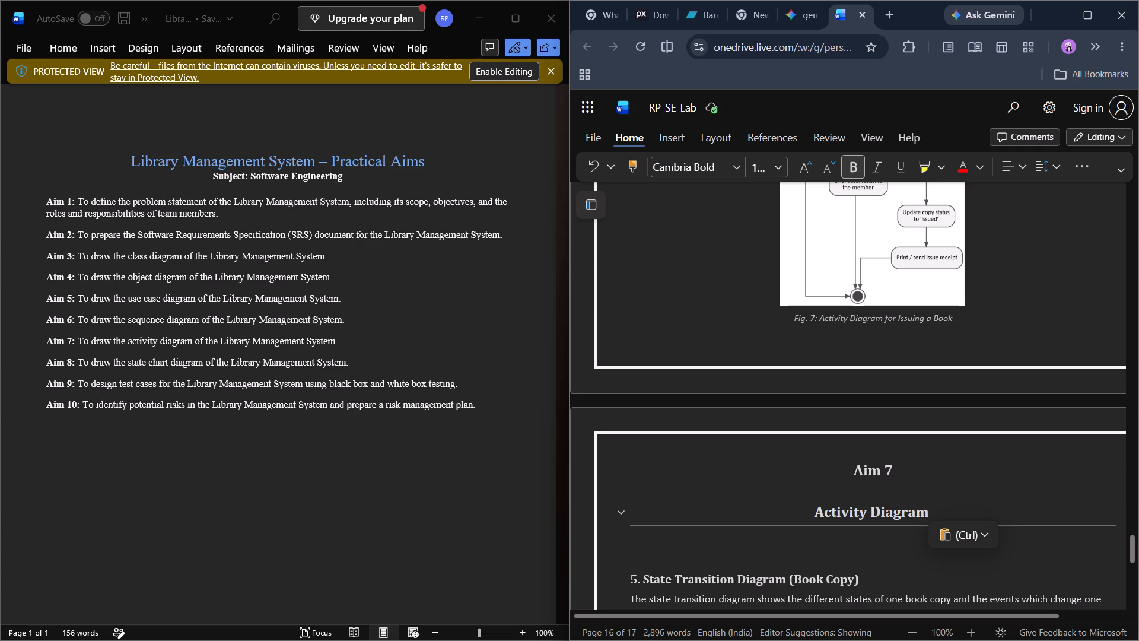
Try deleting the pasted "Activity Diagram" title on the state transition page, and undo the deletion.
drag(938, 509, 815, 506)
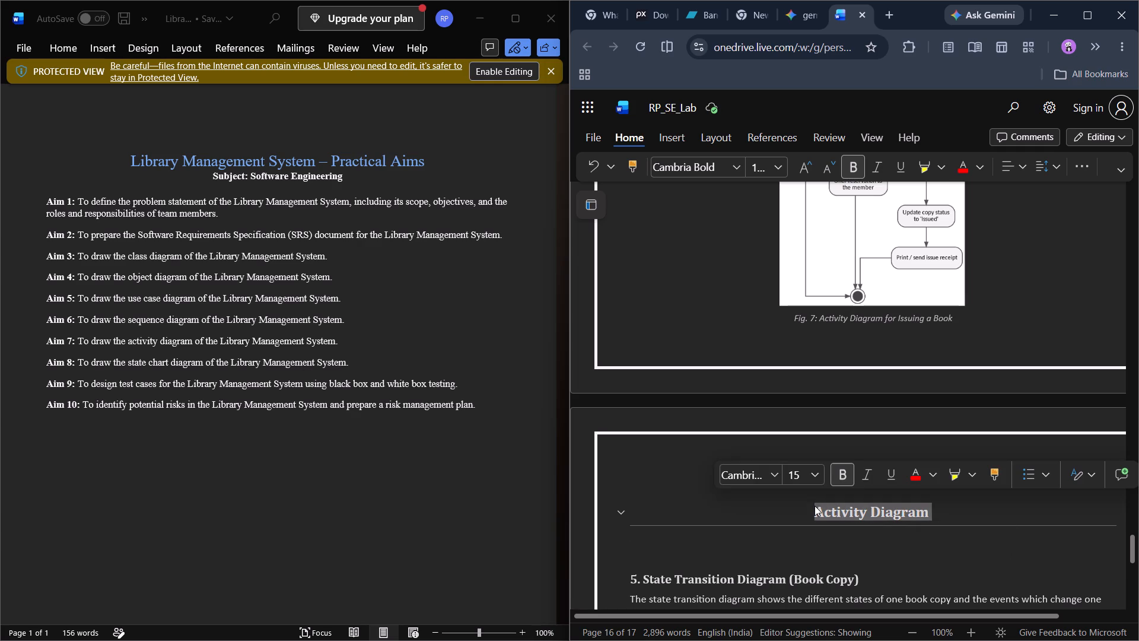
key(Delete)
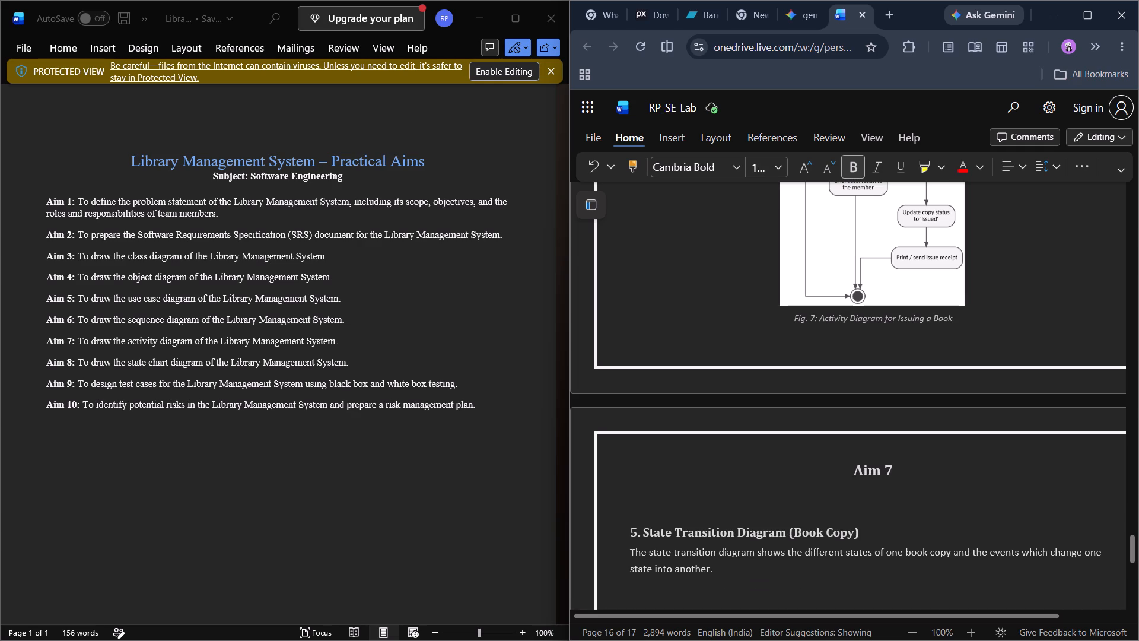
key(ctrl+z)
Copy "State Transition Diagram (Book Copy)" from the numbered subheading and paste it over the "Activity Diagram" title above it.
drag(862, 577, 793, 581)
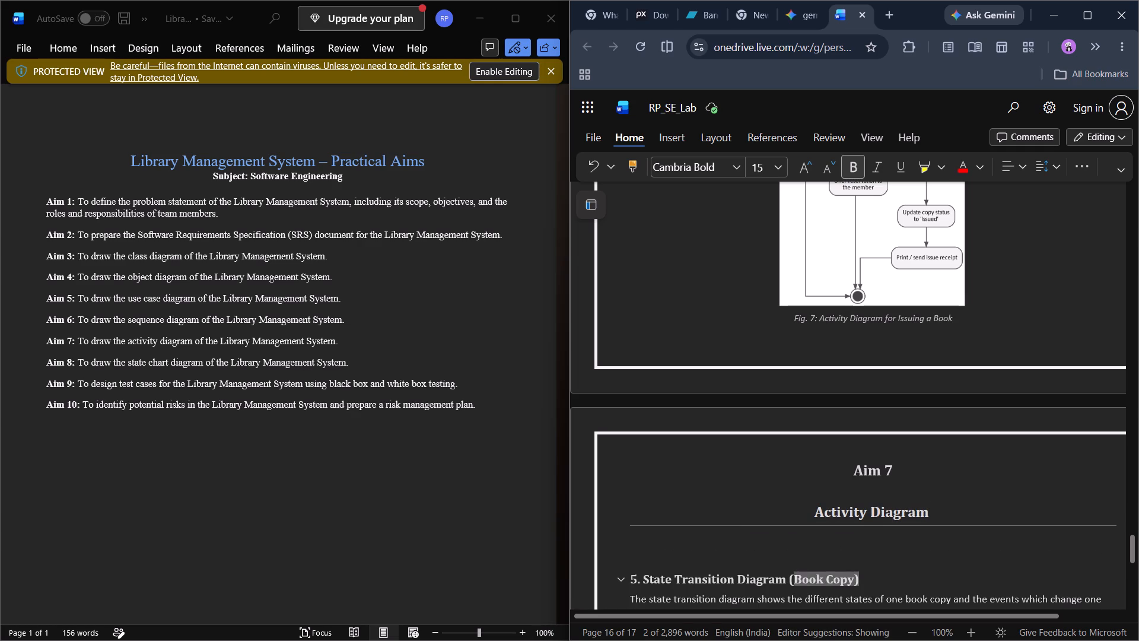
drag(793, 581, 643, 581)
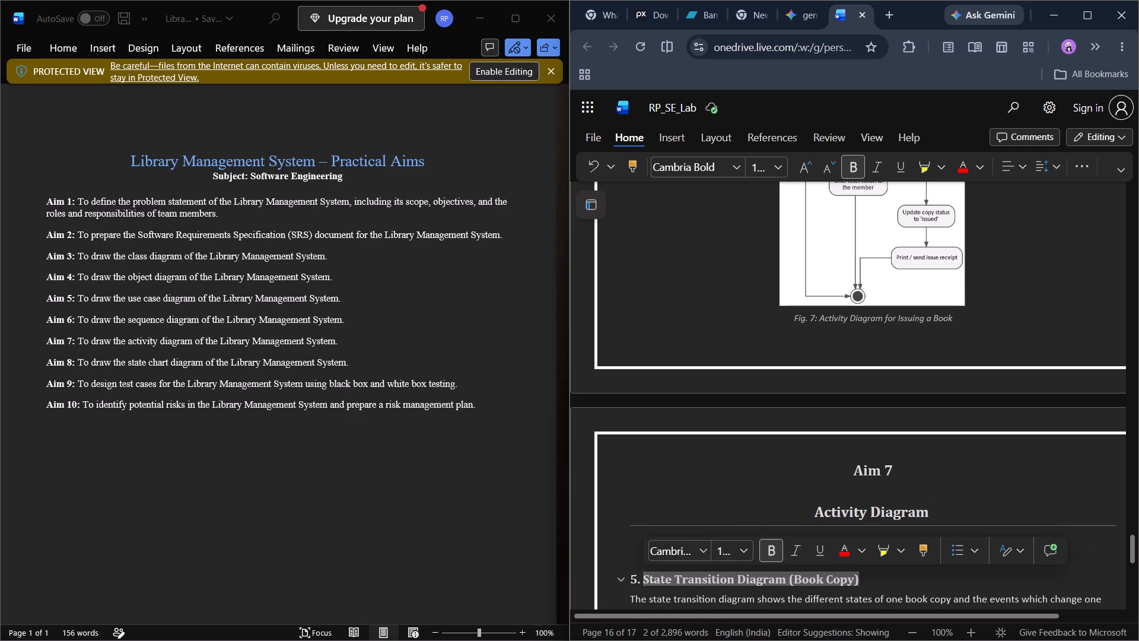
key(ctrl+c)
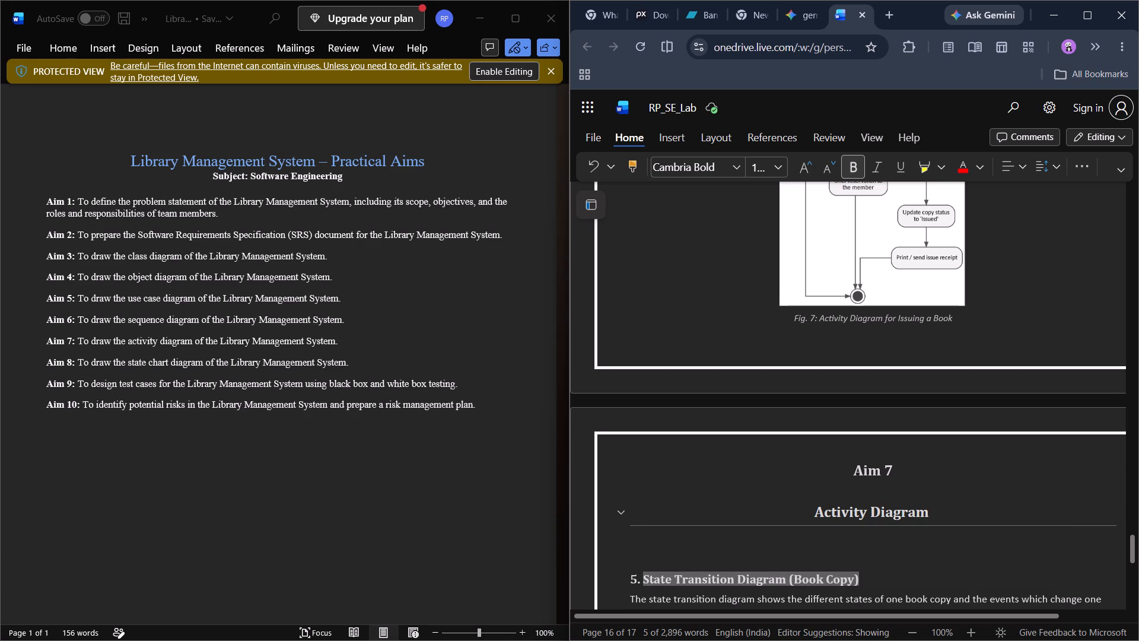
drag(931, 513, 815, 503)
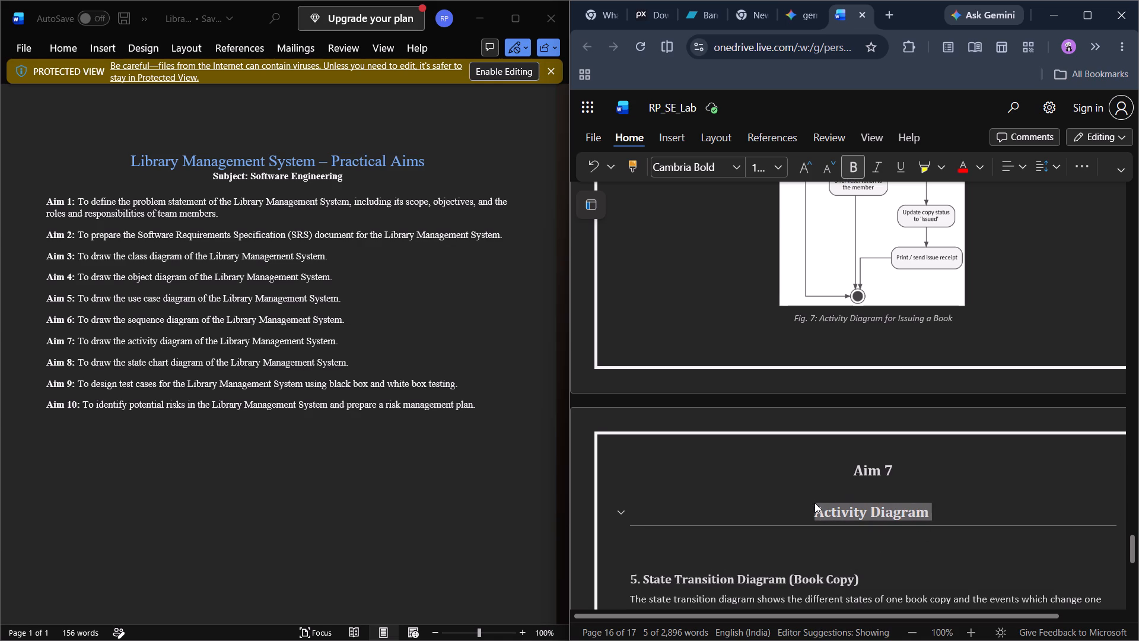
key(ctrl+v)
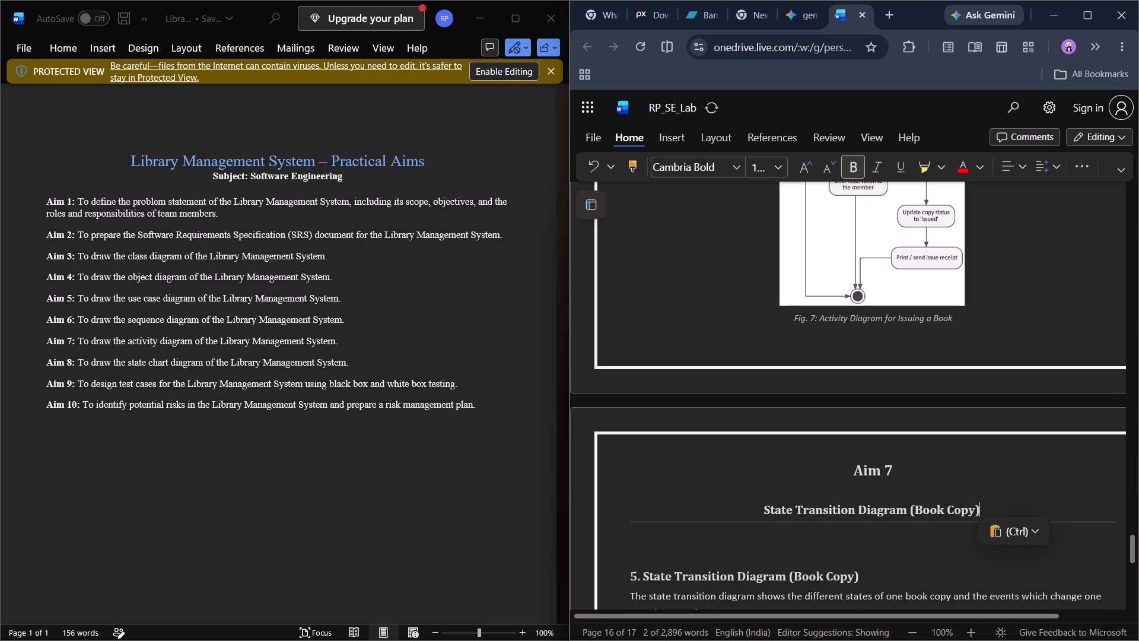
Remove "(Book Copy)" from the State Transition Diagram title under the Aim heading.
key(BackSpace)
key(BackSpace)
key(BackSpace)
key(BackSpace)
key(BackSpace)
key(BackSpace)
key(BackSpace)
key(BackSpace)
key(BackSpace)
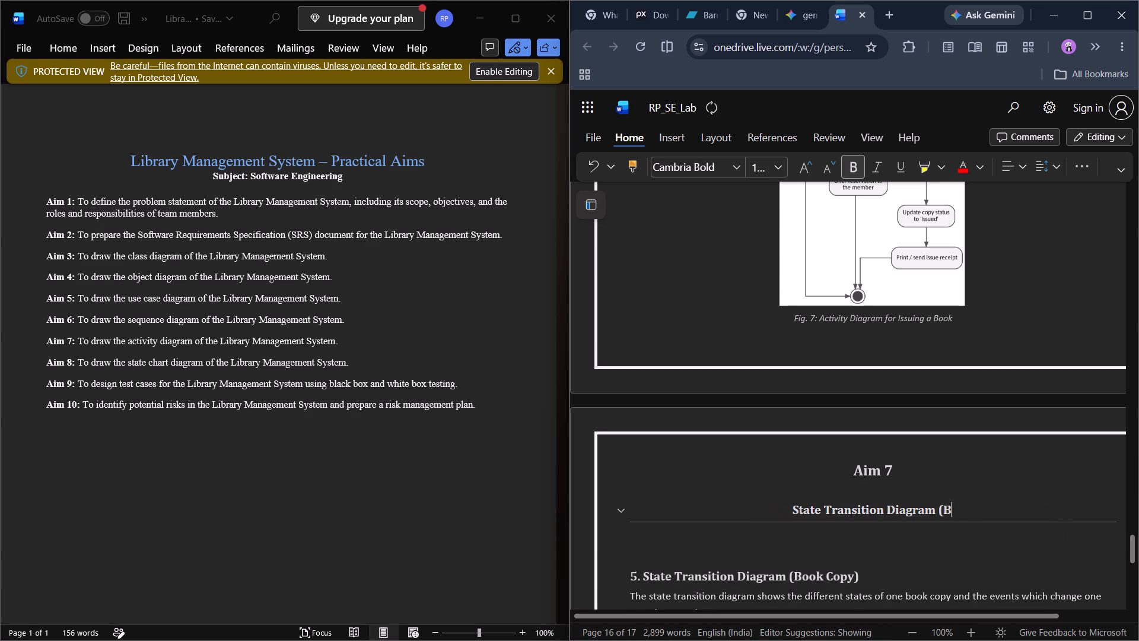
key(BackSpace)
key(BackSpace)
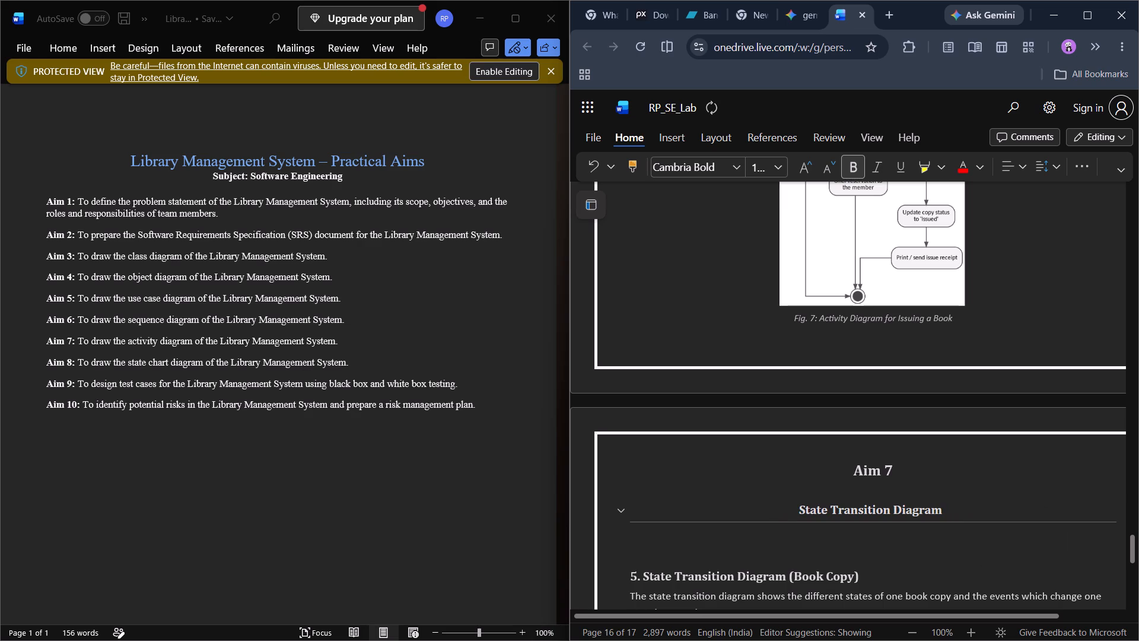
key(BackSpace)
Set the font size of the "State Transition Diagram" title to 15.
drag(943, 508, 852, 502)
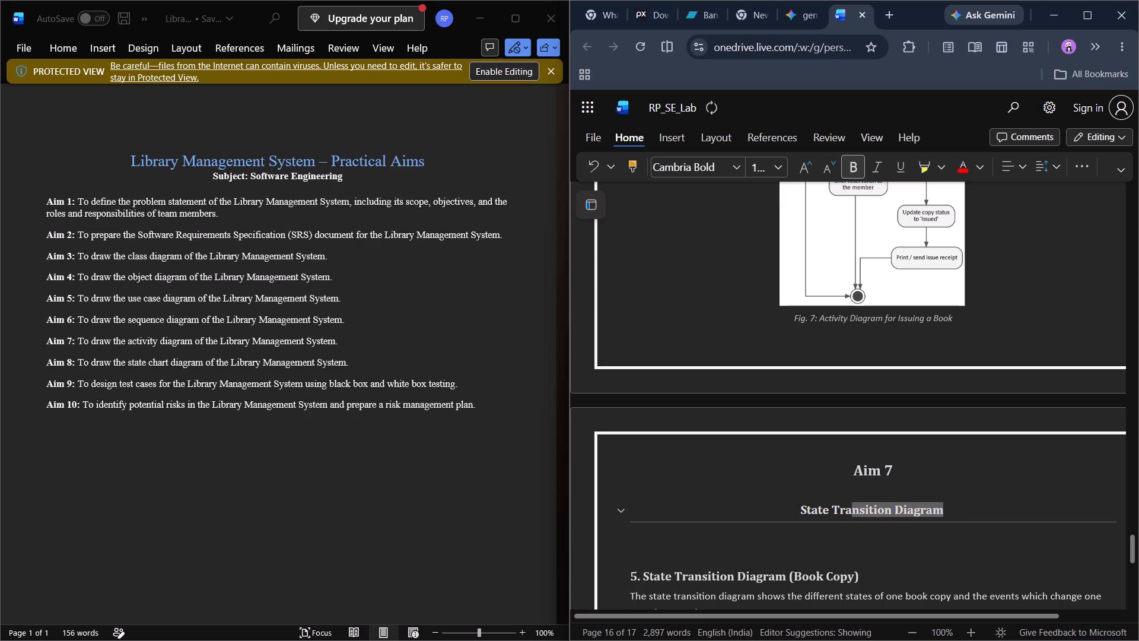
drag(852, 502, 799, 507)
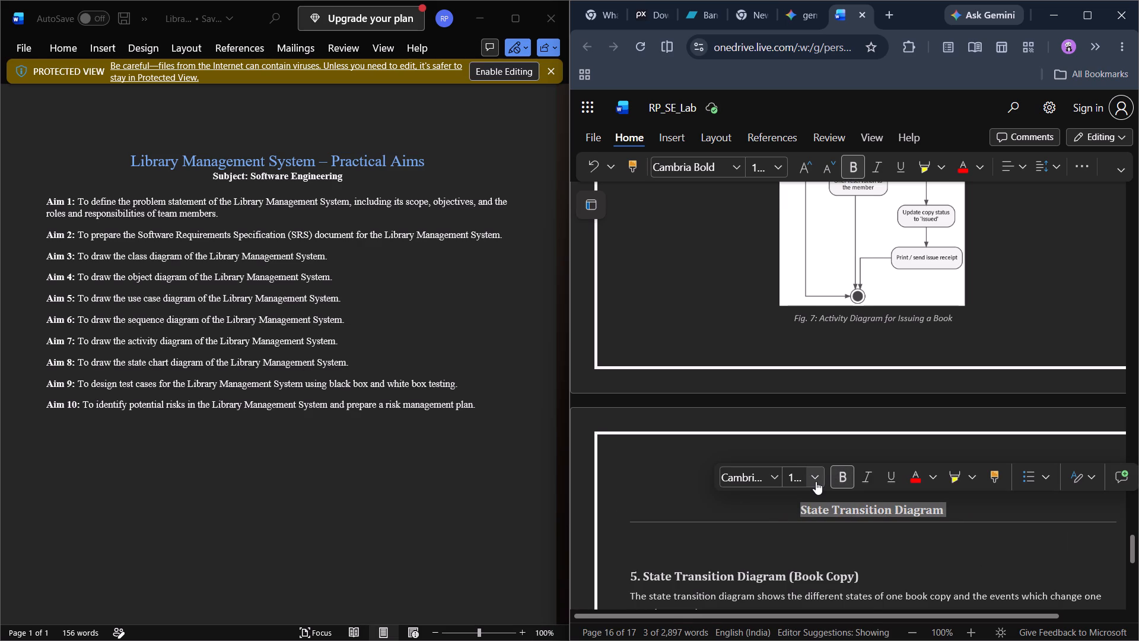
click(816, 481)
text(15)
key(Return)
Delete the numbered subheading "5. State Transition Diagram (Book Copy)" and the empty space above it.
scroll(836, 570, down, 1)
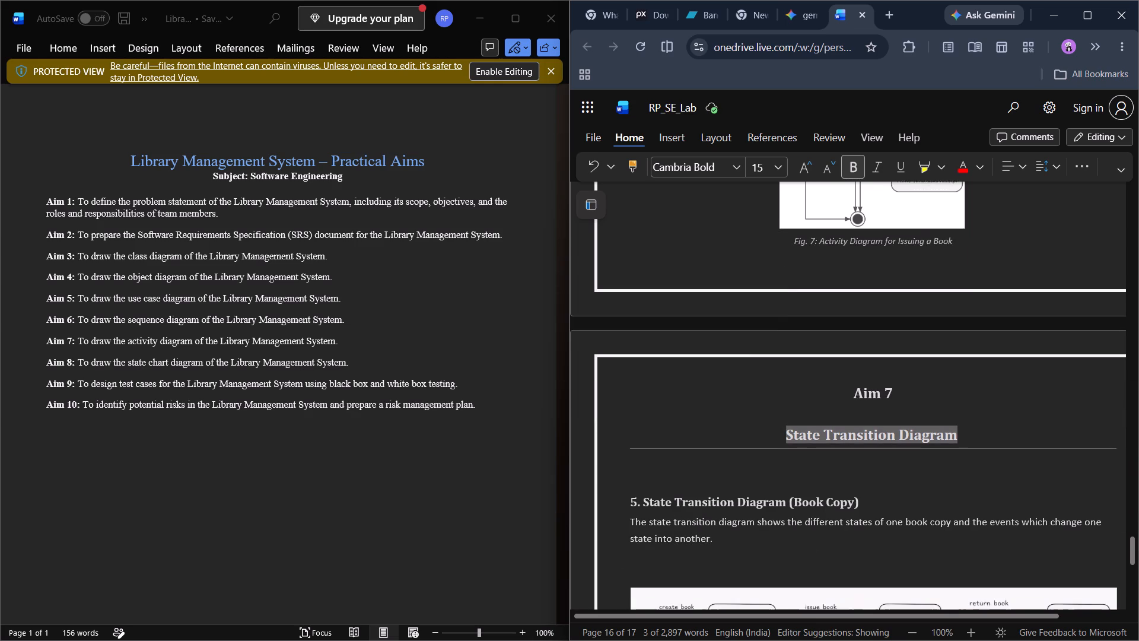
scroll(836, 570, down, 1)
drag(870, 499, 612, 484)
key(BackSpace)
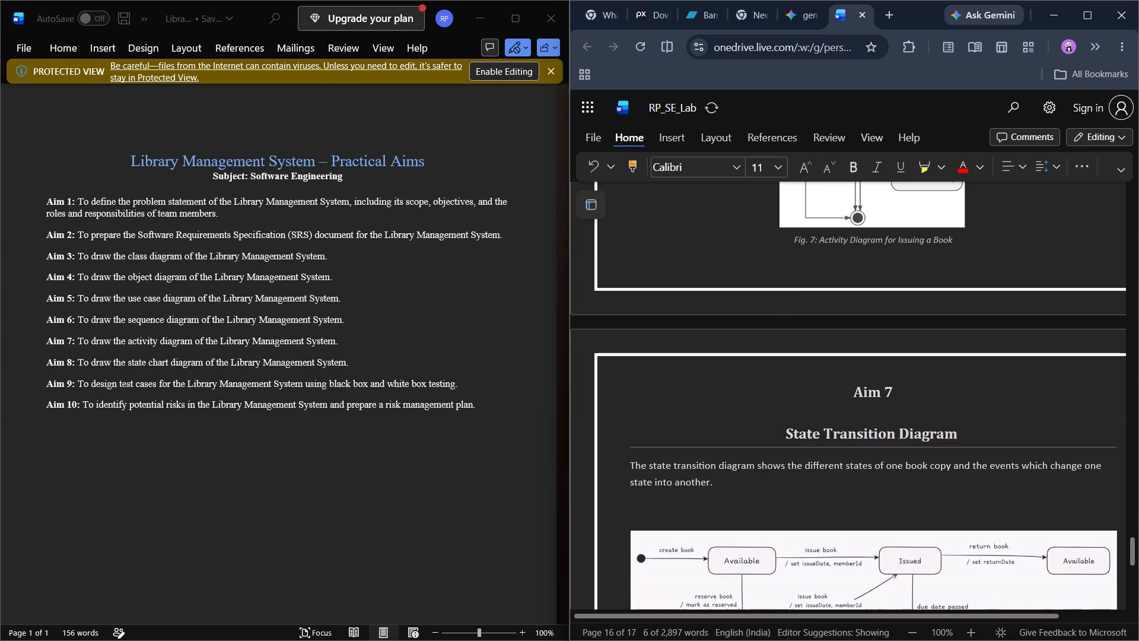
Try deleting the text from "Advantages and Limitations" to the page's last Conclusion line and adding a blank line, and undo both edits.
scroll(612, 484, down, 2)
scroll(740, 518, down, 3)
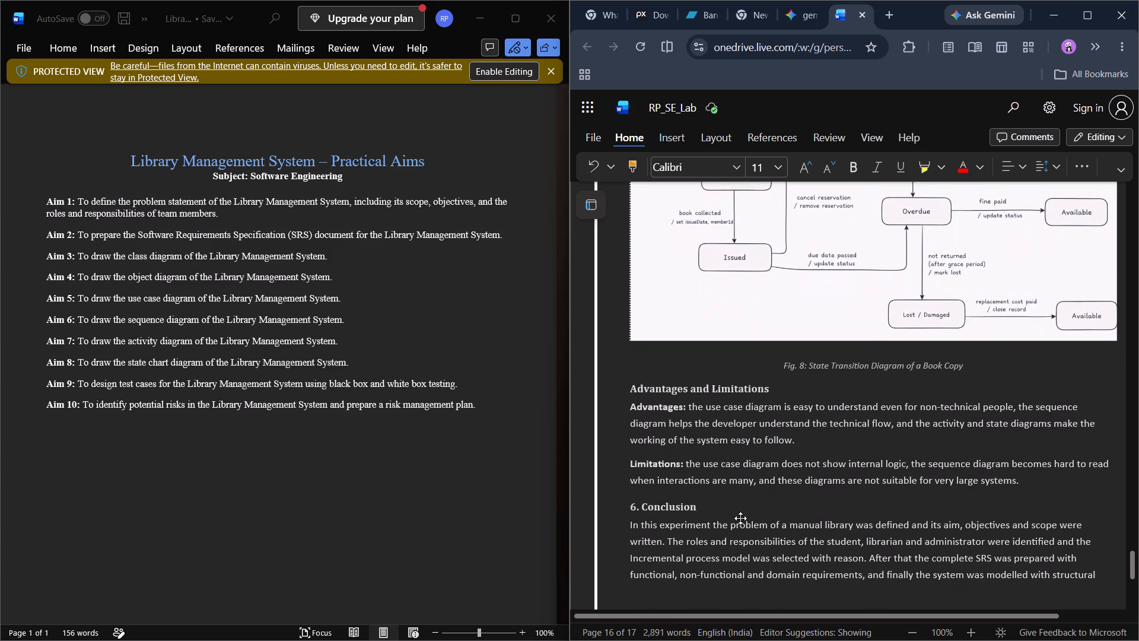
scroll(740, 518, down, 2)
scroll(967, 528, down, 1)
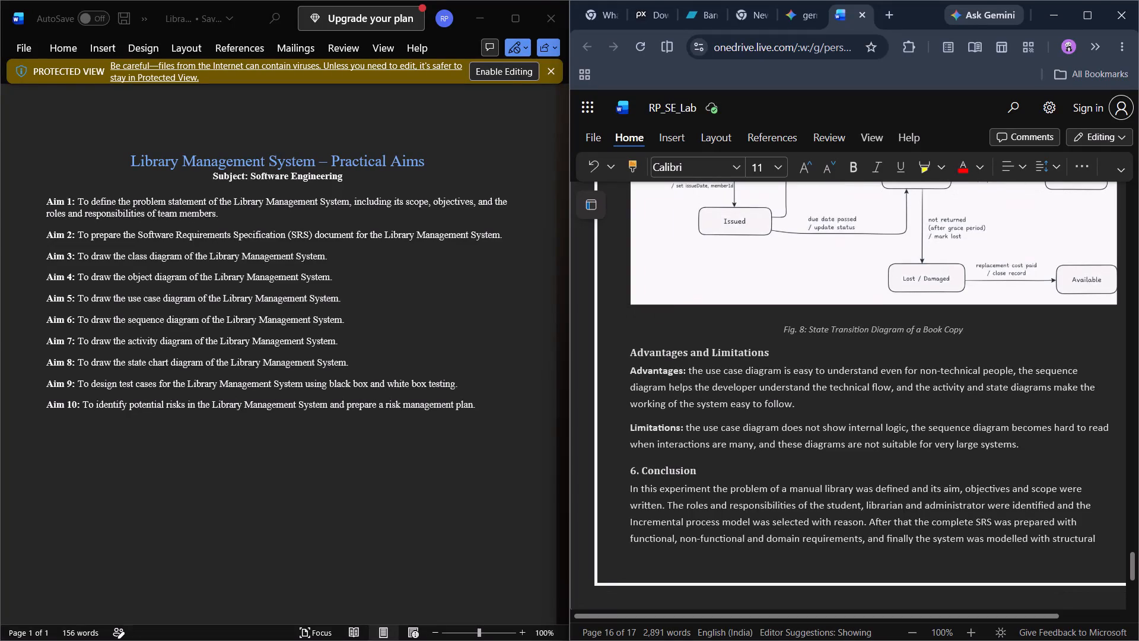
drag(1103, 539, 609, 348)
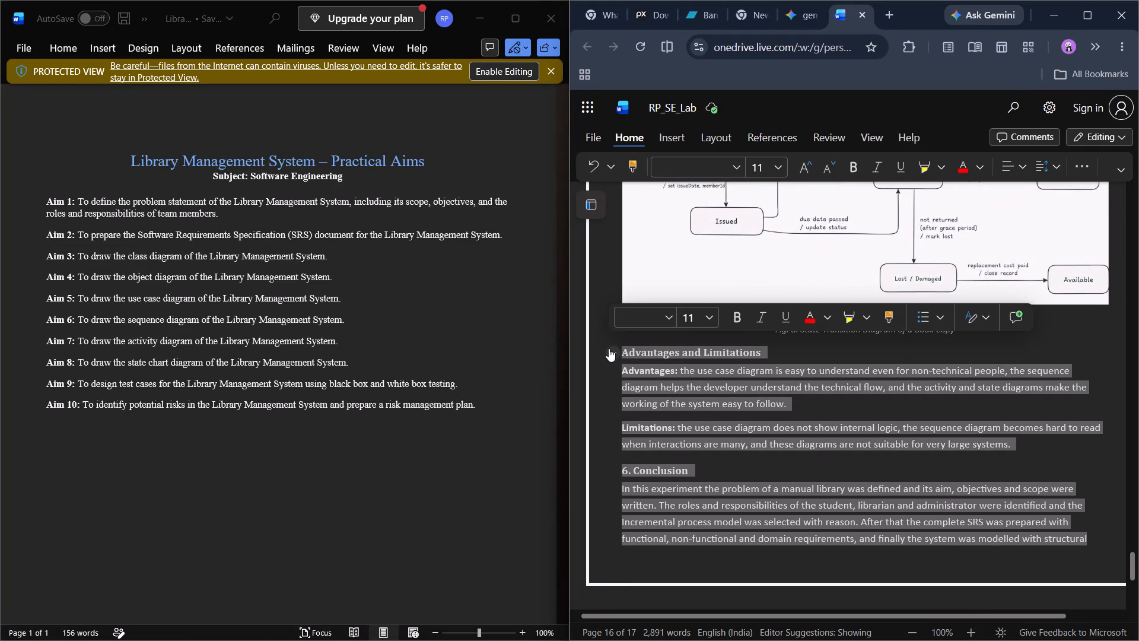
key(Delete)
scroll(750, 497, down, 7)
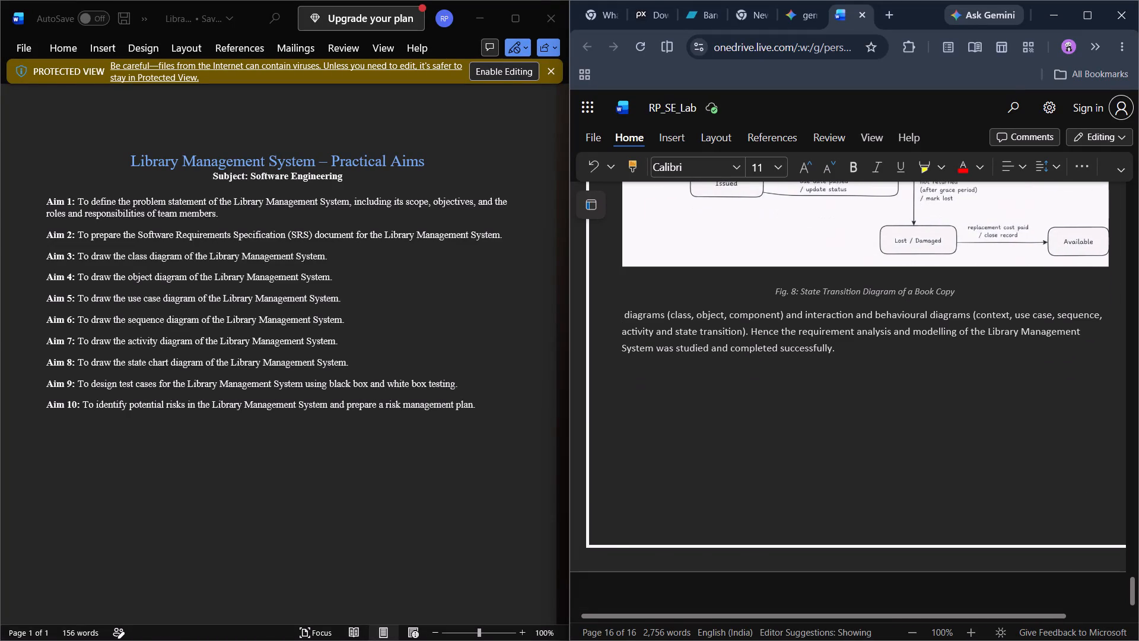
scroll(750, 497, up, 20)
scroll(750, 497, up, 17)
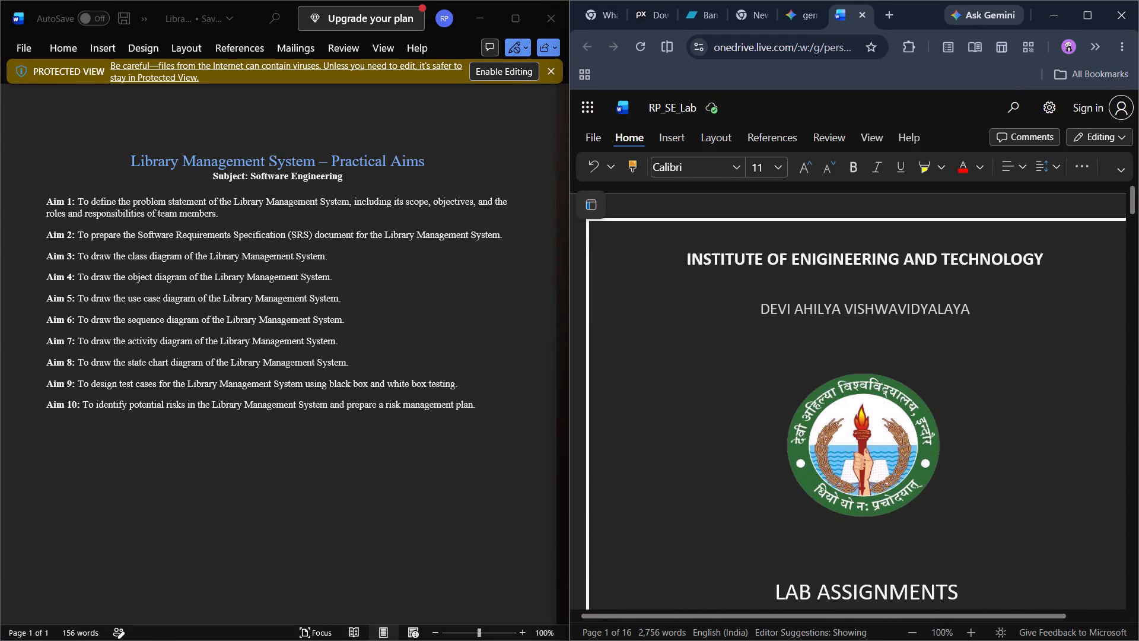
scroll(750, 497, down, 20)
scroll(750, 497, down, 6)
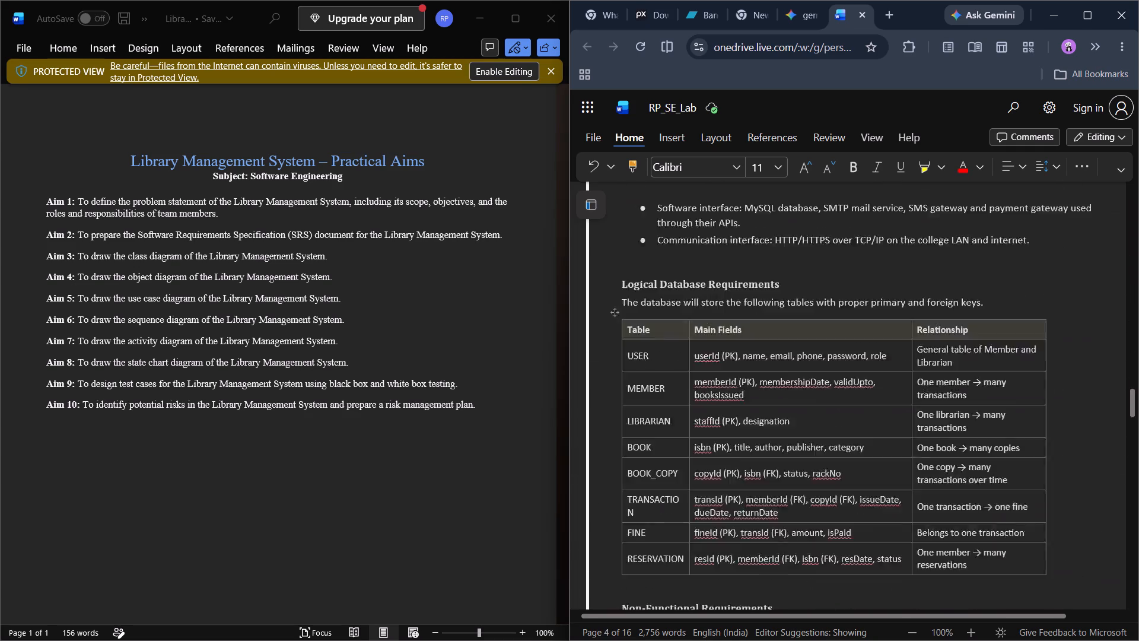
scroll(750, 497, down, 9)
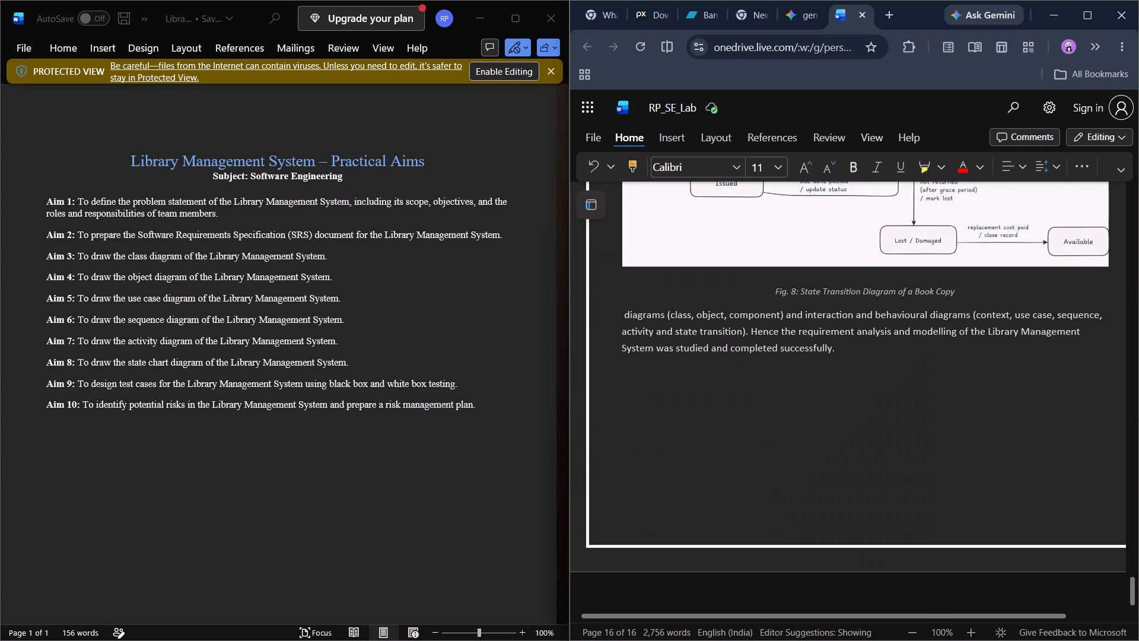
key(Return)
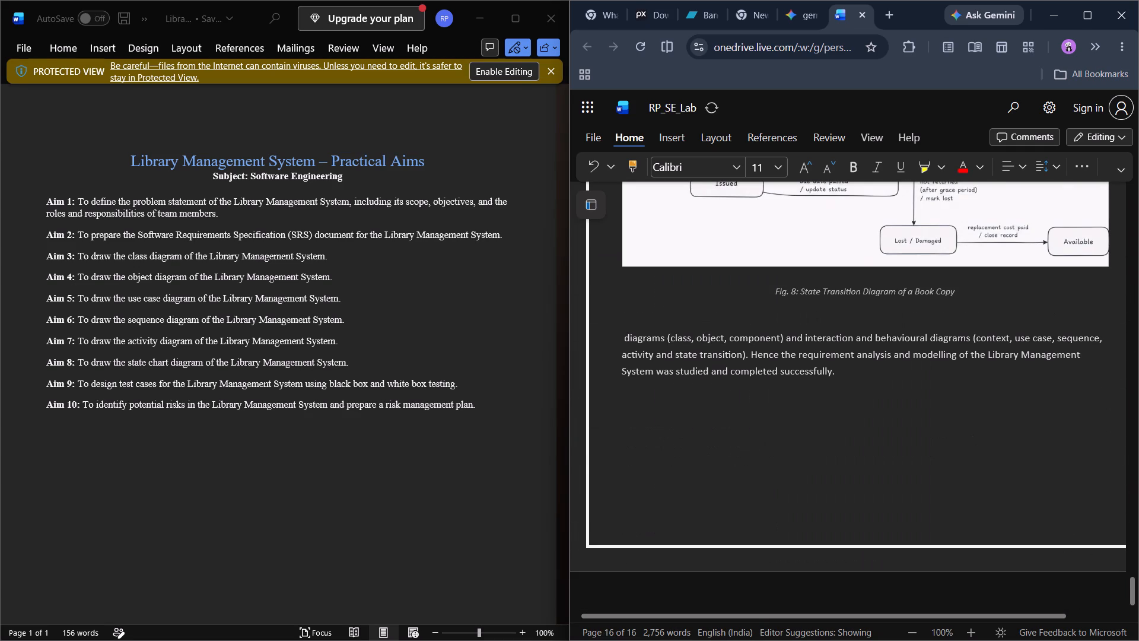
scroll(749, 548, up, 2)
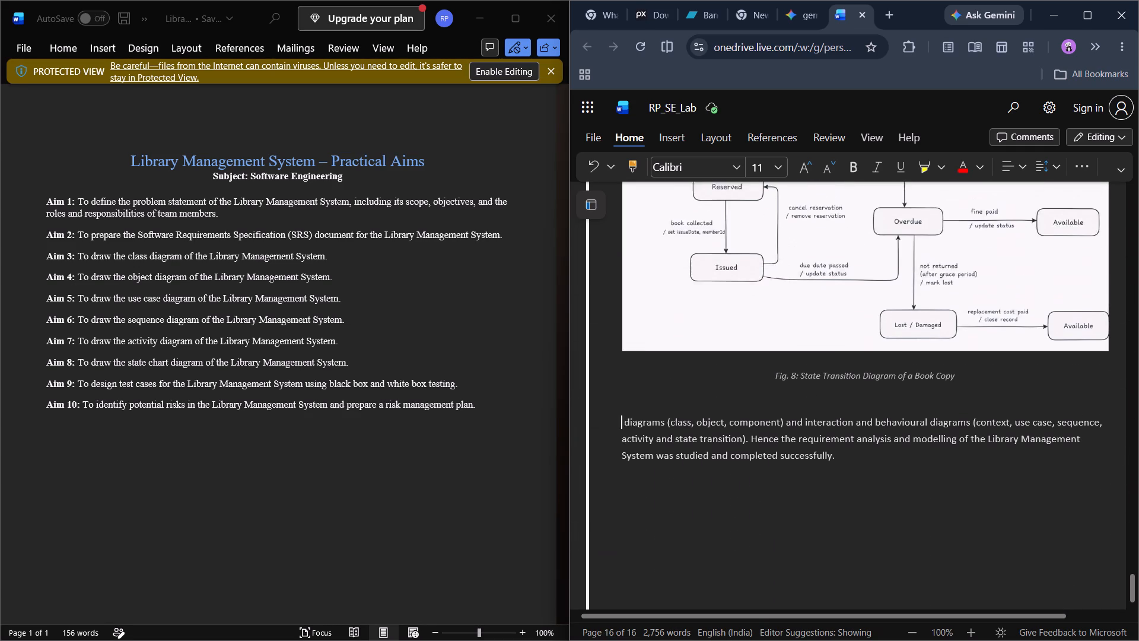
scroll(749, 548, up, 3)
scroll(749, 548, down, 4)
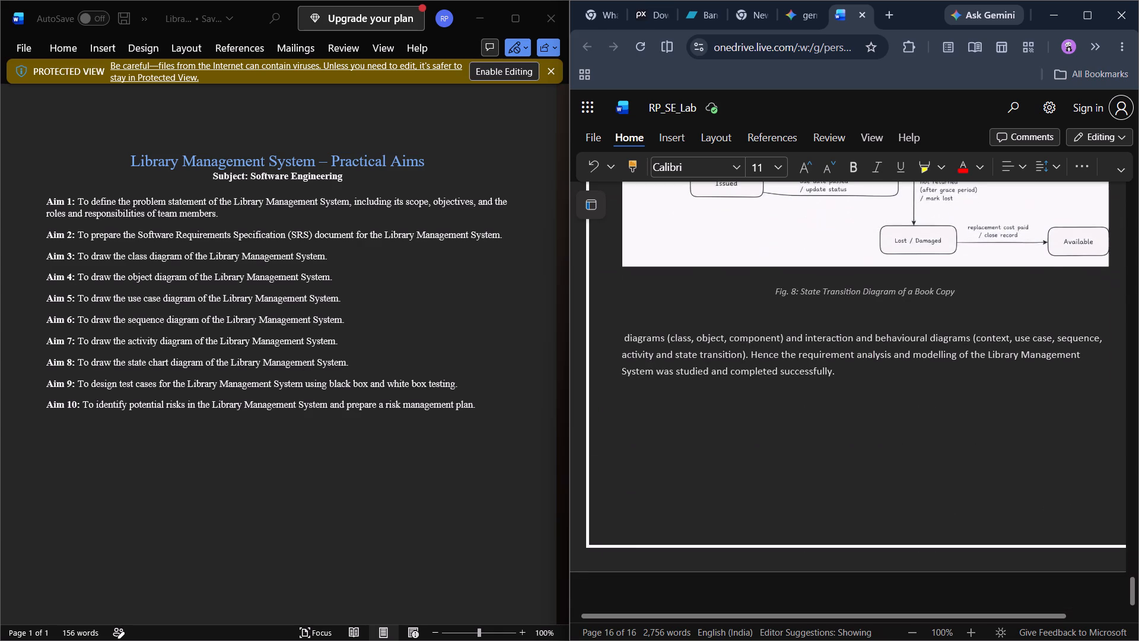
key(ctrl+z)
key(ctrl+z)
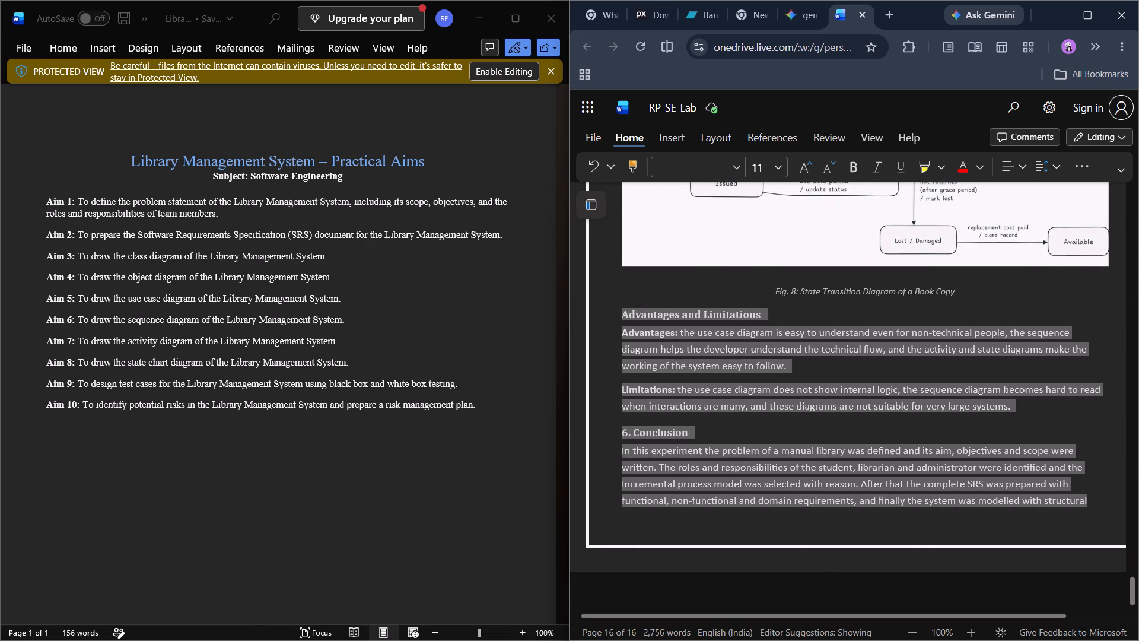
Copy the "Aim 7" heading together with the "Activity Diagram" title from the activity diagram page.
scroll(1088, 506, down, 3)
scroll(1088, 506, up, 1)
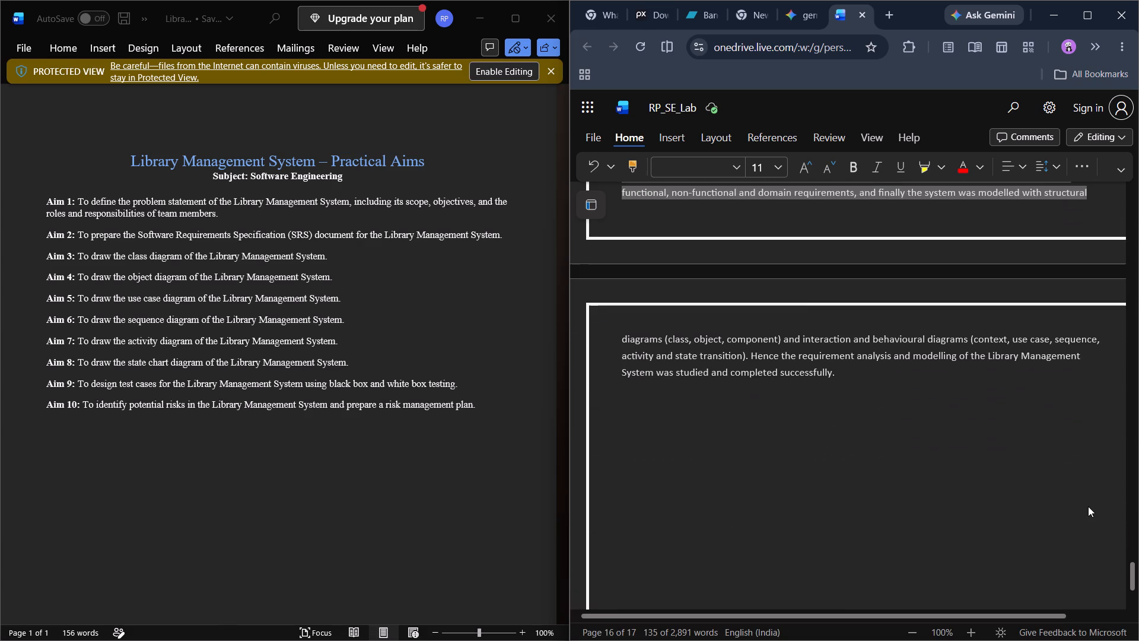
scroll(1088, 506, up, 1)
scroll(1088, 506, down, 1)
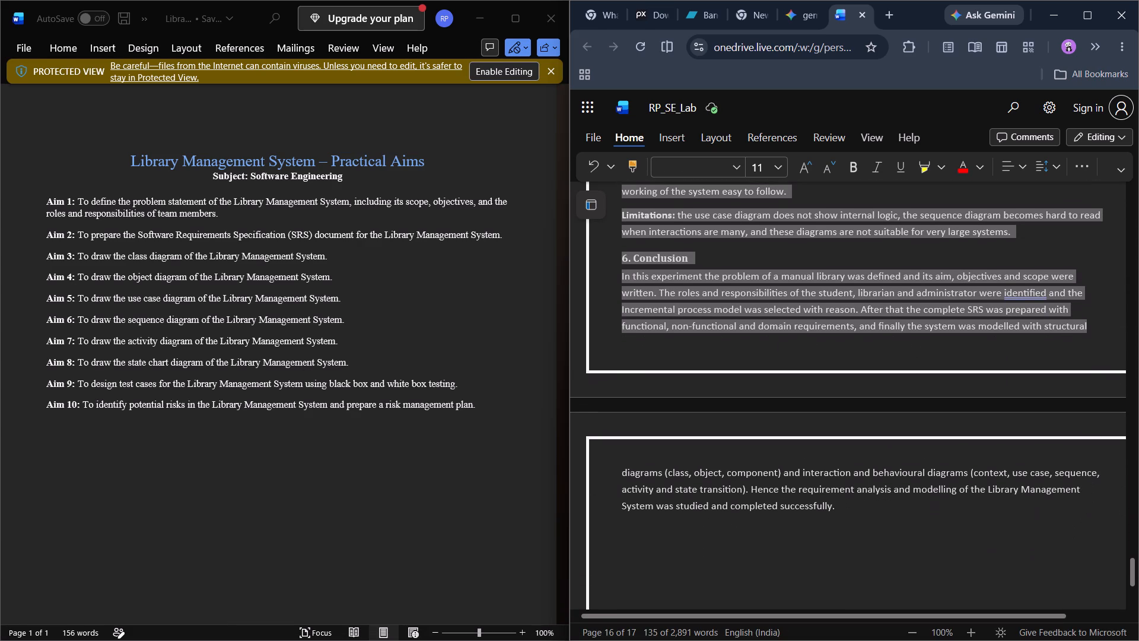
click(854, 501)
scroll(854, 501, up, 3)
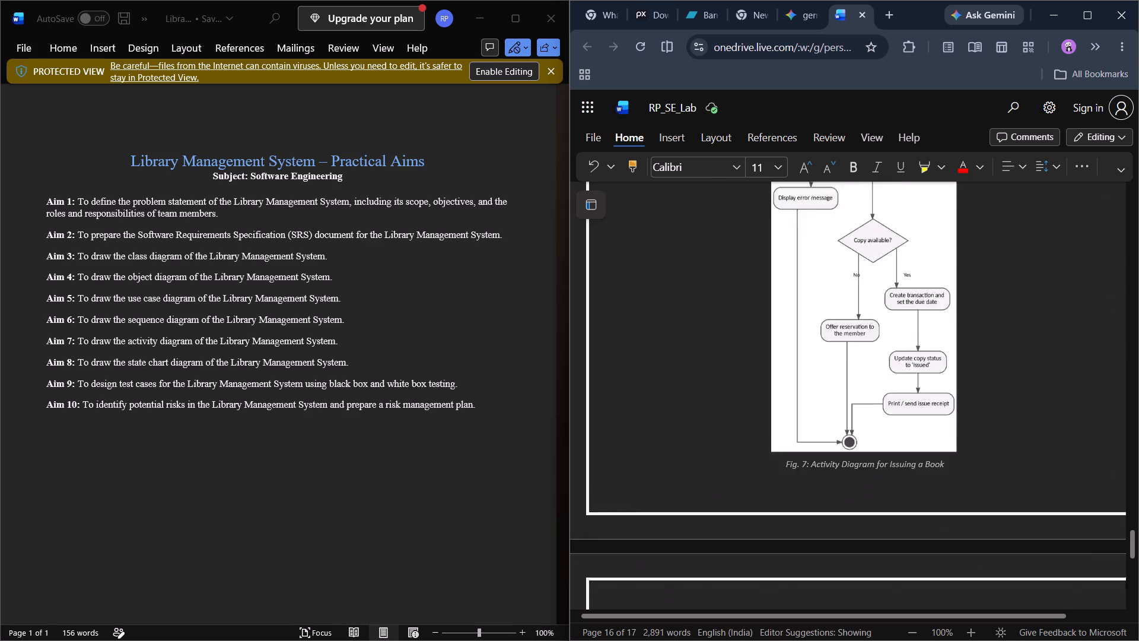
scroll(854, 501, up, 3)
scroll(854, 501, down, 5)
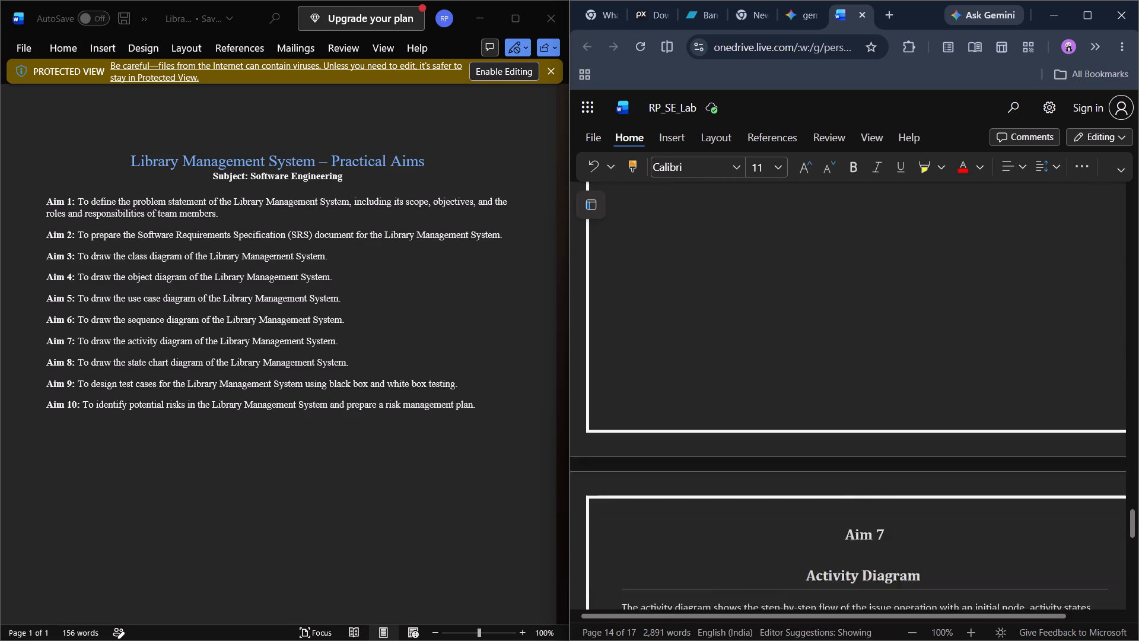
scroll(854, 501, down, 2)
drag(939, 499, 845, 458)
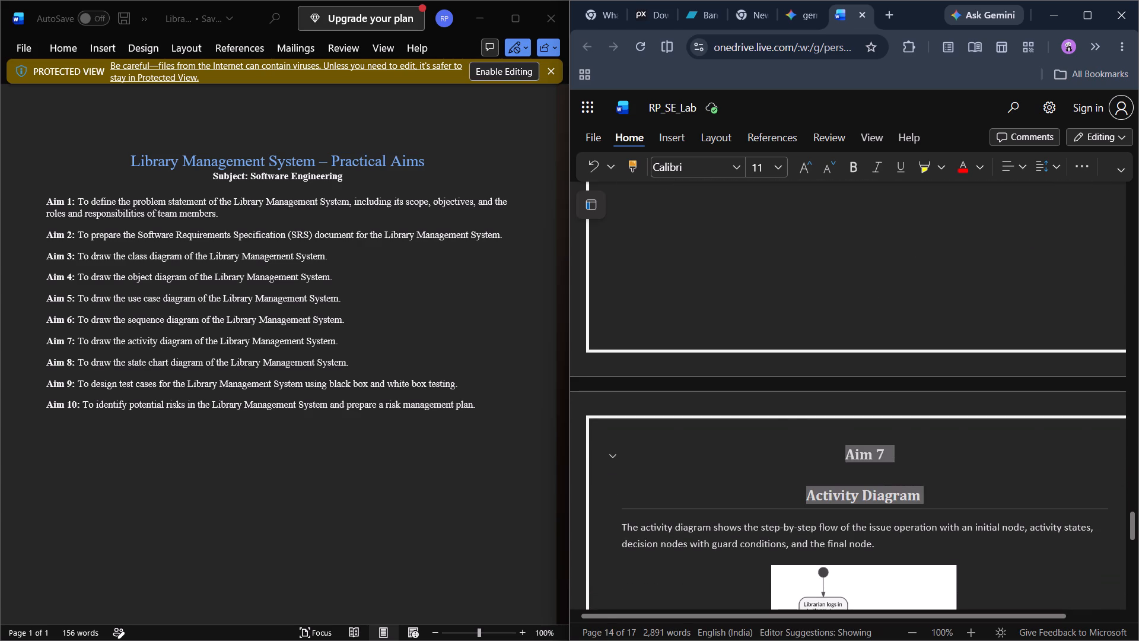
drag(845, 458, 846, 458)
key(ctrl+c)
Paste the copied Aim heading and title two lines below the end of the Conclusion text on the last page.
scroll(891, 522, down, 4)
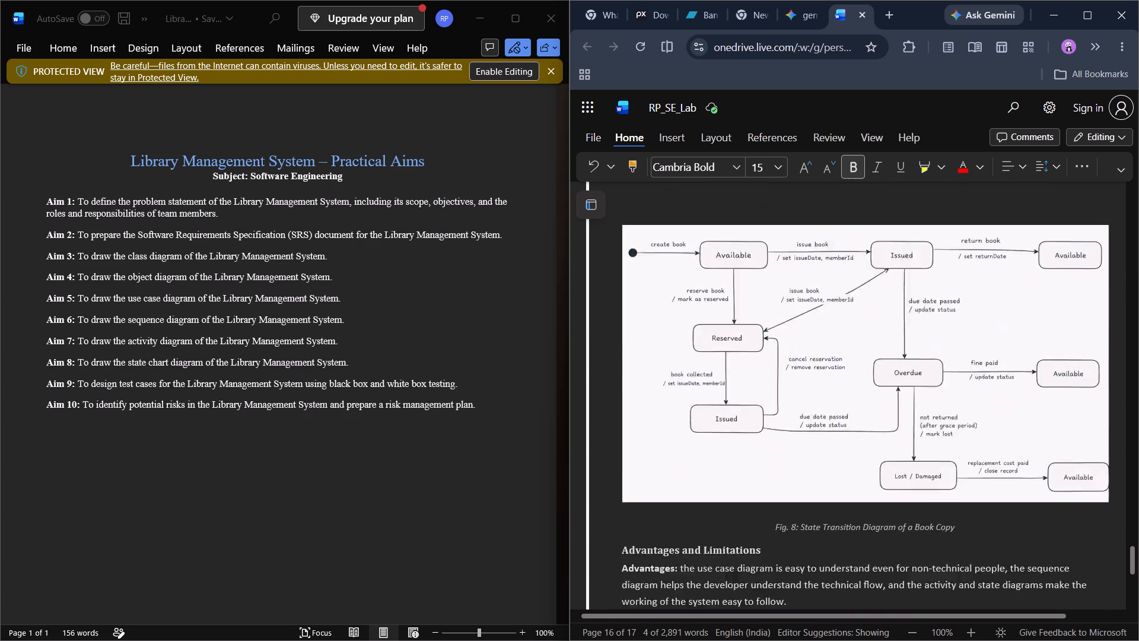
scroll(891, 522, down, 2)
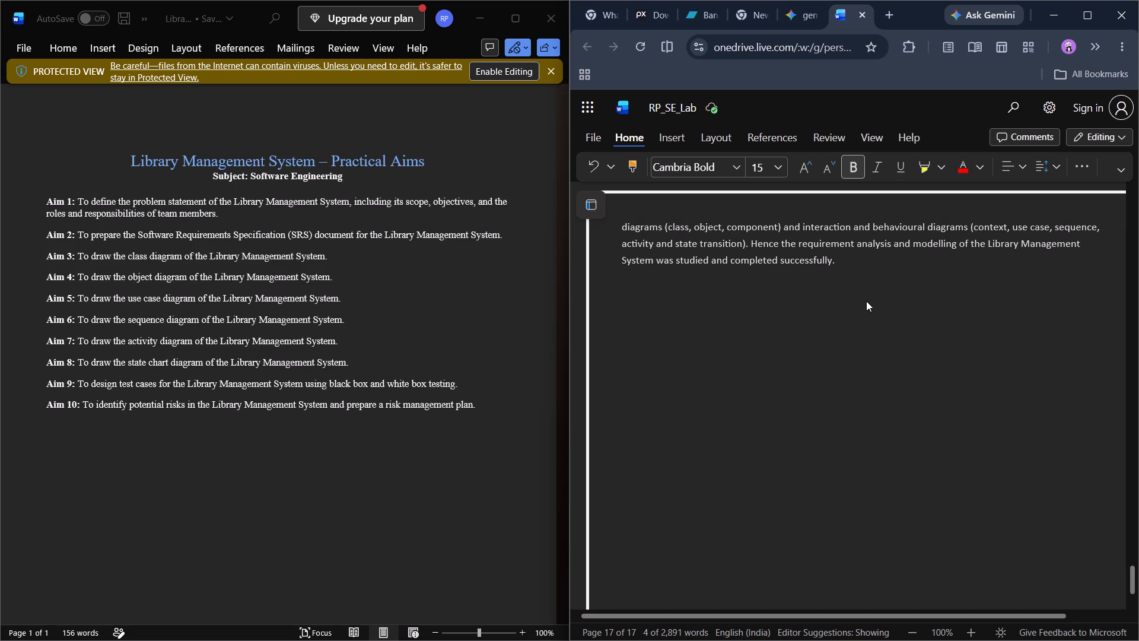
click(842, 259)
key(Return)
key(Return)
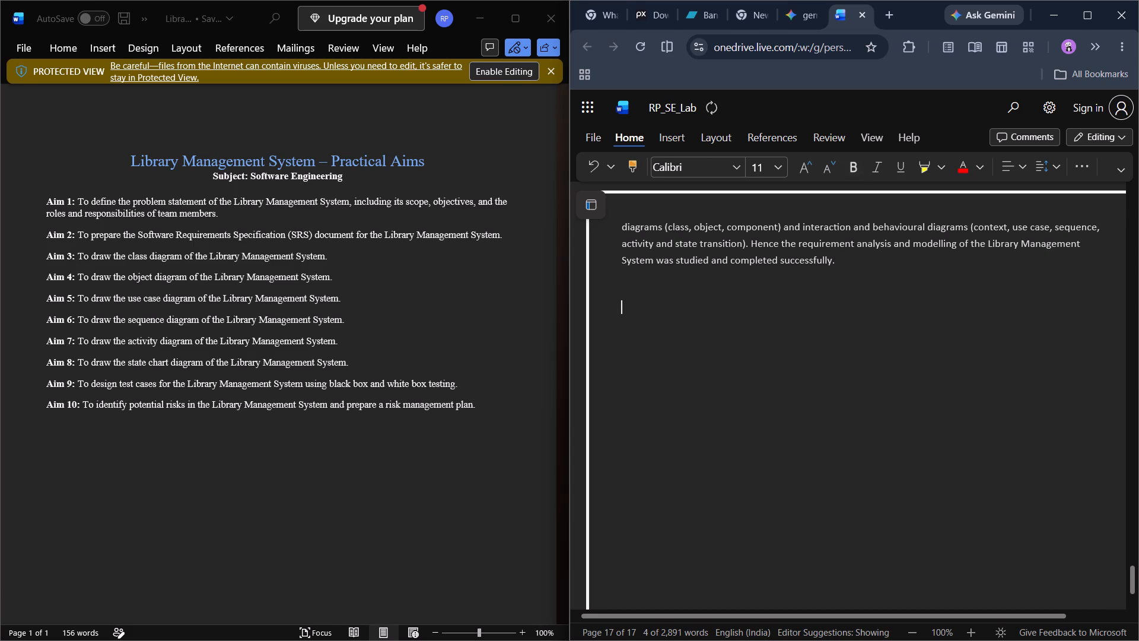
key(ctrl+v)
Delete the whole "Advantages and Limitations" and "6. Conclusion" text below the Fig. 8 caption.
drag(844, 266, 768, 187)
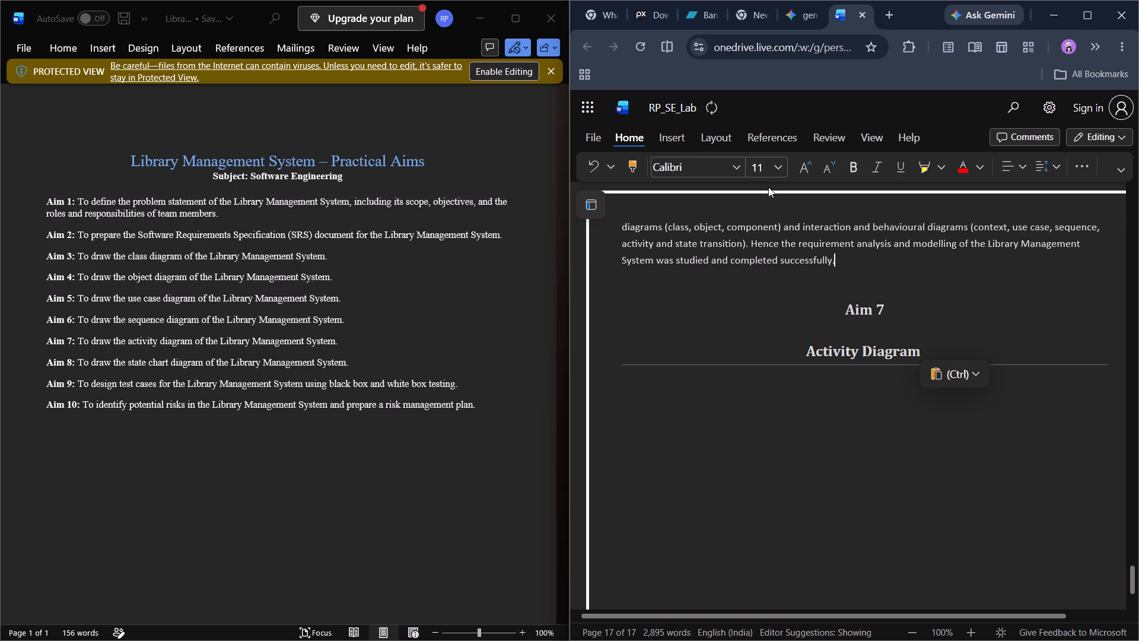
drag(768, 187, 684, 303)
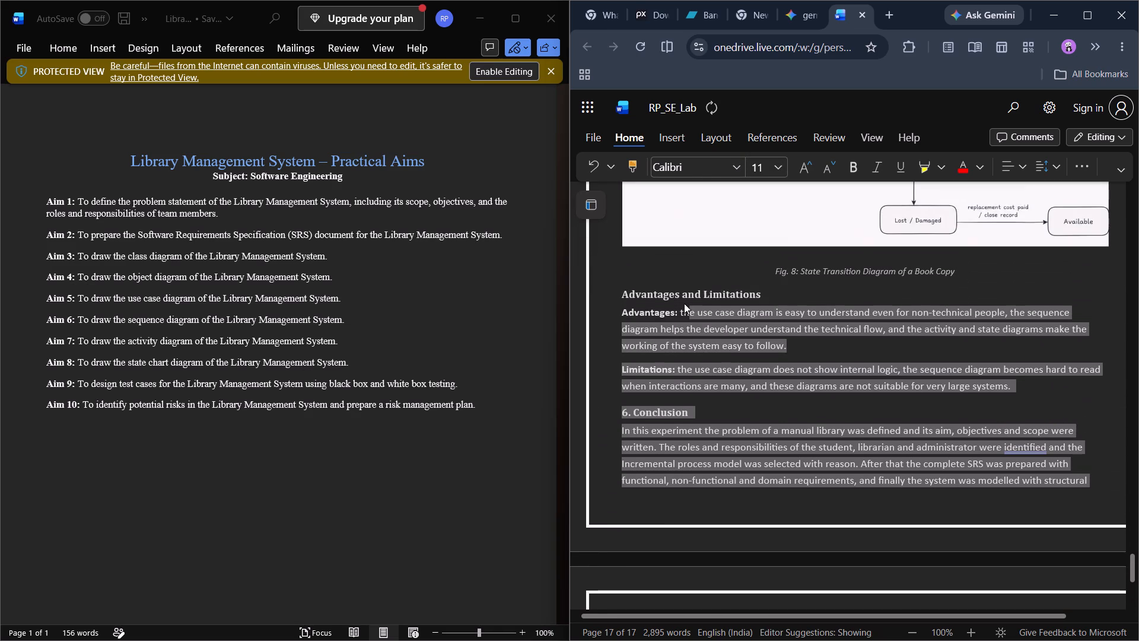
drag(684, 303, 617, 302)
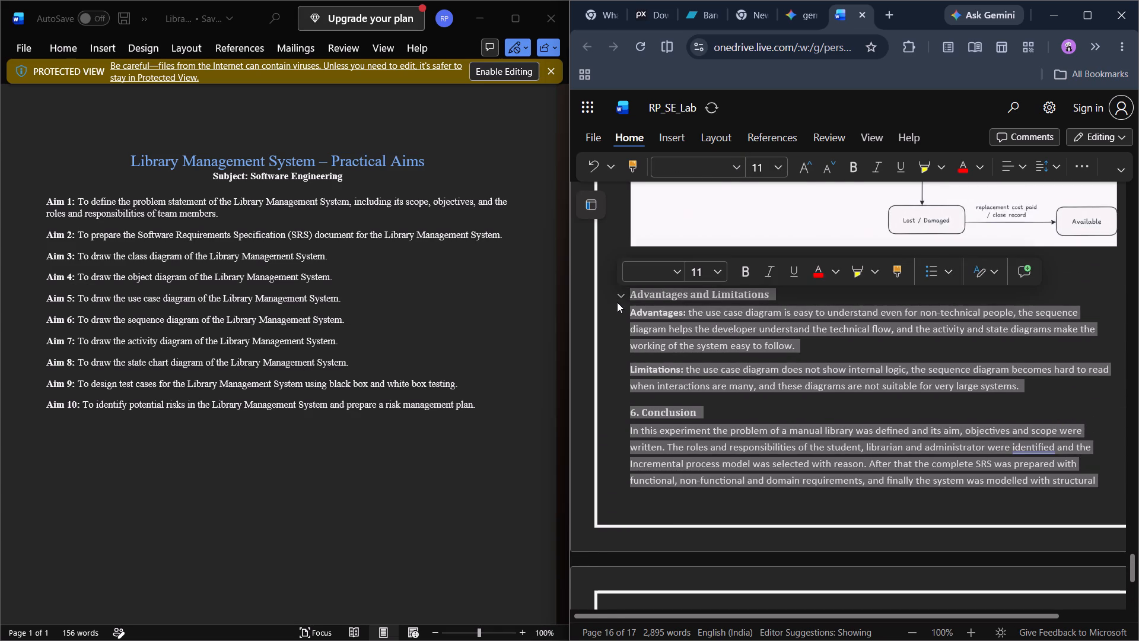
key(Delete)
Insert blank lines below the Fig. 8 caption to move the pasted Aim heading and title to the top of a new page.
key(Return)
key(Return)
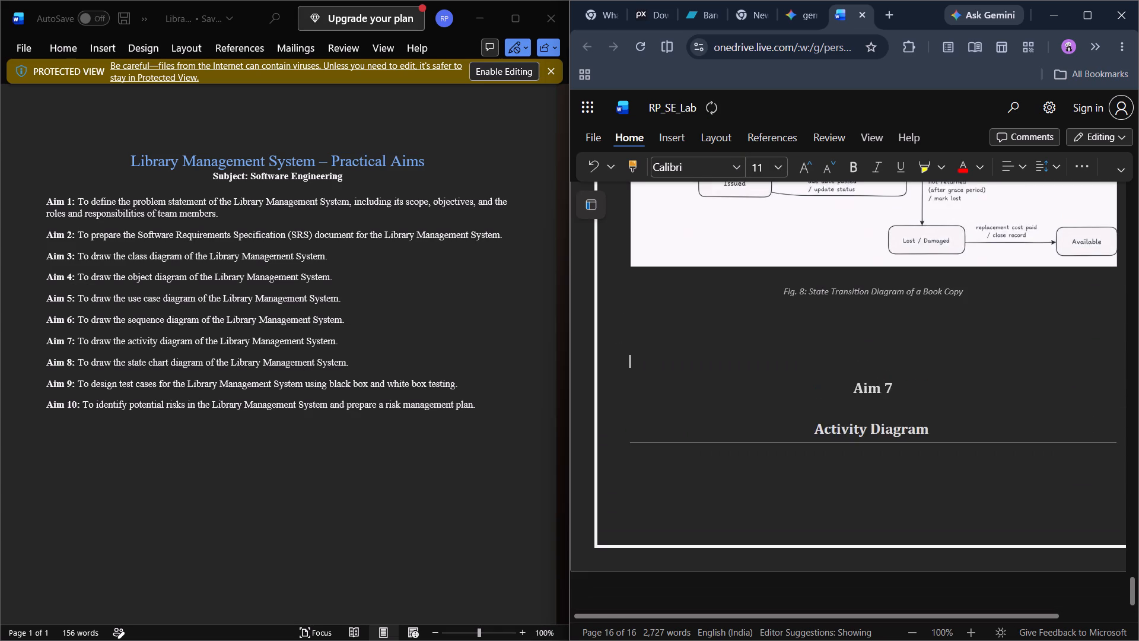
key(Return)
key(Return)
key(Return)
key(Return)
key(Return)
key(Return)
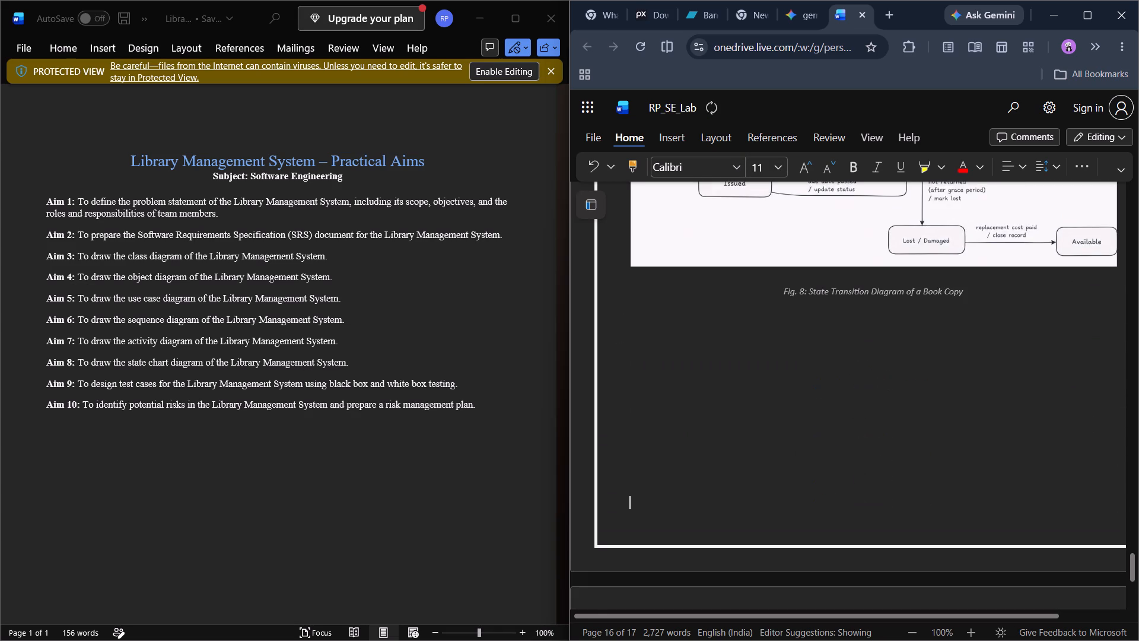
scroll(726, 331, down, 2)
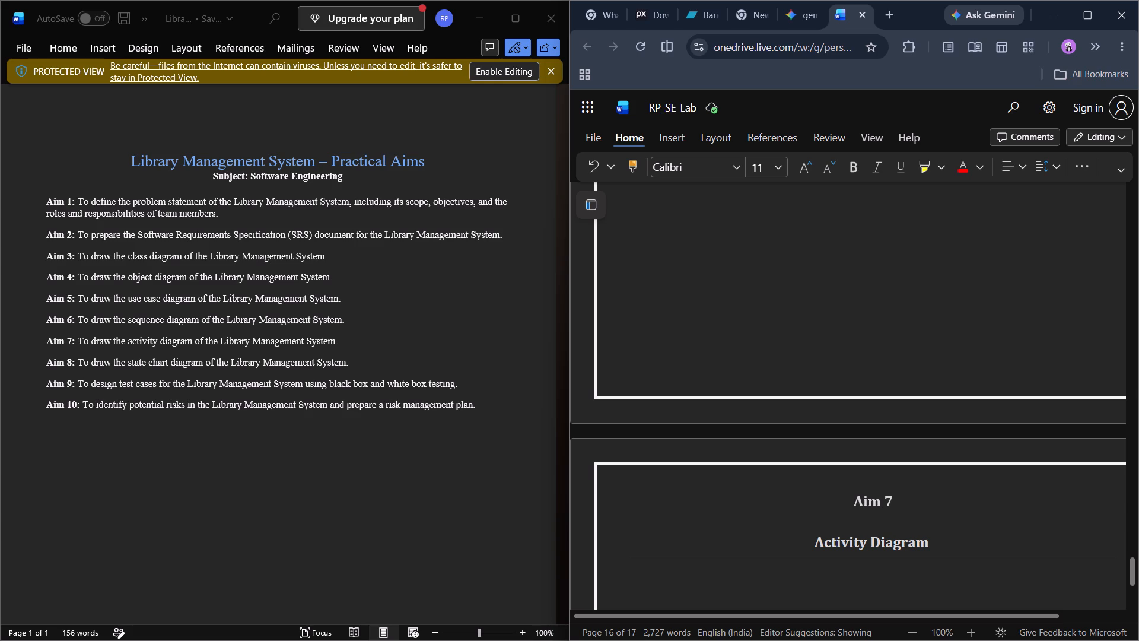
Change the Aim number above the pasted "Activity Diagram" title on the last page to 8.
scroll(877, 294, up, 4)
scroll(877, 294, down, 1)
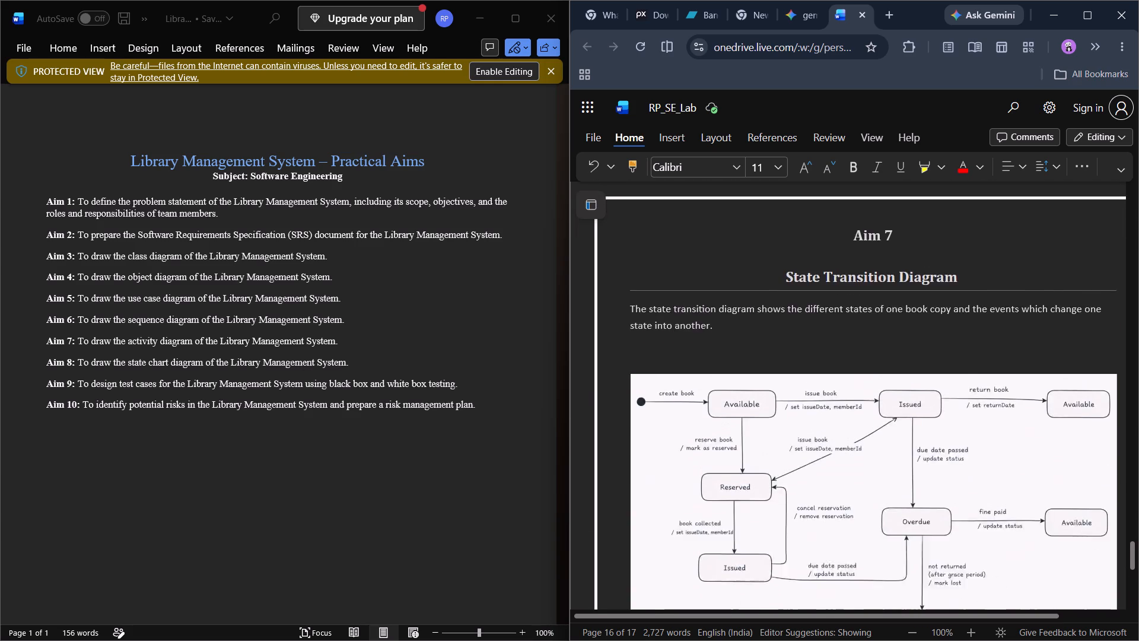
scroll(877, 294, down, 2)
click(911, 414)
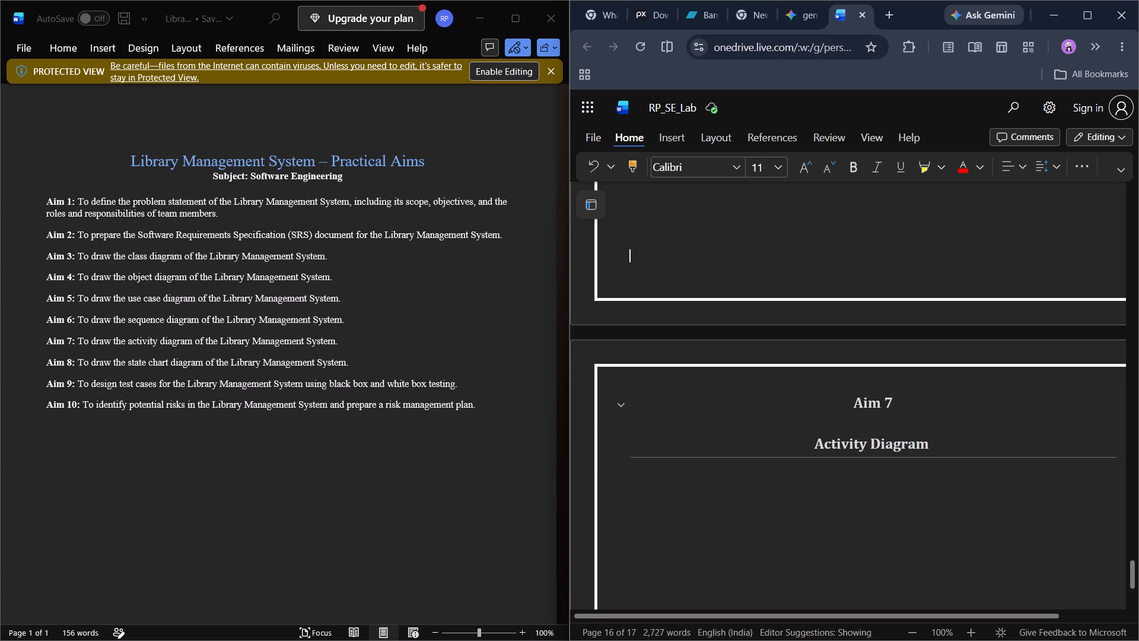
key(BackSpace)
key(8)
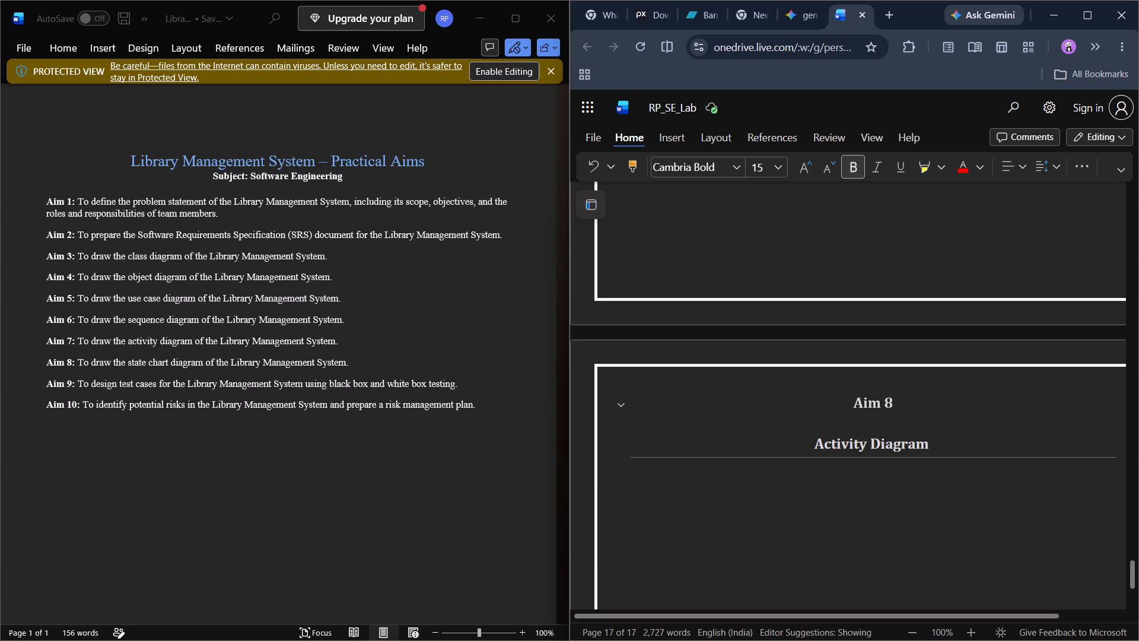
click(911, 414)
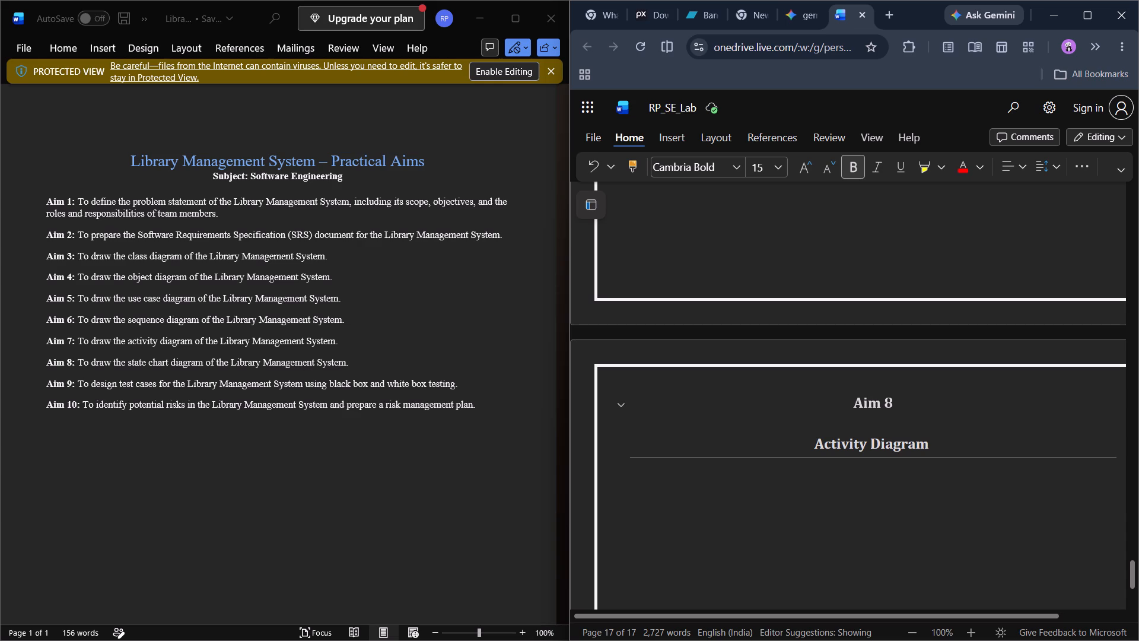
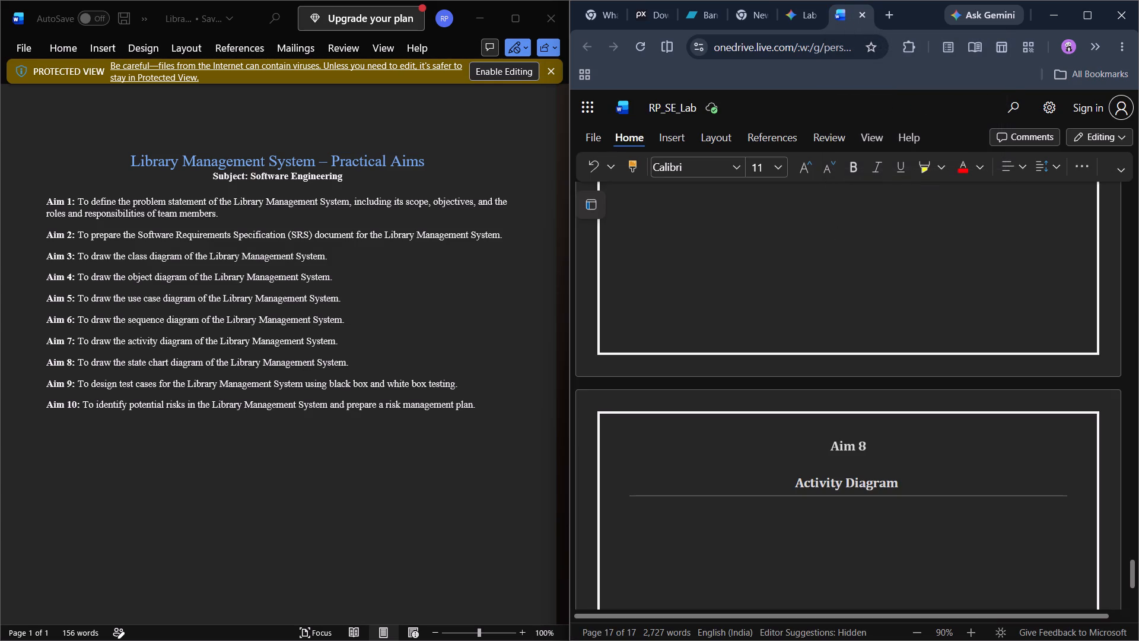
key(ctrl+v)
scroll(867, 458, up, 2)
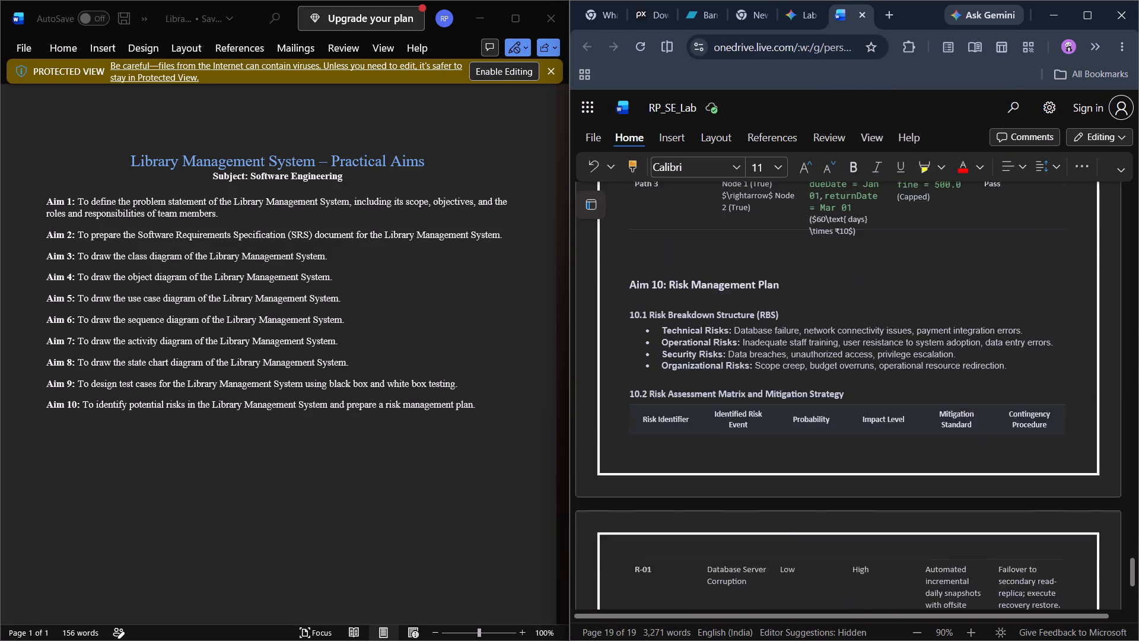
Review the pasted cyclomatic complexity notes, the "Basis Path Execution Suite" table and the start of the Aim 10 section.
scroll(867, 458, up, 3)
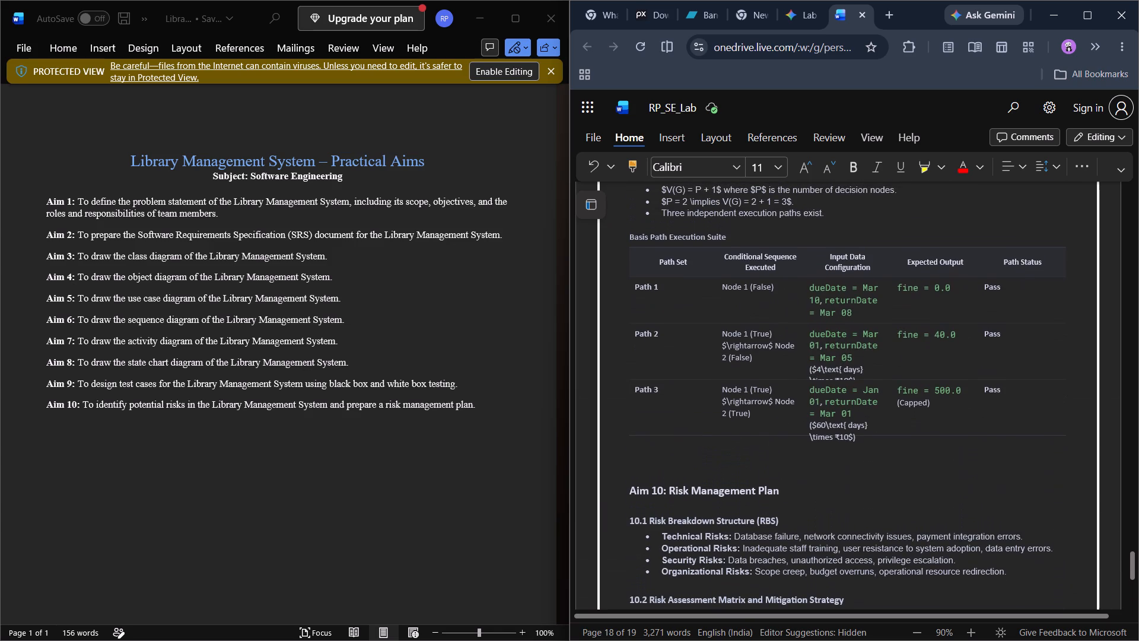
scroll(867, 458, up, 1)
scroll(838, 318, right, 1)
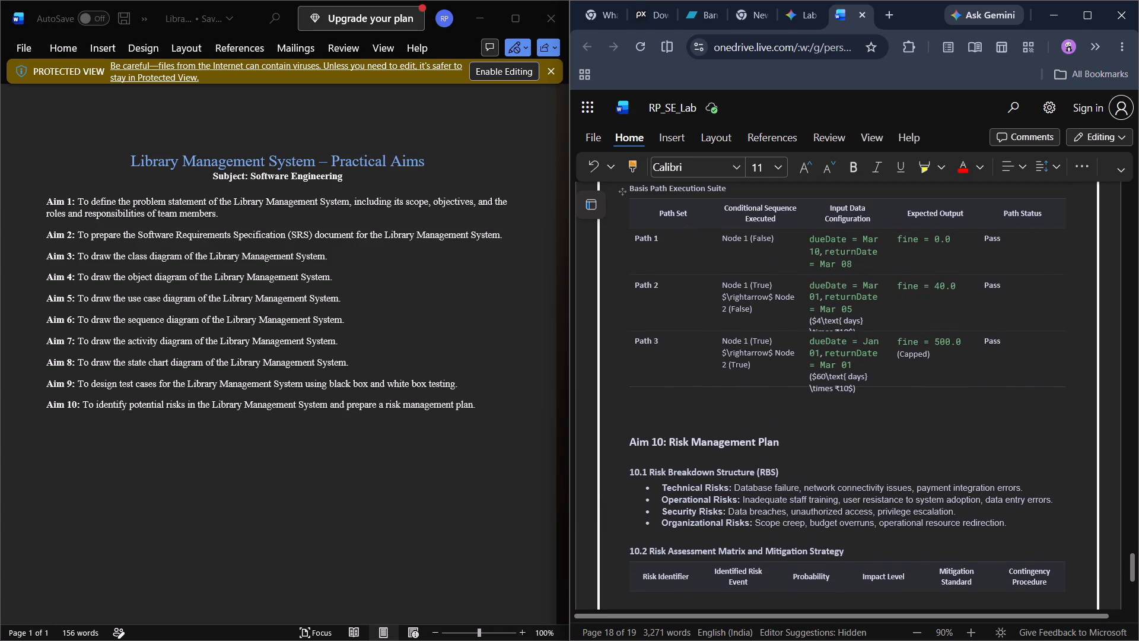
scroll(838, 318, right, 2)
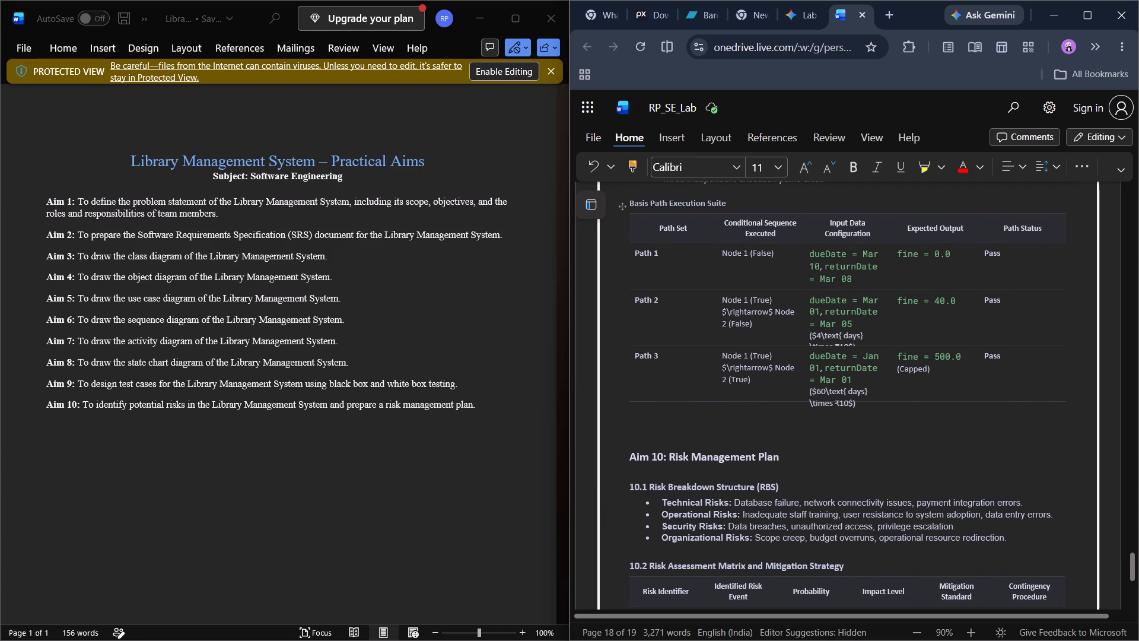
scroll(859, 313, up, 3)
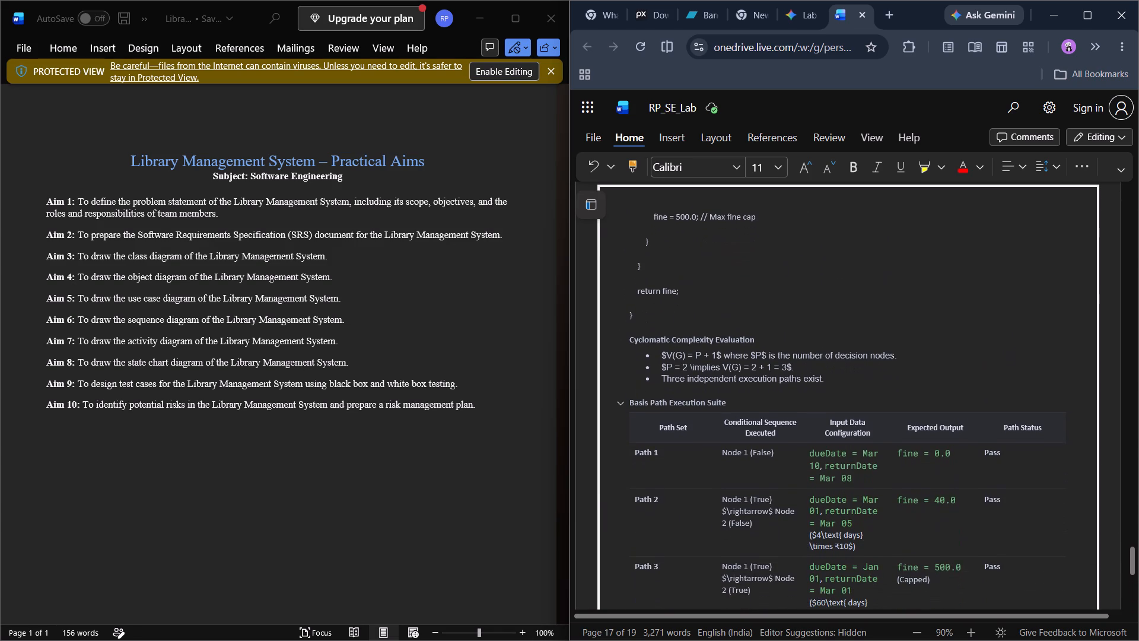
scroll(893, 583, down, 1)
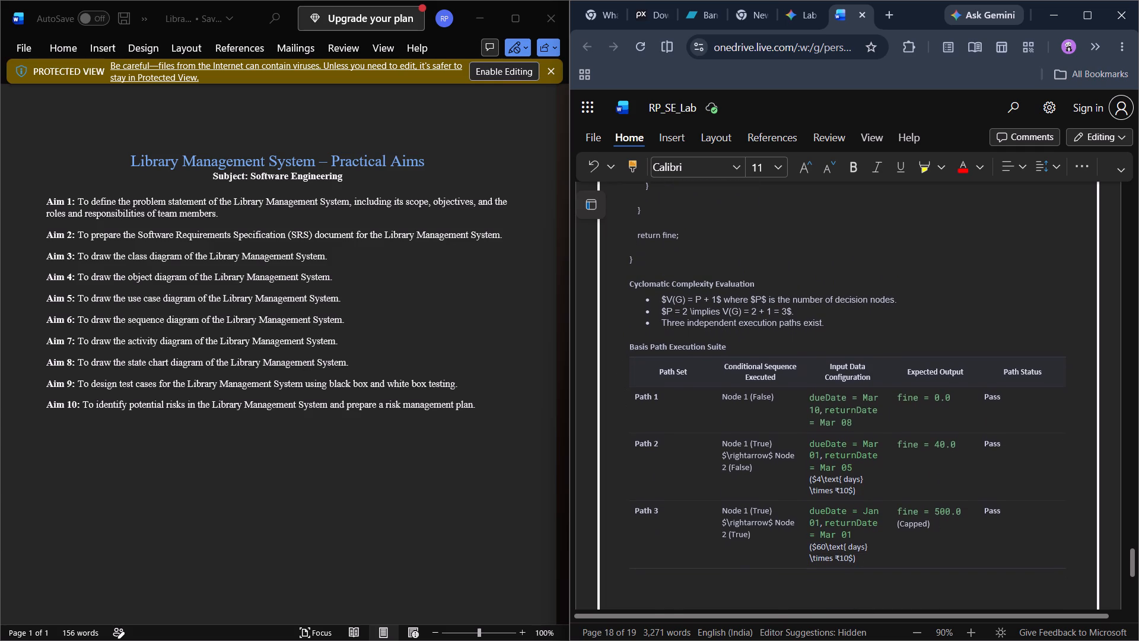
scroll(893, 583, down, 1)
scroll(880, 479, down, 1)
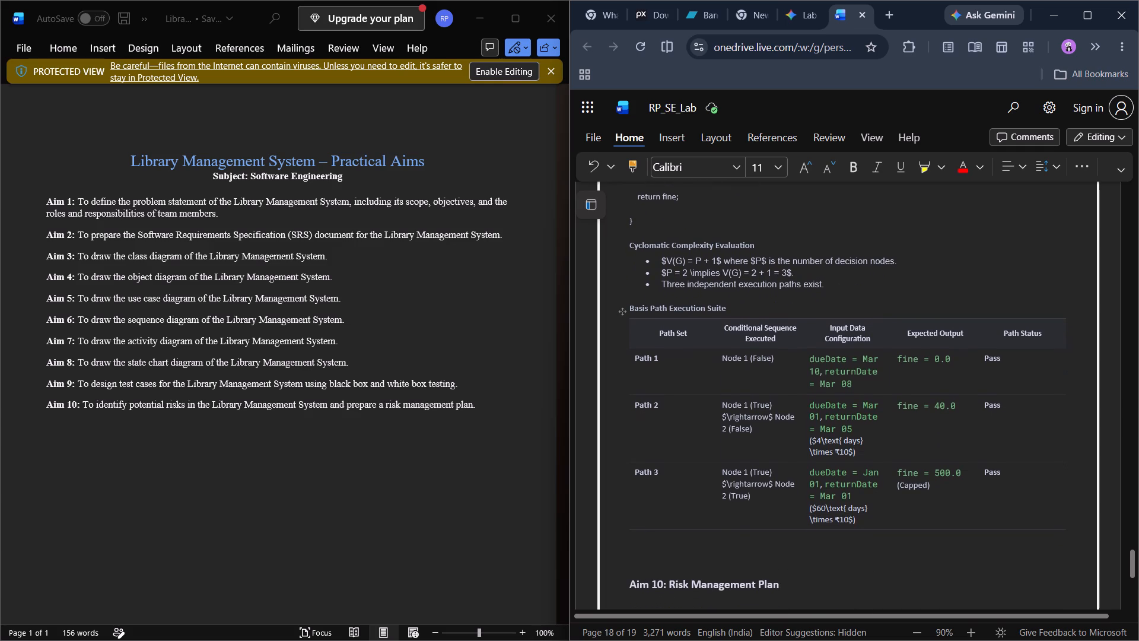
scroll(880, 479, up, 1)
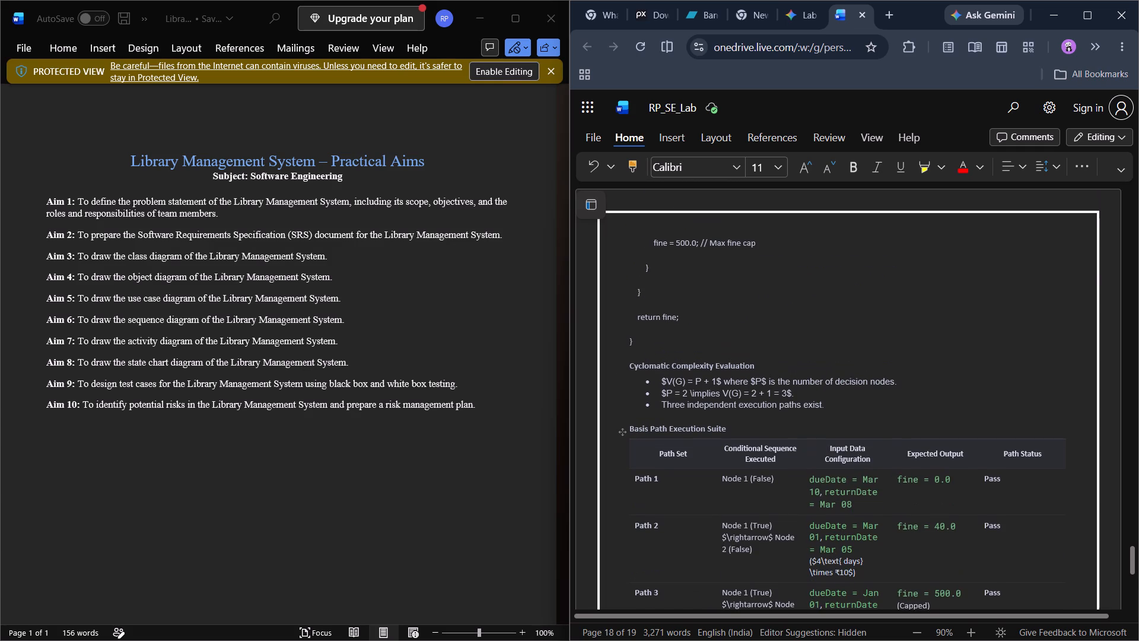
Look back through the earlier aims from the cover page, checking how the Aim 1 and Aim 4 titles and headings are laid out.
scroll(880, 479, up, 2)
scroll(880, 479, up, 20)
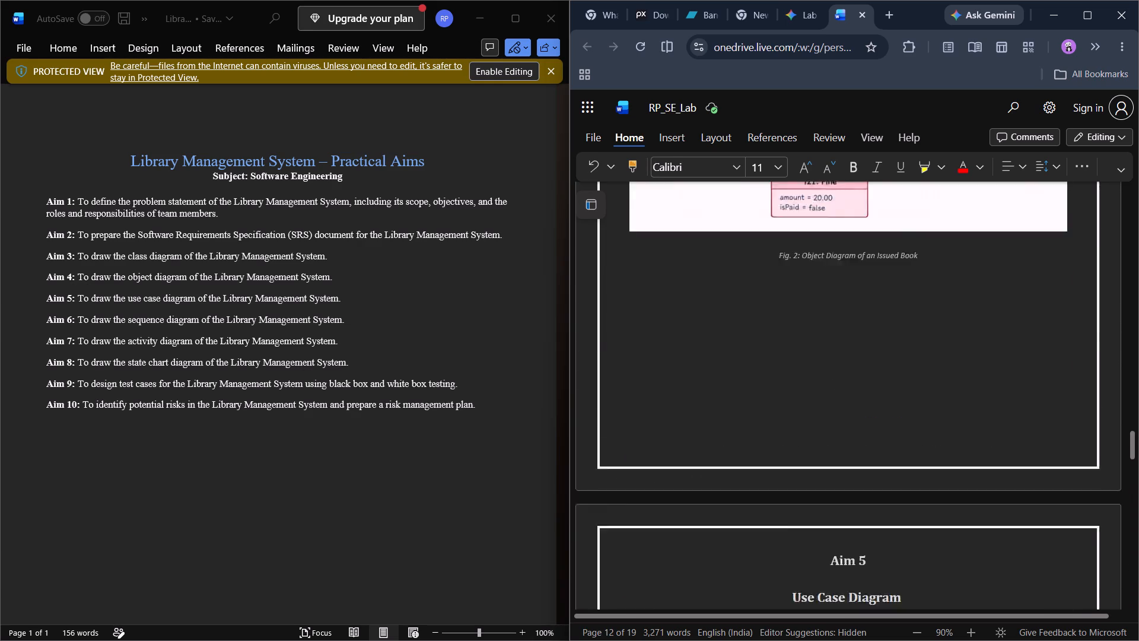
scroll(880, 479, up, 9)
scroll(880, 479, down, 2)
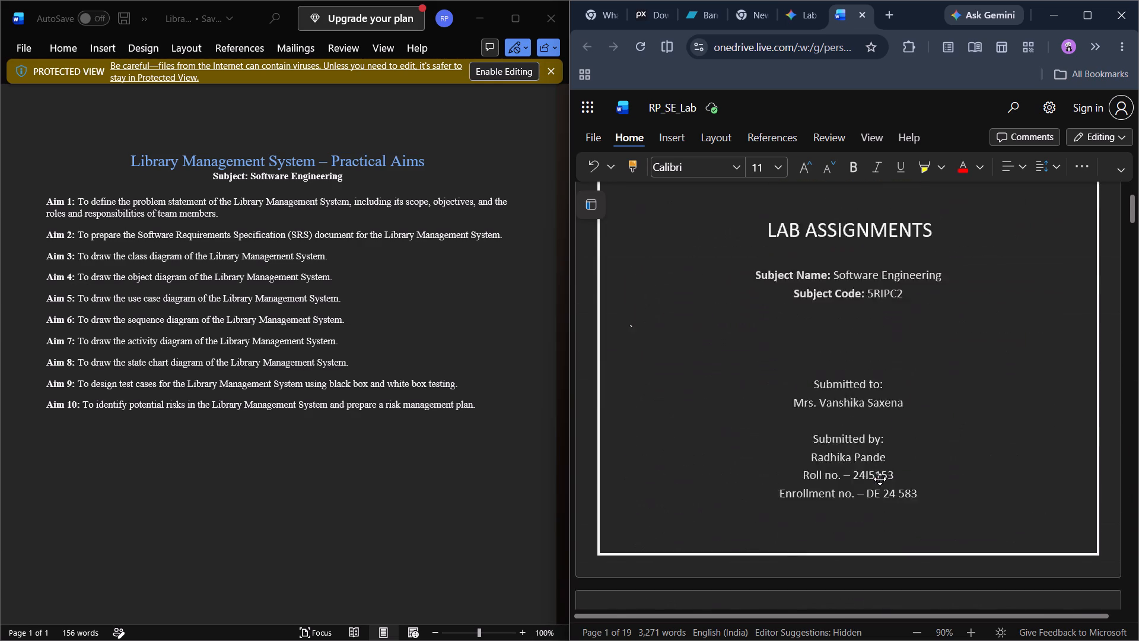
scroll(880, 479, down, 4)
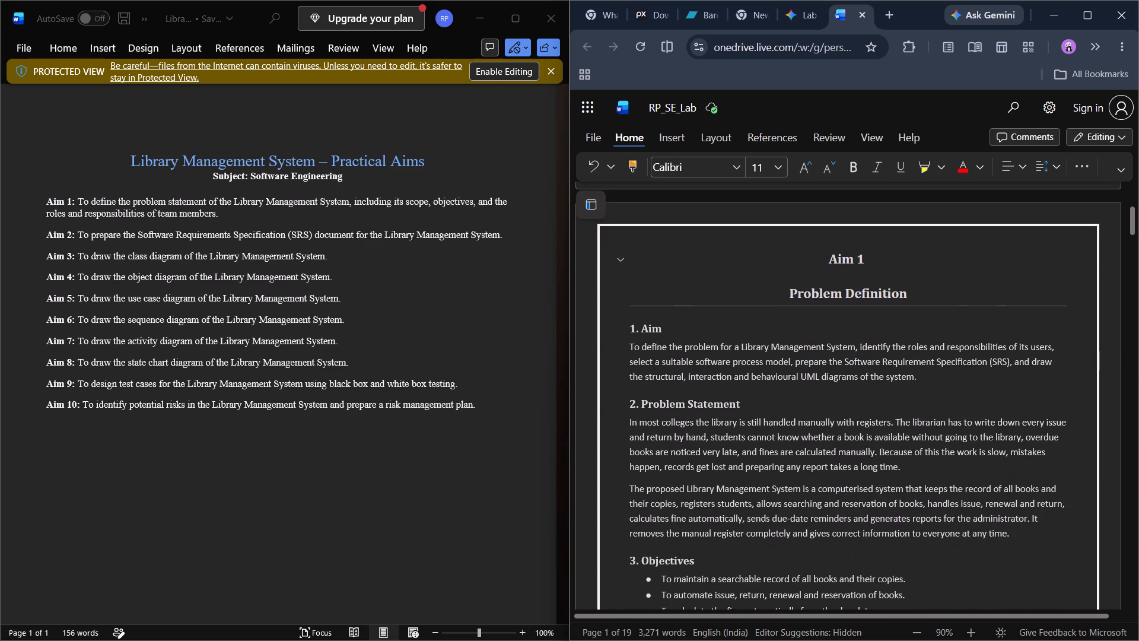
scroll(880, 479, down, 3)
scroll(880, 479, down, 20)
scroll(880, 479, down, 8)
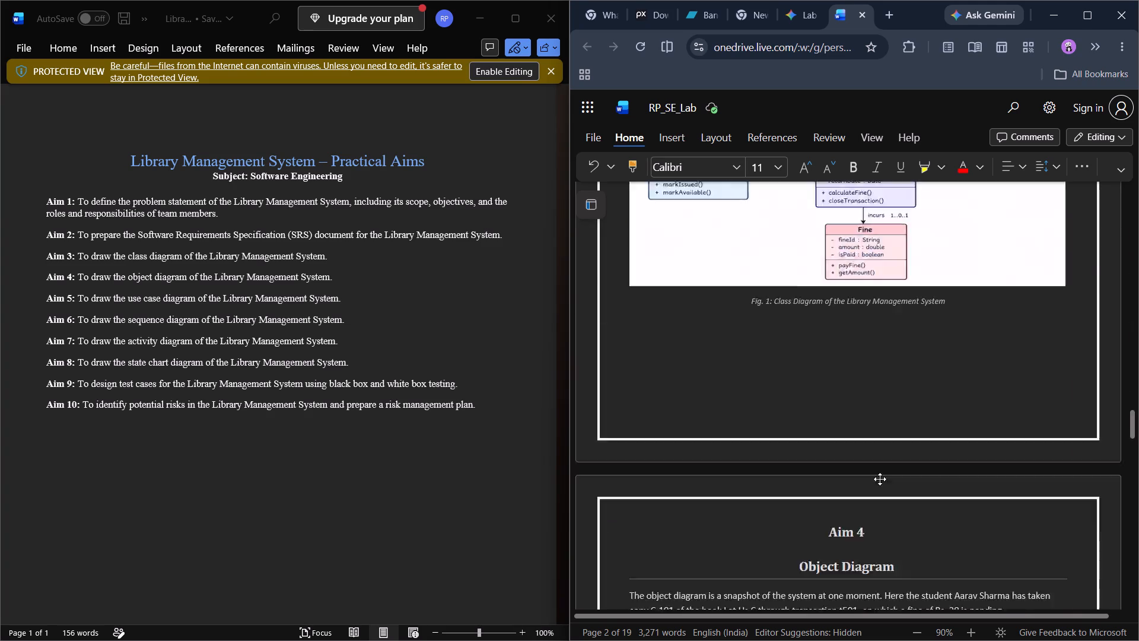
Review the pasted Aim 10 content, from "10.3 Risk Monitoring and Control" back through the risk assessment table to the "Risk Management Plan" heading.
scroll(880, 479, down, 3)
scroll(880, 479, down, 19)
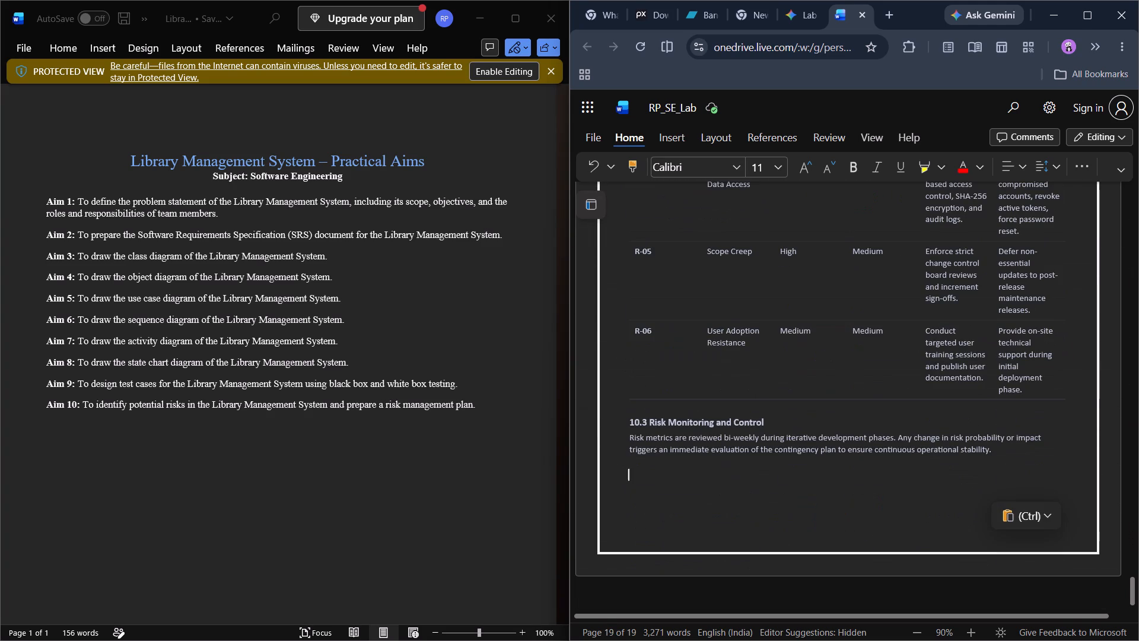
scroll(880, 479, up, 1)
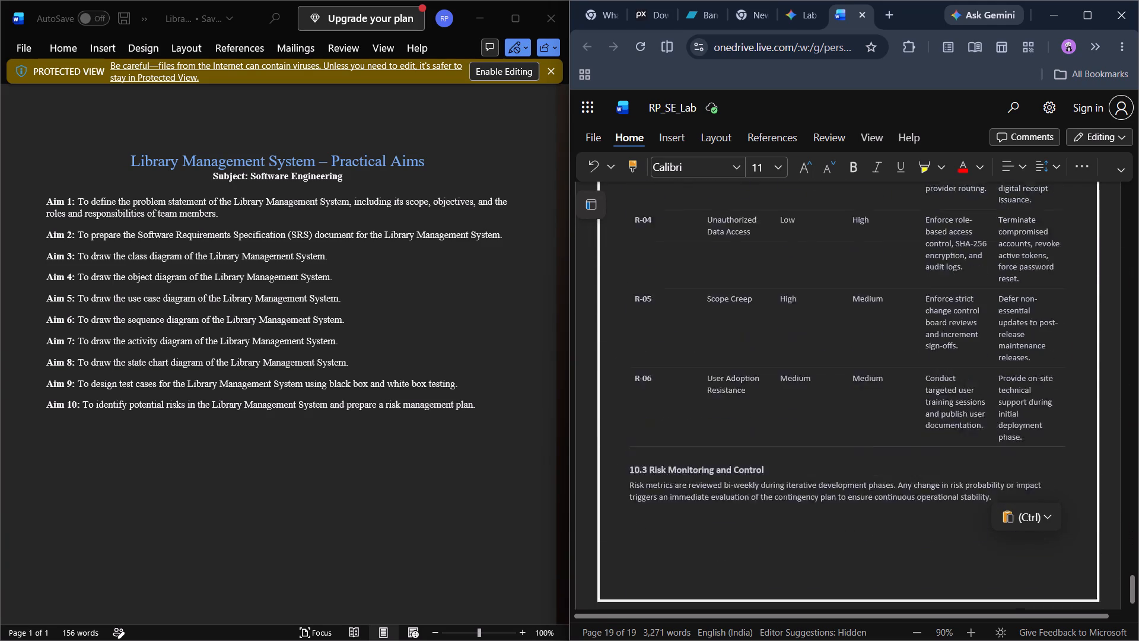
scroll(880, 479, up, 2)
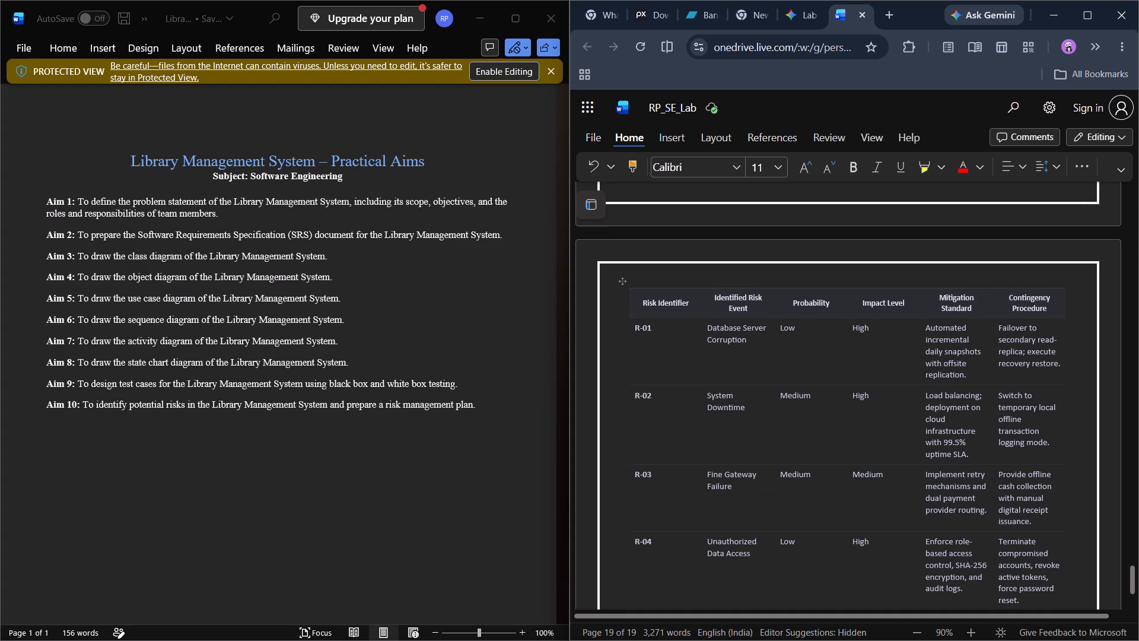
scroll(880, 479, up, 2)
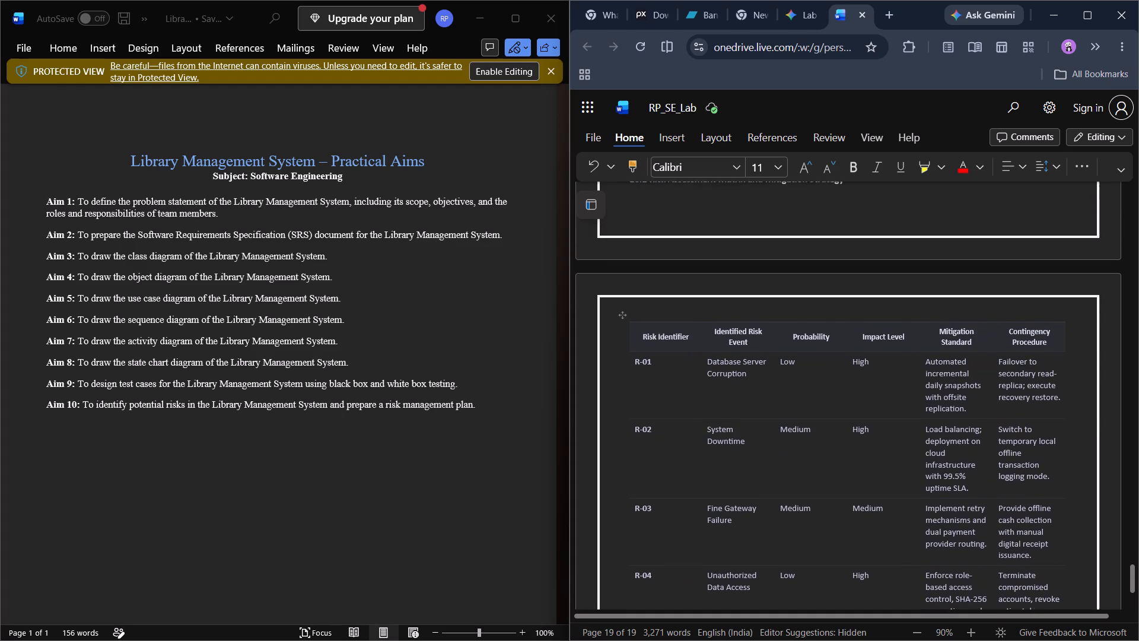
scroll(880, 479, up, 3)
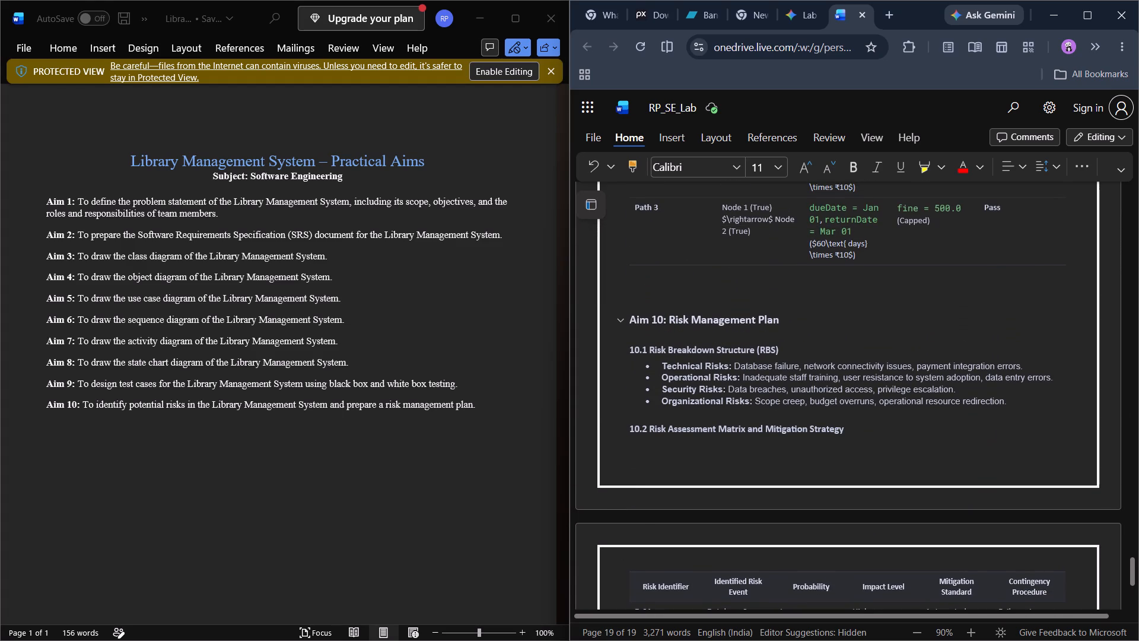
Remove the "9." prefix from the "9.1 Black Box Test Cases" heading so that it reads "1 Black Box Test Cases".
scroll(712, 331, up, 7)
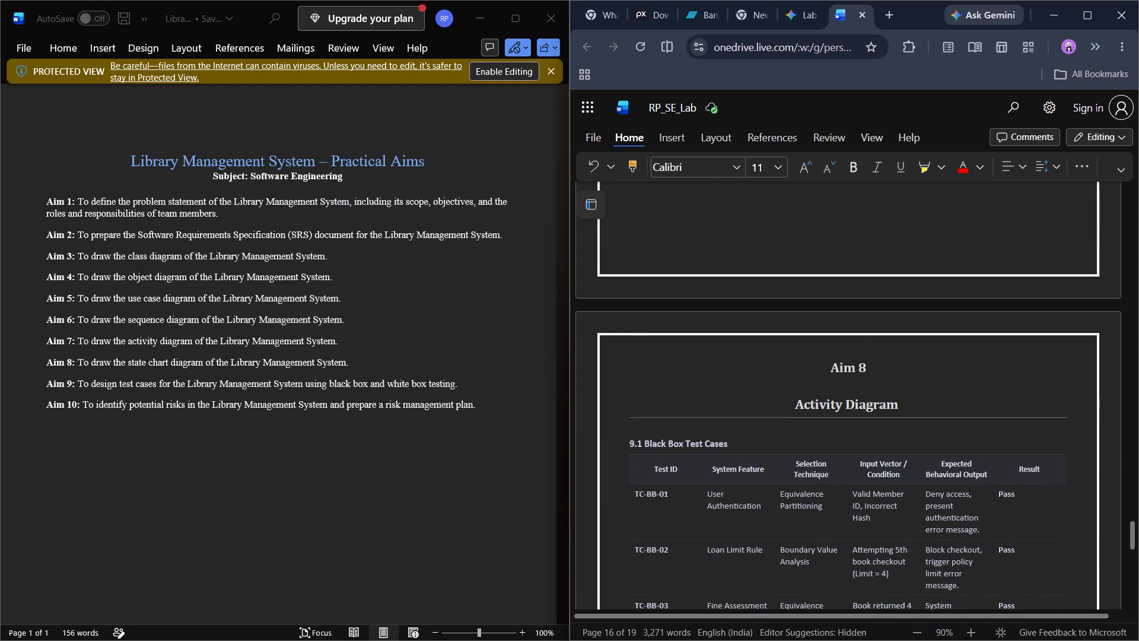
click(636, 453)
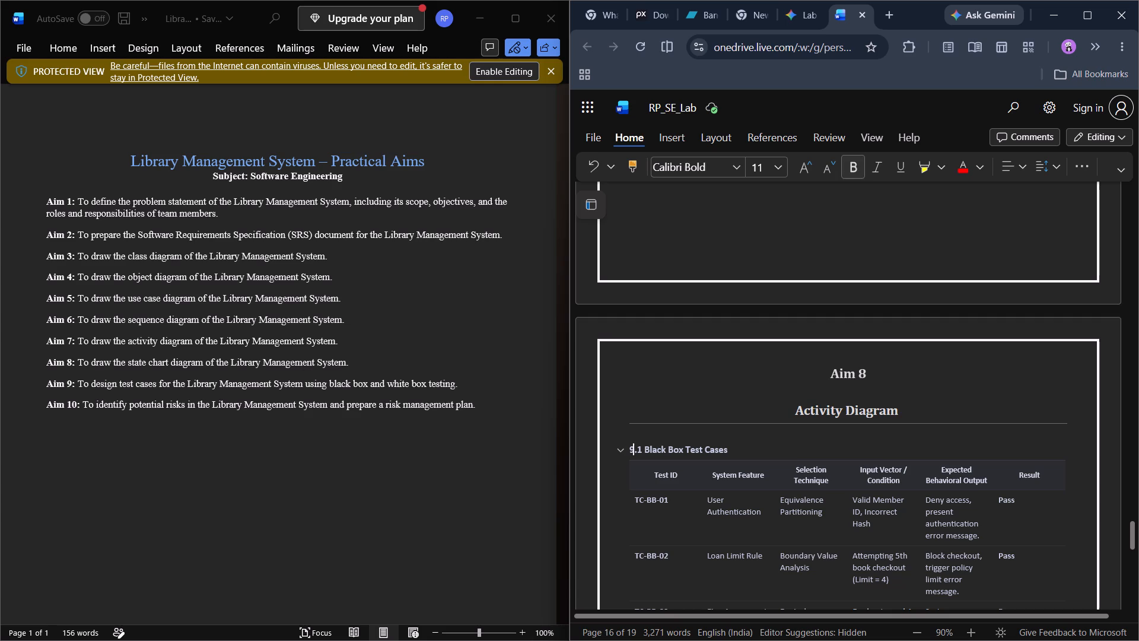
key(Right)
key(BackSpace)
key(BackSpace)
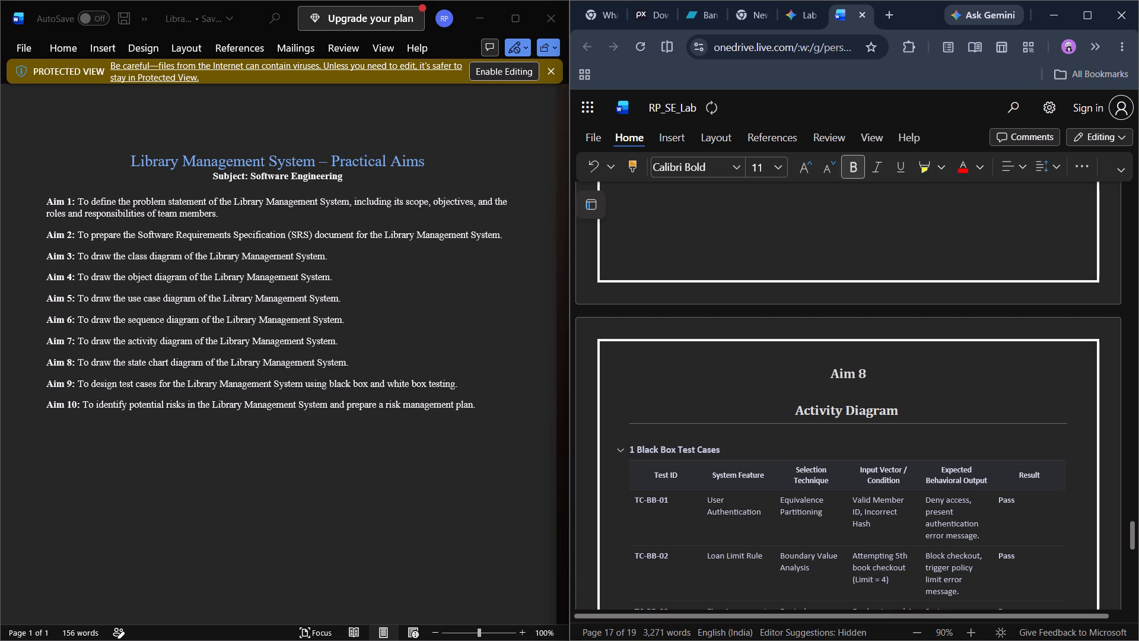
Check the font and size of the "1. Aim" heading and of the body text below it in the Aim 1 section.
scroll(726, 395, up, 3)
scroll(726, 395, up, 18)
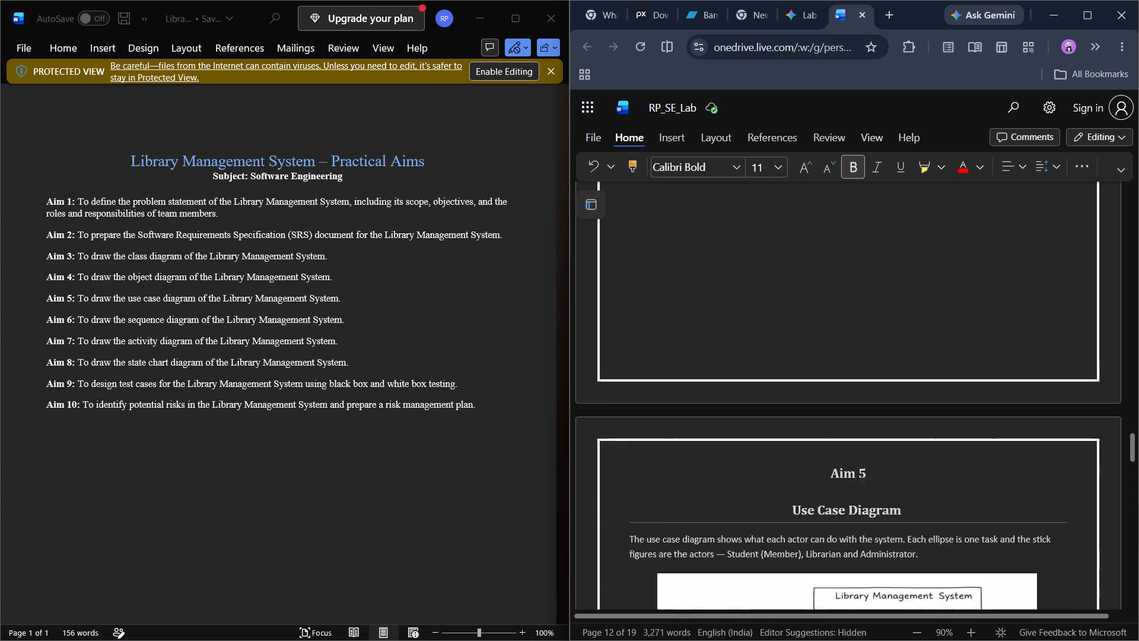
scroll(726, 395, up, 20)
scroll(726, 395, up, 5)
scroll(776, 488, down, 6)
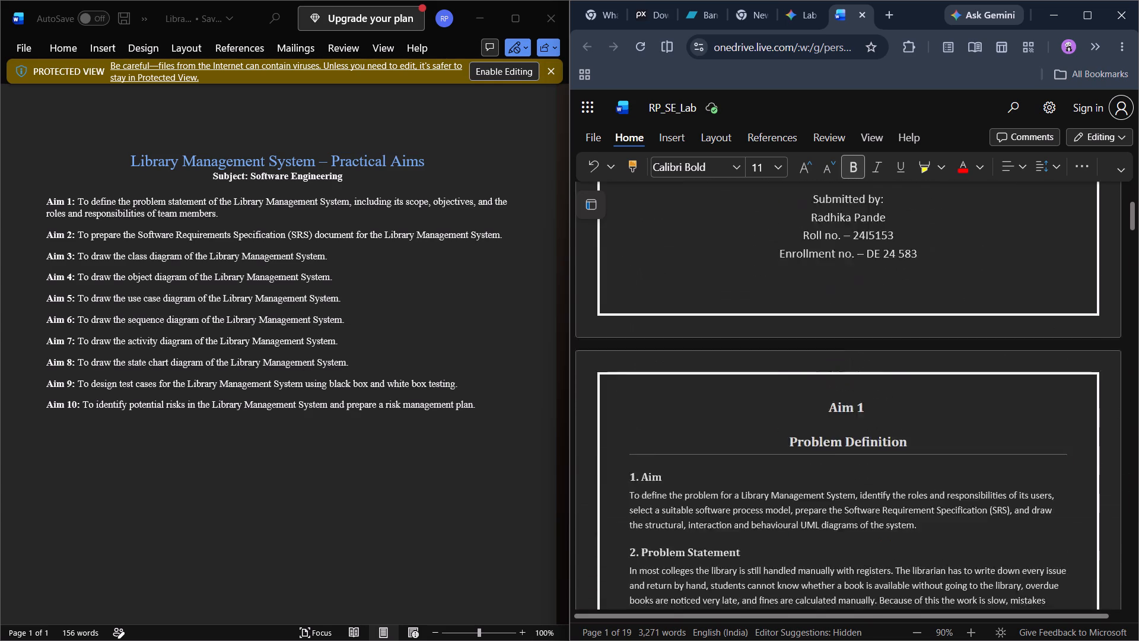
scroll(776, 488, down, 1)
drag(665, 353, 642, 353)
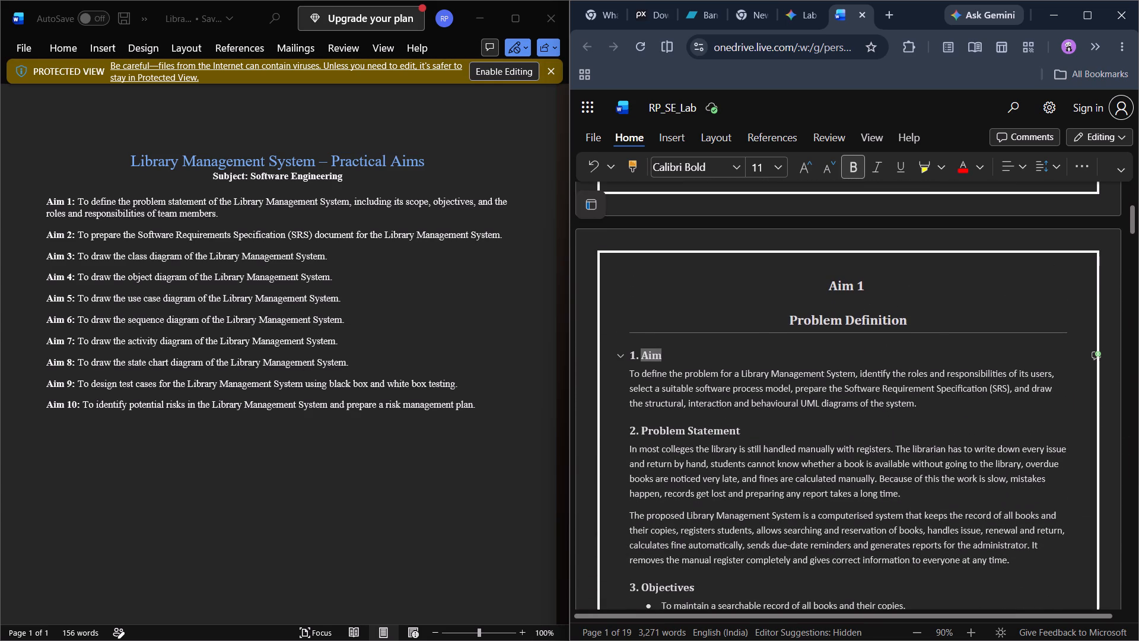
drag(642, 353, 642, 353)
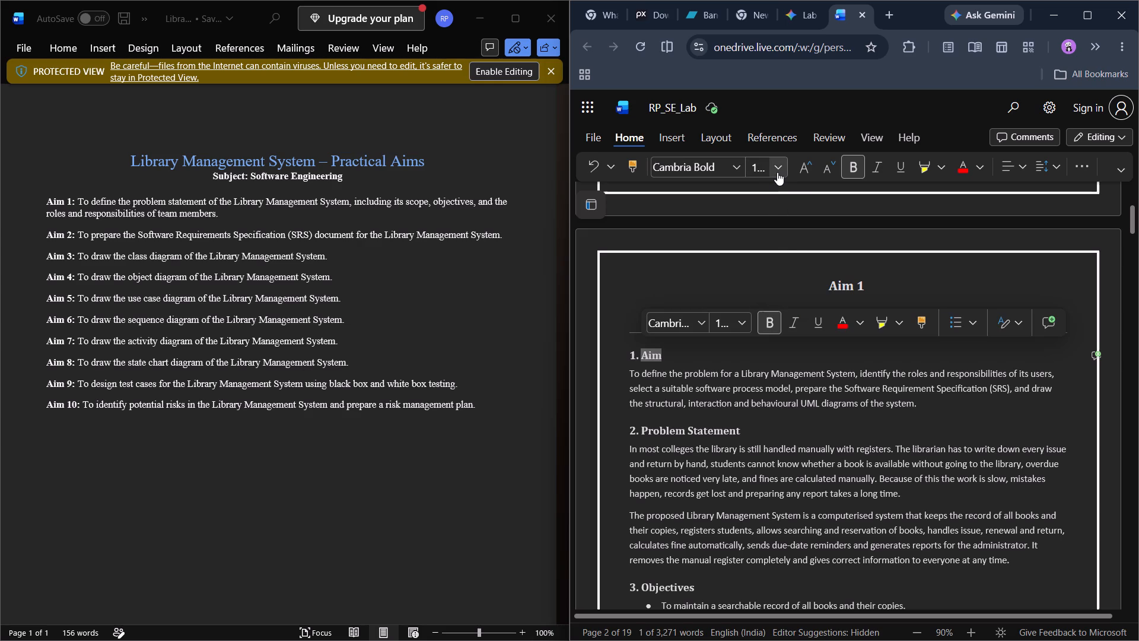
click(777, 172)
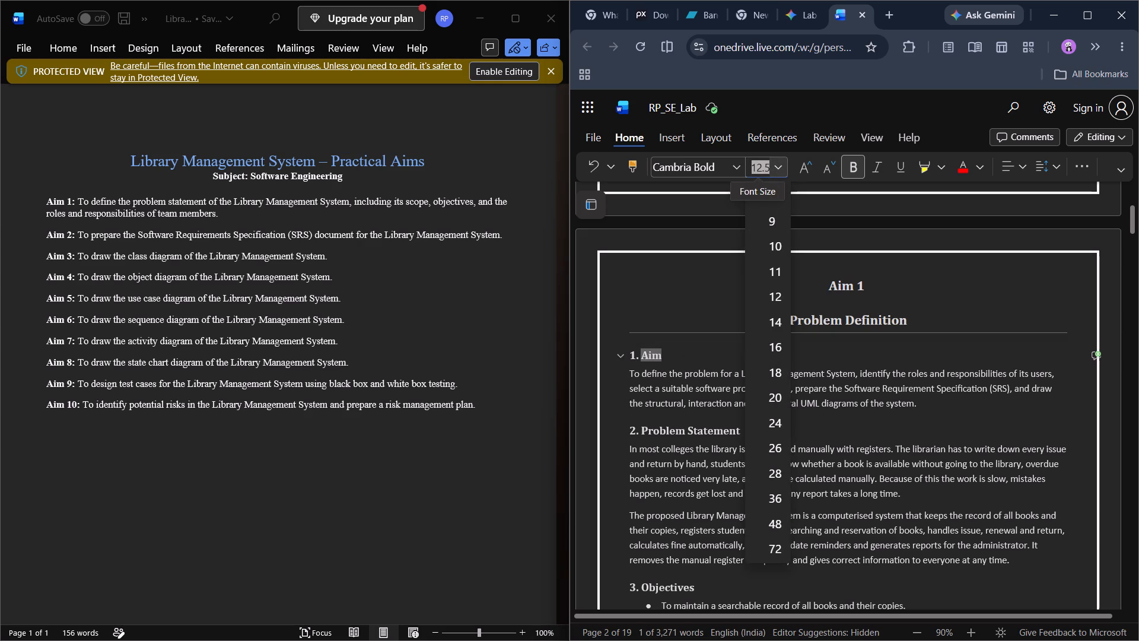
click(675, 366)
drag(663, 373, 647, 375)
click(736, 290)
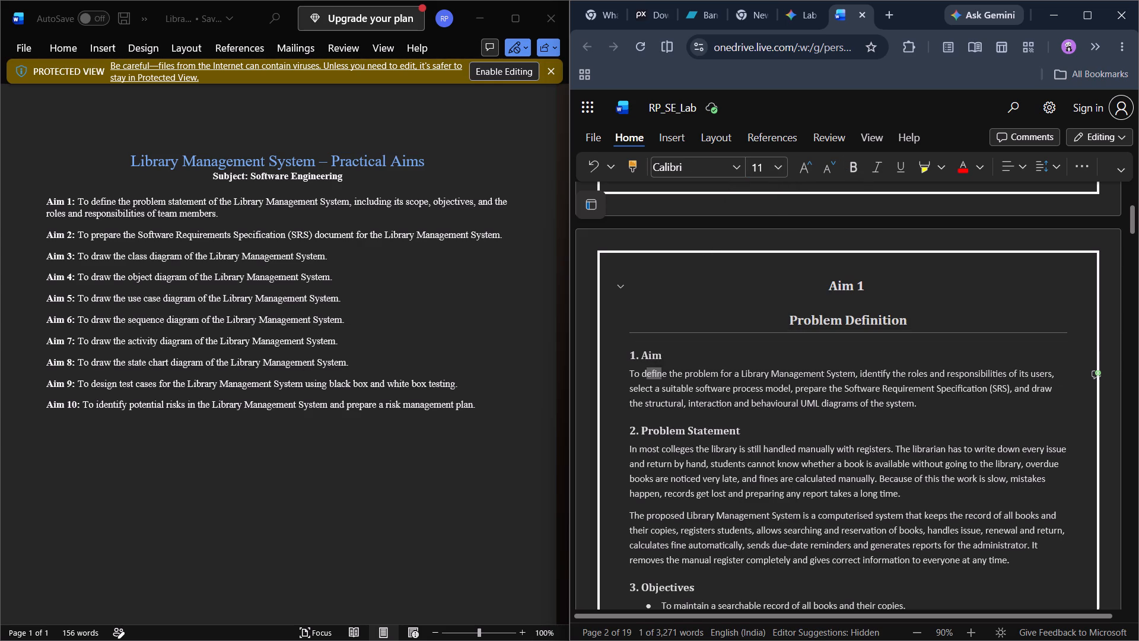
Check the font and size of the "1 Black Box Test Cases" heading under the Aim 8 title.
scroll(785, 447, down, 20)
scroll(785, 447, down, 16)
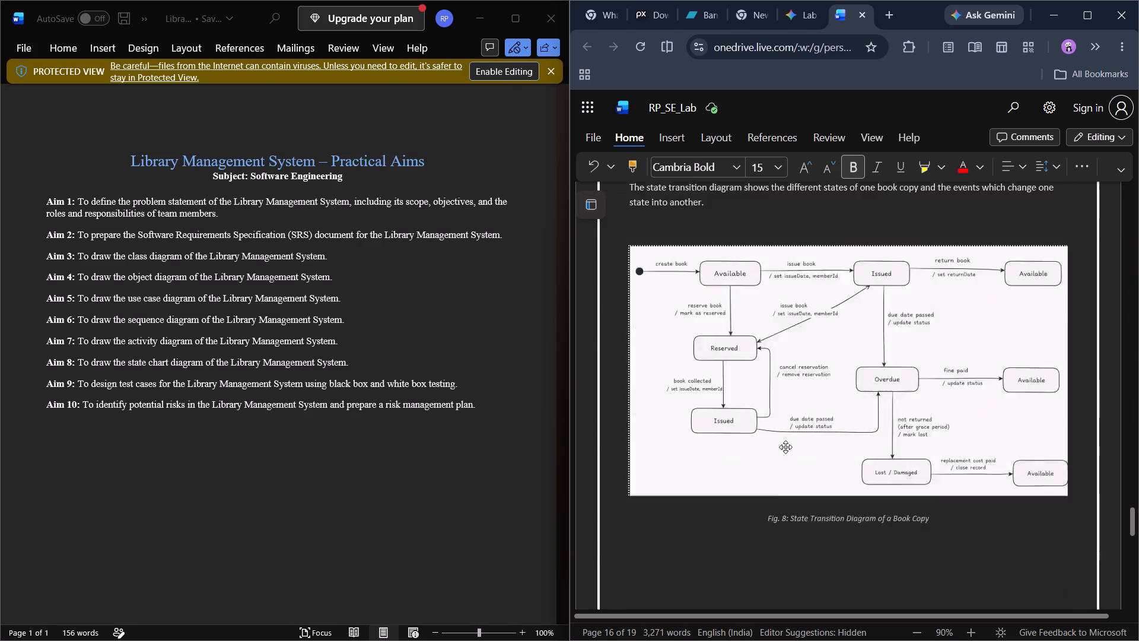
scroll(785, 447, down, 14)
scroll(785, 447, up, 7)
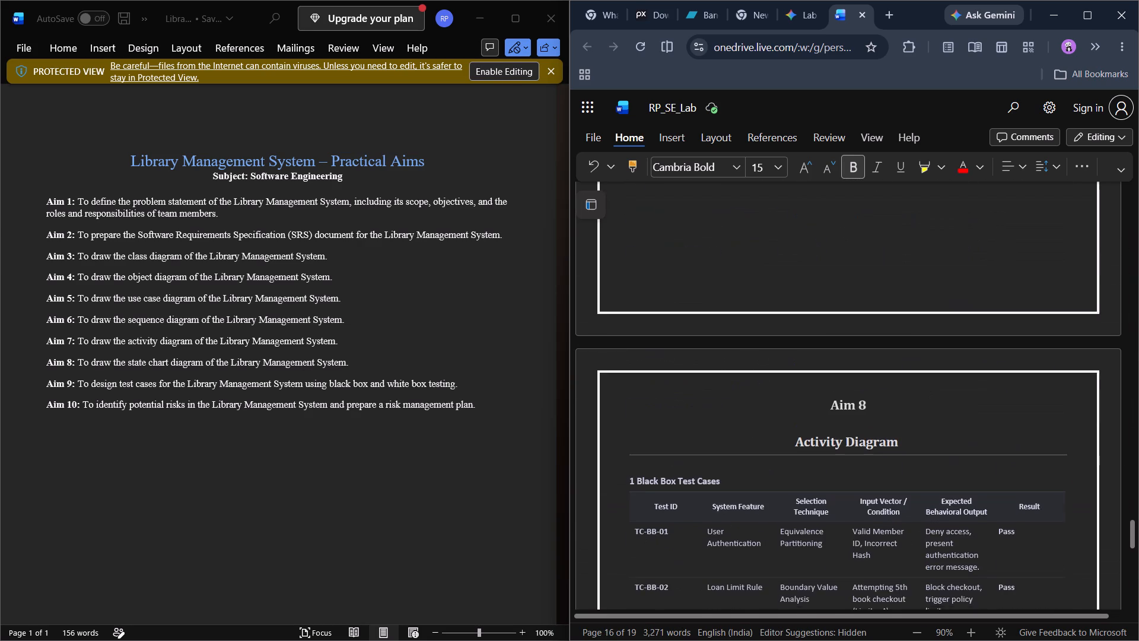
scroll(785, 447, up, 1)
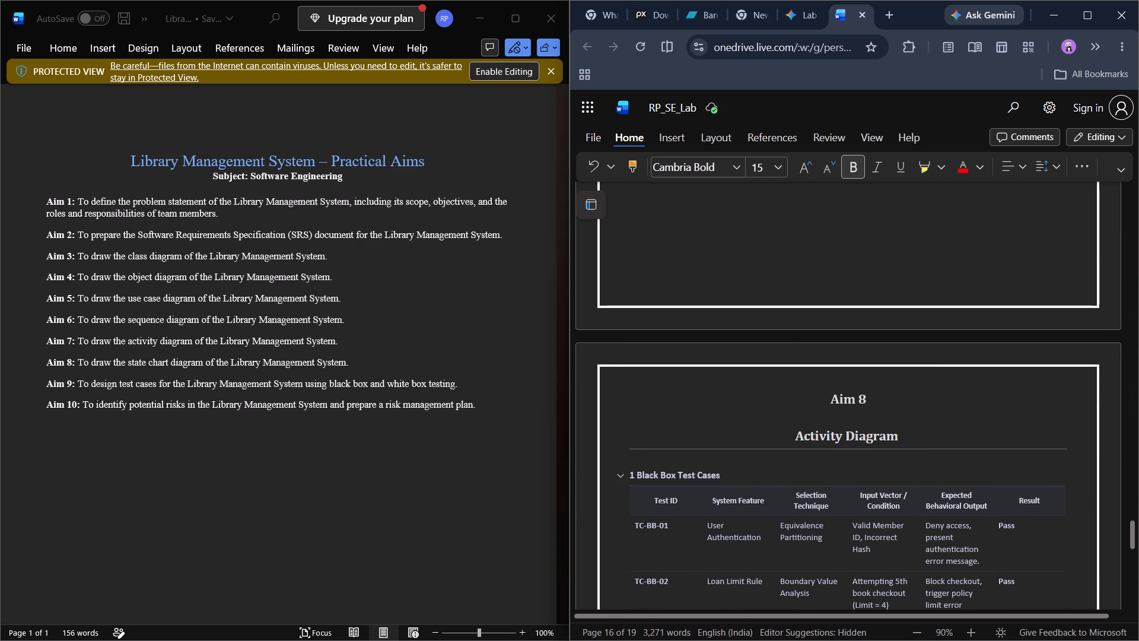
click(720, 479)
drag(720, 479, 679, 480)
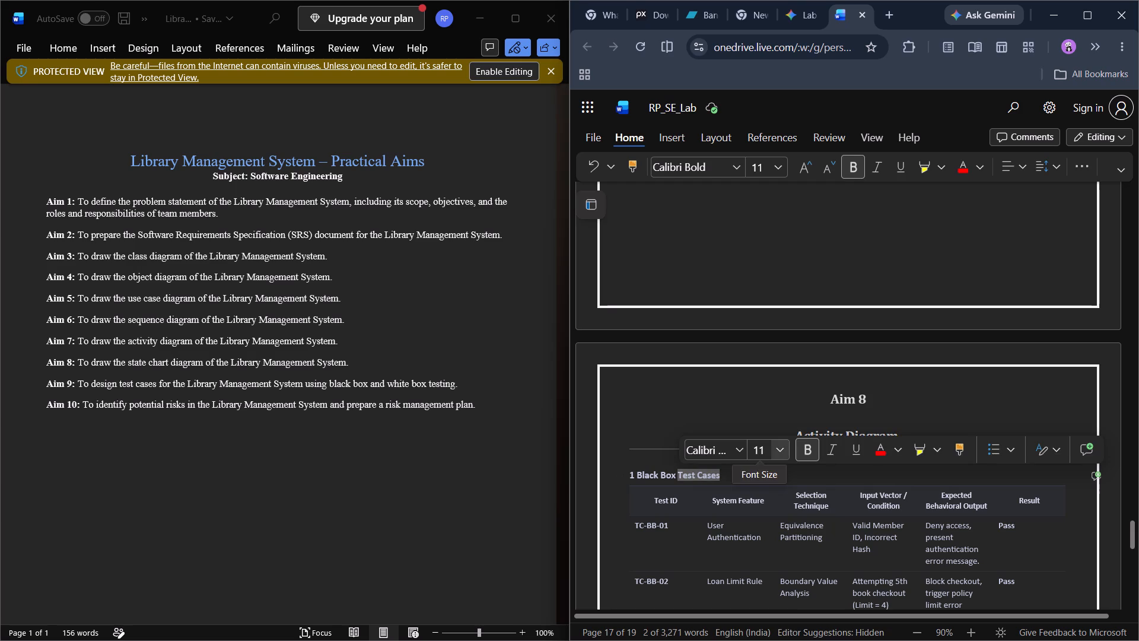
click(694, 477)
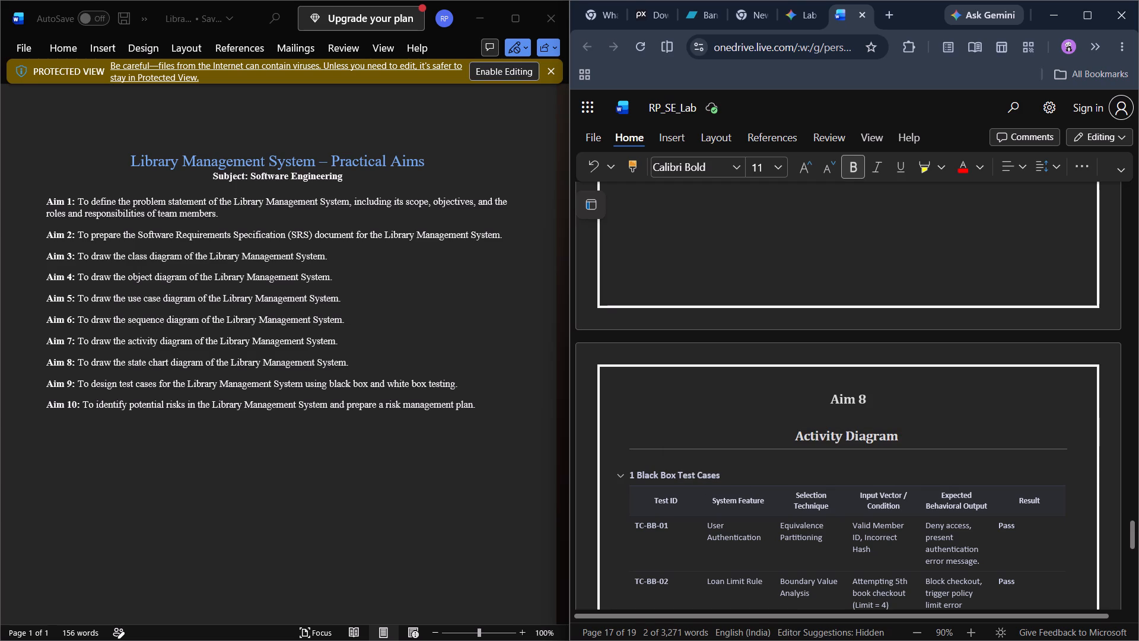
click(724, 476)
Compare the heading numbering in the Aim 1 section with the pasted test case and risk management sections.
scroll(680, 480, up, 9)
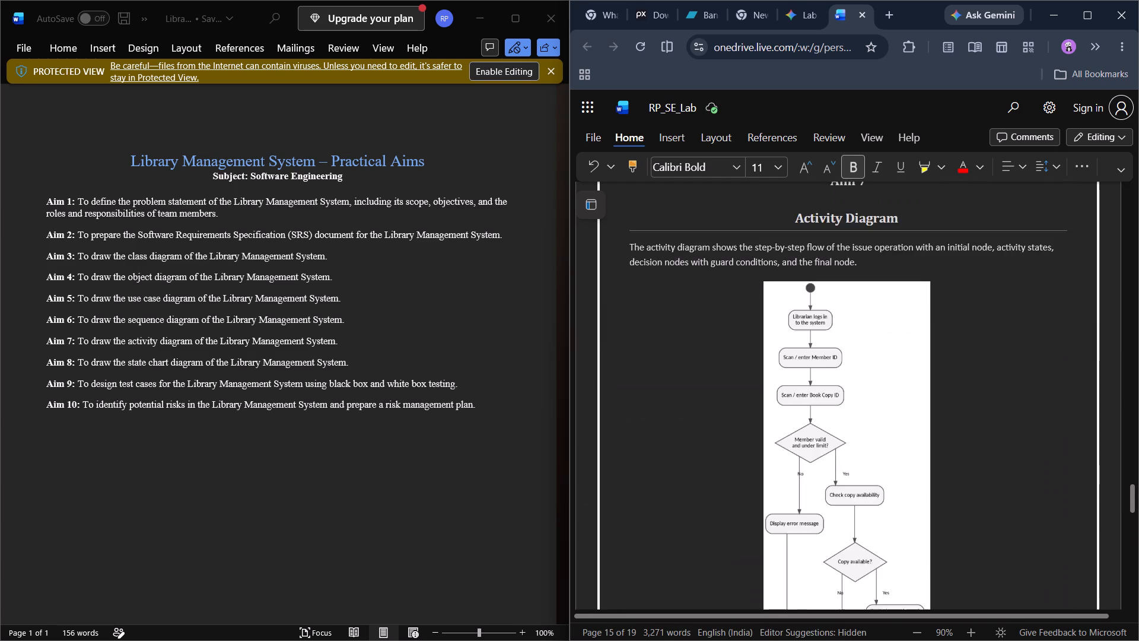
scroll(680, 480, up, 20)
scroll(680, 480, up, 13)
scroll(680, 480, down, 8)
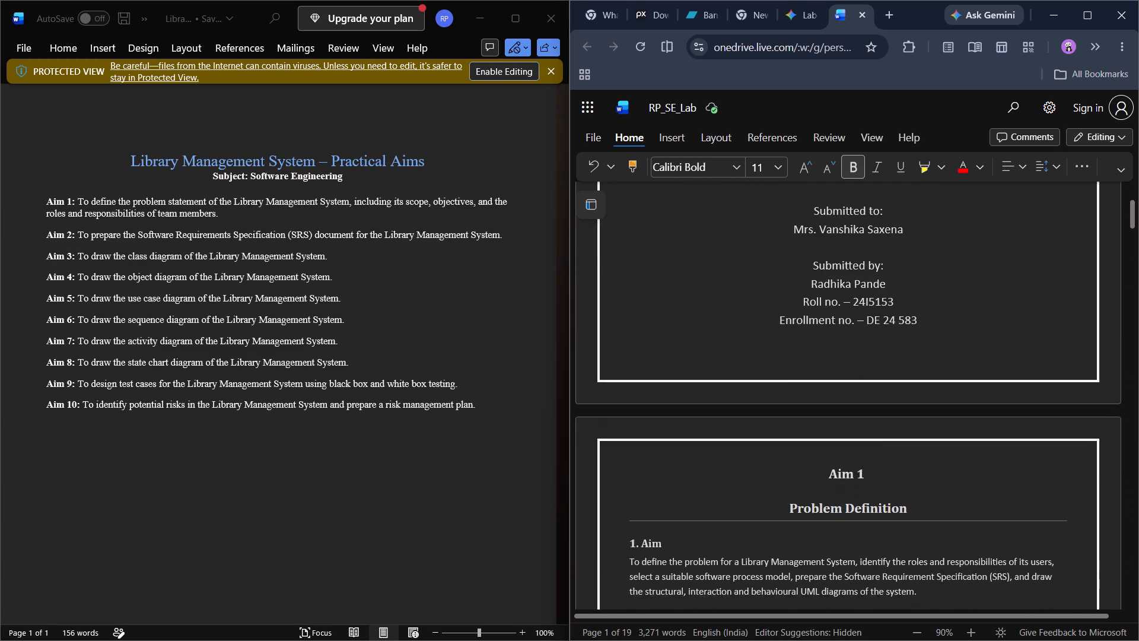
scroll(680, 480, down, 20)
scroll(680, 480, down, 19)
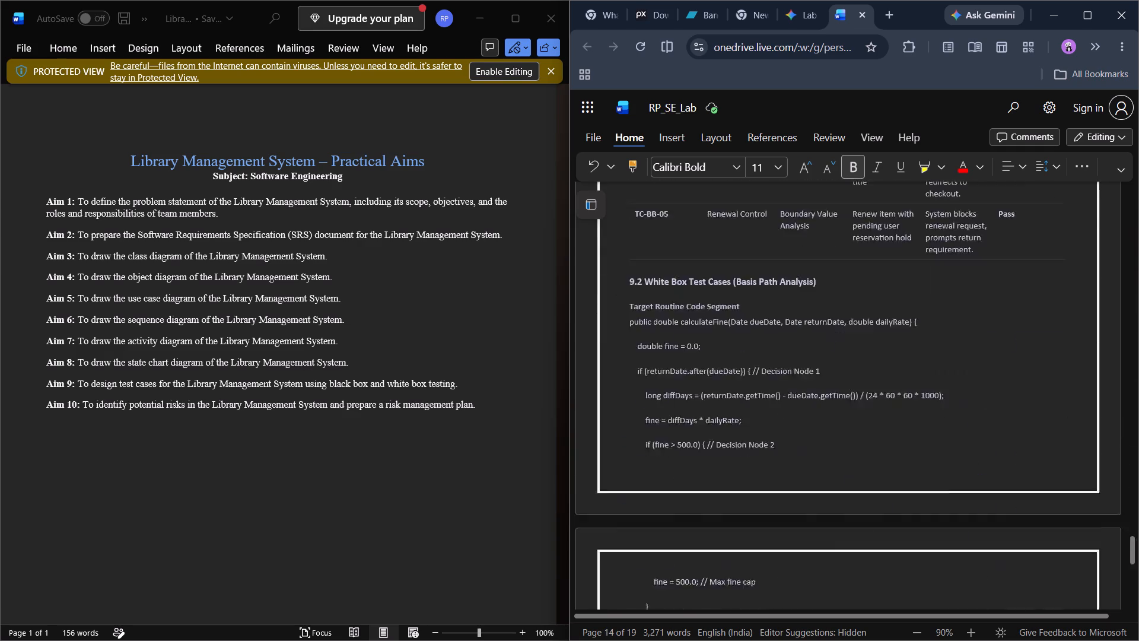
scroll(680, 480, down, 12)
scroll(680, 480, up, 6)
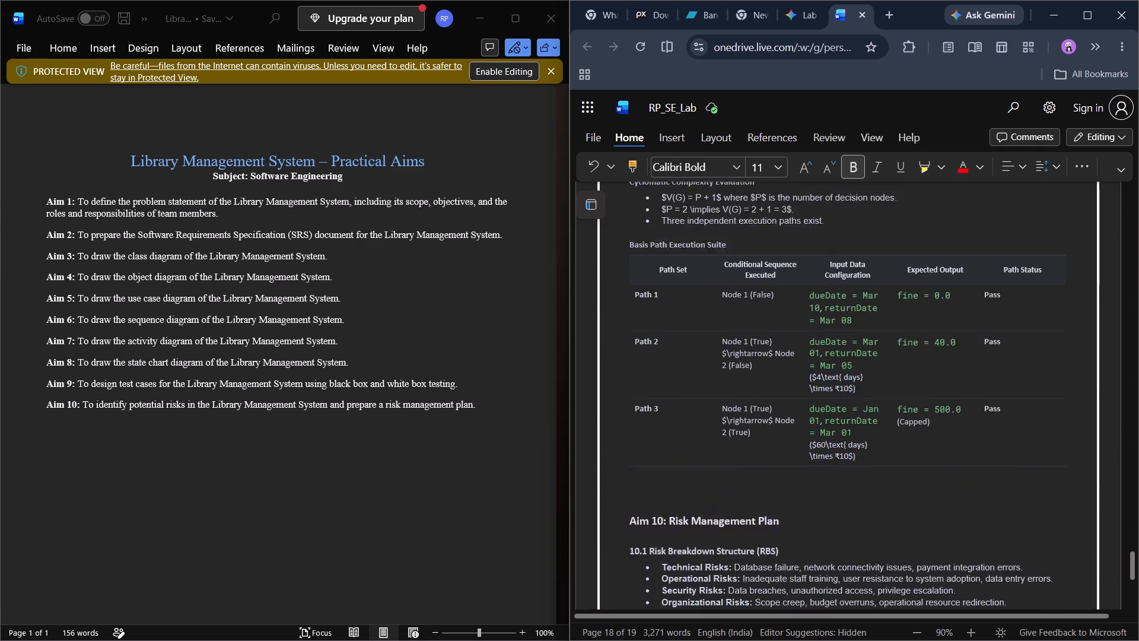
scroll(680, 480, up, 4)
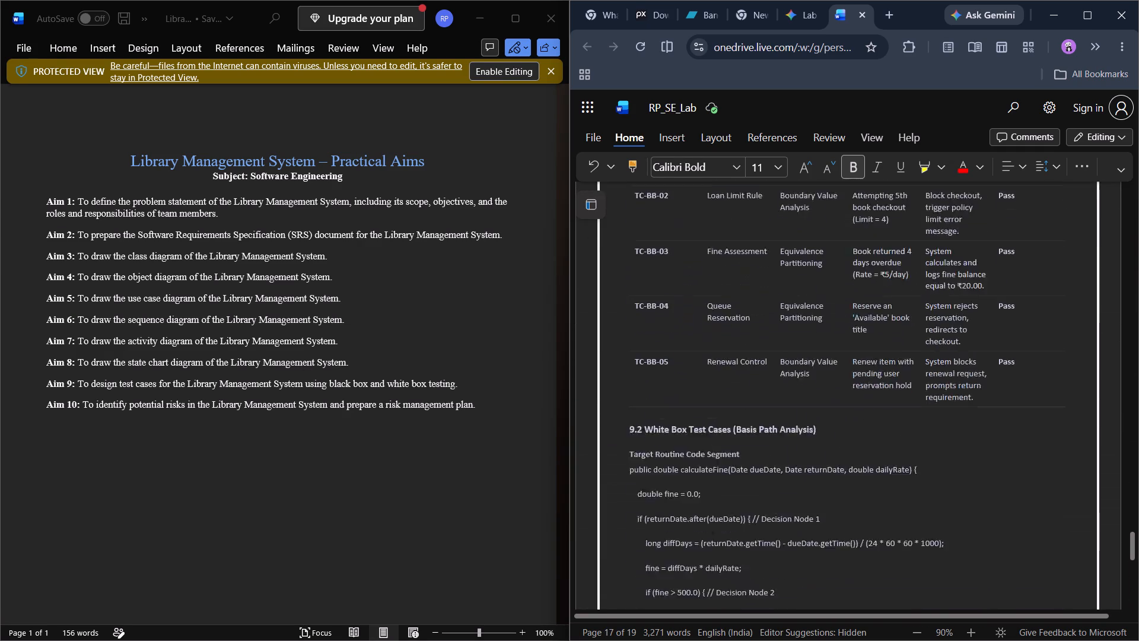
scroll(680, 480, up, 2)
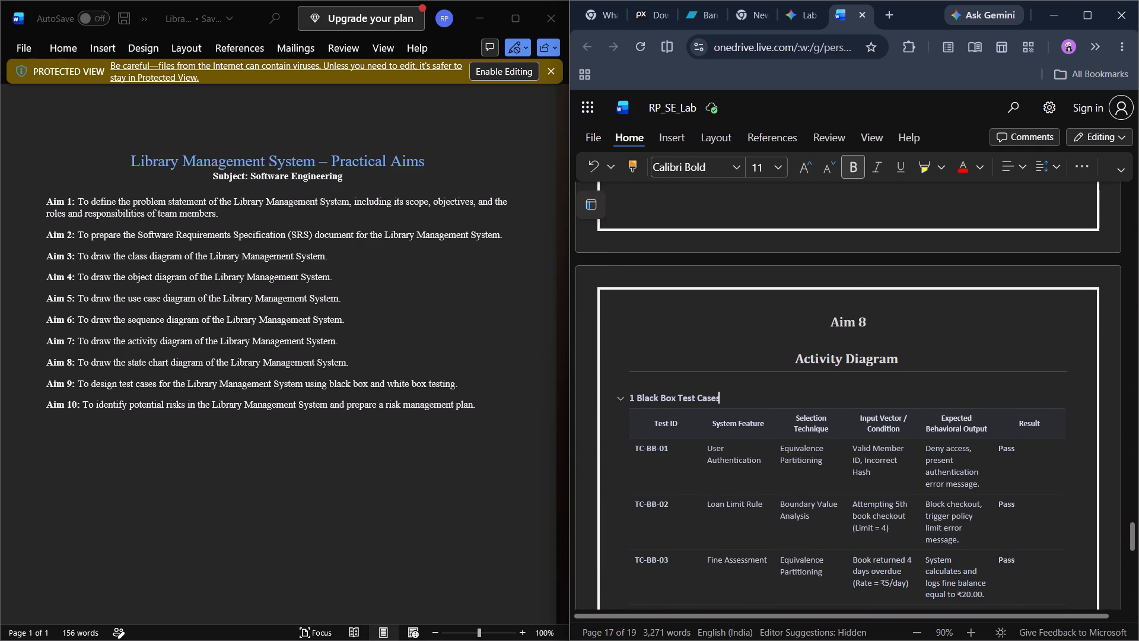
Add a period after the number in the "1 Black Box Test Cases" heading.
click(636, 396)
key(period)
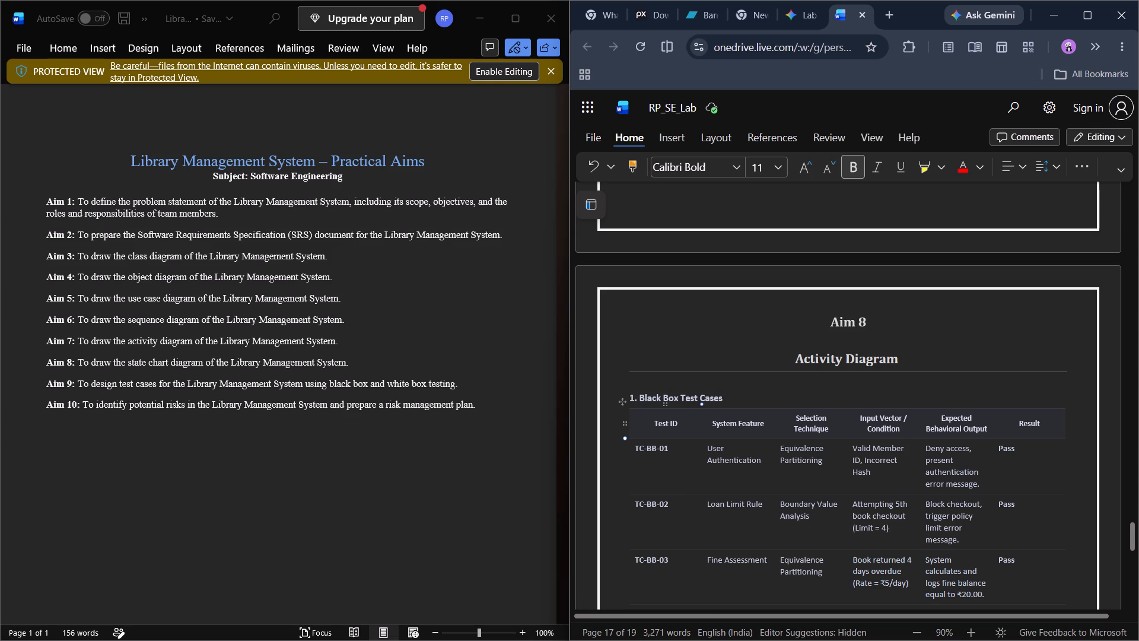
Set the font colour to Black, Text 1 for everything from the "1. Black Box Test Cases" heading to the document's end.
click(631, 398)
drag(631, 398, 771, 604)
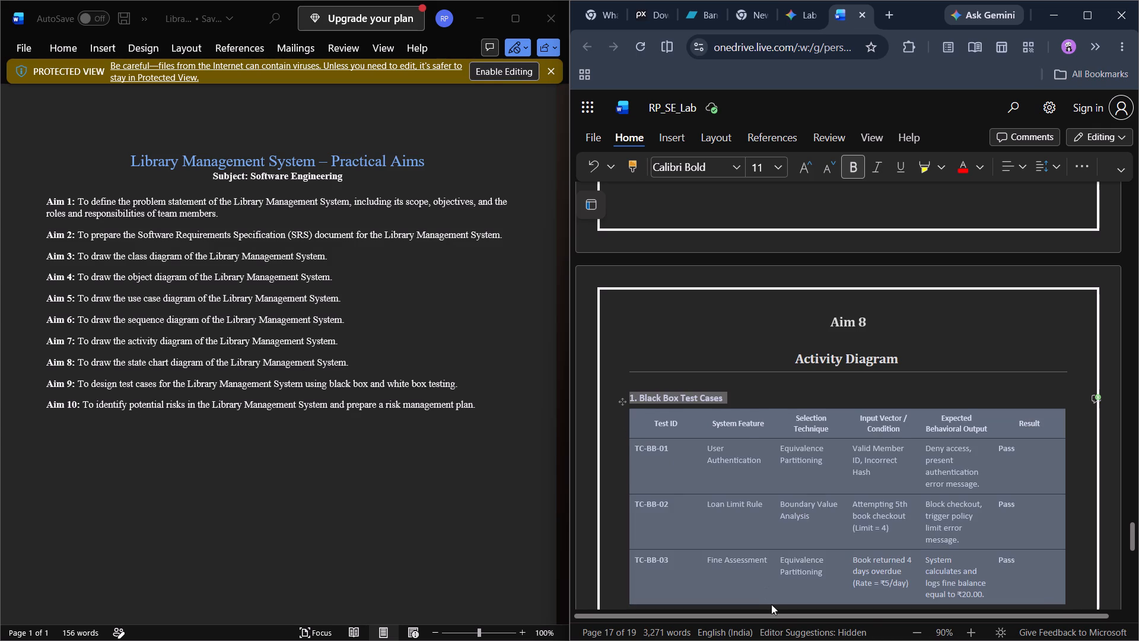
drag(771, 604, 796, 640)
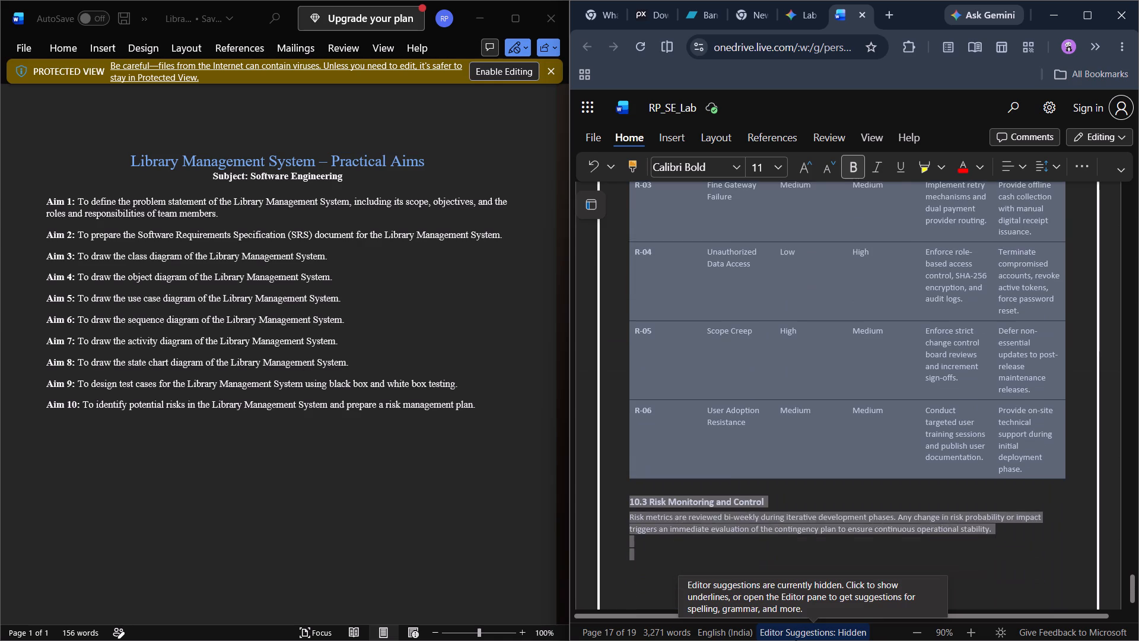
drag(796, 640, 738, 486)
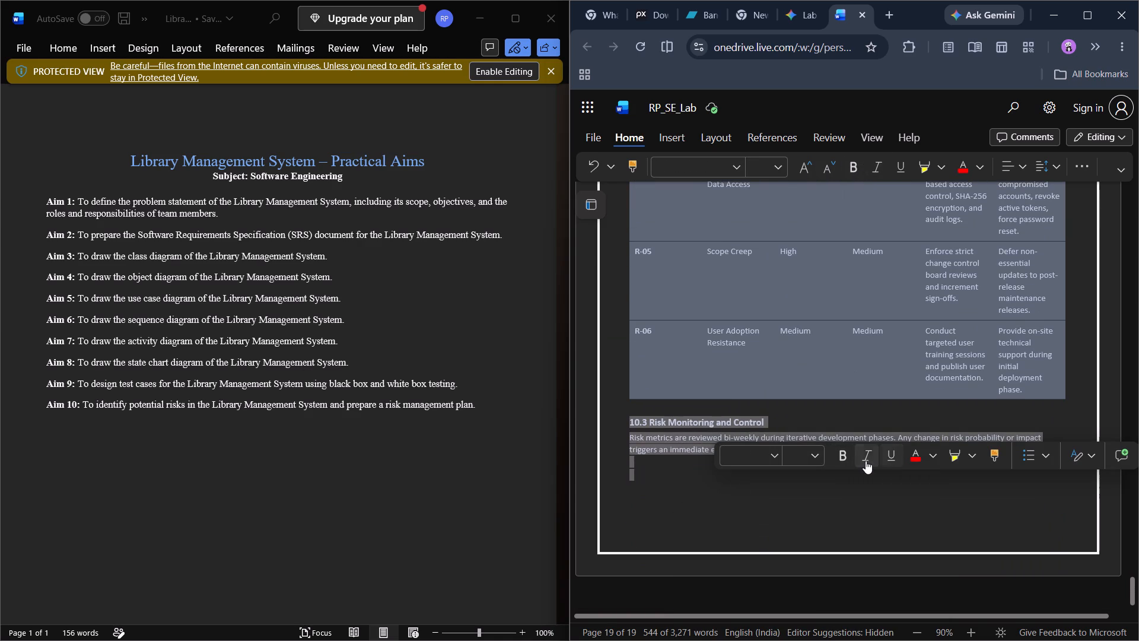
click(928, 458)
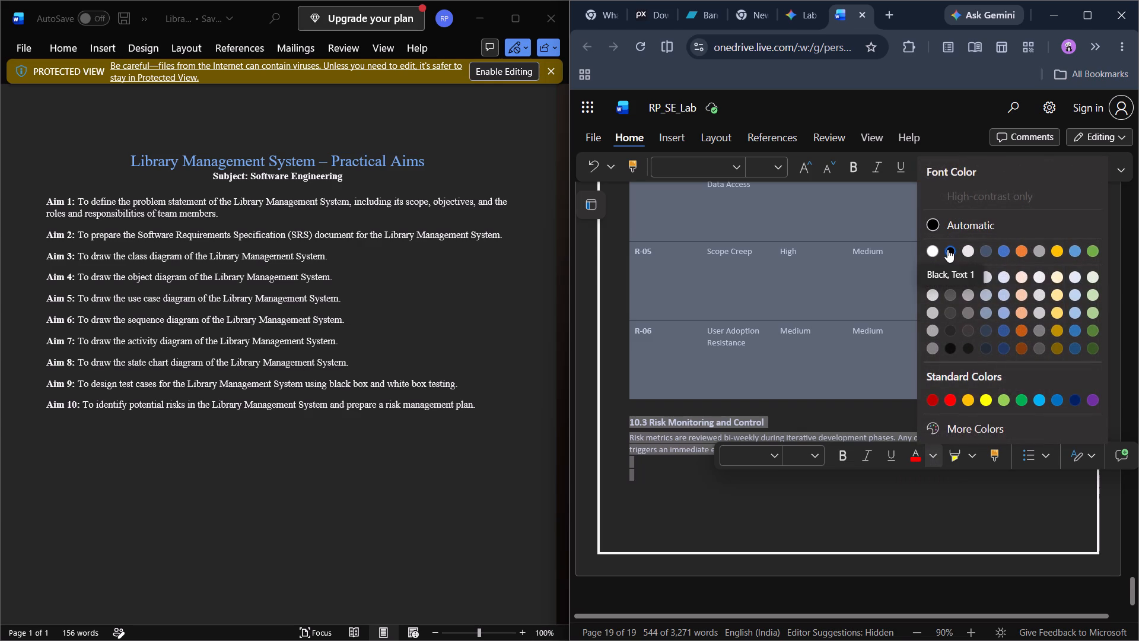
click(947, 249)
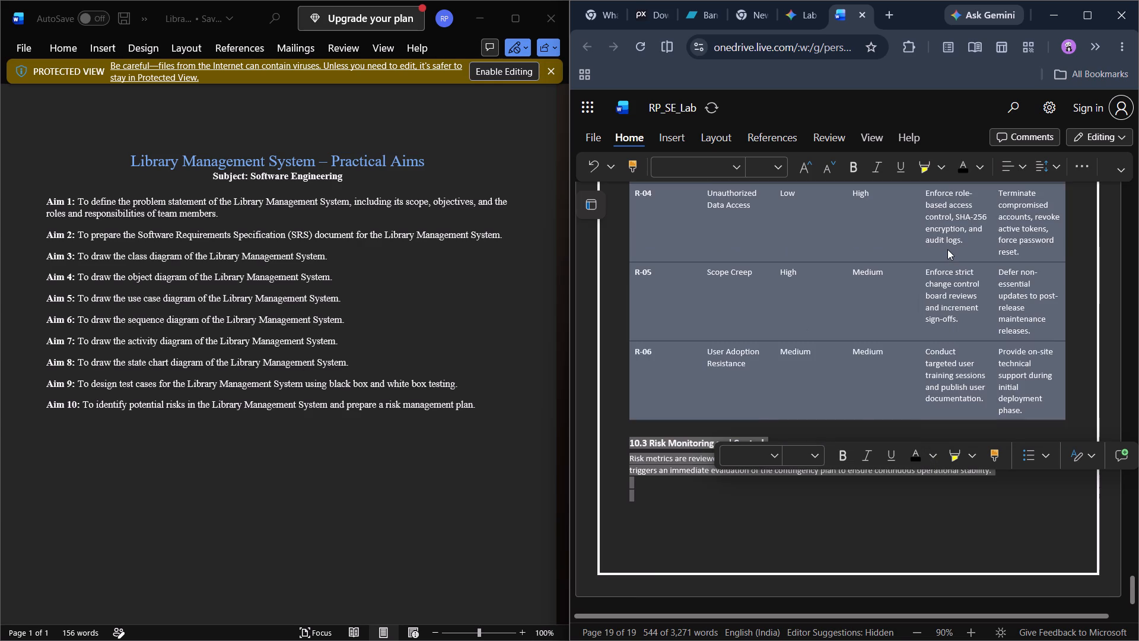
click(733, 547)
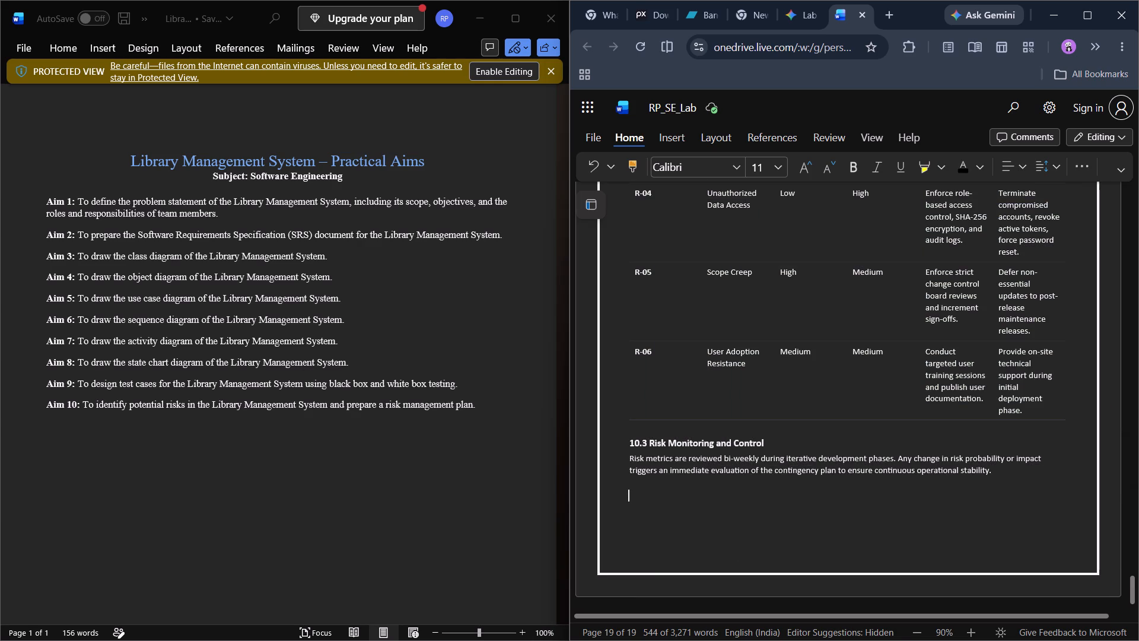
Set the "Black Box Test Cases" heading text under Aim 8 to font size 12.5, leaving out its number.
scroll(761, 402, up, 7)
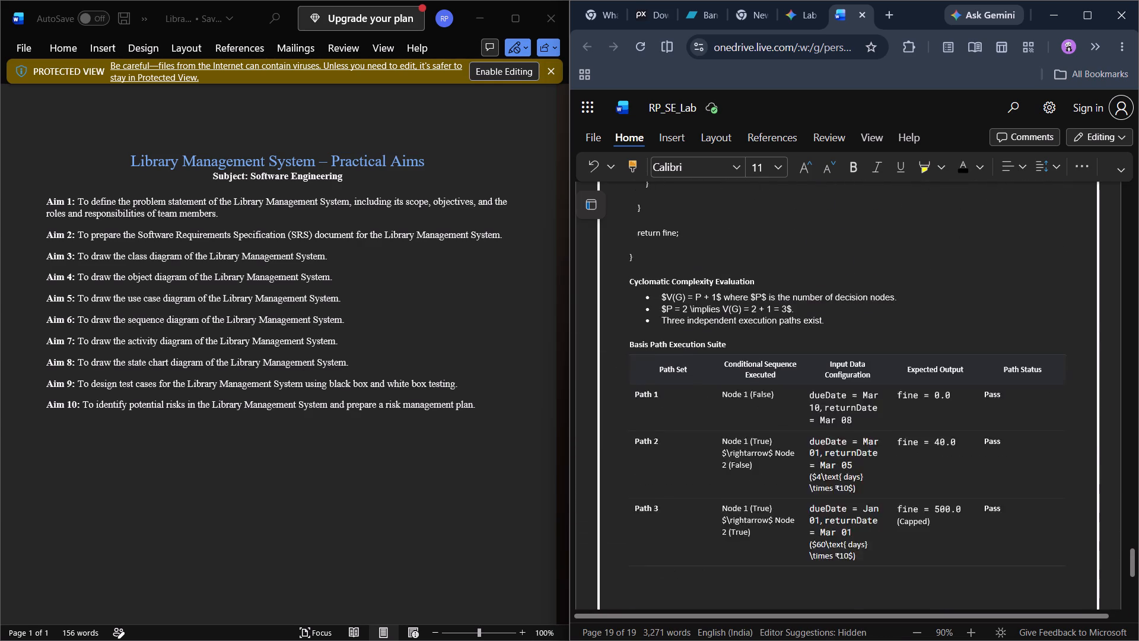
scroll(761, 402, up, 1)
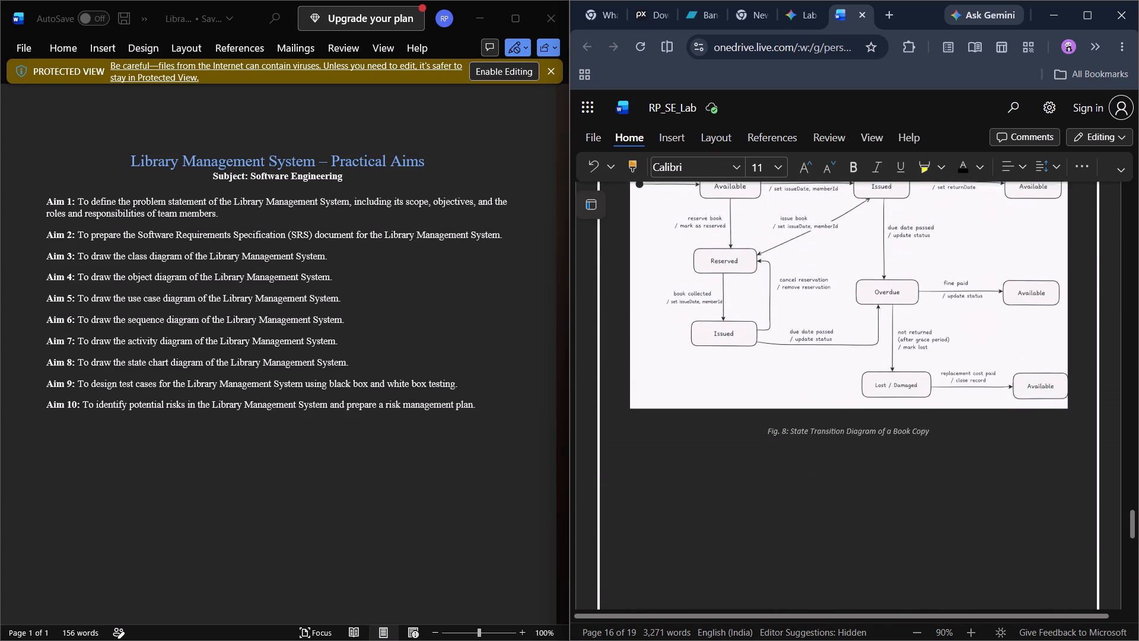
scroll(761, 402, up, 2)
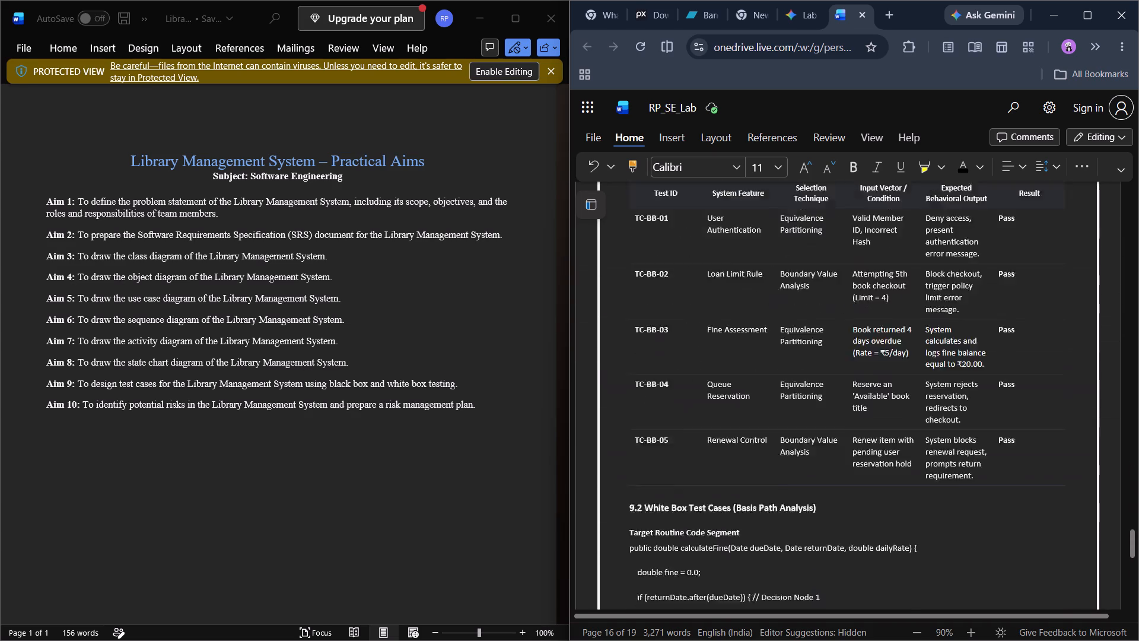
scroll(761, 402, up, 1)
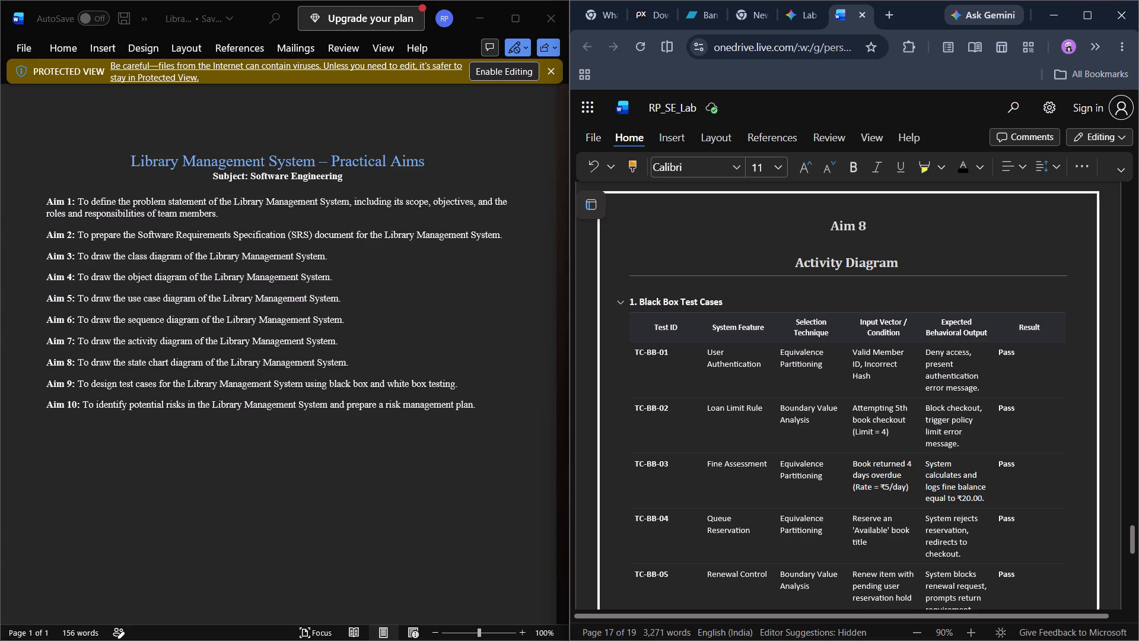
click(727, 300)
drag(727, 300, 640, 303)
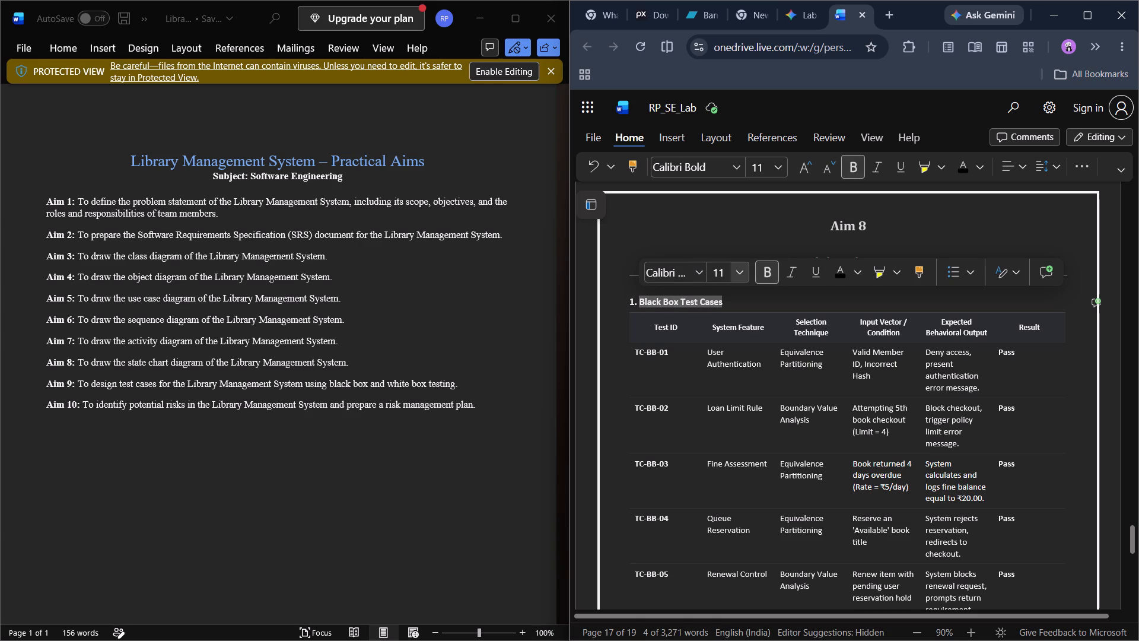
click(721, 271)
text(12.5)
key(Return)
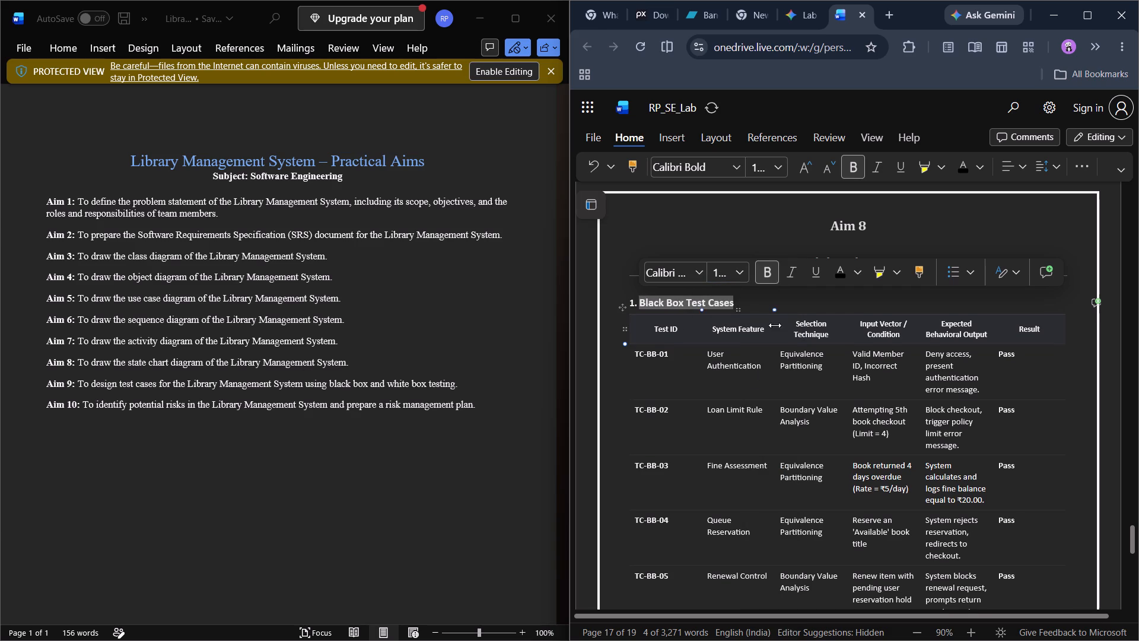
click(736, 307)
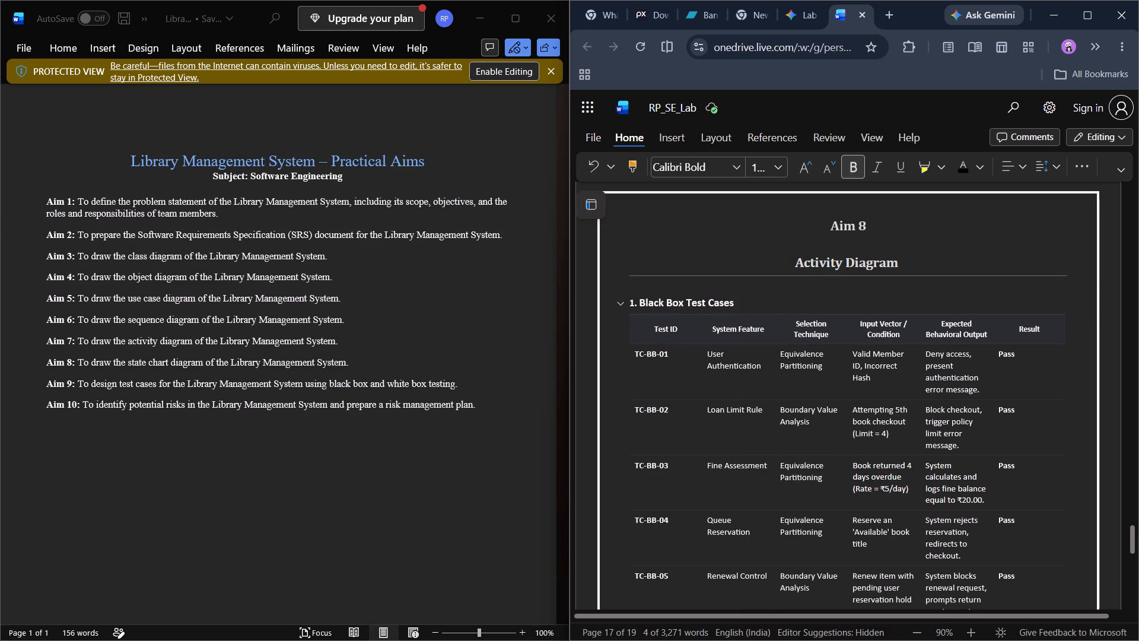
Check the font and size of the black box test table's text and of the "9.2 White Box Test Cases" heading.
scroll(759, 437, down, 1)
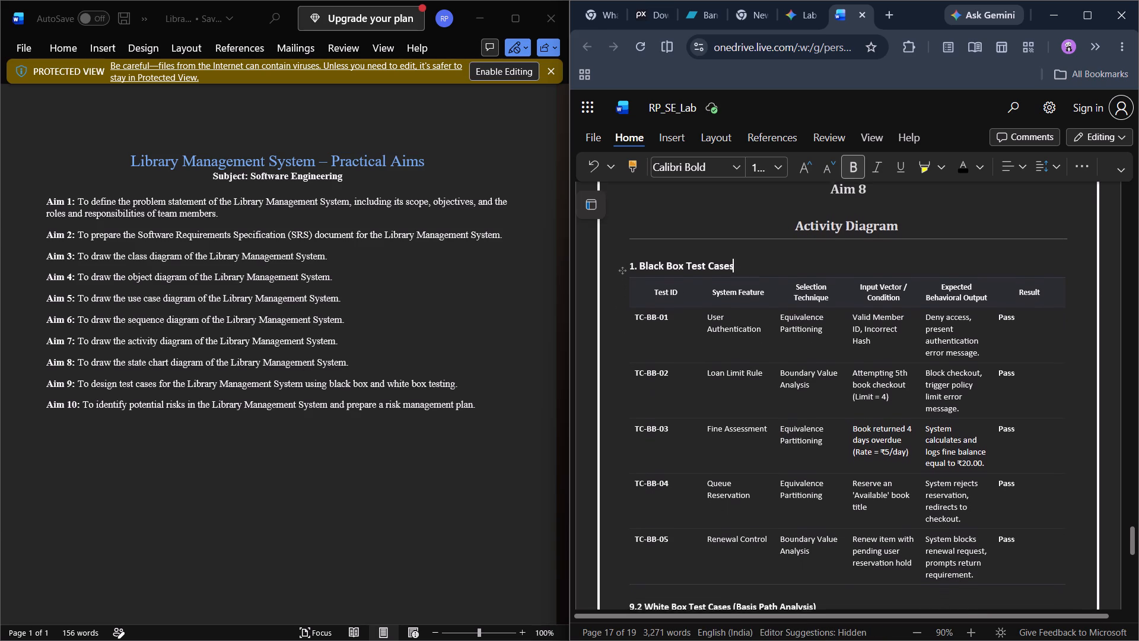
scroll(759, 437, down, 1)
double_click(749, 315)
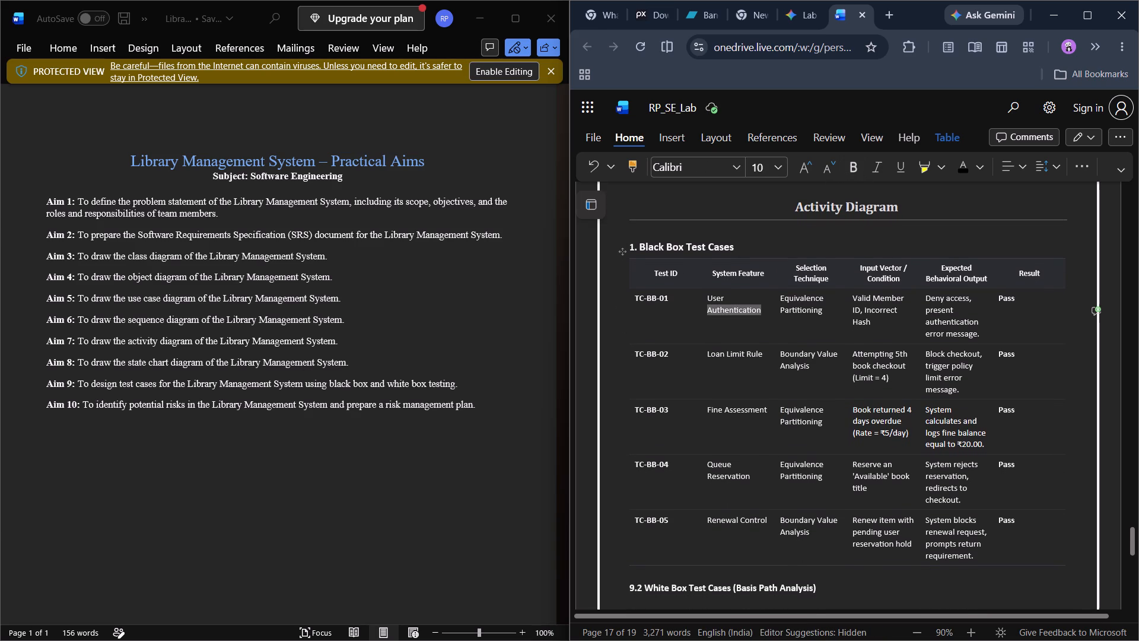
click(752, 373)
scroll(752, 373, down, 1)
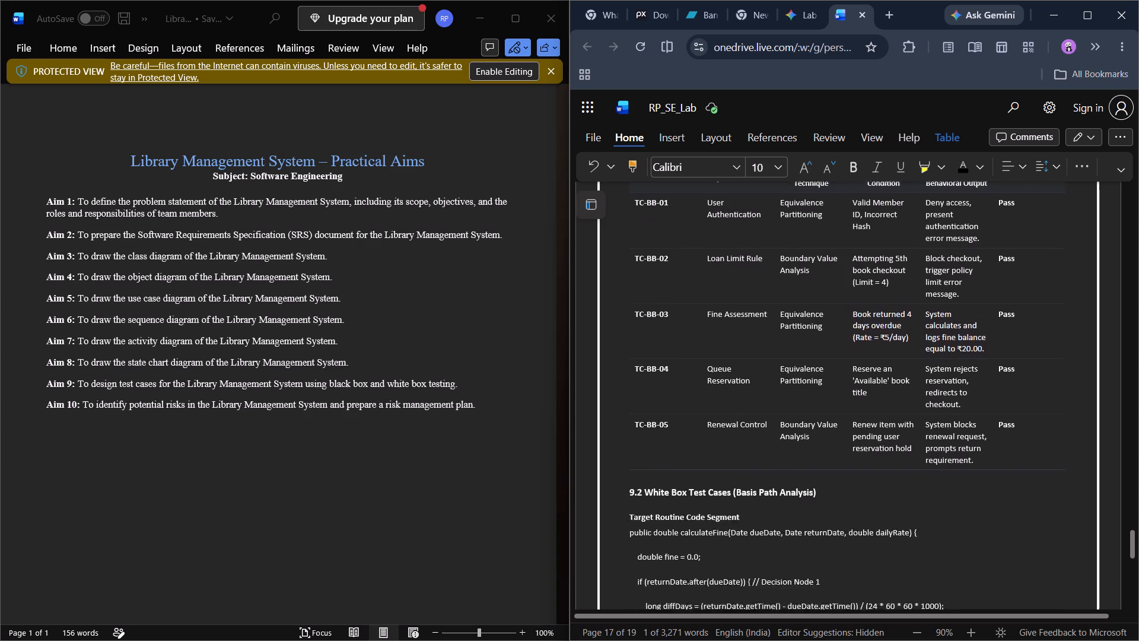
scroll(752, 373, down, 2)
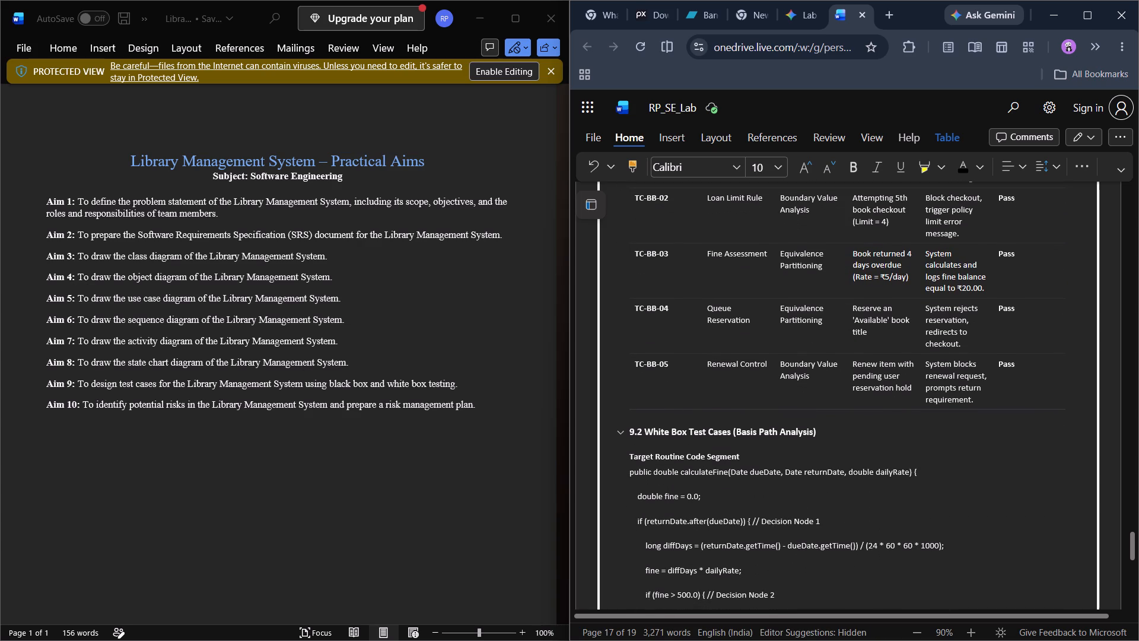
click(639, 434)
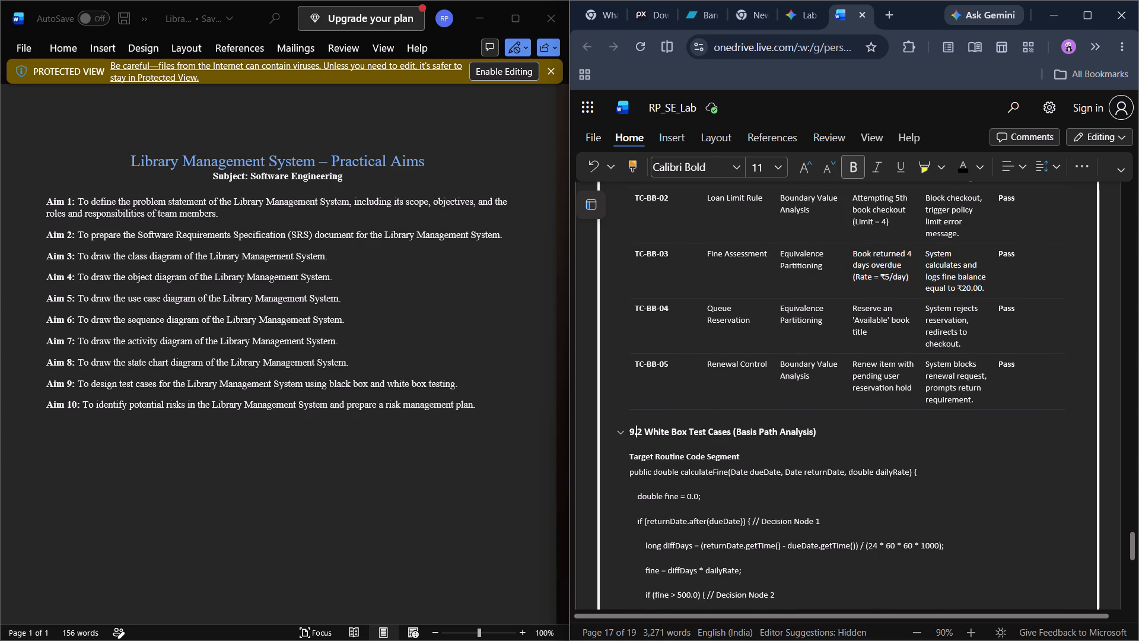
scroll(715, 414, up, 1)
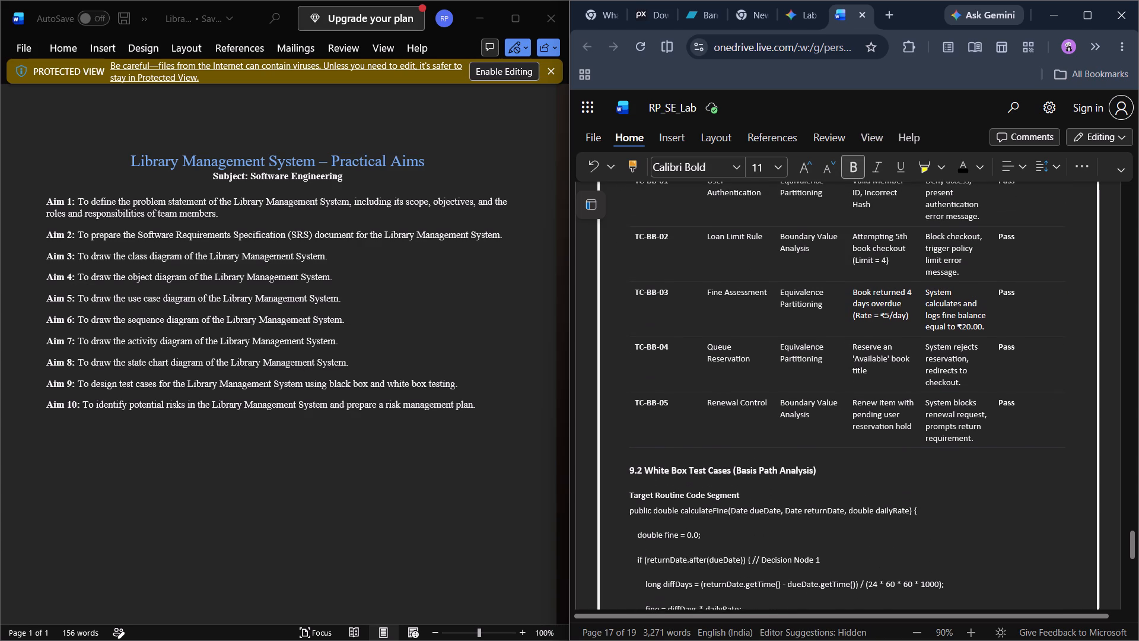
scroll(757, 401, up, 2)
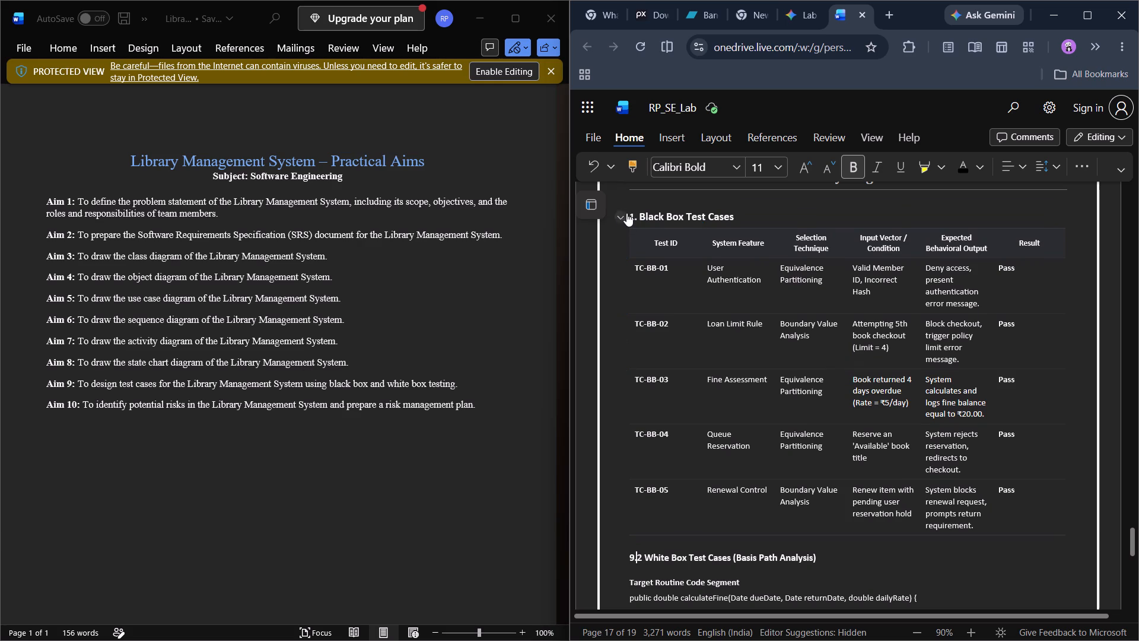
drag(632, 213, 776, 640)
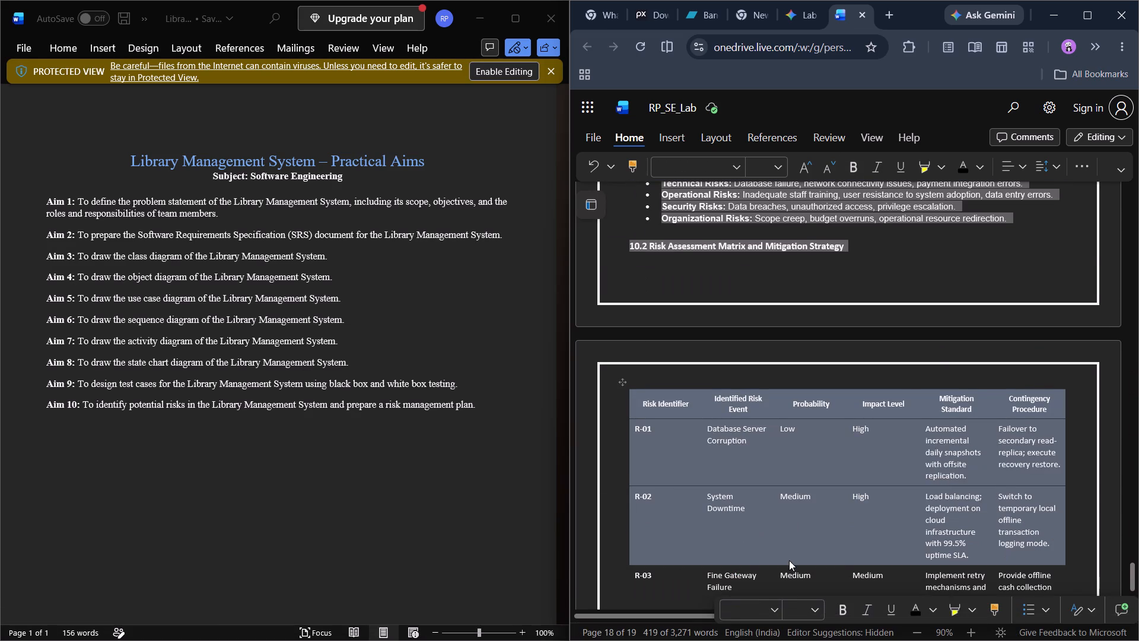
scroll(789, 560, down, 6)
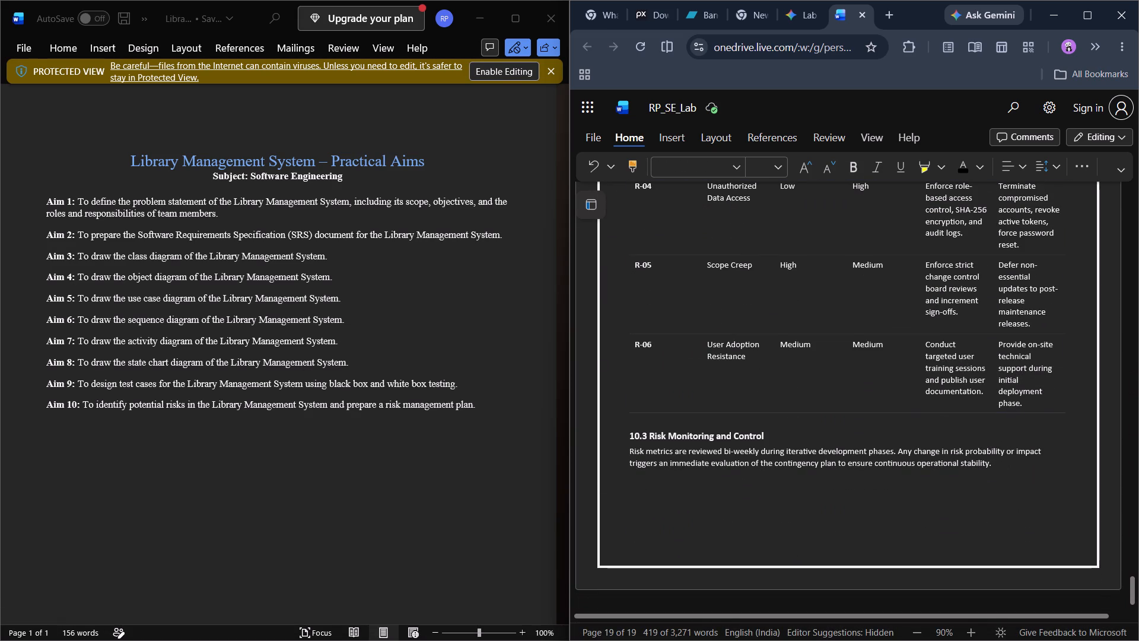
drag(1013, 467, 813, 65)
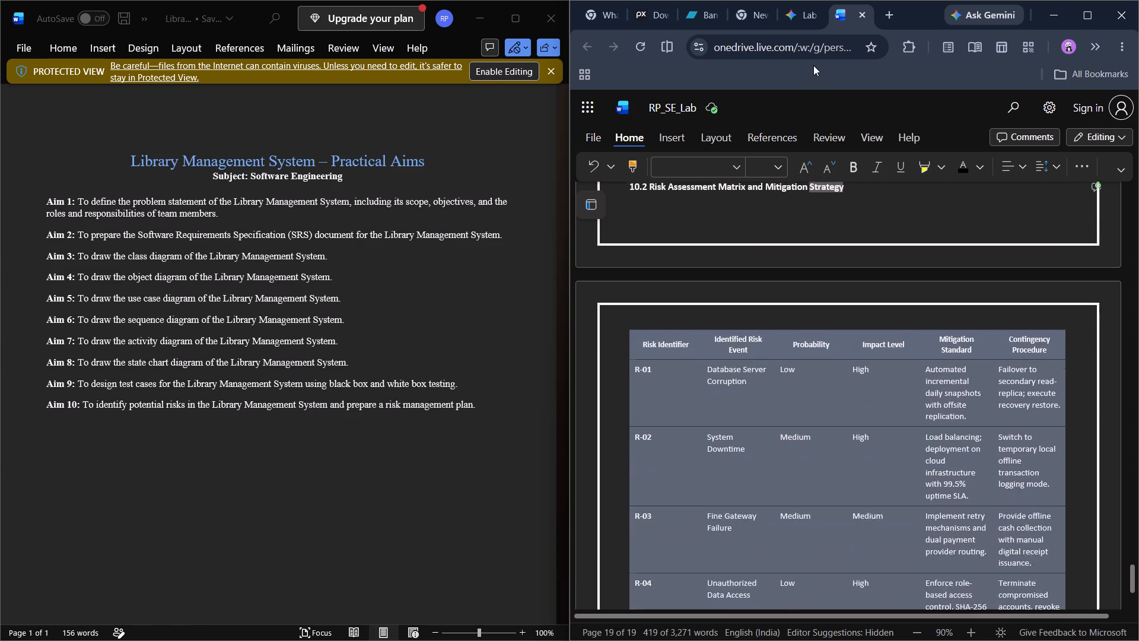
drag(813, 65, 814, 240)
Set everything from the "1. Black Box Test Cases" heading through the Basis Path Execution Suite table to font size 11.
scroll(814, 240, up, 2)
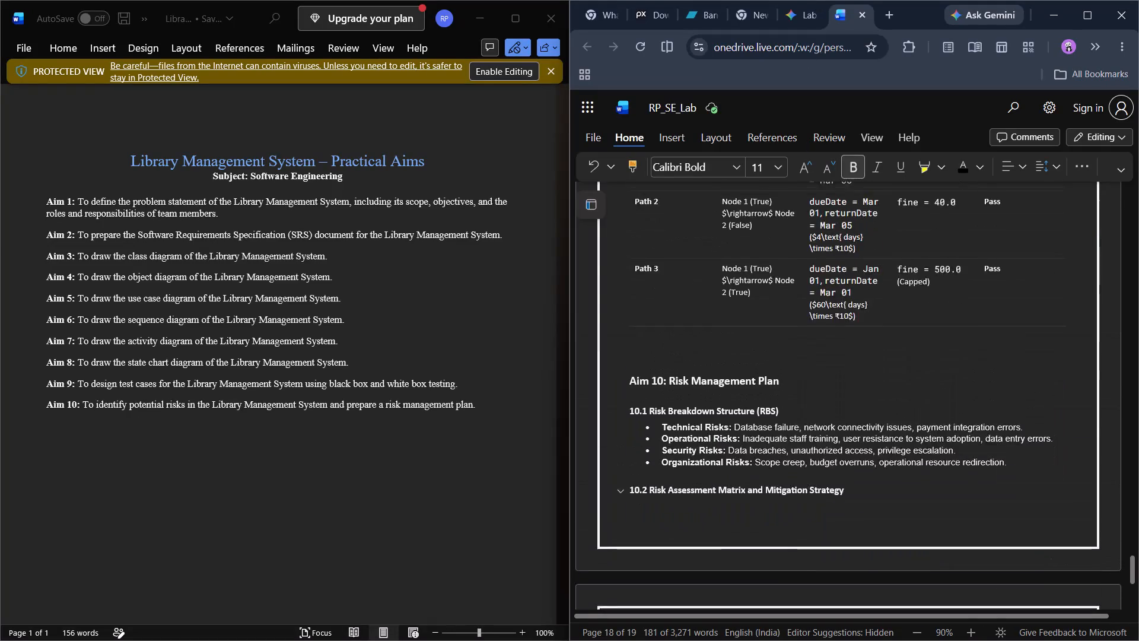
scroll(814, 240, up, 8)
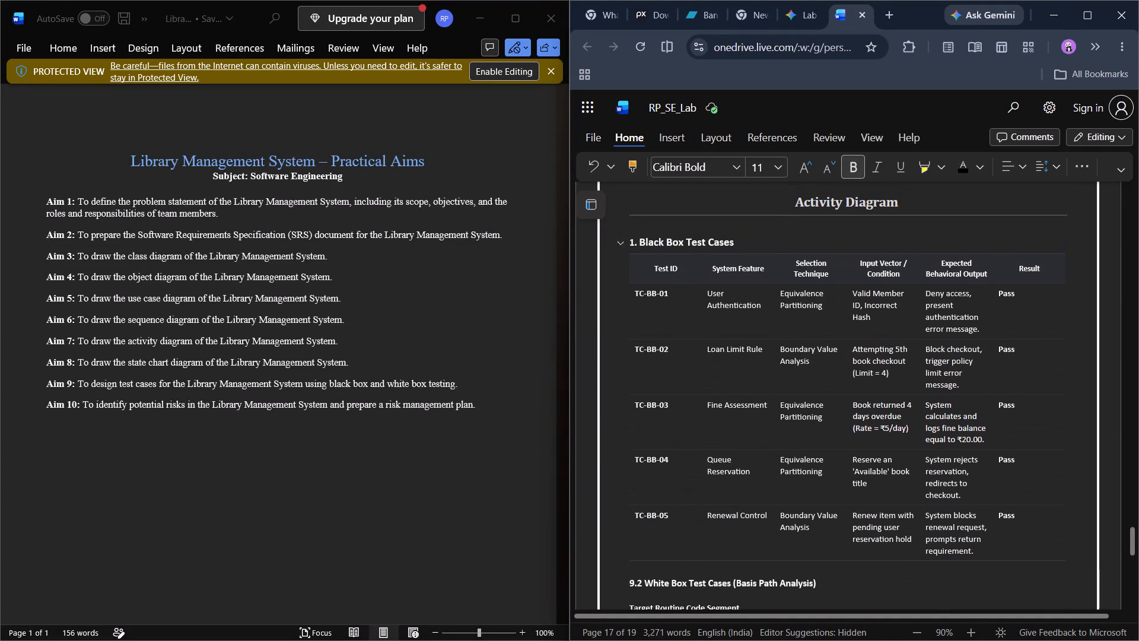
drag(631, 242, 696, 399)
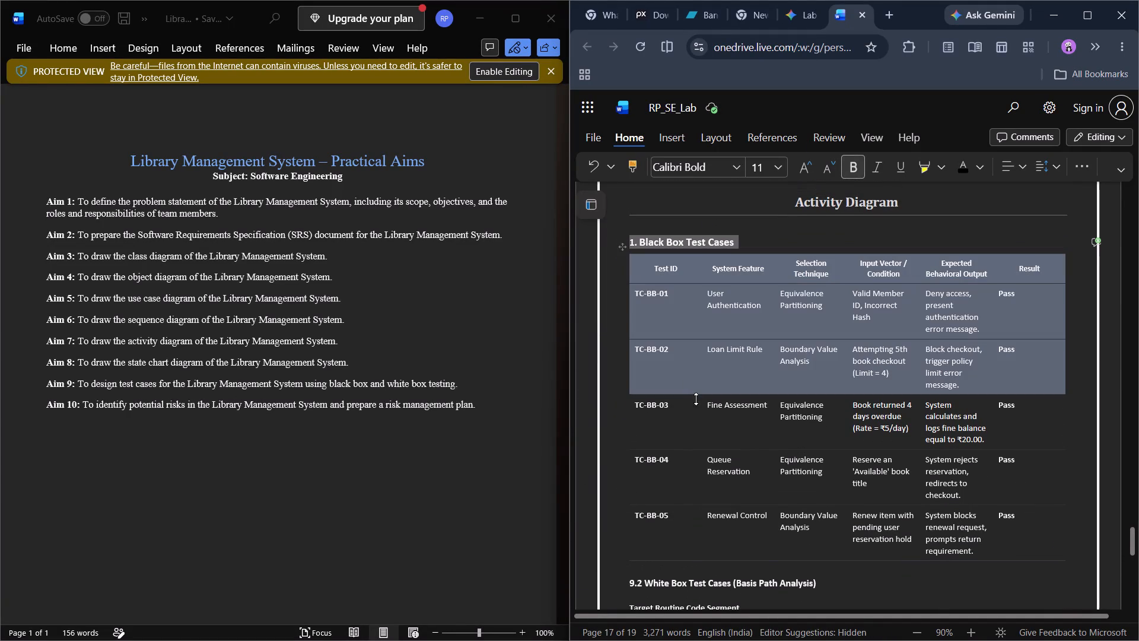
drag(696, 399, 769, 640)
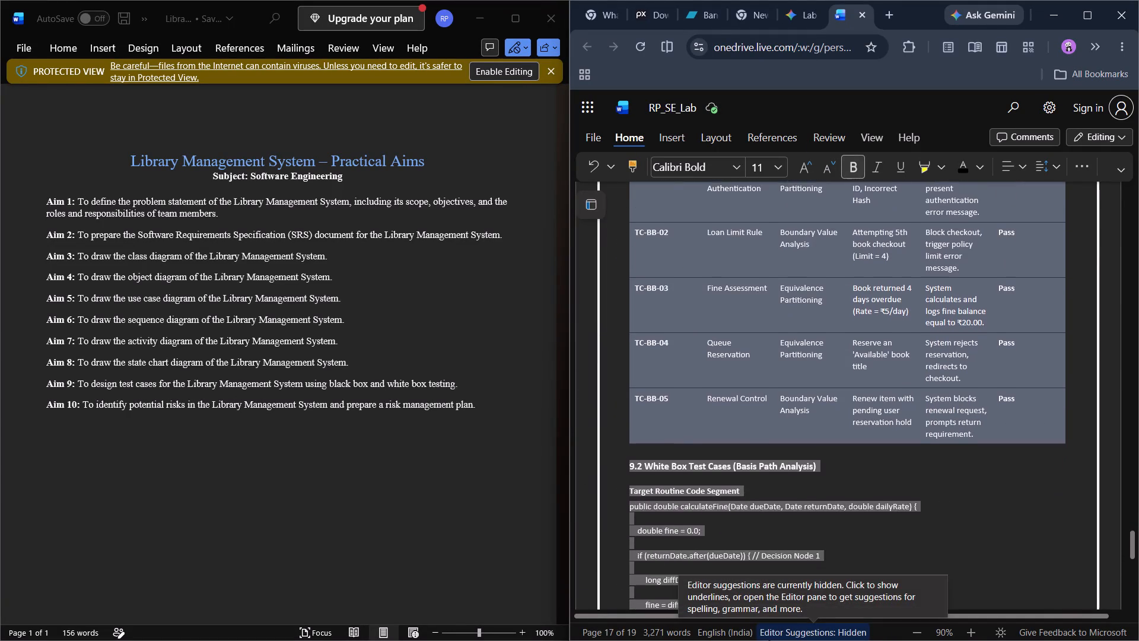
drag(769, 640, 737, 384)
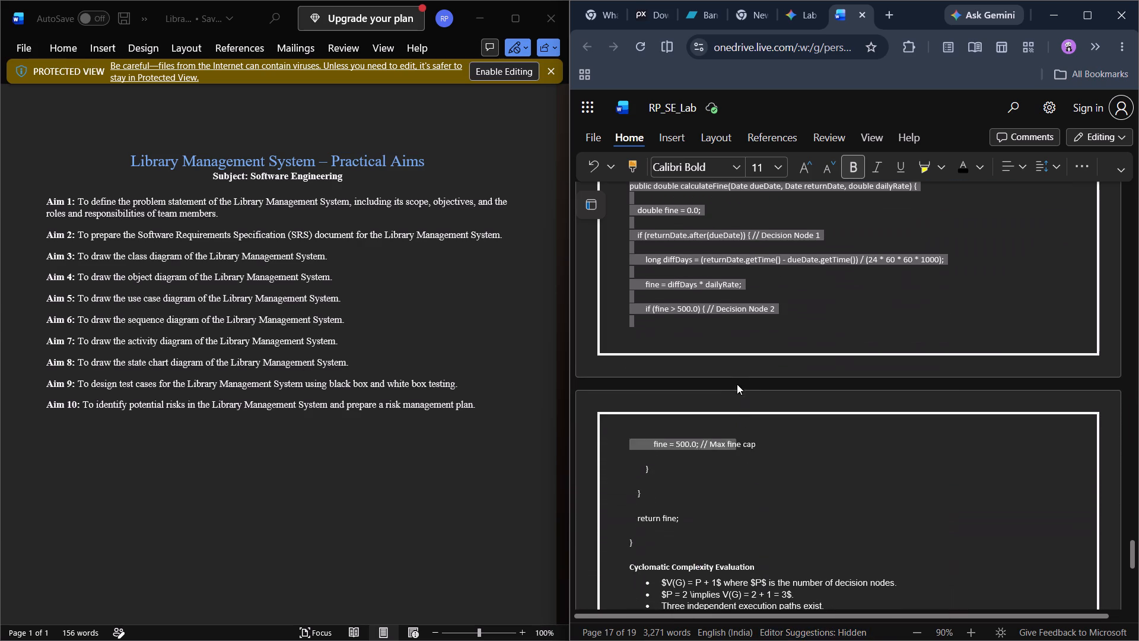
drag(737, 384, 745, 640)
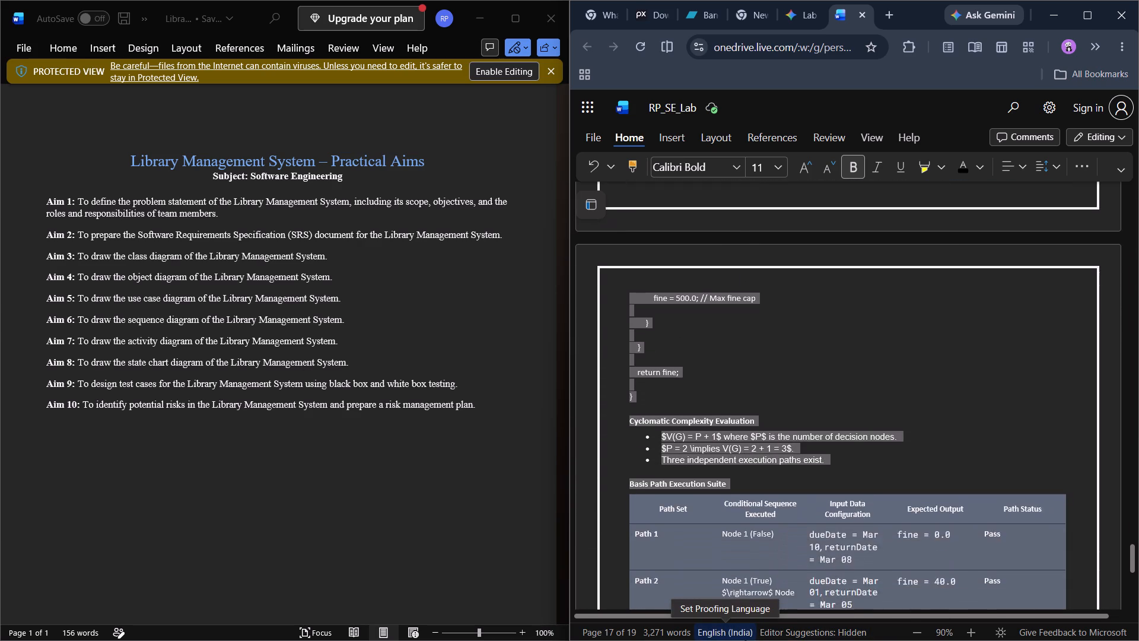
drag(745, 640, 715, 481)
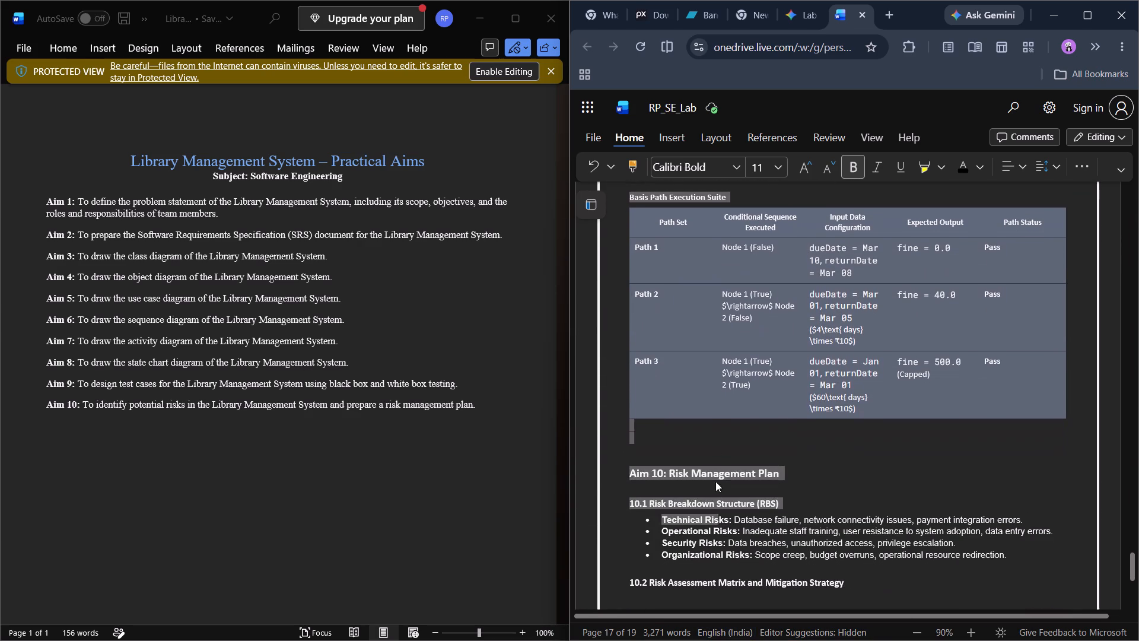
drag(715, 481, 708, 434)
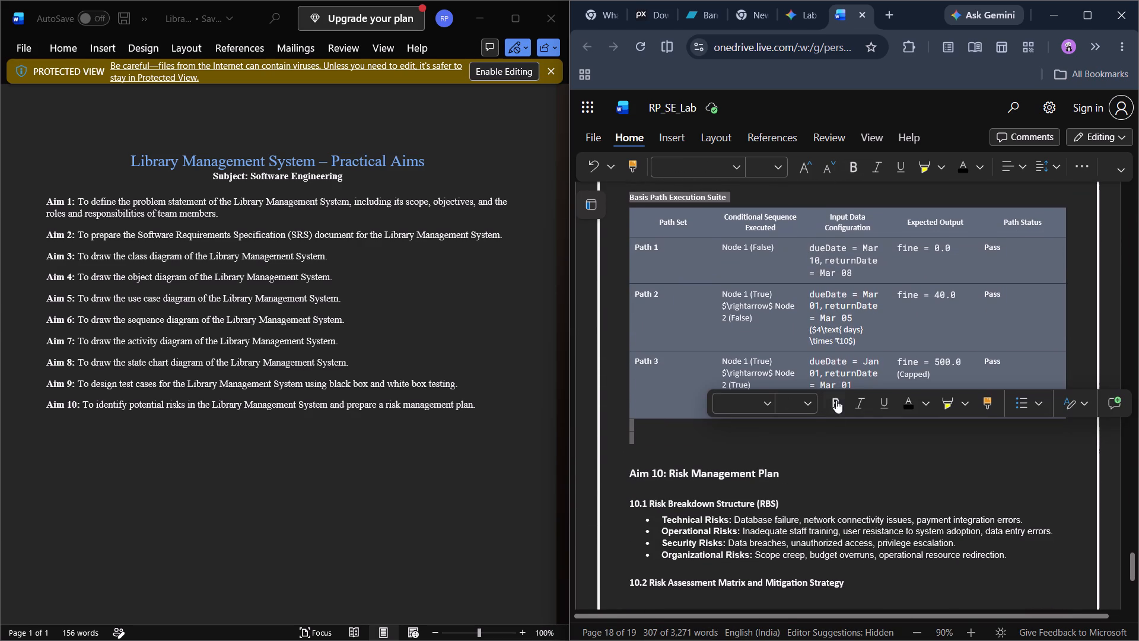
click(812, 405)
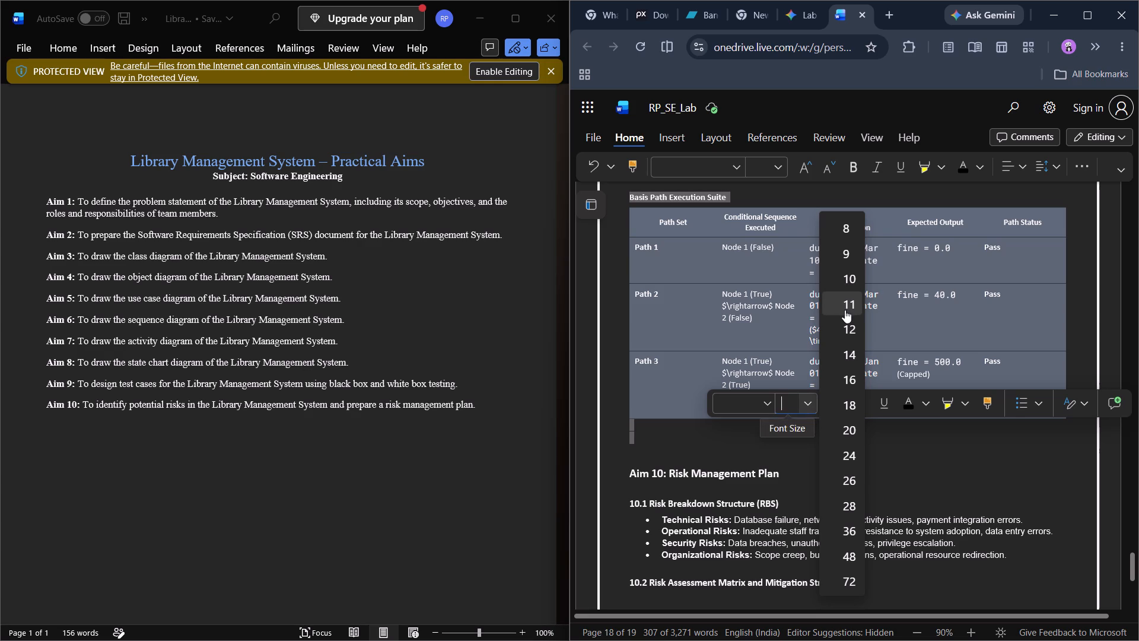
click(845, 310)
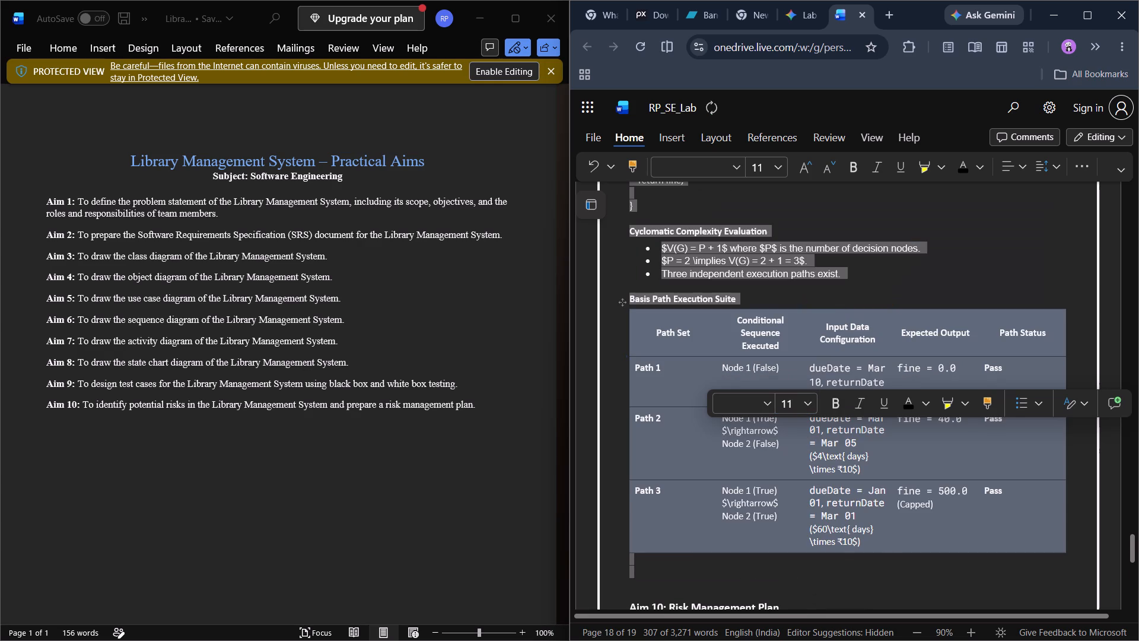
Set everything from the "Aim 10: Risk Management Plan" heading to the document's end to font size 11.
scroll(848, 482, down, 2)
click(848, 482)
scroll(848, 482, down, 1)
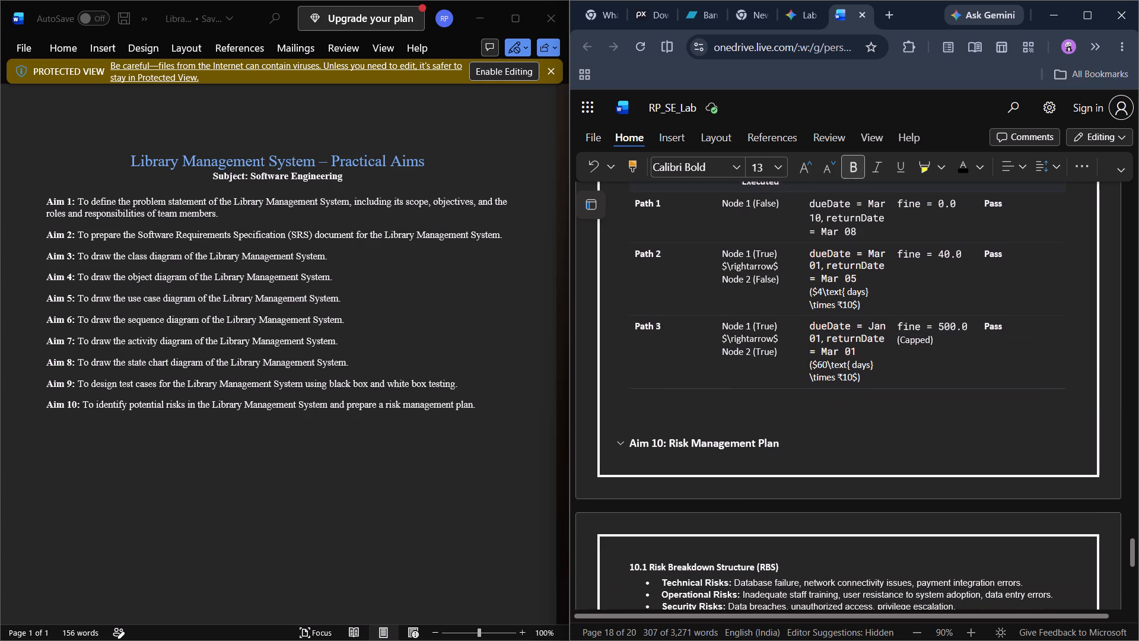
scroll(848, 482, down, 1)
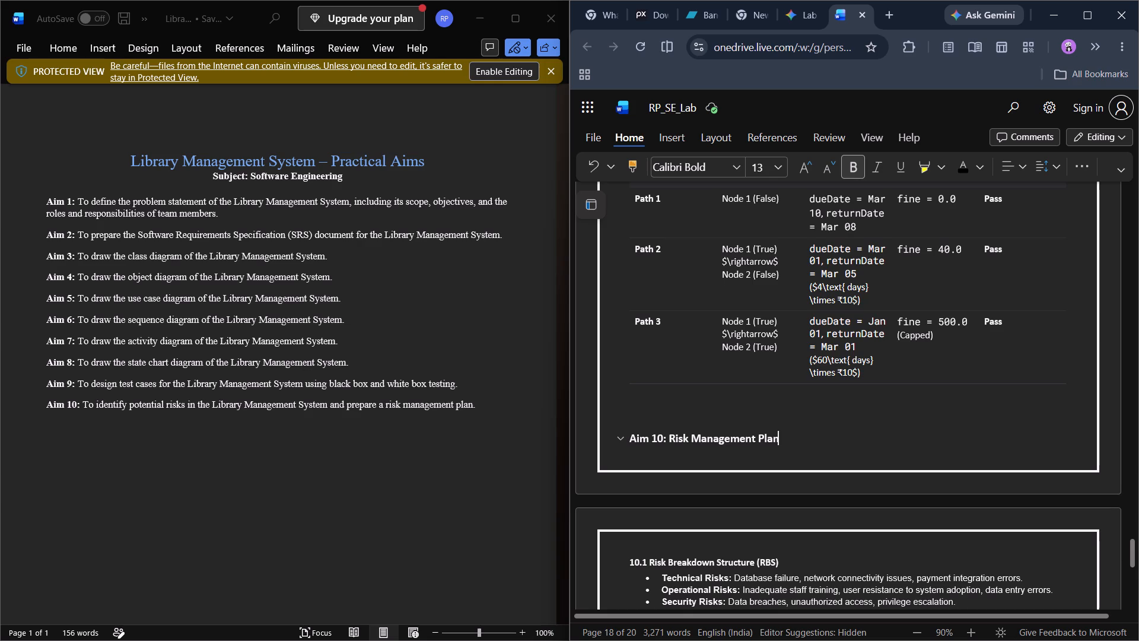
drag(631, 439, 705, 640)
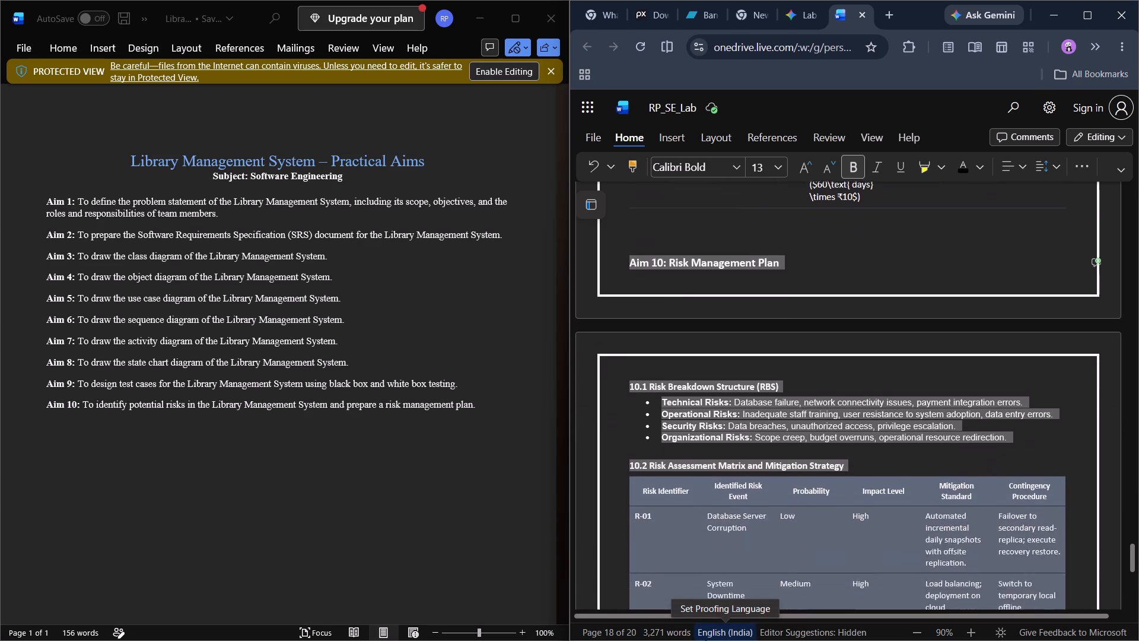
drag(705, 640, 610, 295)
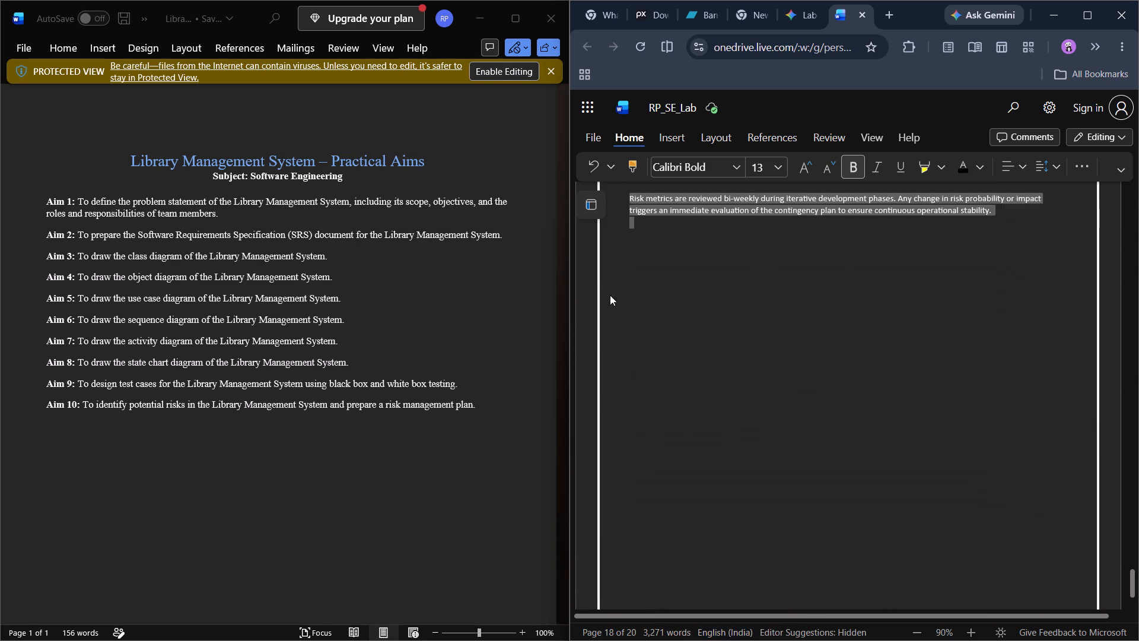
drag(610, 295, 609, 278)
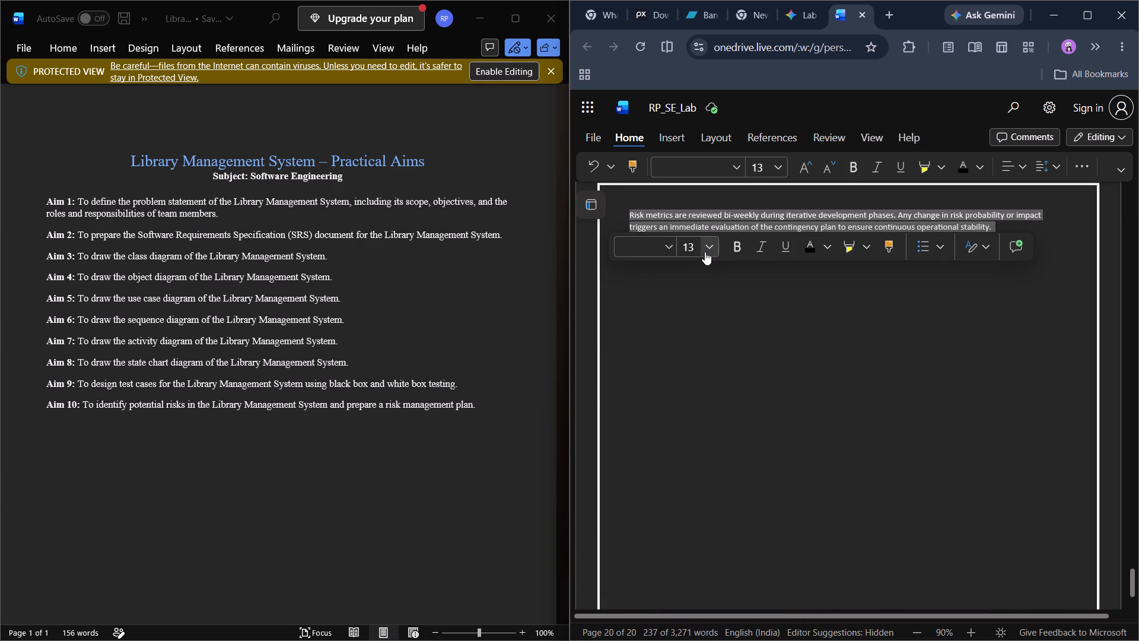
click(705, 252)
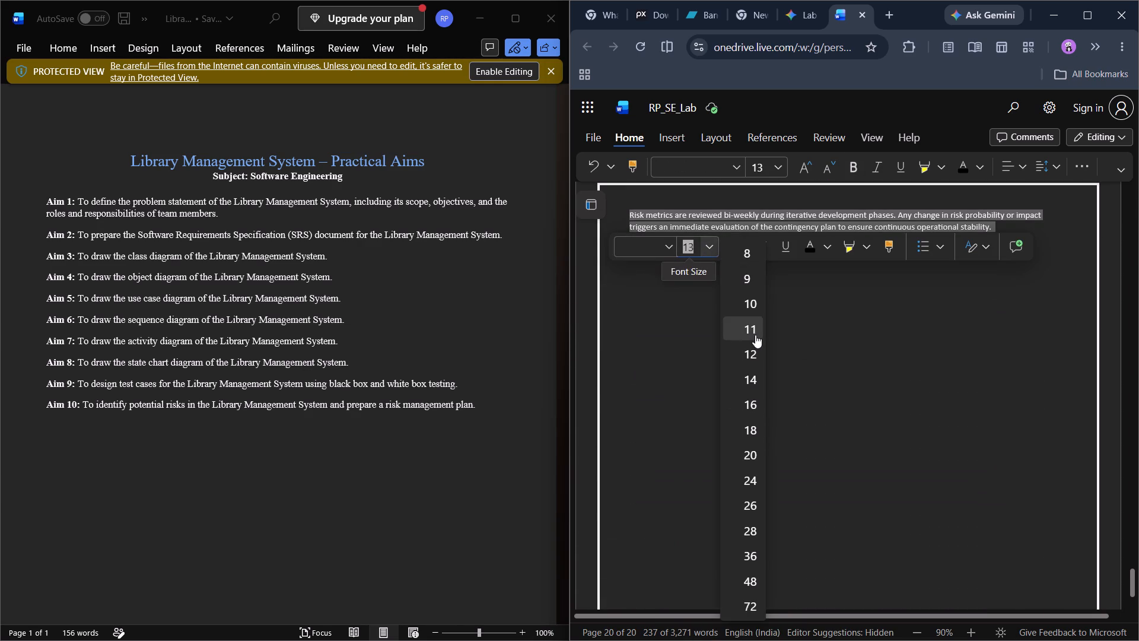
click(755, 335)
click(774, 459)
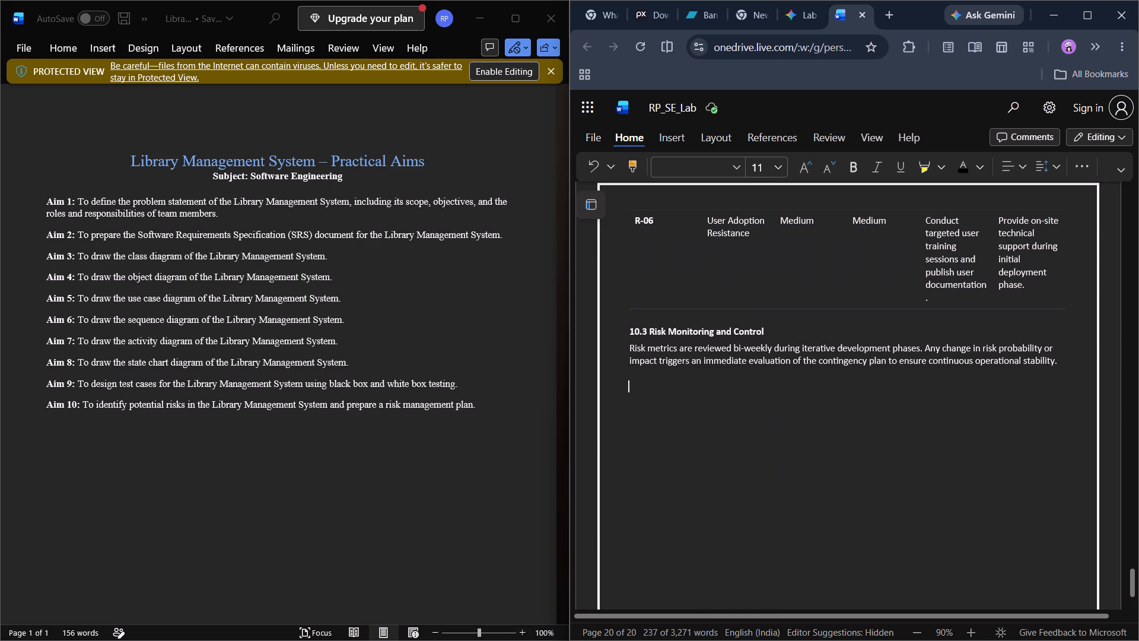
Copy the two-line "Aim 8" and "Activity Diagram" title above the black box test cases.
scroll(774, 459, up, 6)
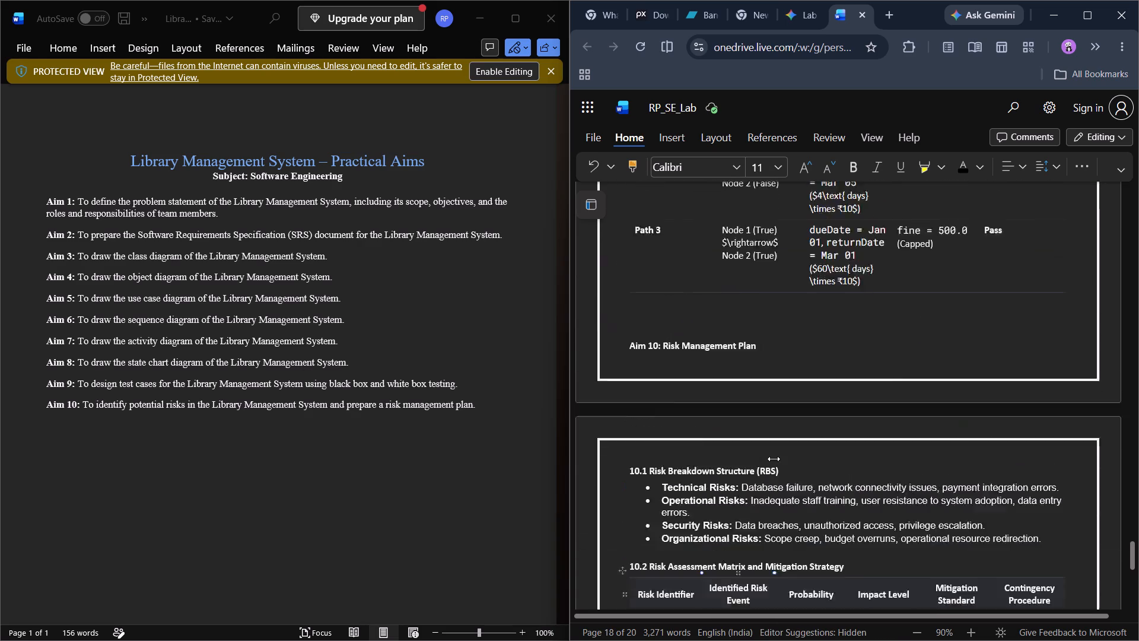
scroll(774, 459, up, 5)
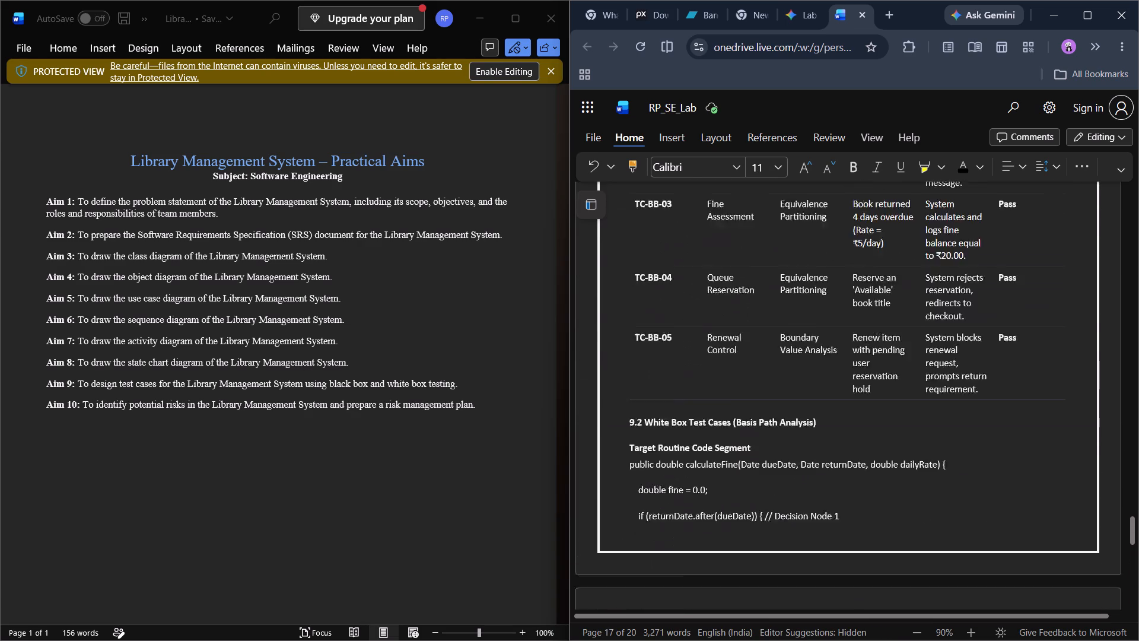
scroll(774, 459, up, 2)
scroll(774, 459, down, 2)
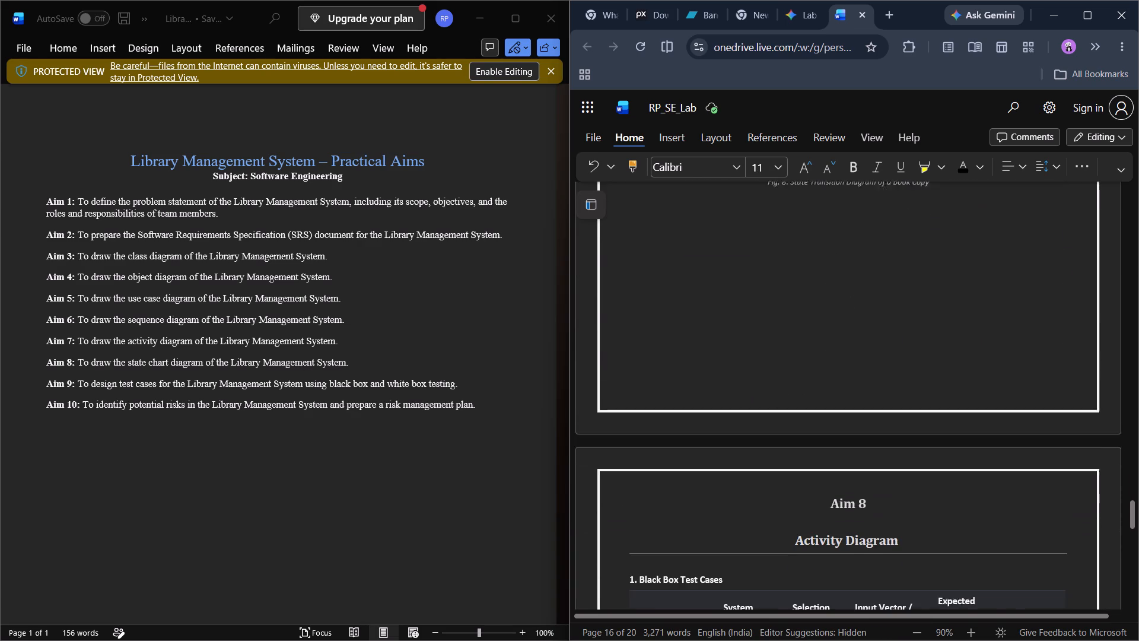
scroll(774, 459, down, 1)
drag(905, 499, 827, 457)
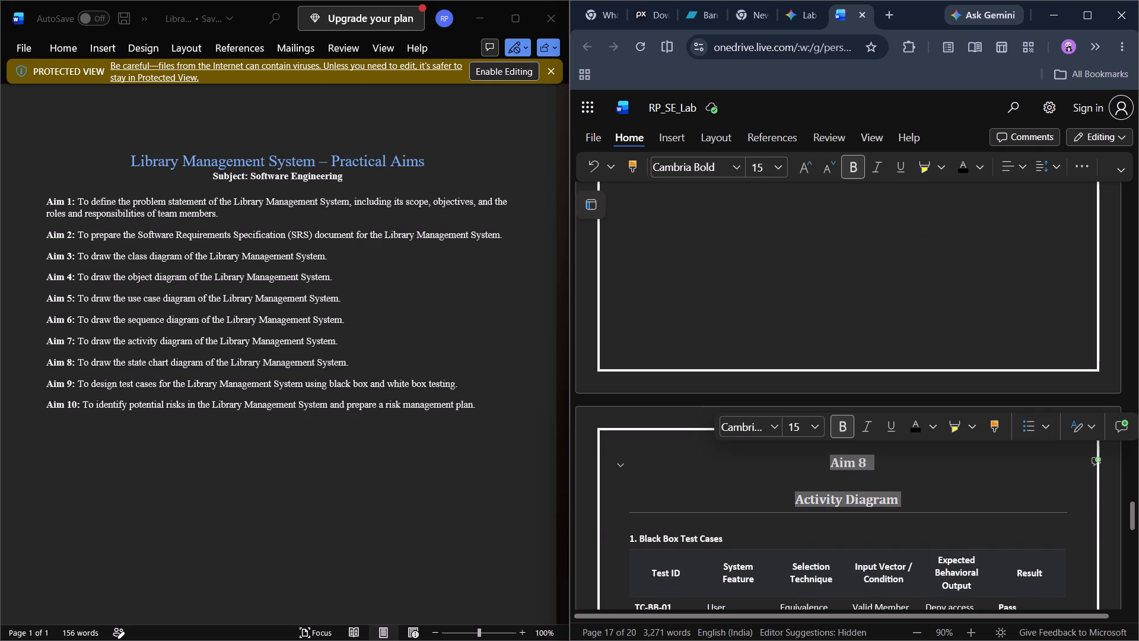
key(ctrl+c)
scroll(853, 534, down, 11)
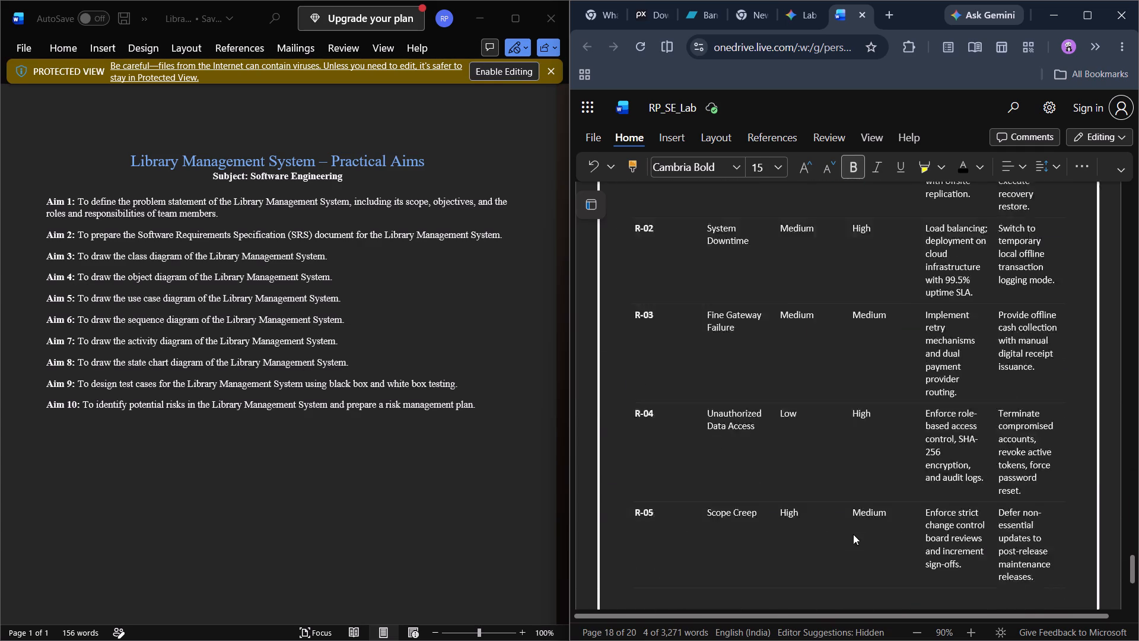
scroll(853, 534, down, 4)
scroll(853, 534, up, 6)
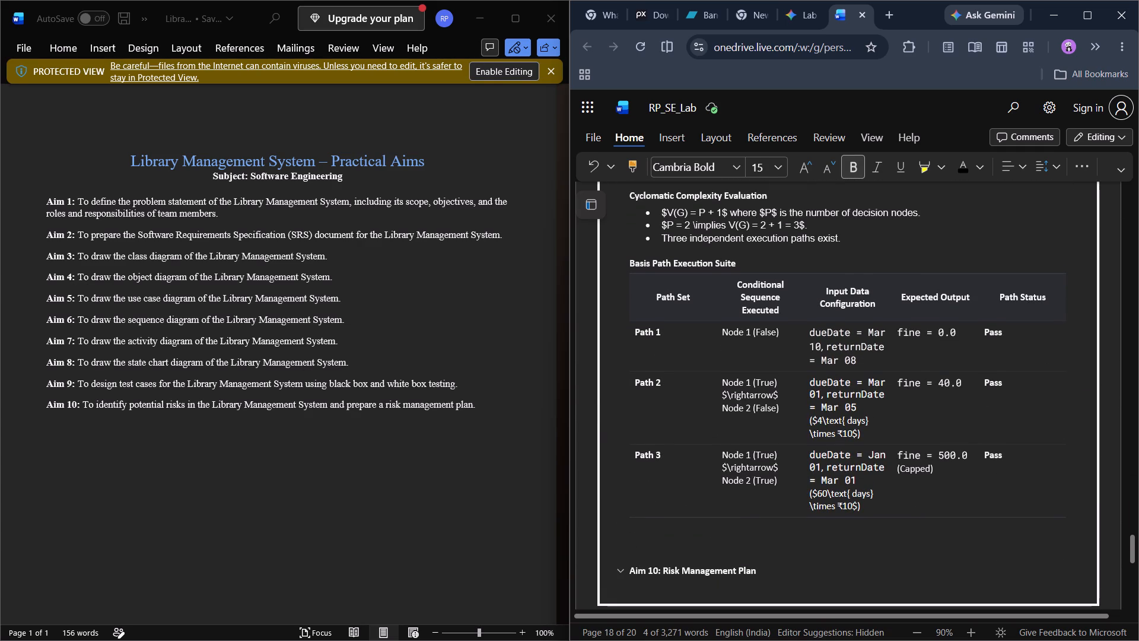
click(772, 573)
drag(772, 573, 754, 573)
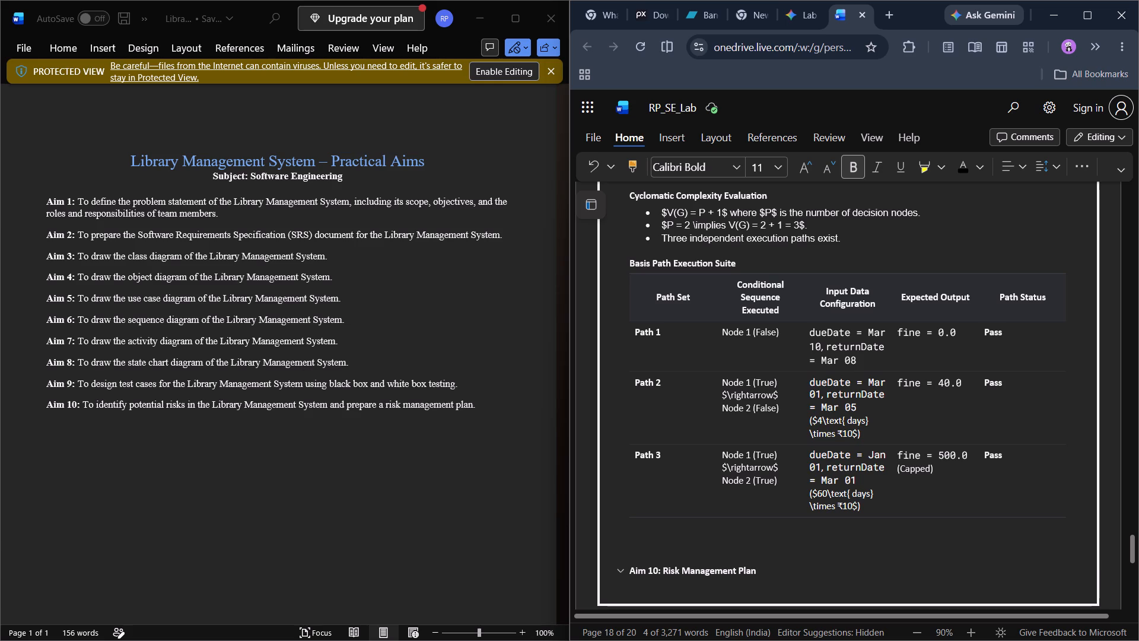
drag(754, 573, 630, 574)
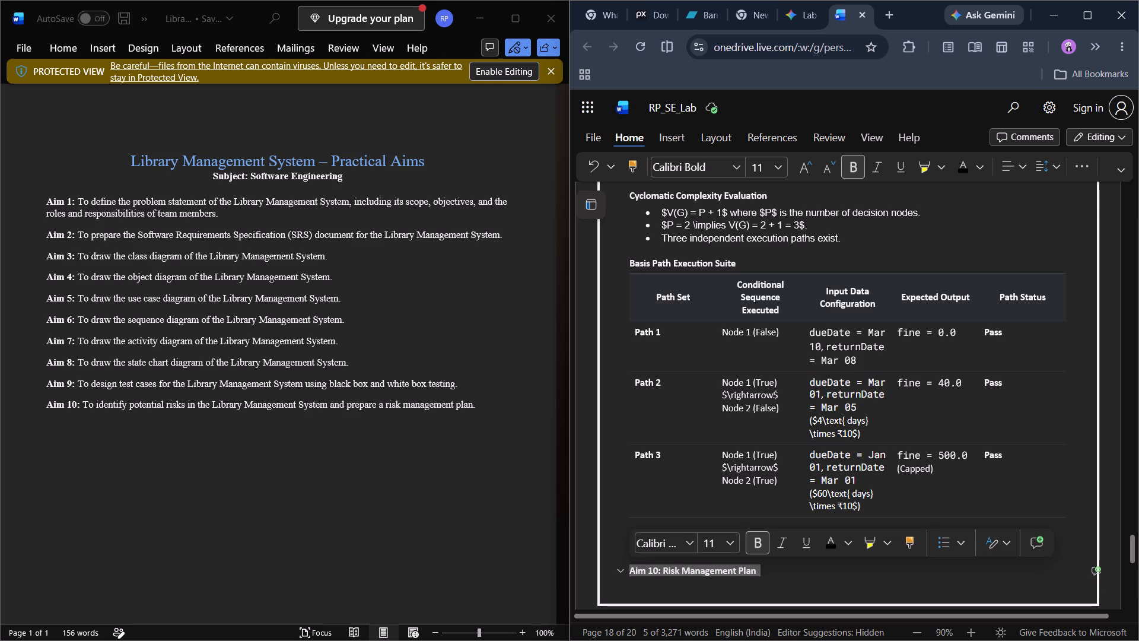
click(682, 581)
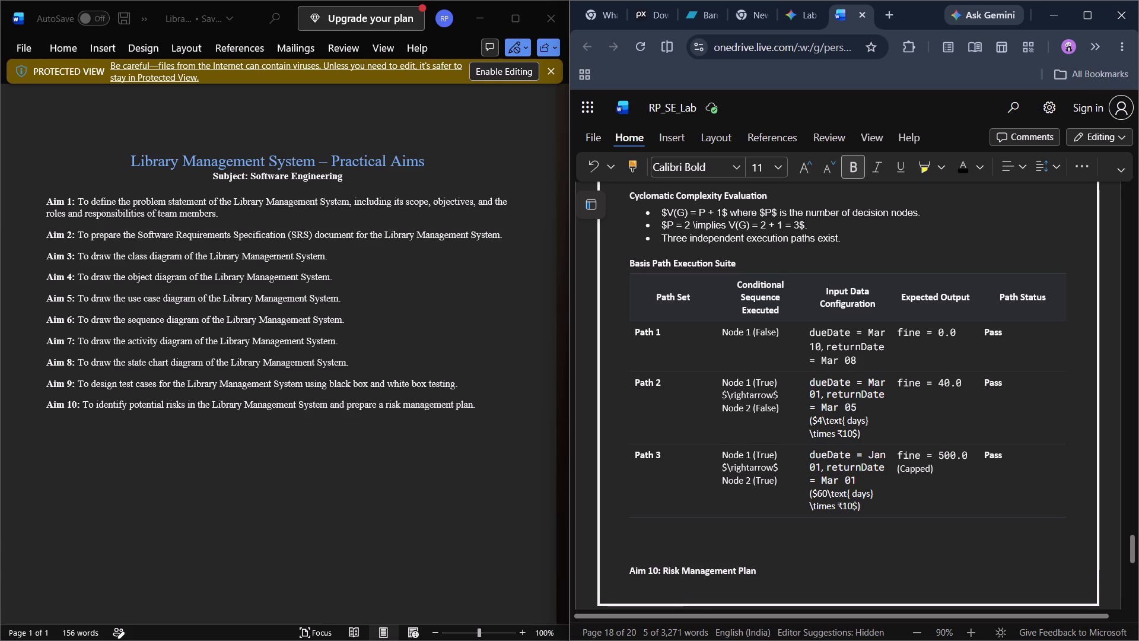
Insert a blank line above "10.1 Risk Breakdown Structure (RBS)" and paste the copied "Aim 8" and "Activity Diagram" title there.
scroll(682, 581, down, 1)
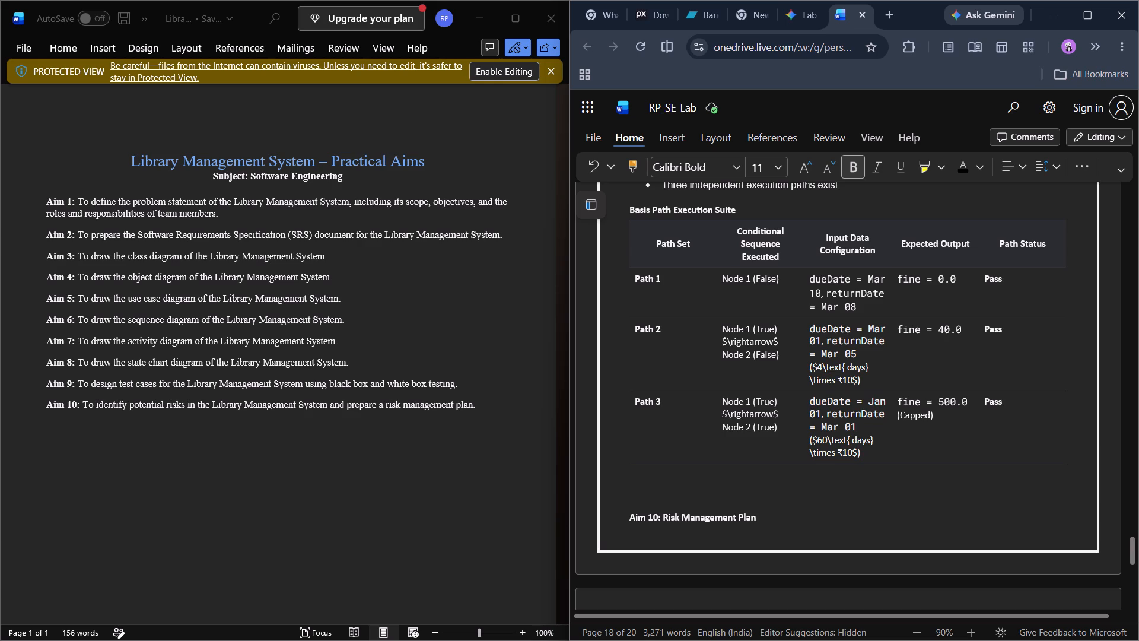
scroll(682, 581, down, 1)
scroll(681, 533, down, 1)
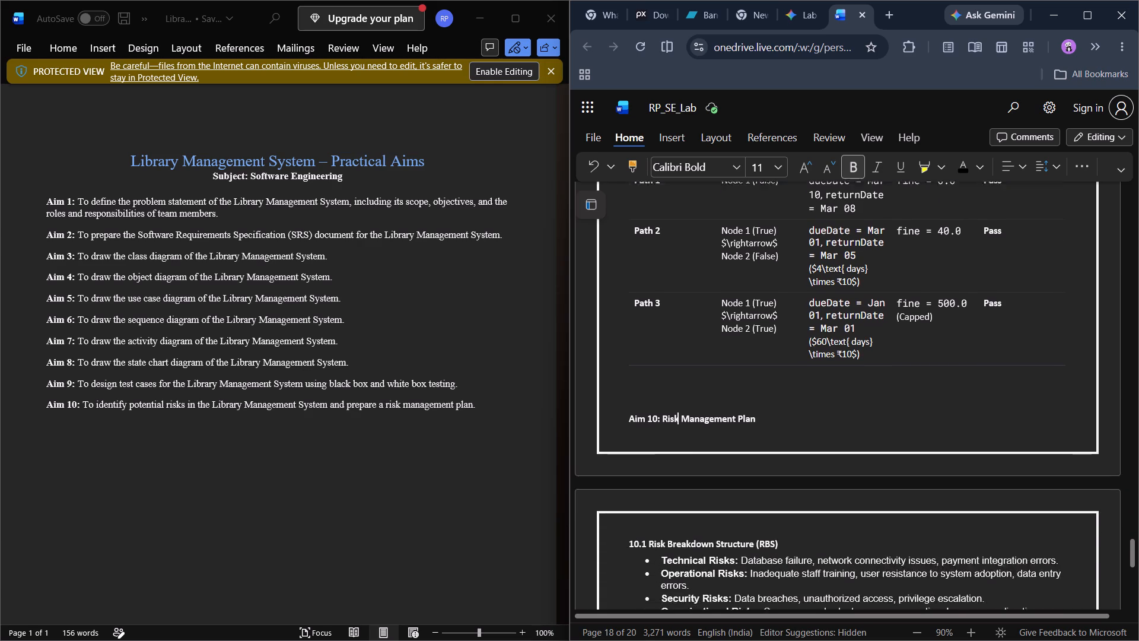
scroll(681, 533, down, 1)
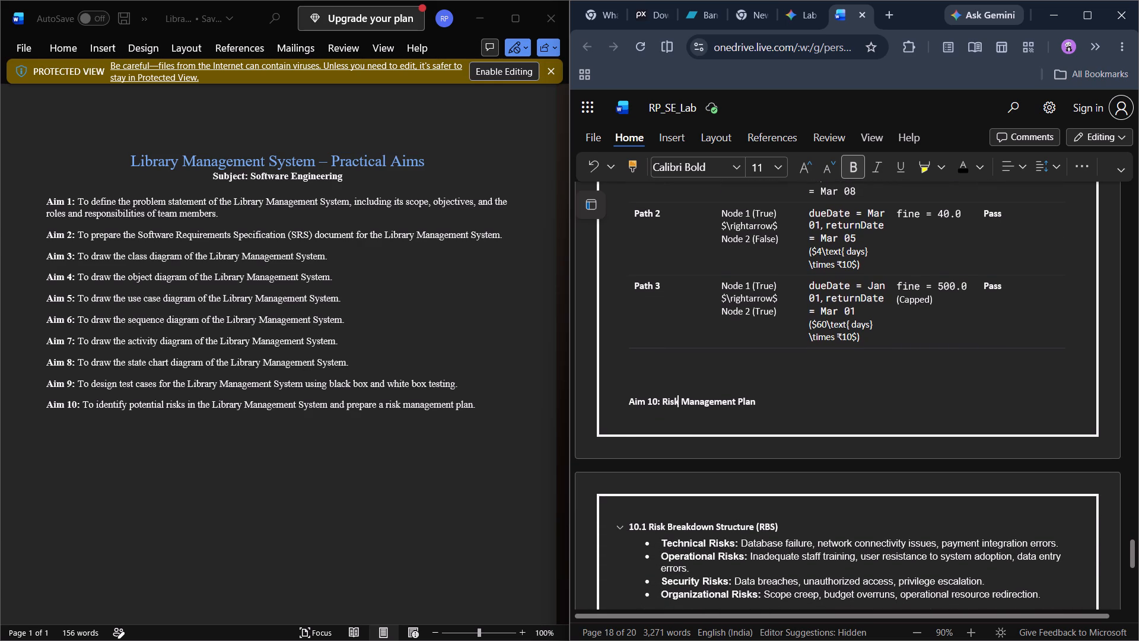
click(634, 532)
key(Left)
key(Return)
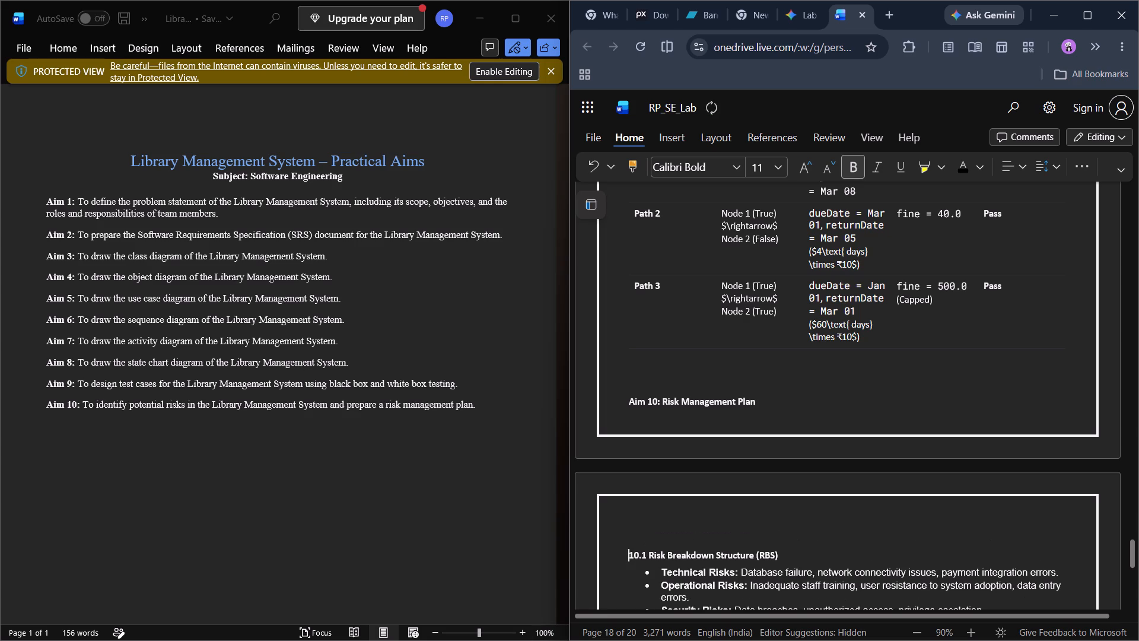
key(Up)
key(ctrl+v)
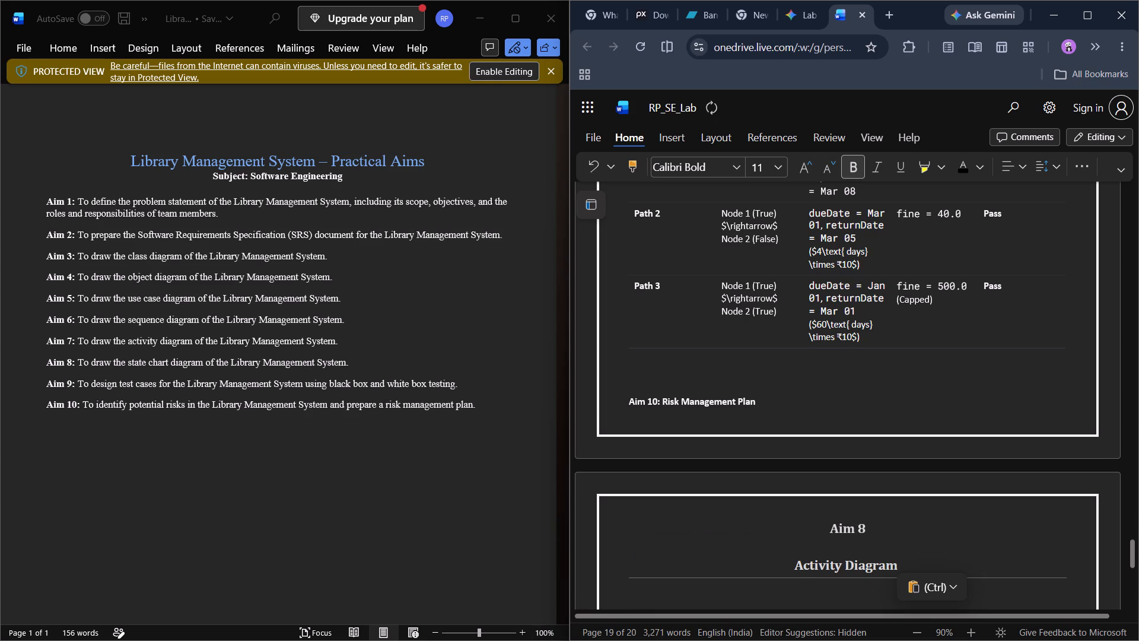
Move the text "Risk Management Plan" out of the "Aim 10:" line to replace the "Activity Diagram" title above section 10.1.
scroll(771, 521, down, 1)
drag(763, 374, 664, 373)
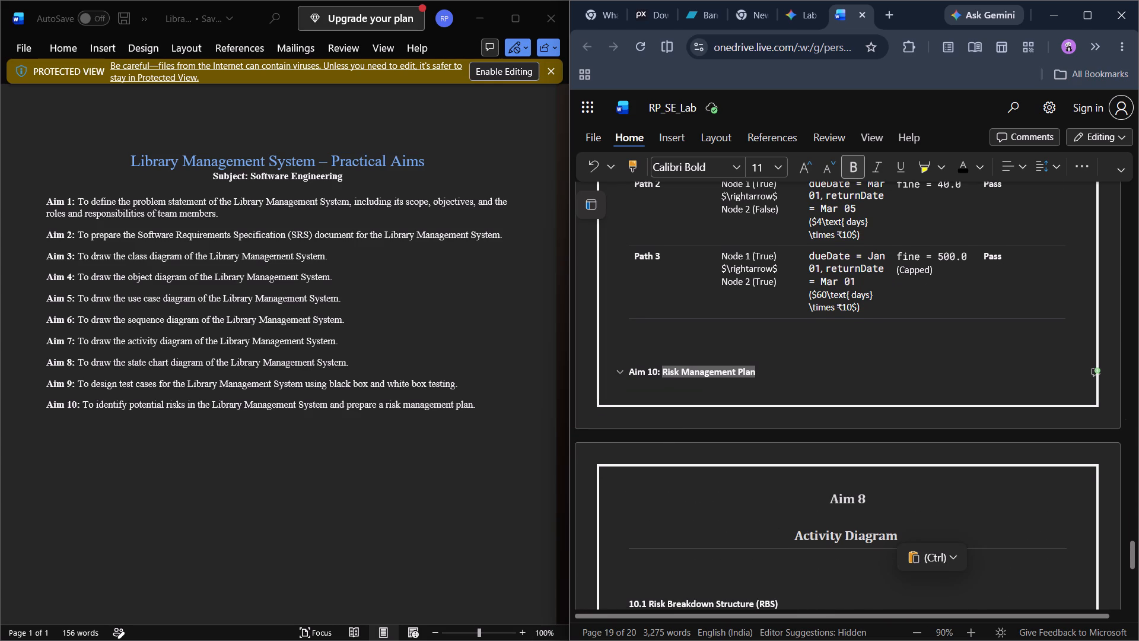
drag(664, 373, 663, 373)
key(ctrl+x)
scroll(752, 396, down, 1)
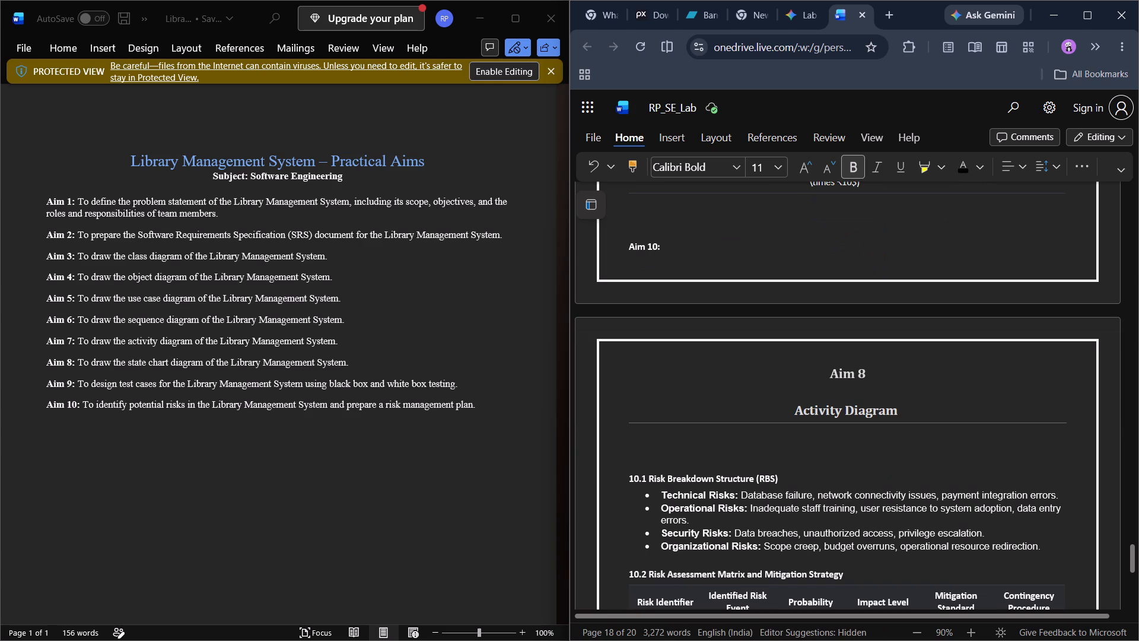
drag(904, 408, 860, 412)
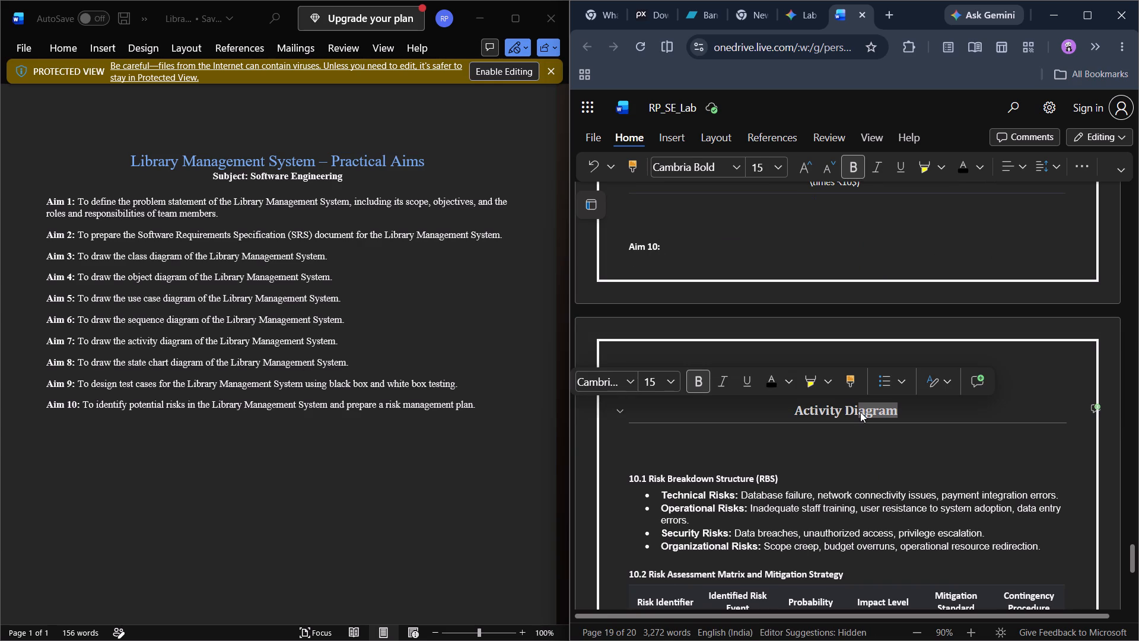
click(901, 405)
drag(901, 405, 798, 404)
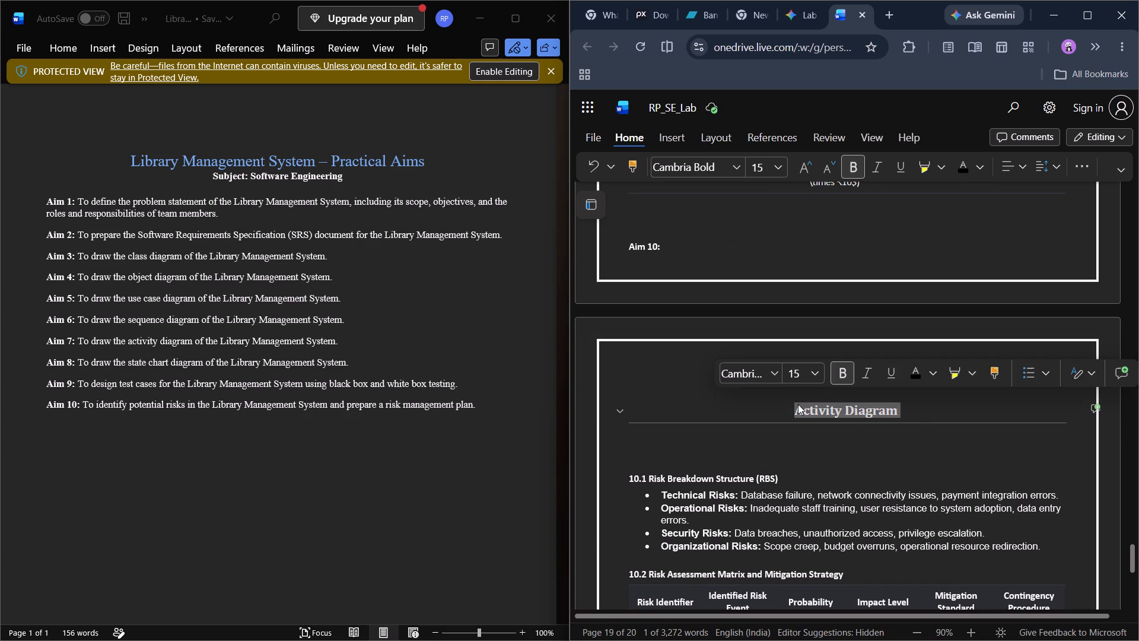
key(ctrl+v)
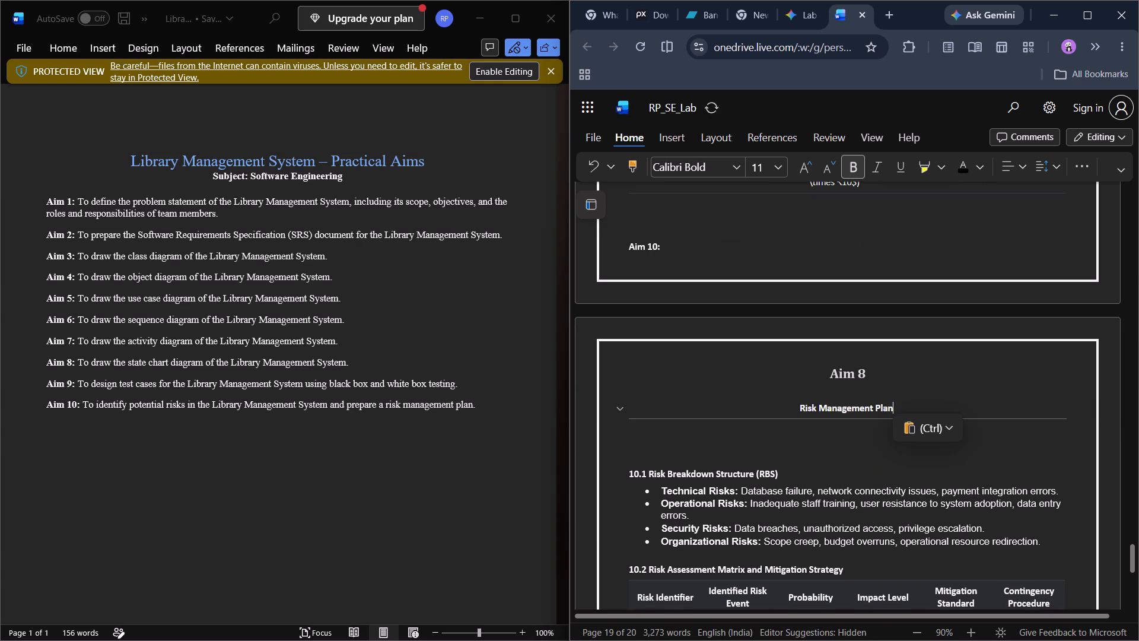
Set the "Risk Management Plan" title to font size 15 and remove the blank line beneath it.
drag(898, 408, 800, 408)
click(817, 375)
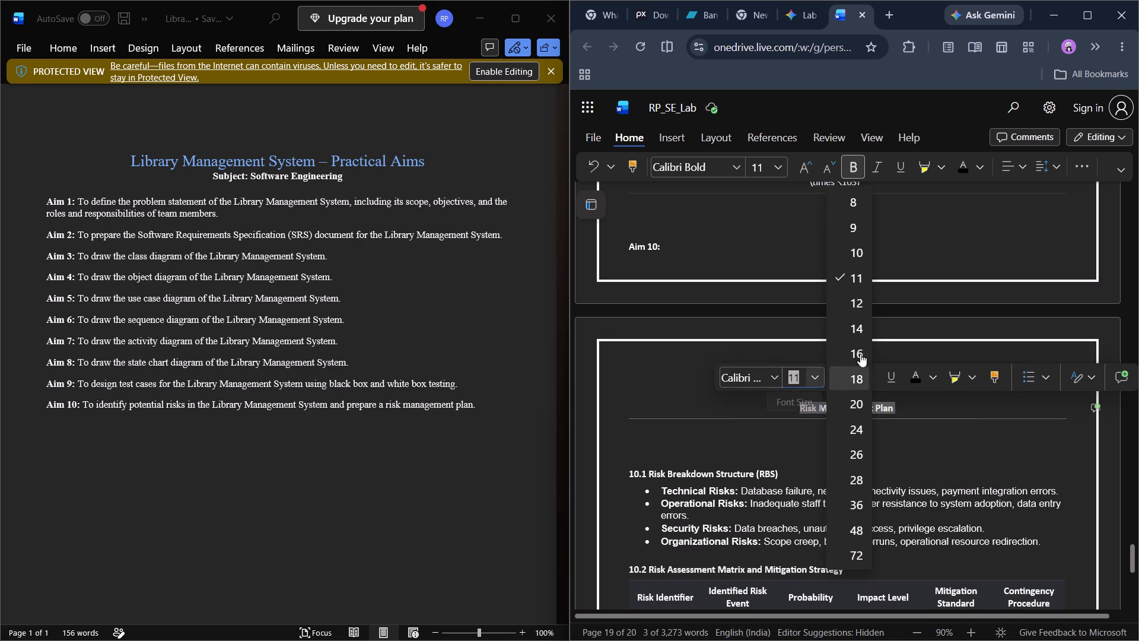
text(15)
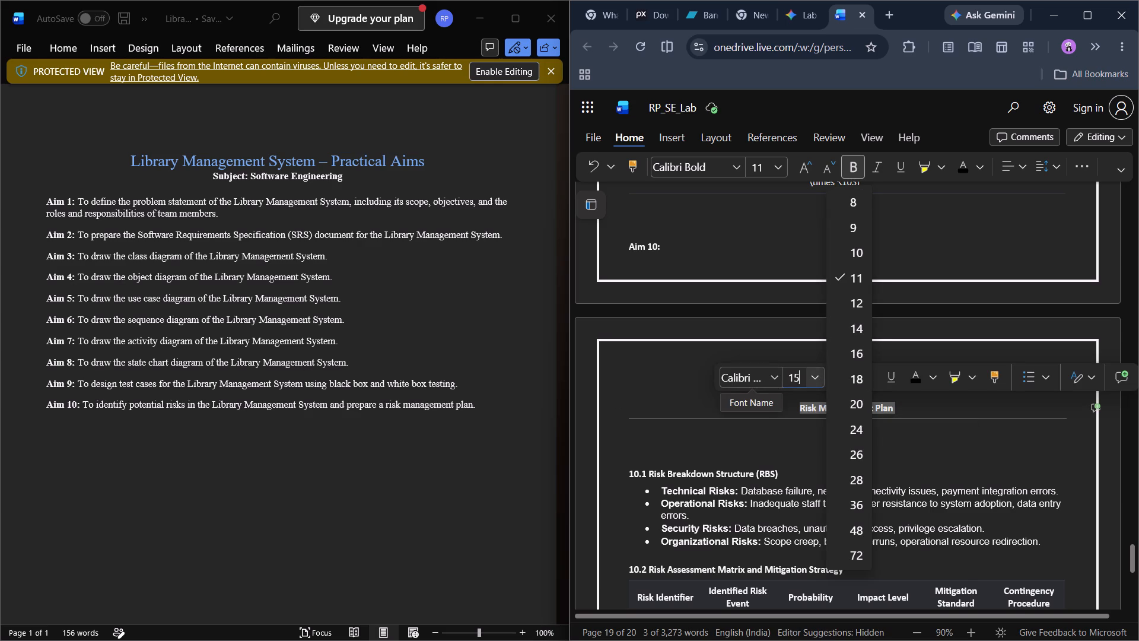
key(Return)
click(767, 449)
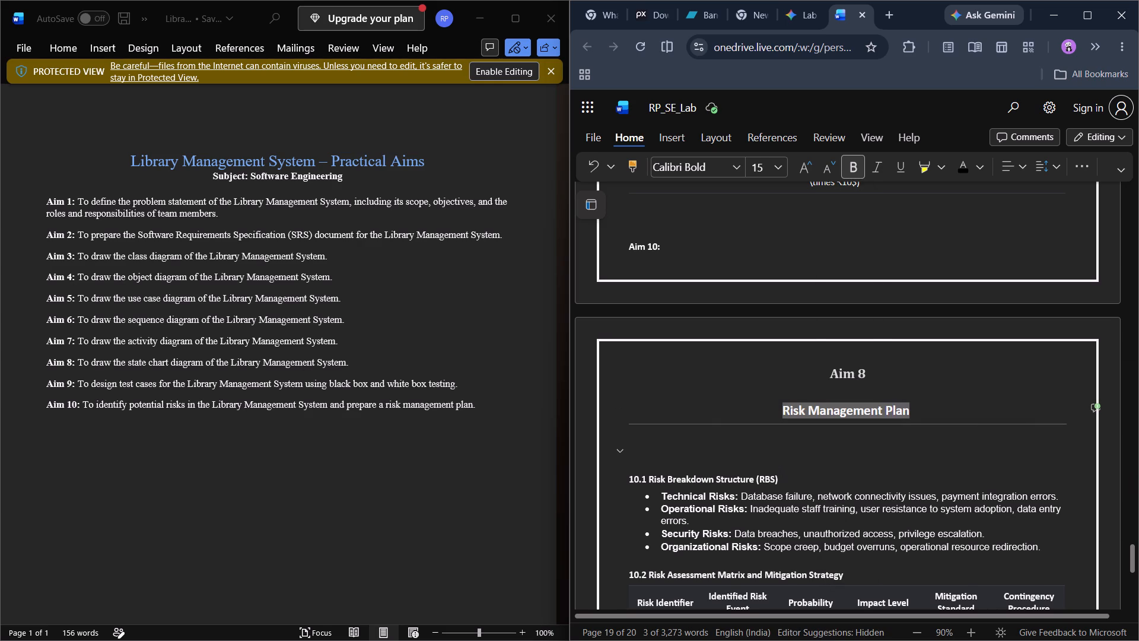
key(BackSpace)
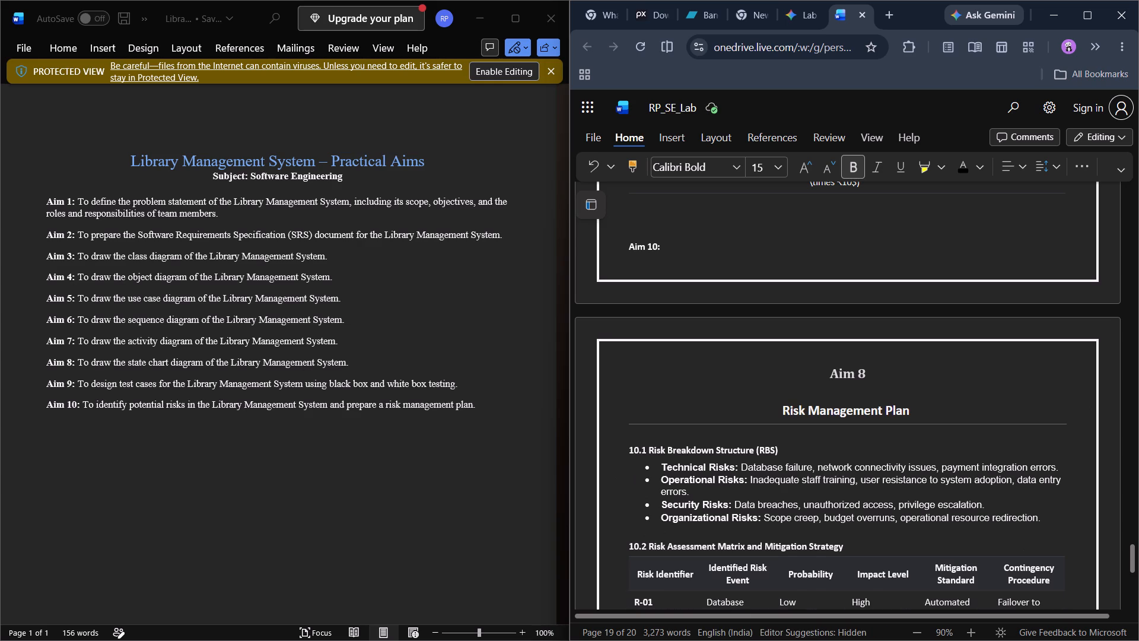
Delete the leftover "Aim 10:" line below the Path 3 table row.
scroll(820, 487, up, 1)
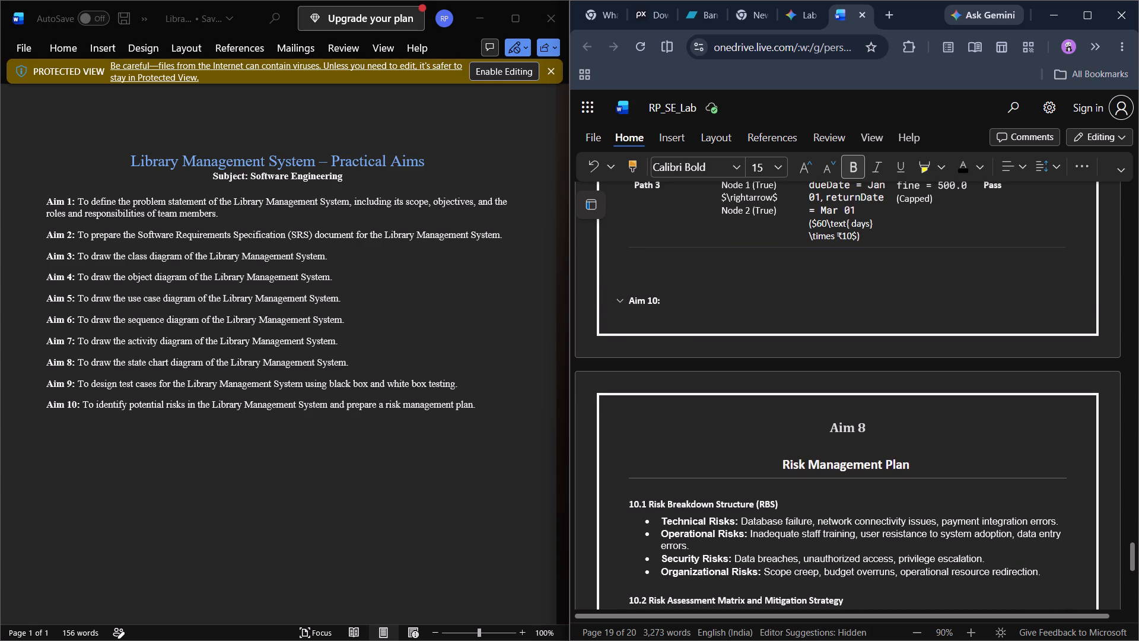
click(666, 304)
key(BackSpace)
key(BackSpace)
key(BackSpace)
key(BackSpace)
key(BackSpace)
key(BackSpace)
key(BackSpace)
key(BackSpace)
Renumber the "10.1 Risk Breakdown Structure (RBS)" heading as "1.".
scroll(666, 304, down, 4)
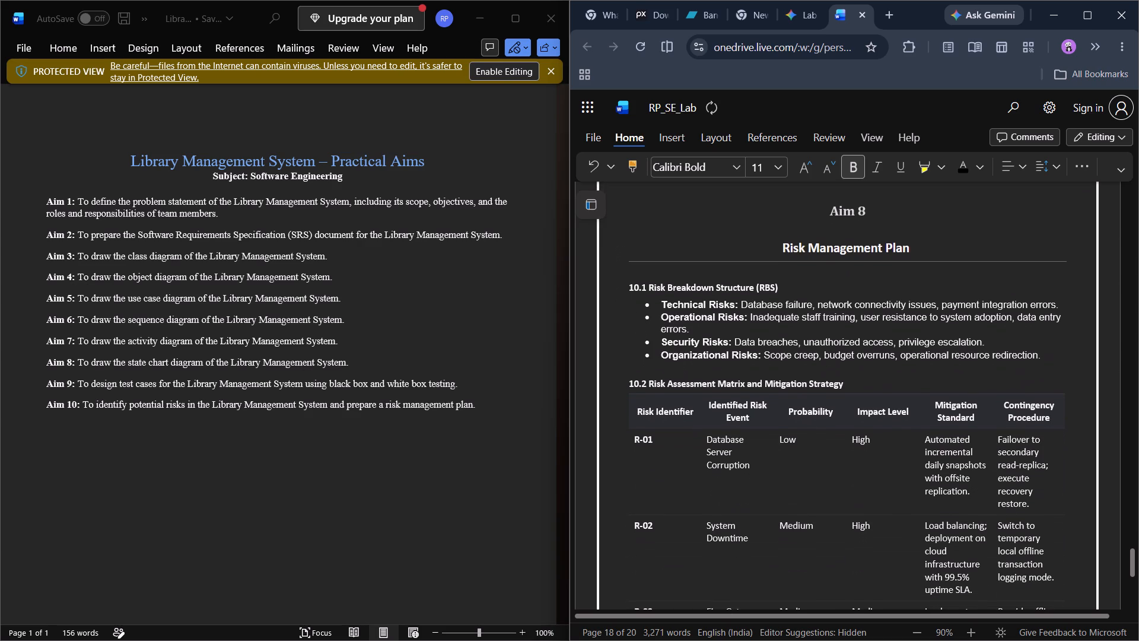
double_click(781, 310)
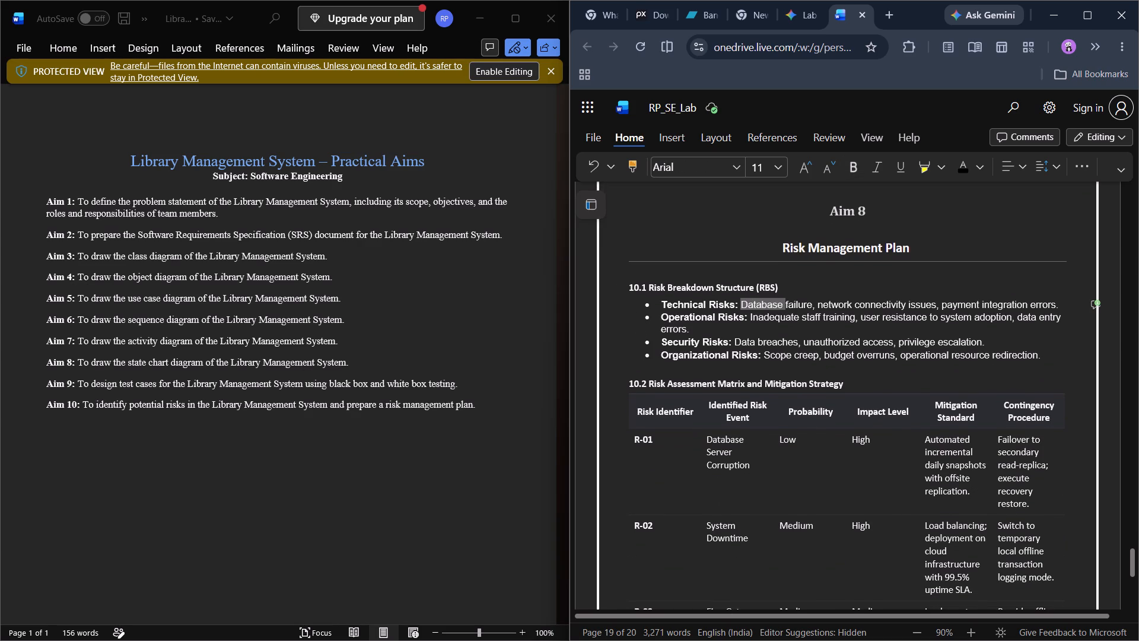
click(781, 334)
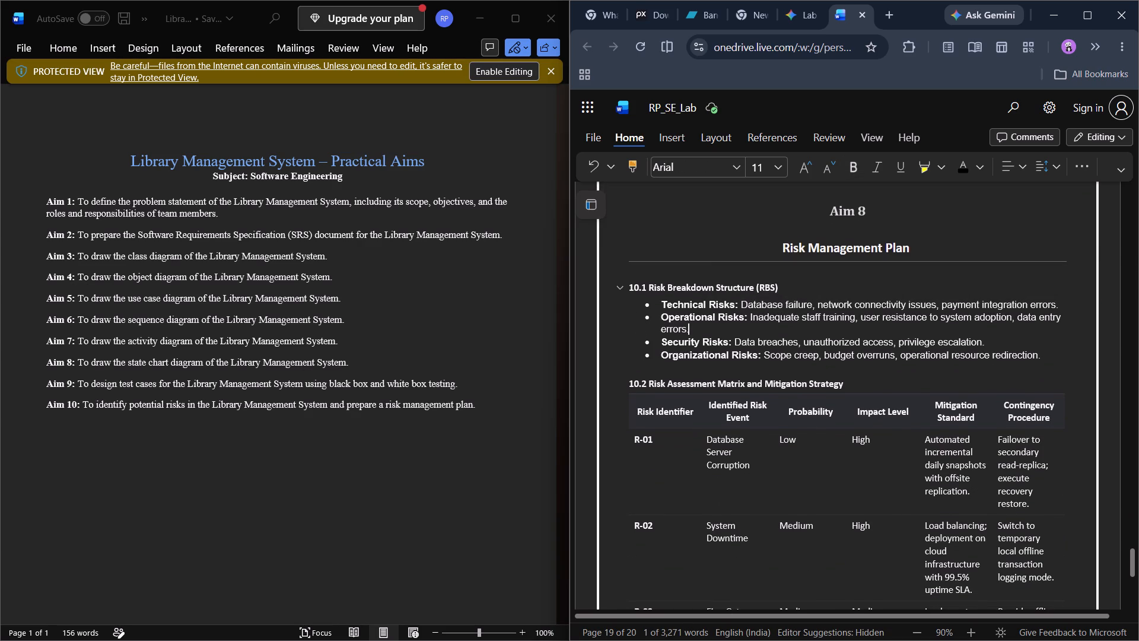
click(642, 287)
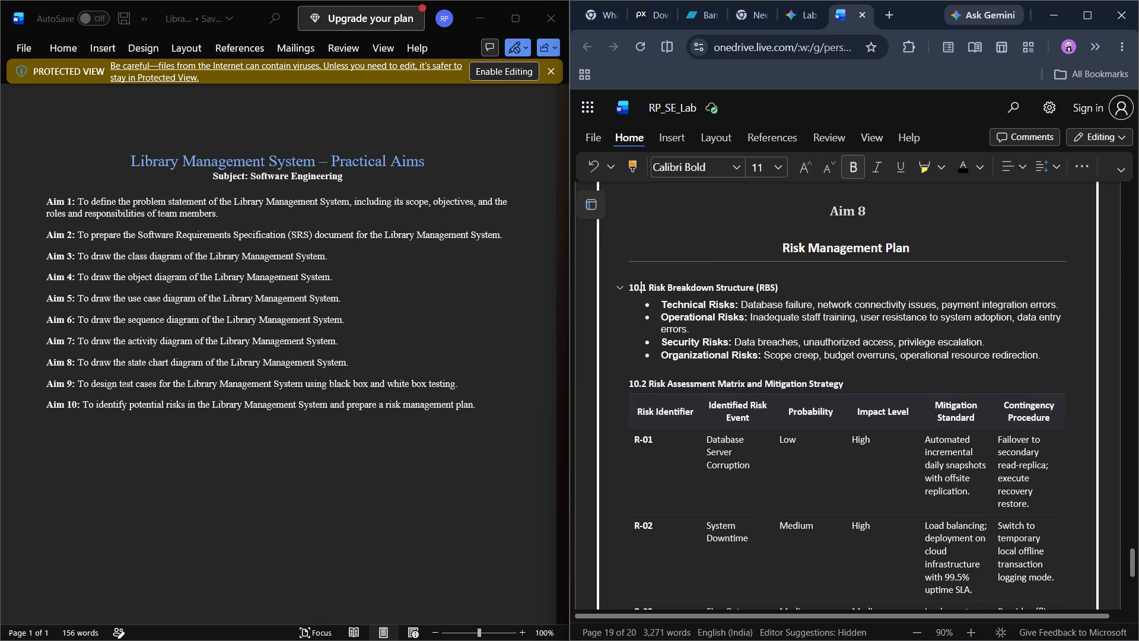
key(BackSpace)
key(BackSpace)
key(BackSpace)
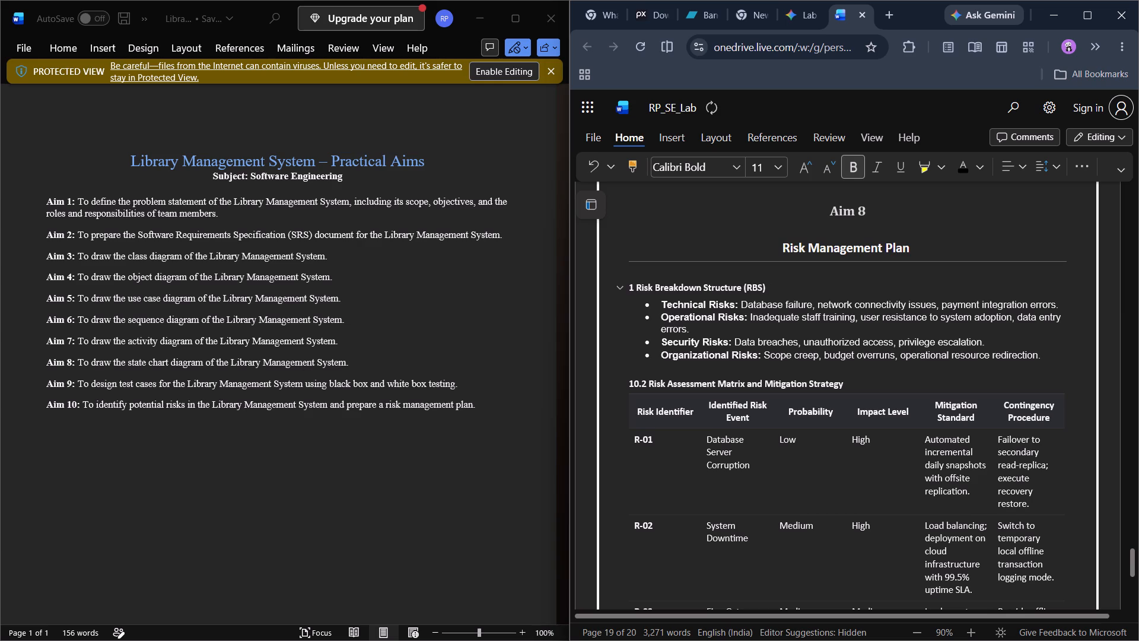
key(Right)
key(period)
Set the "1. Risk Breakdown Structure (RBS)" heading to font size 12.5.
drag(769, 287, 625, 281)
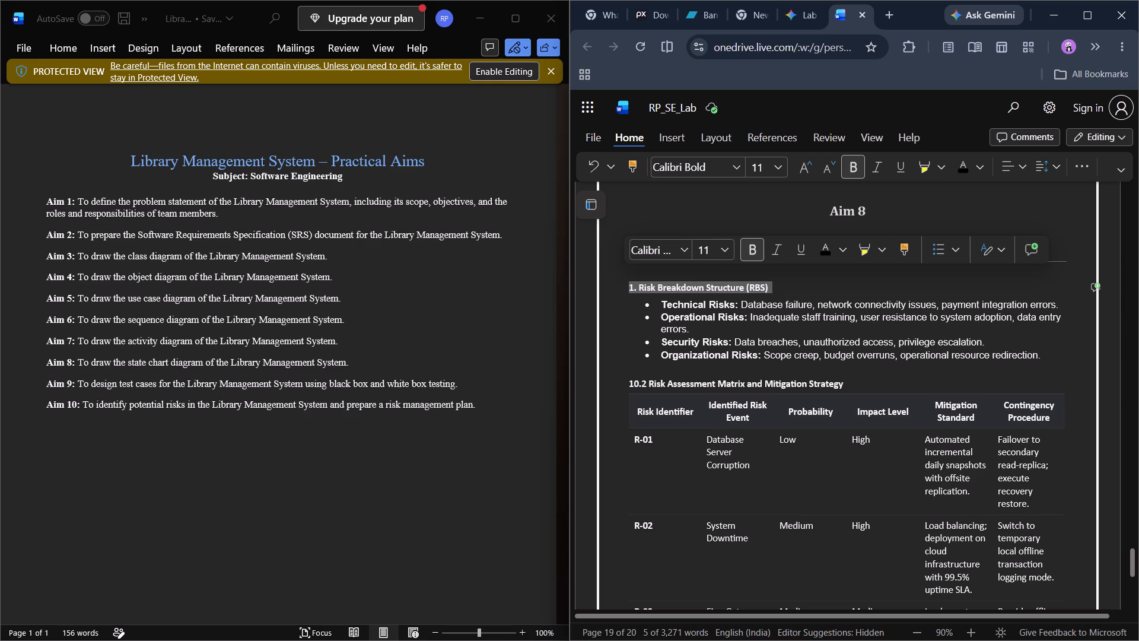
click(708, 247)
text(12.5)
key(Return)
click(778, 374)
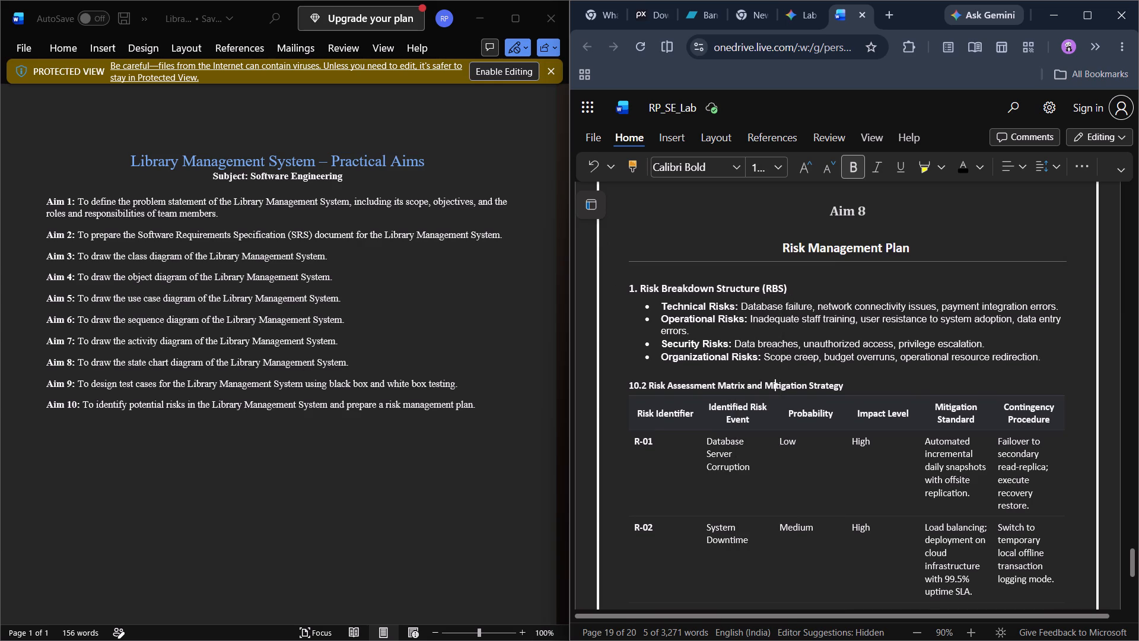
drag(794, 290, 679, 284)
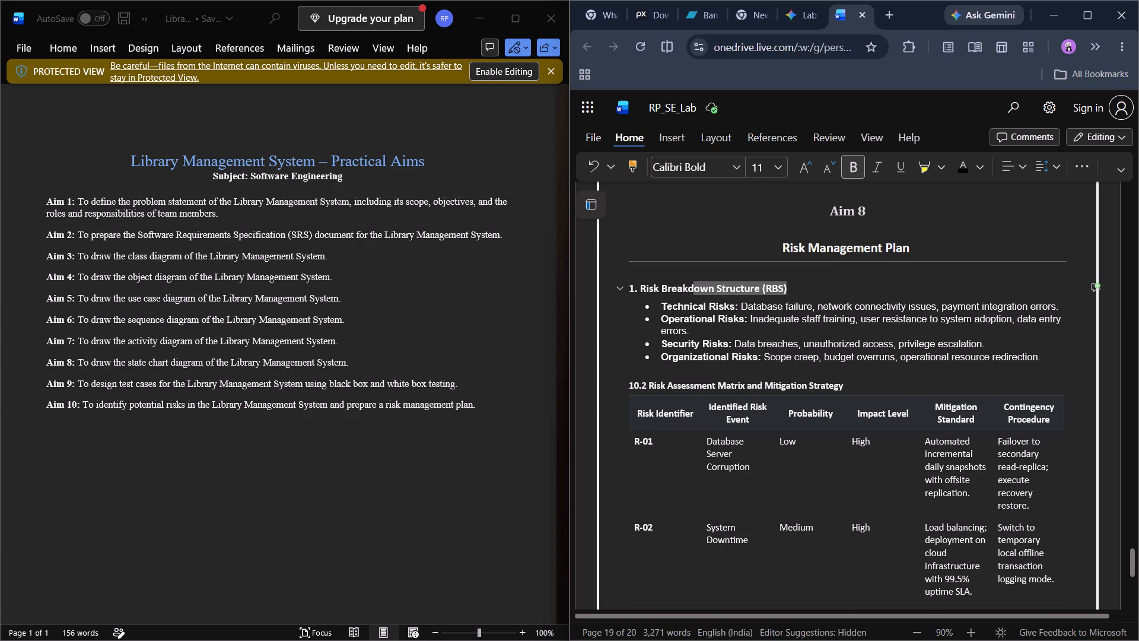
drag(679, 284, 645, 288)
click(747, 253)
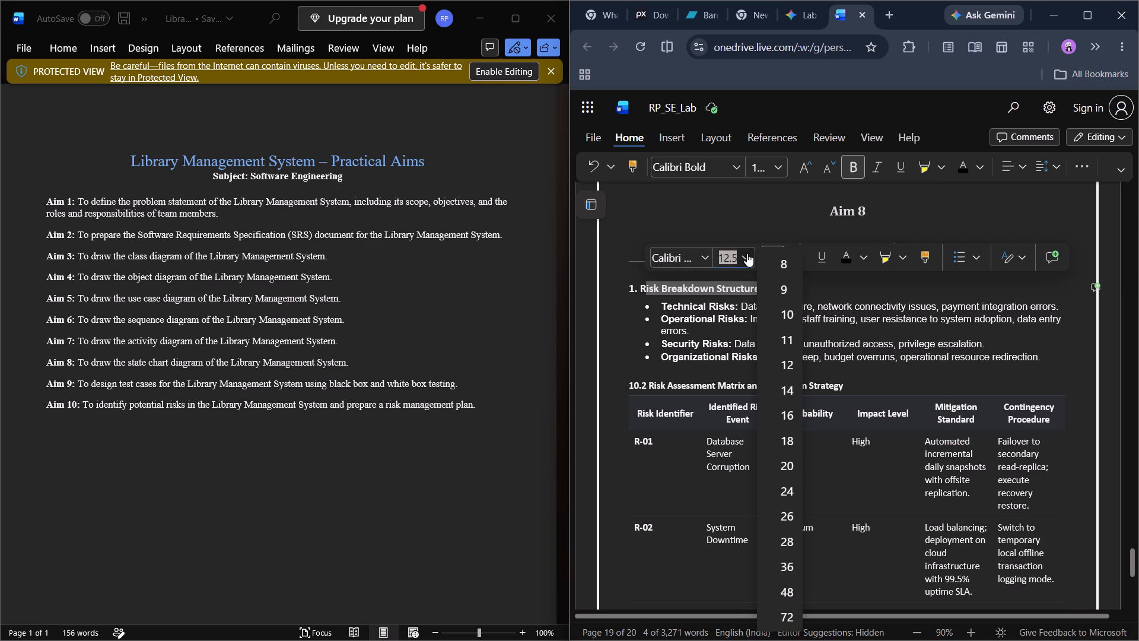
click(718, 363)
Renumber the "10.2 Risk Assessment Matrix and Mitigation Strategy" heading as "2.".
scroll(718, 363, down, 1)
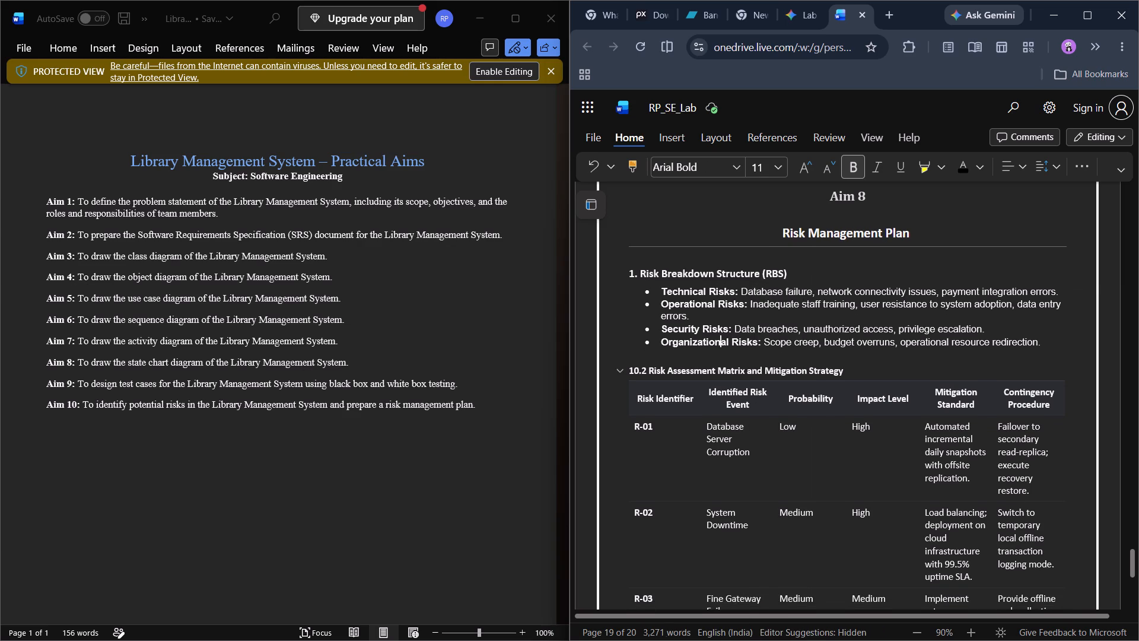
click(638, 374)
key(Right)
key(BackSpace)
key(BackSpace)
key(BackSpace)
key(Right)
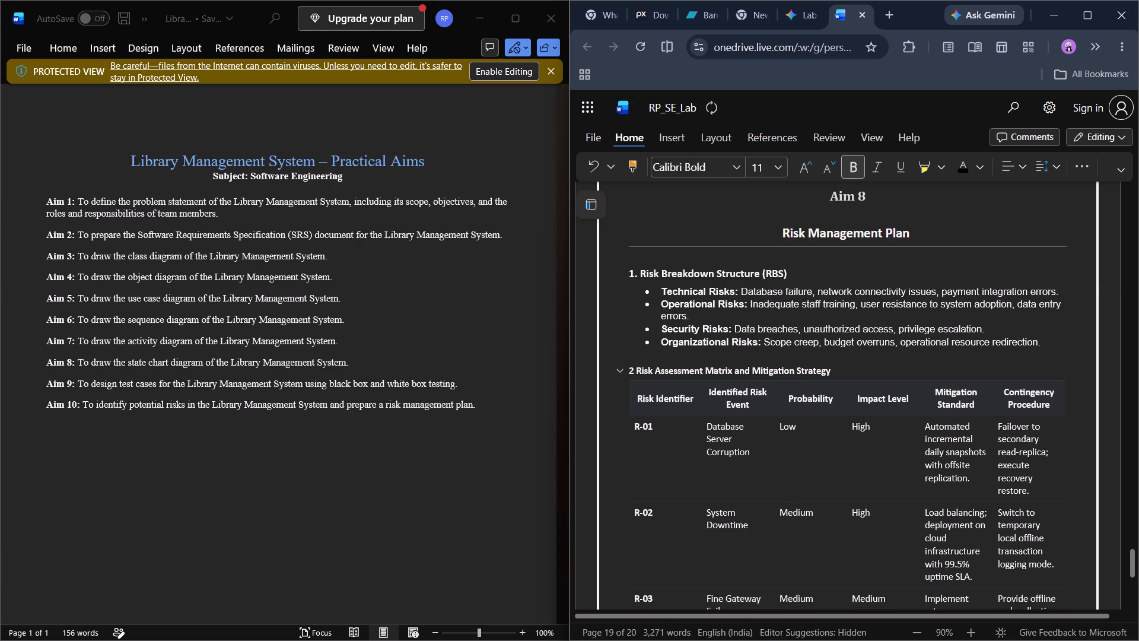
key(BackSpace)
key(2)
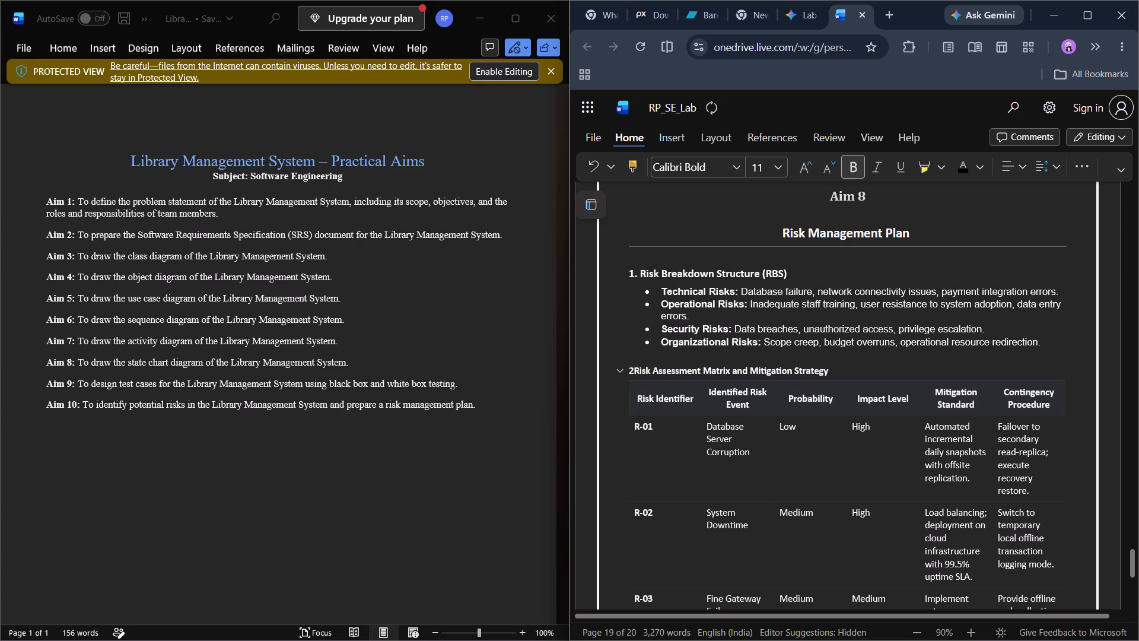
text(.)
key(space)
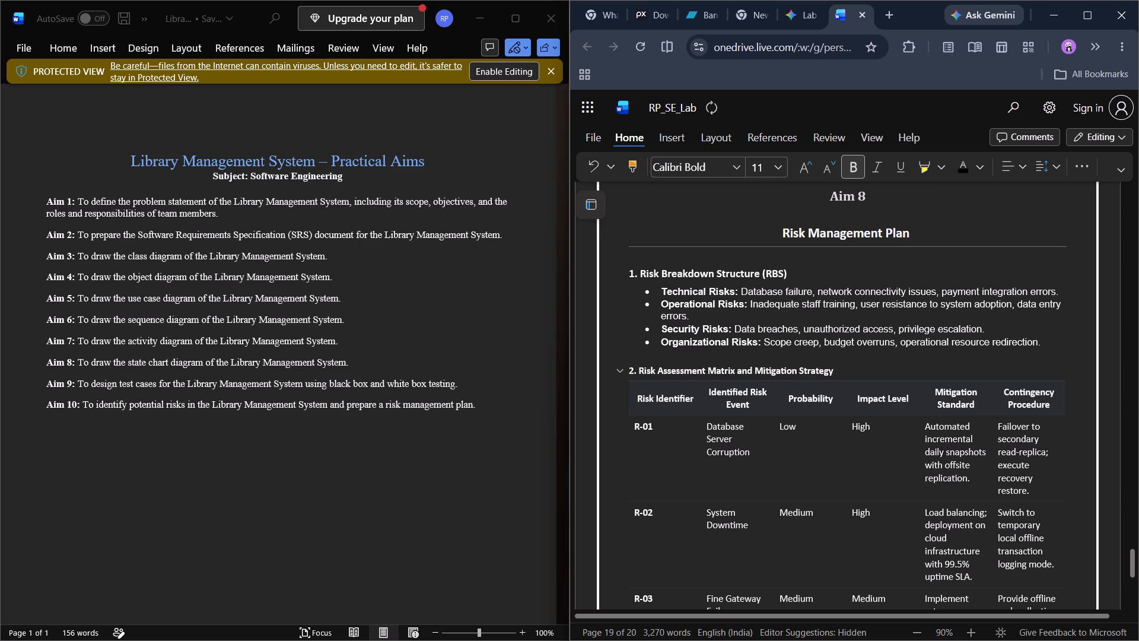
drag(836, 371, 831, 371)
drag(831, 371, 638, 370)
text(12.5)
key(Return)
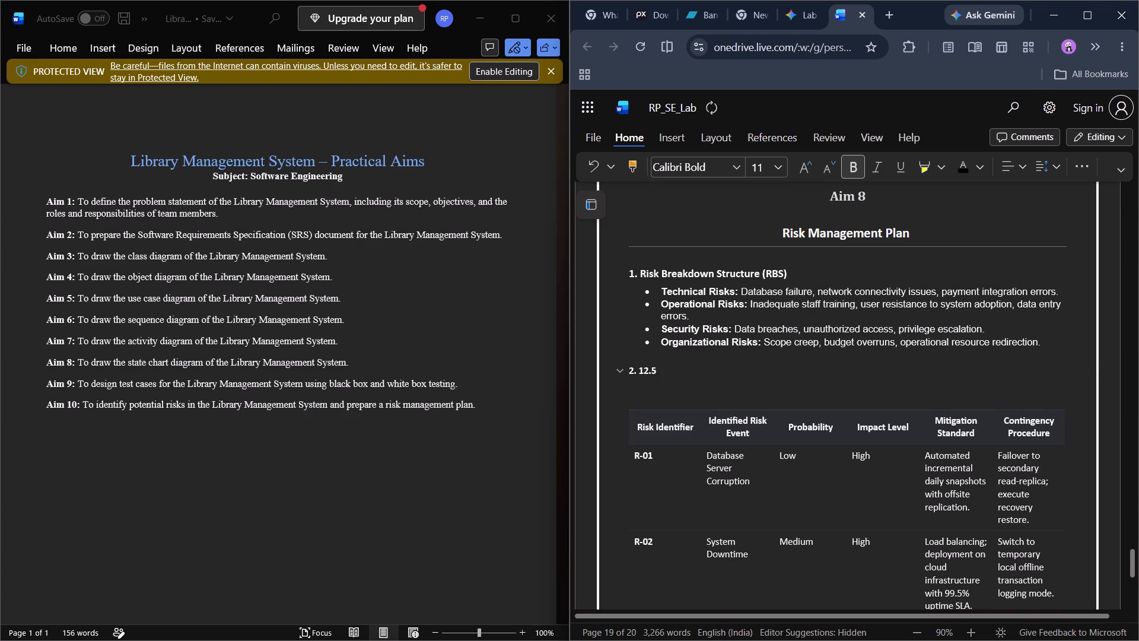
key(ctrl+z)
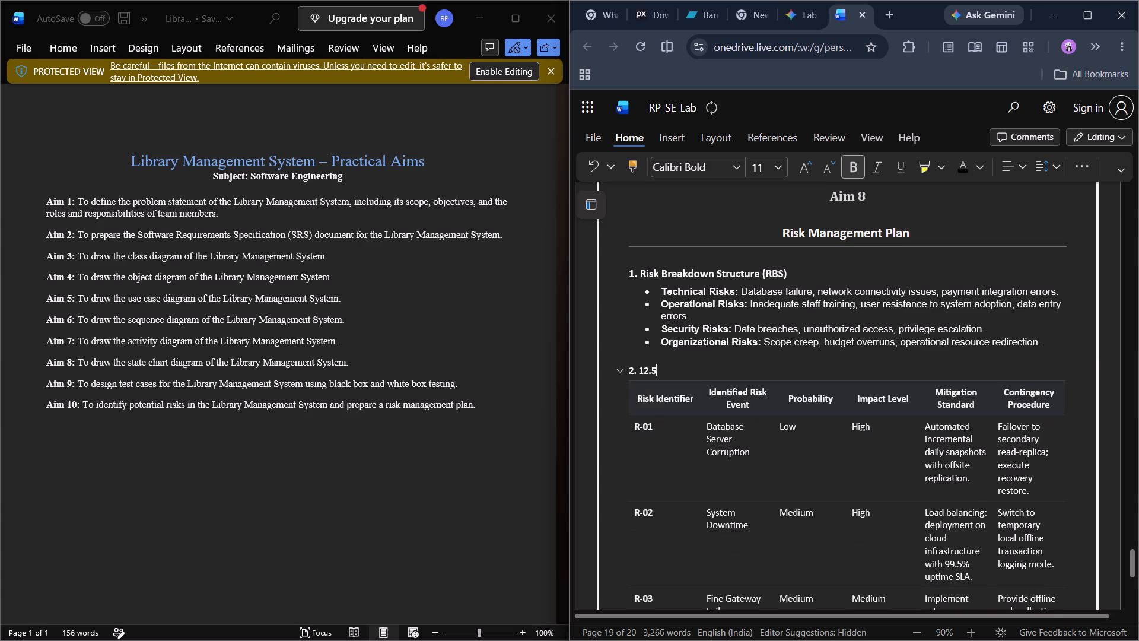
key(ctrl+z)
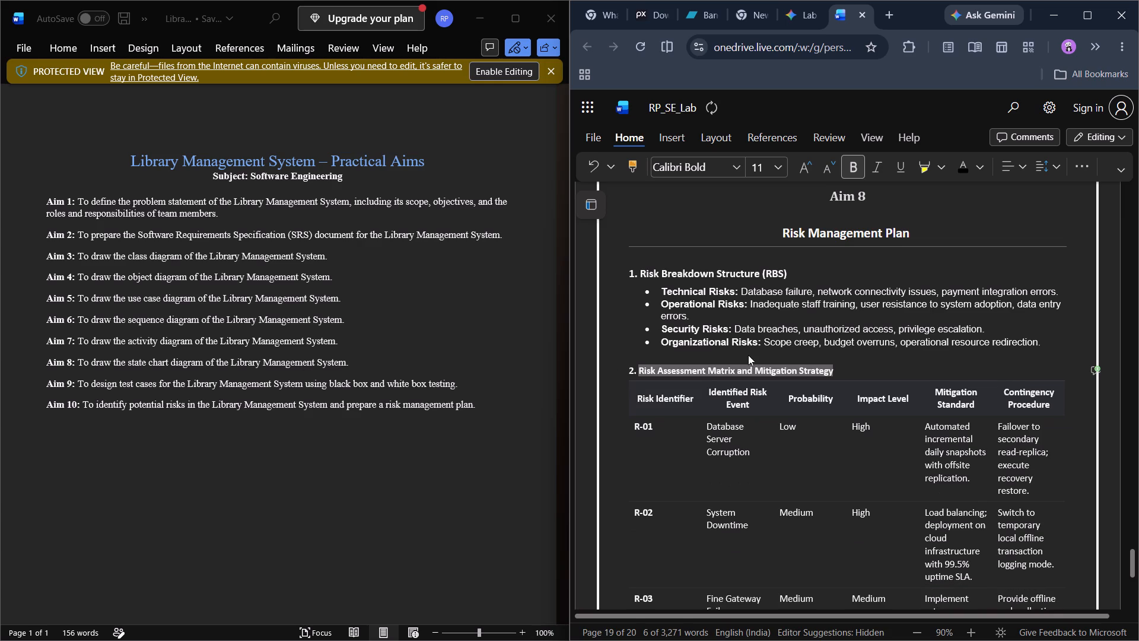
Set the heading text "Risk Assessment Matrix and Mitigation Strategy" to font size 12.5.
click(827, 370)
drag(840, 371, 735, 364)
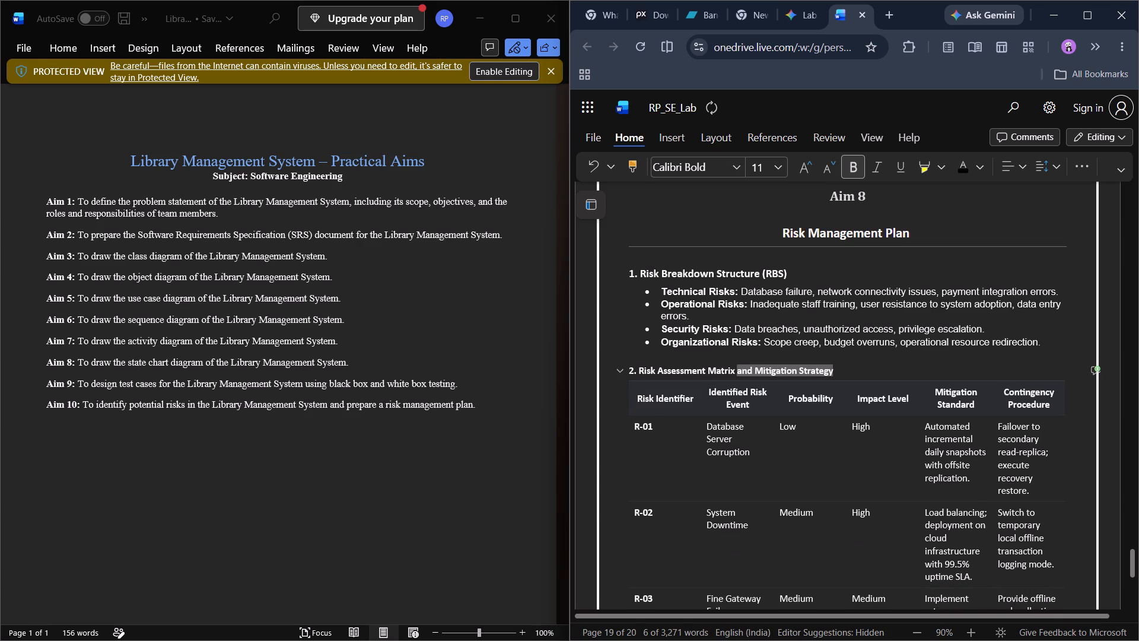
drag(735, 364, 640, 373)
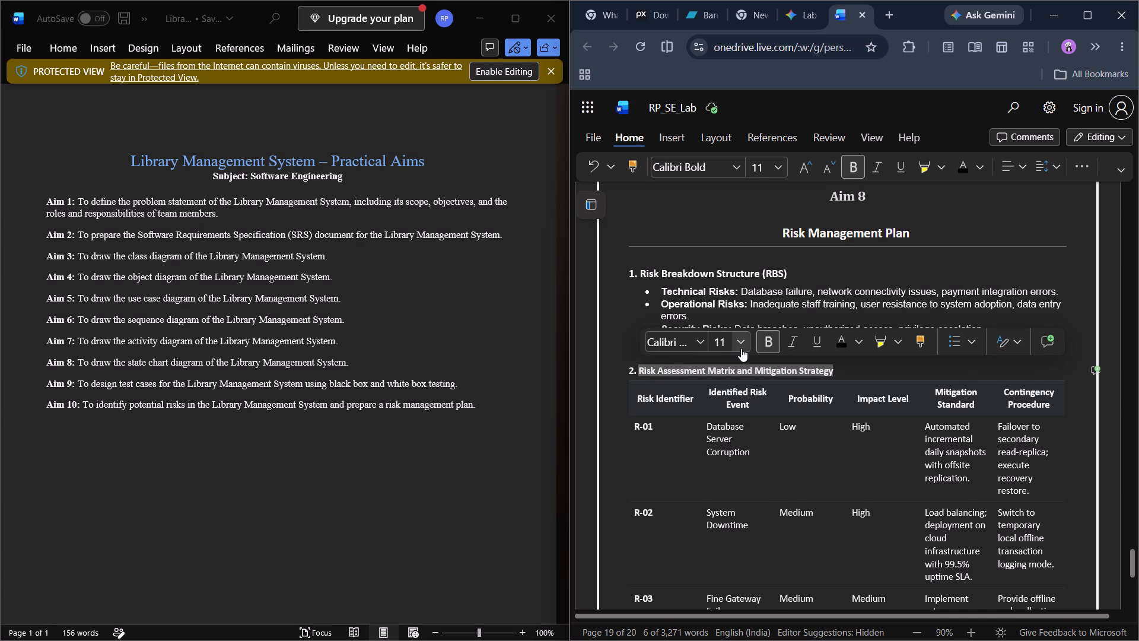
click(717, 338)
text(12.5)
key(Return)
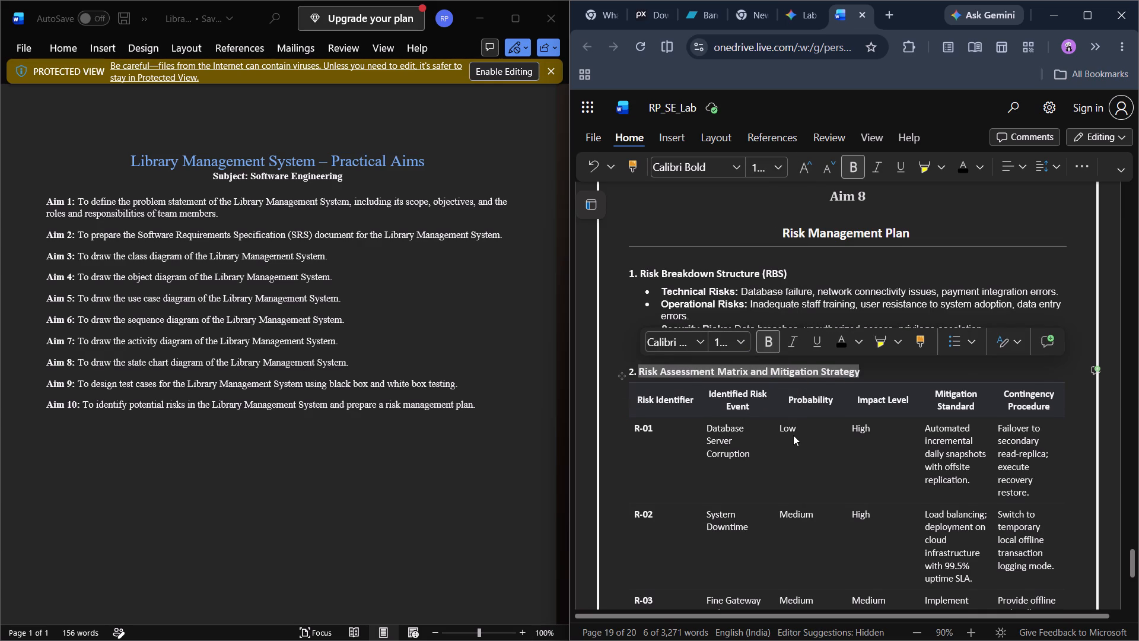
click(793, 435)
Change the "Aim 8" title above "Risk Management Plan" to "Aim 10".
click(869, 199)
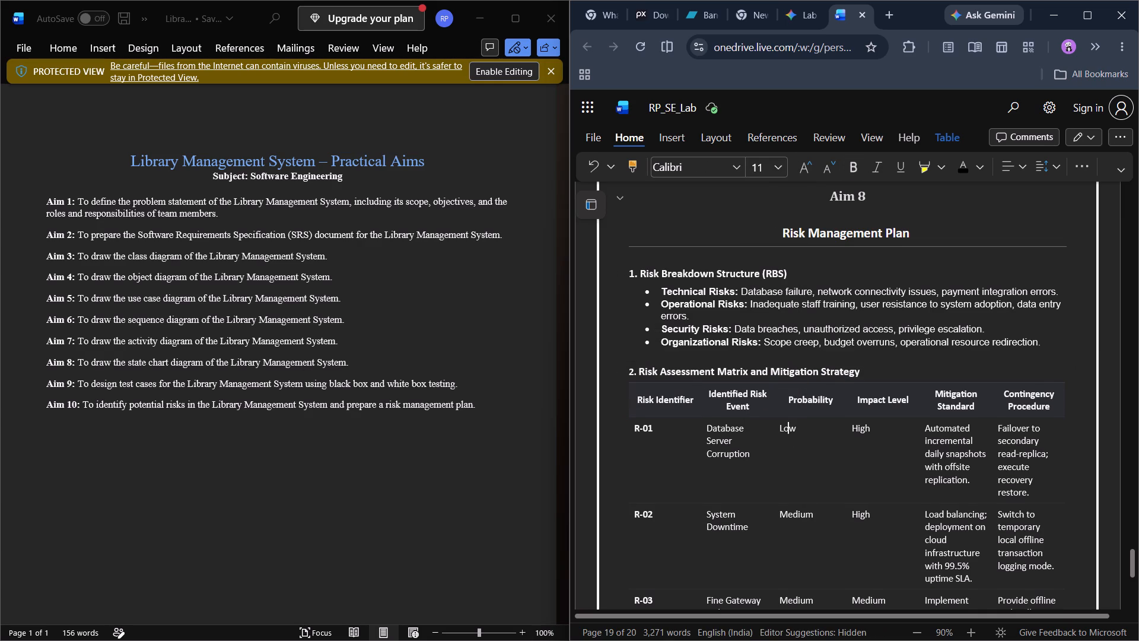
key(BackSpace)
text(10)
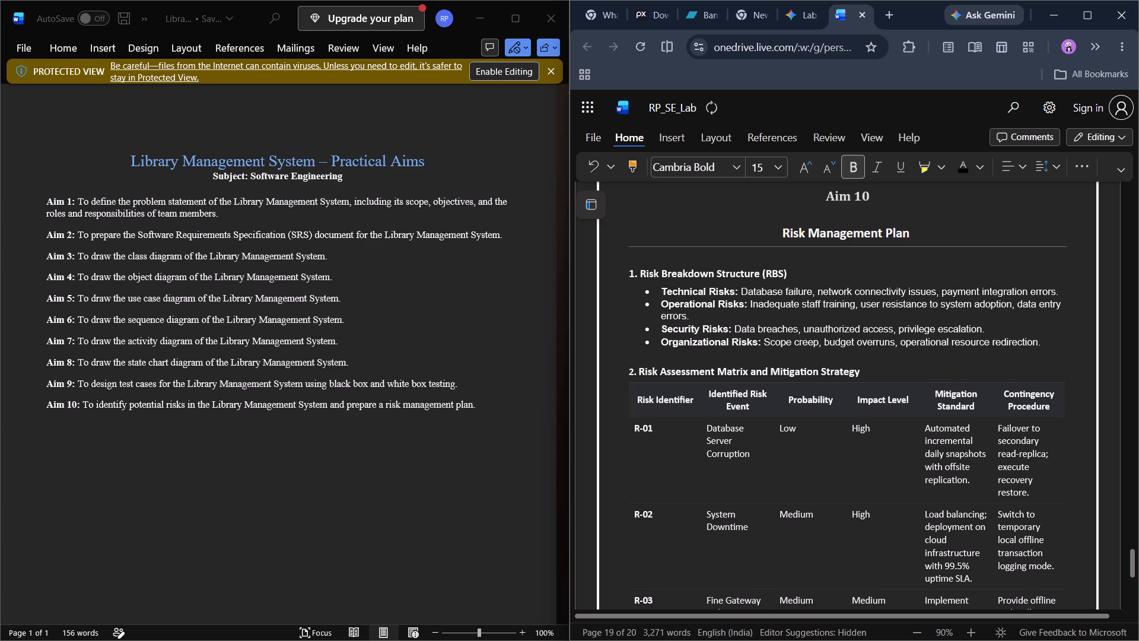
Renumber the "10.3 Risk Monitoring and Control" heading as "3.".
scroll(886, 302, down, 2)
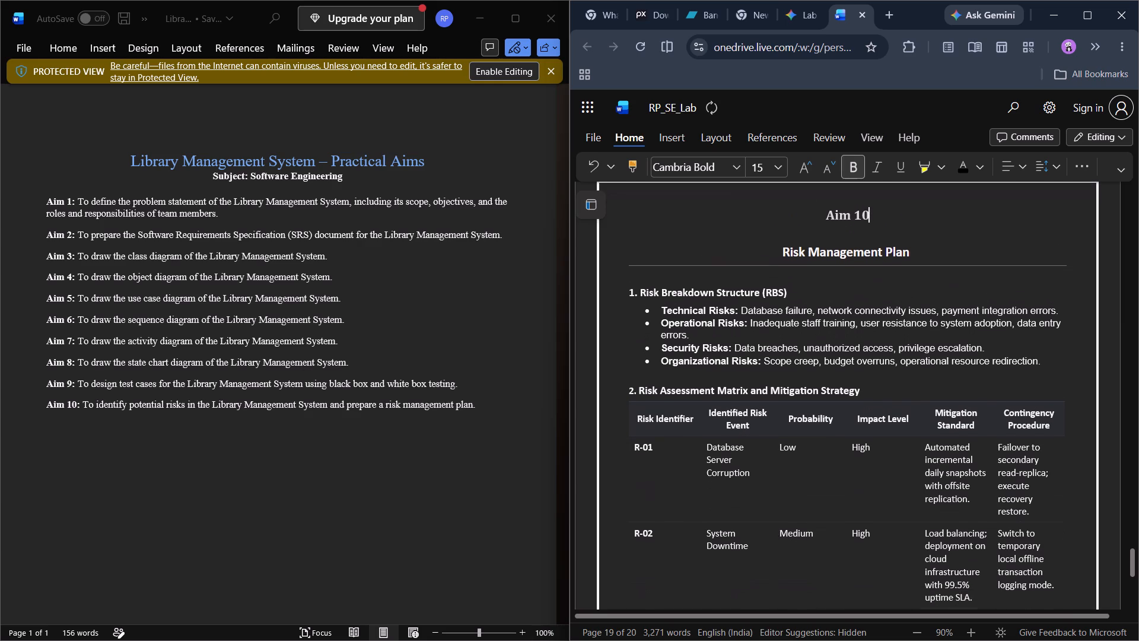
scroll(886, 302, down, 3)
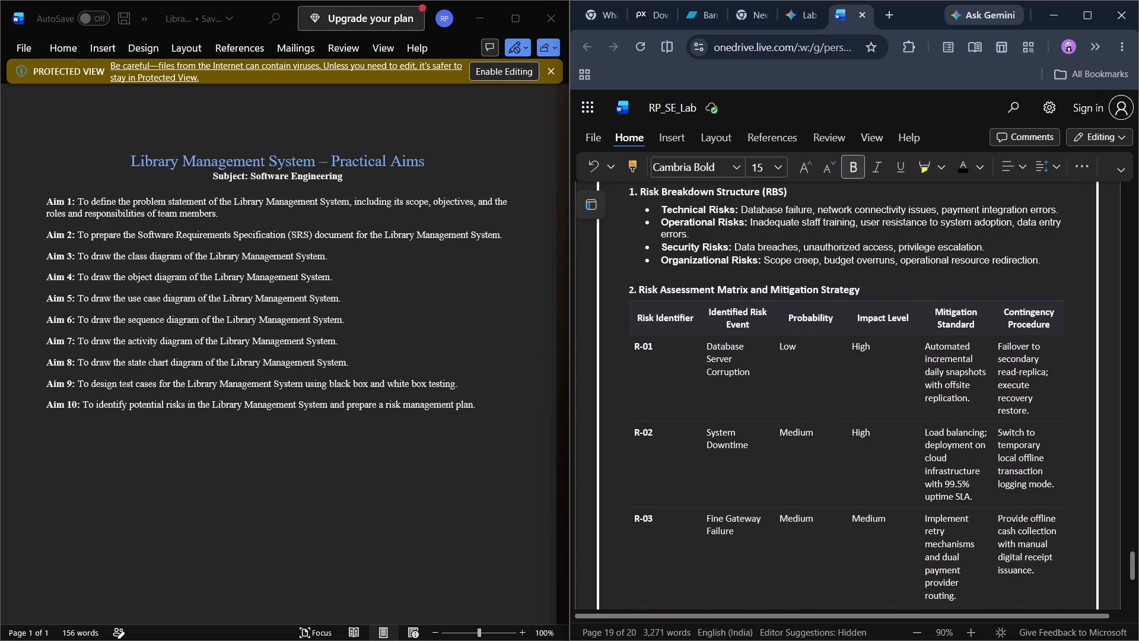
scroll(886, 302, down, 3)
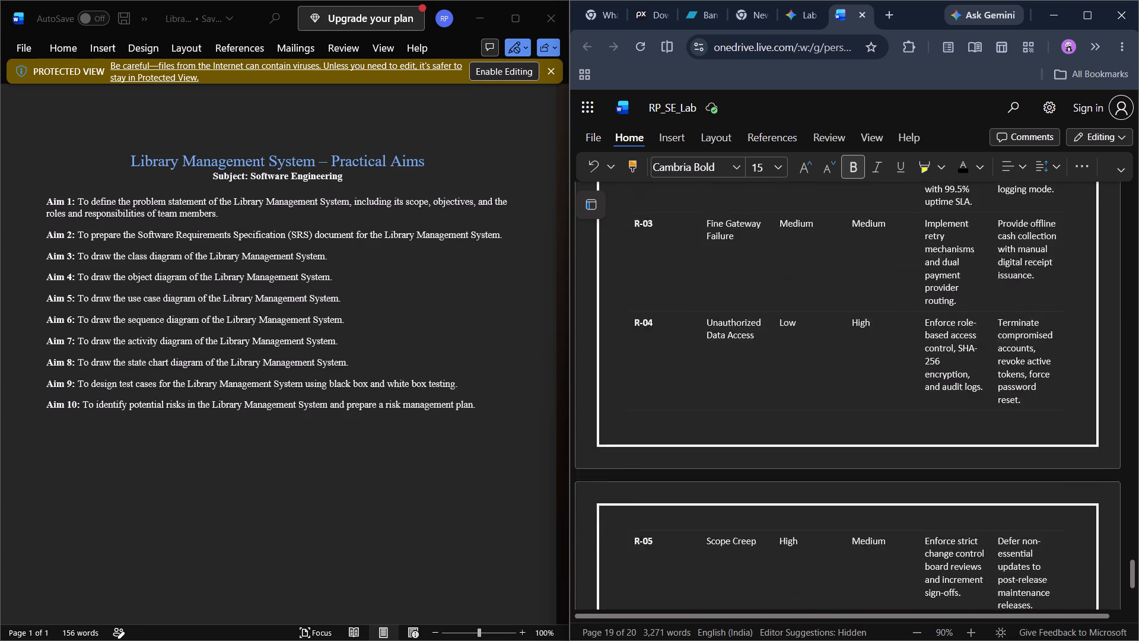
scroll(886, 302, down, 2)
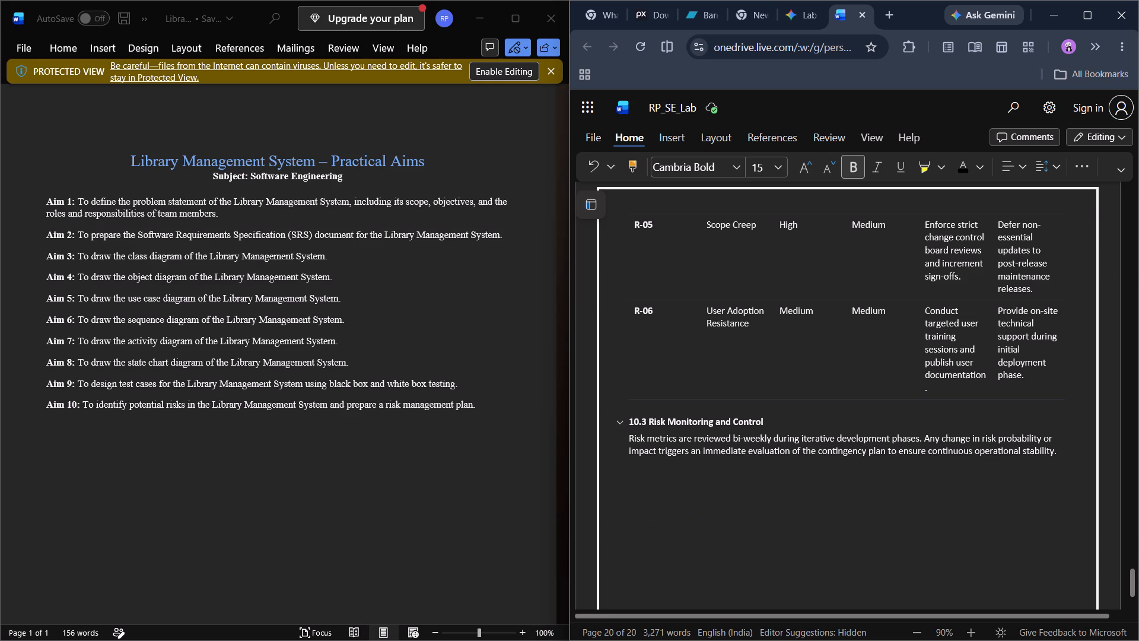
click(642, 424)
key(BackSpace)
key(BackSpace)
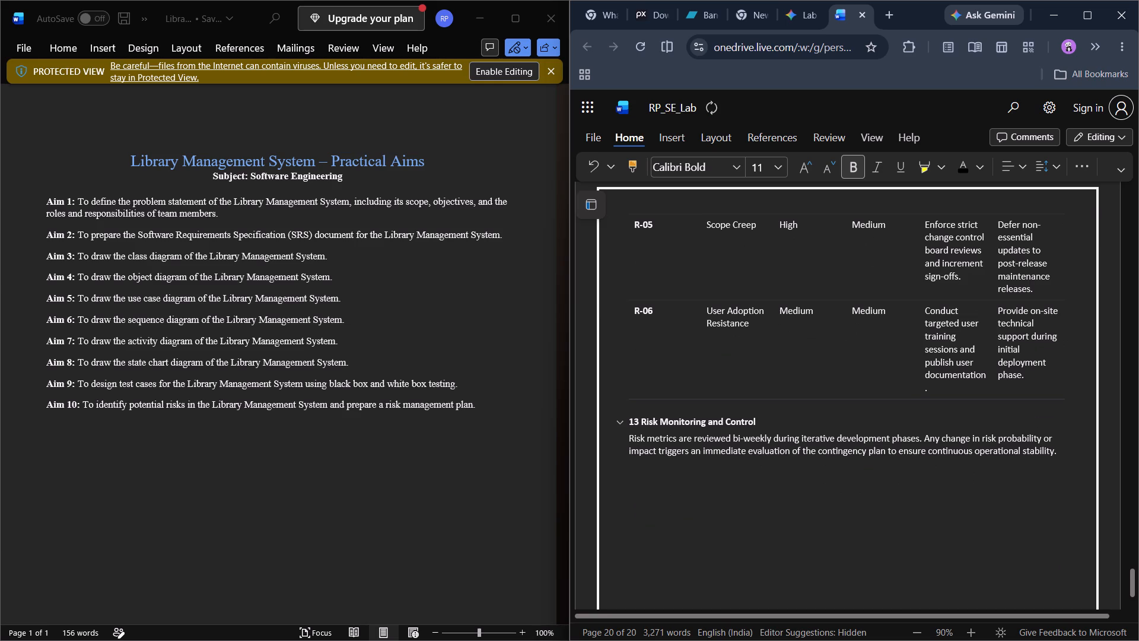
key(BackSpace)
key(Right)
key(period)
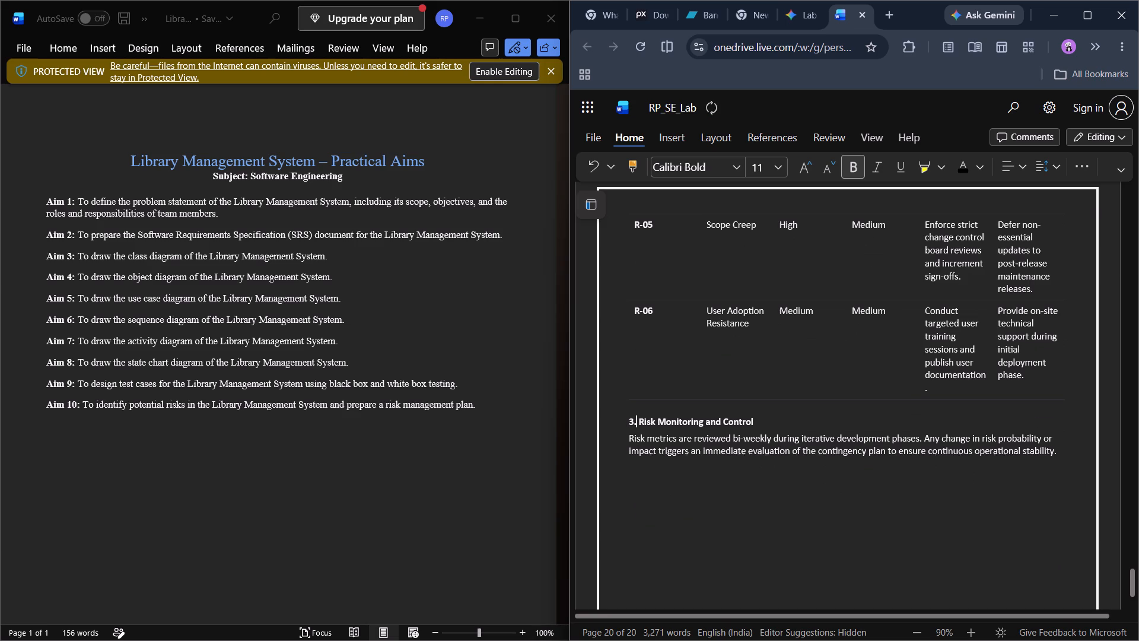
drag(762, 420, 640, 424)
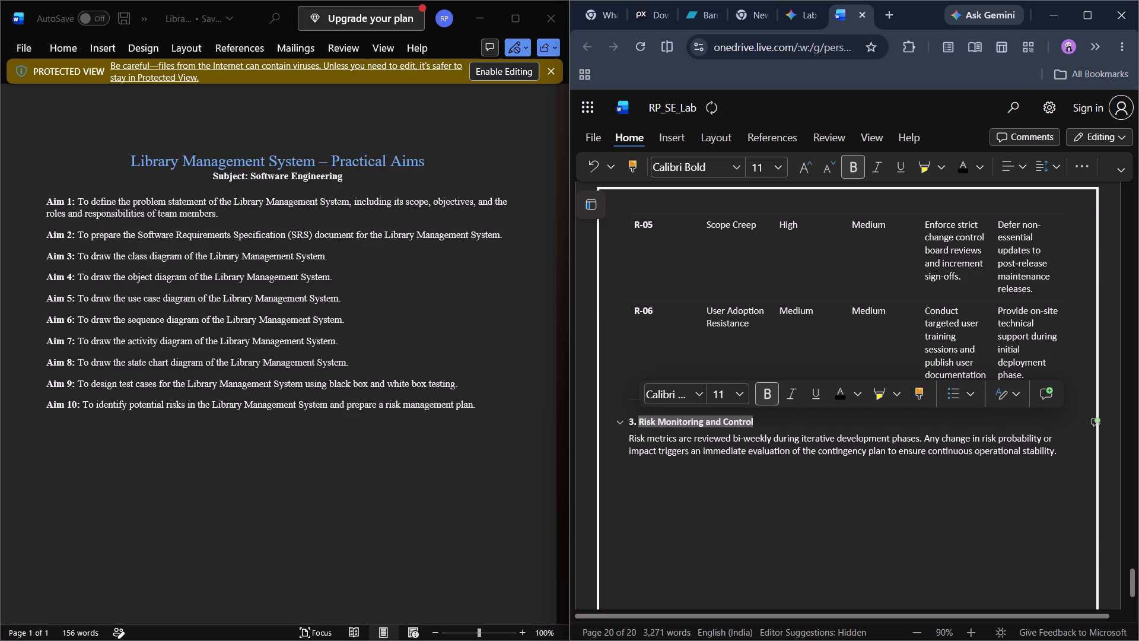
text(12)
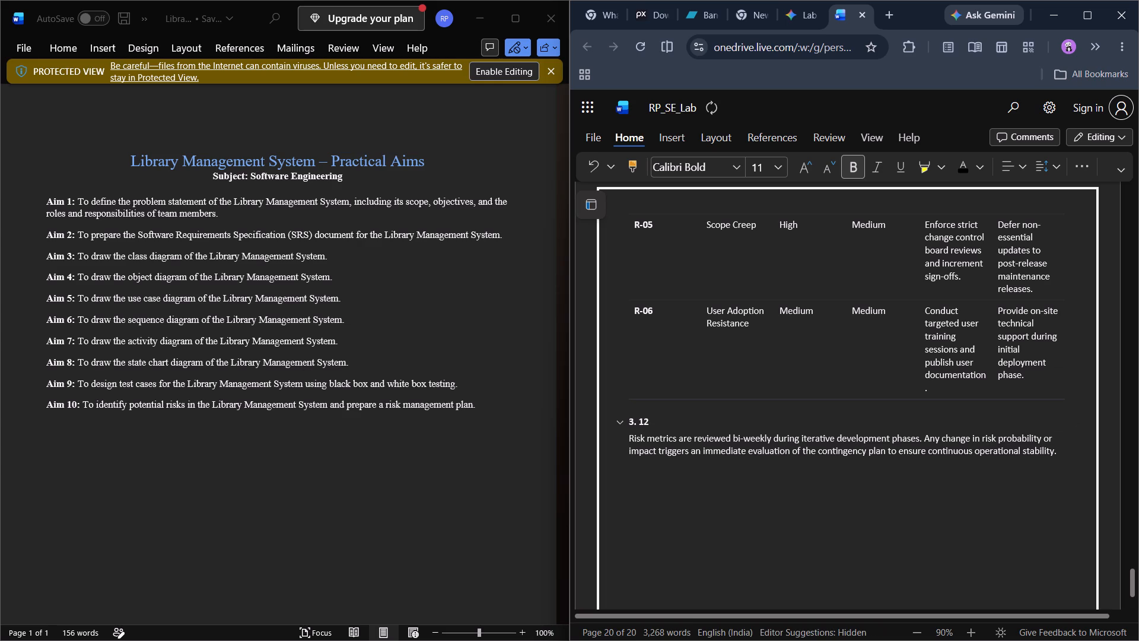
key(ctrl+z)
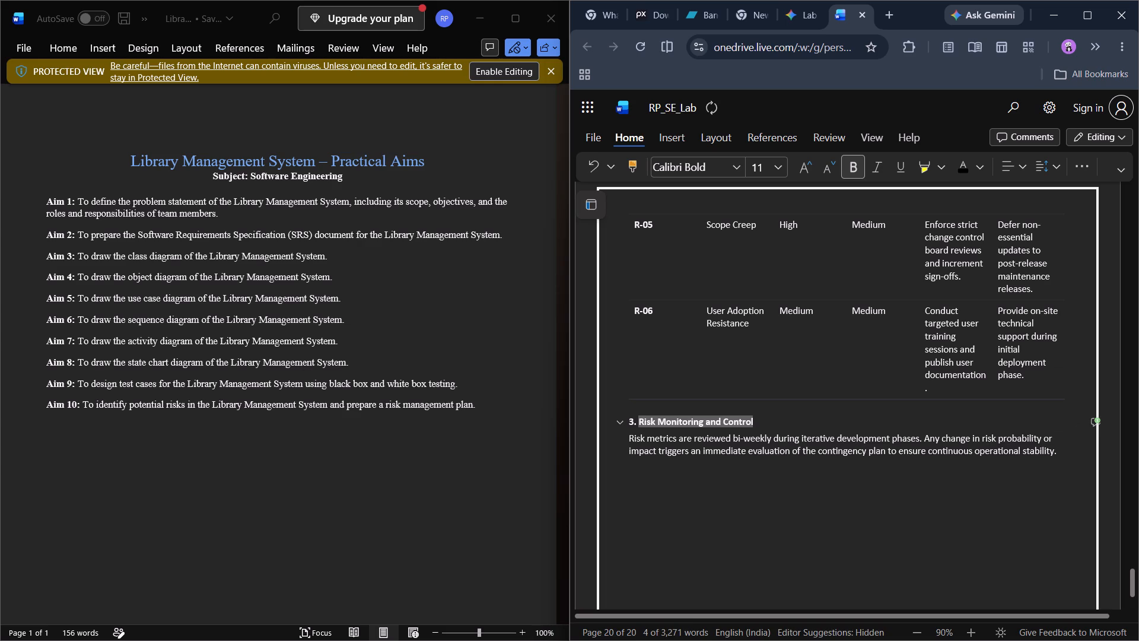
Set the heading text "Risk Monitoring and Control" to font size 12.5.
click(759, 424)
drag(759, 424, 636, 425)
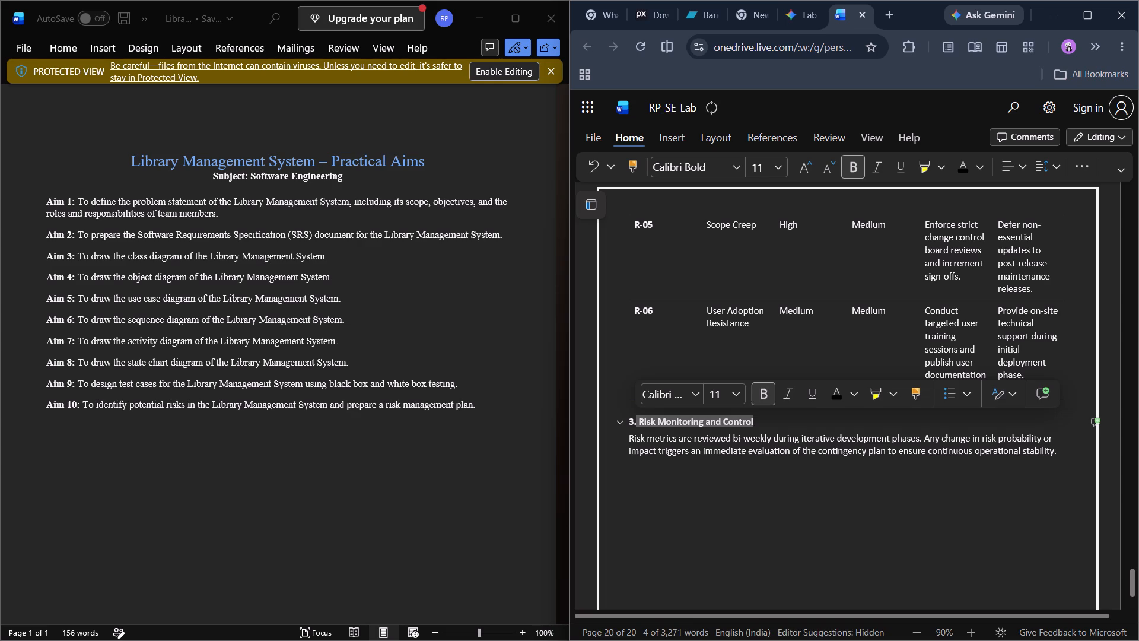
click(715, 395)
text(12.5)
key(Return)
click(740, 503)
Change the "Aim 8" title on the page with the black box test cases to "Aim 9".
scroll(740, 503, down, 4)
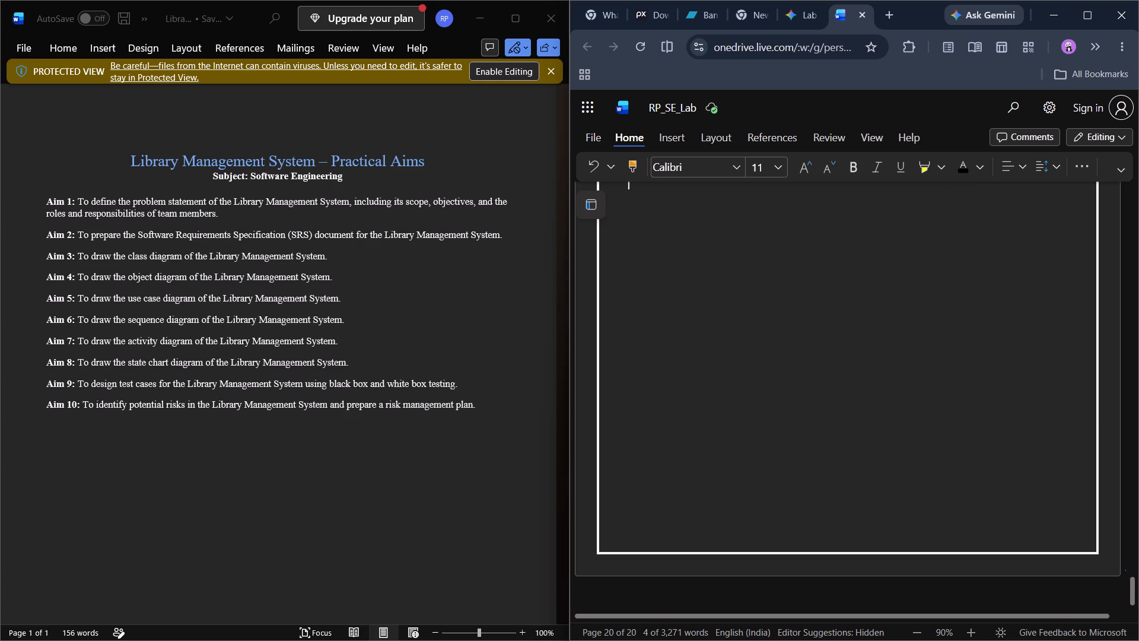
scroll(740, 503, down, 2)
scroll(740, 503, up, 5)
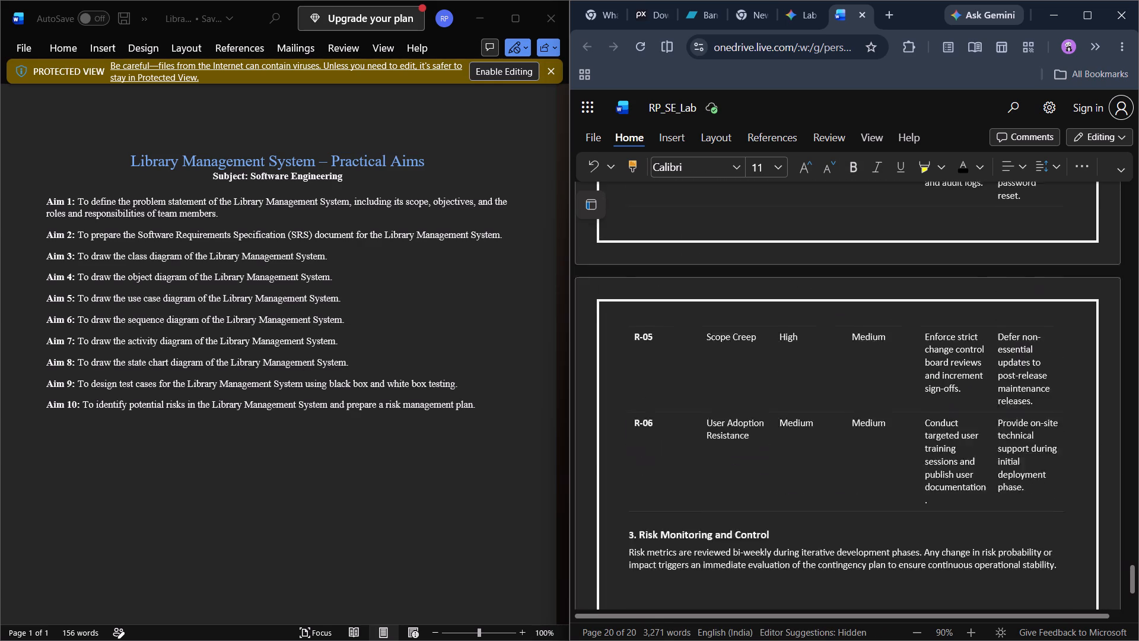
scroll(740, 503, up, 6)
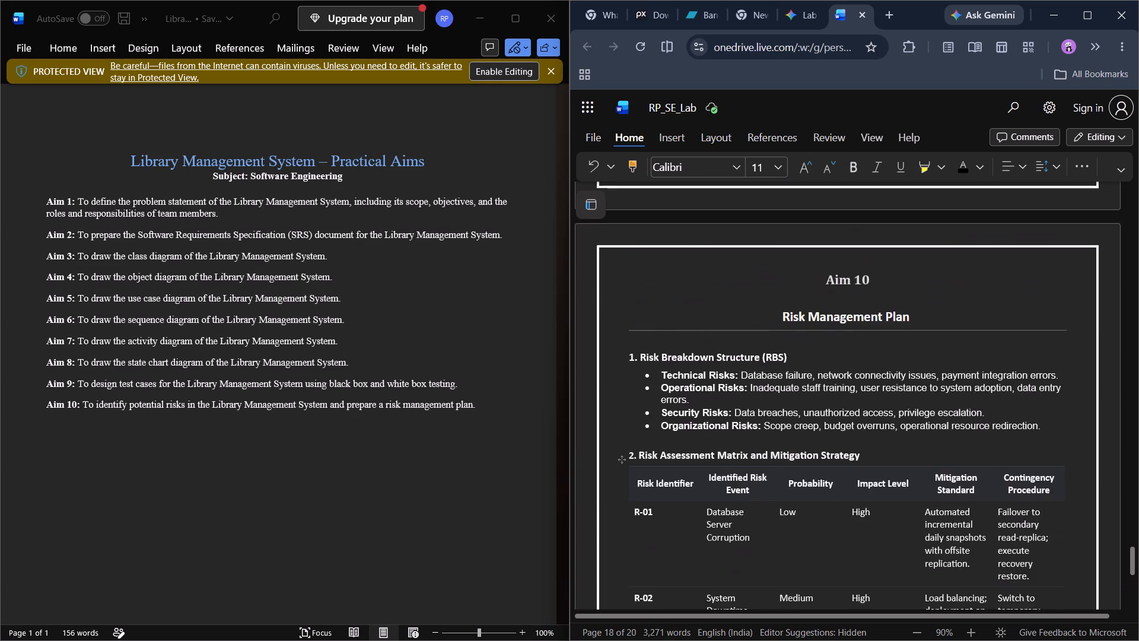
scroll(740, 503, up, 4)
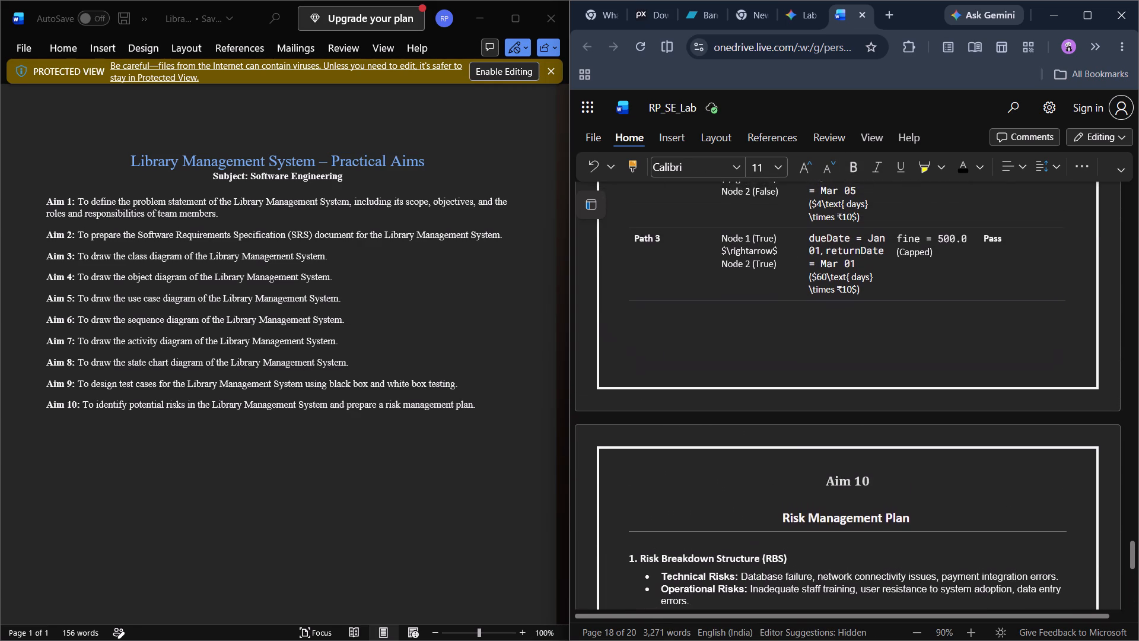
scroll(740, 503, up, 3)
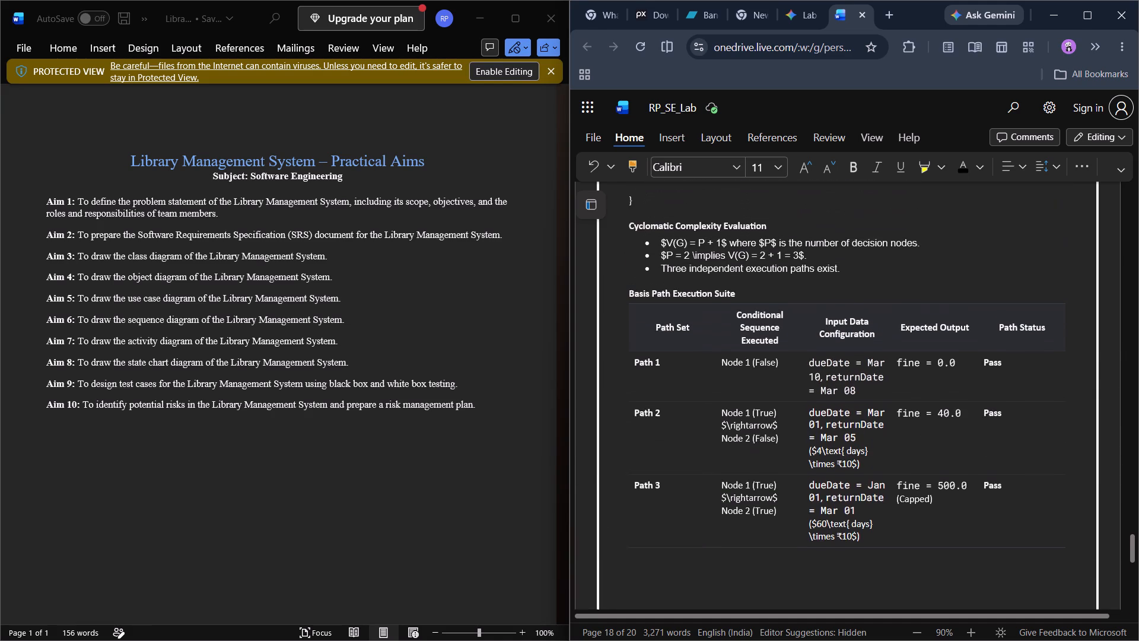
scroll(740, 503, up, 2)
scroll(740, 503, down, 3)
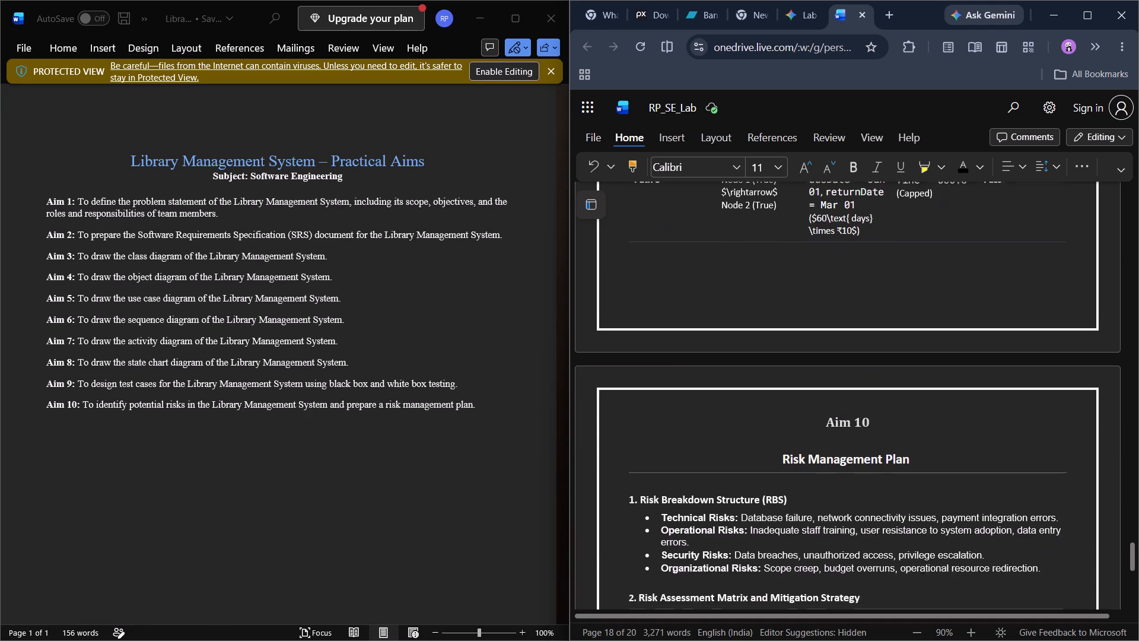
scroll(740, 503, up, 3)
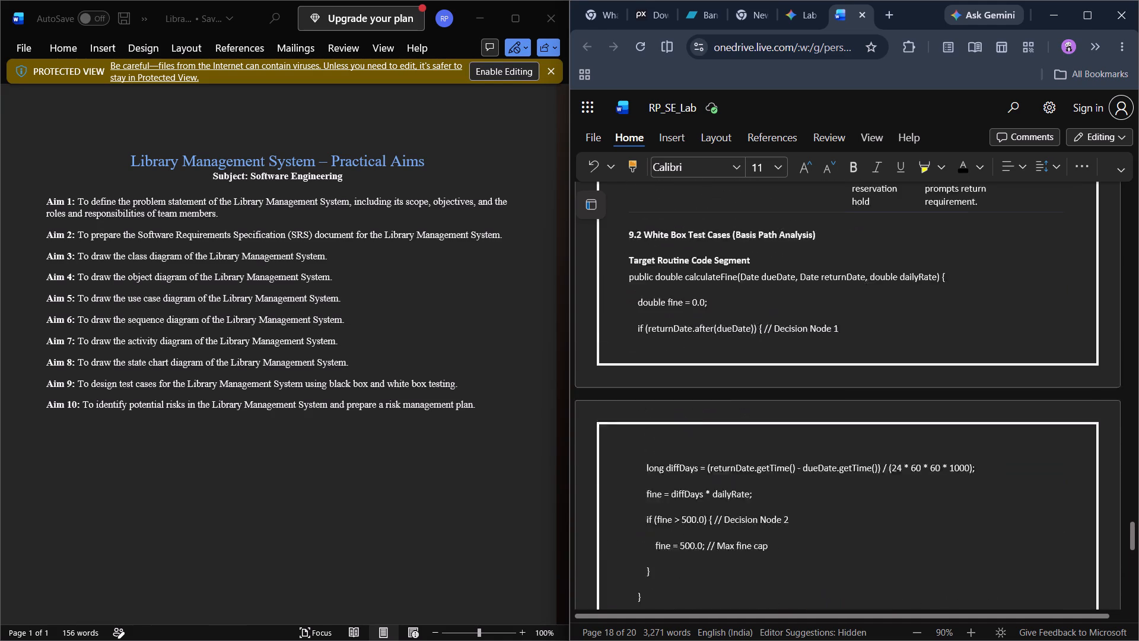
scroll(740, 503, up, 4)
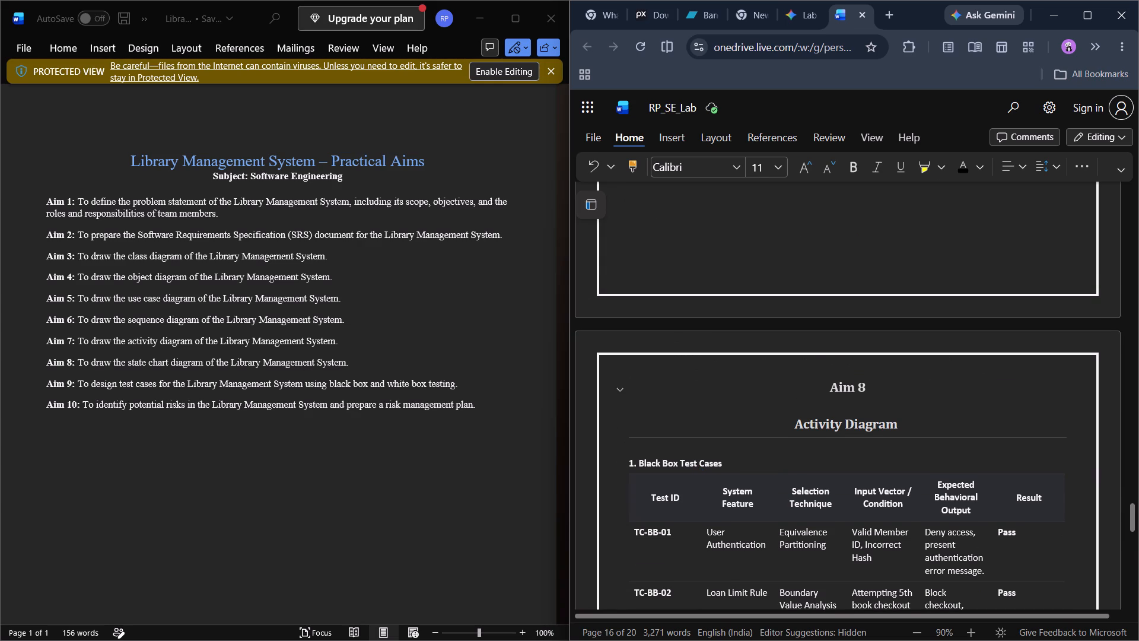
click(870, 388)
key(BackSpace)
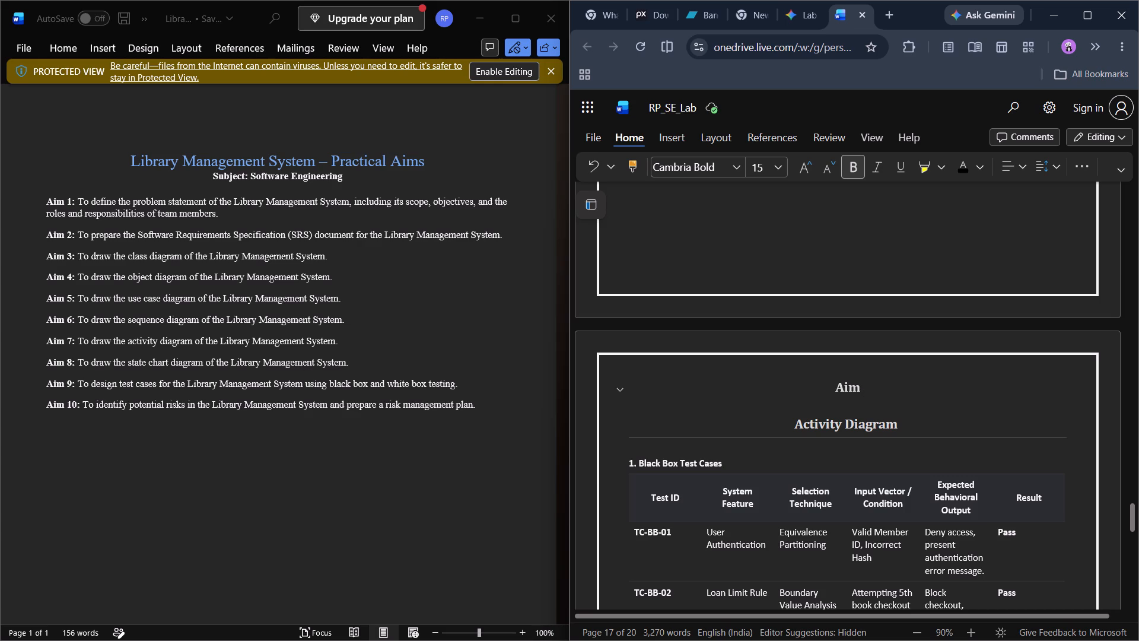
key(9)
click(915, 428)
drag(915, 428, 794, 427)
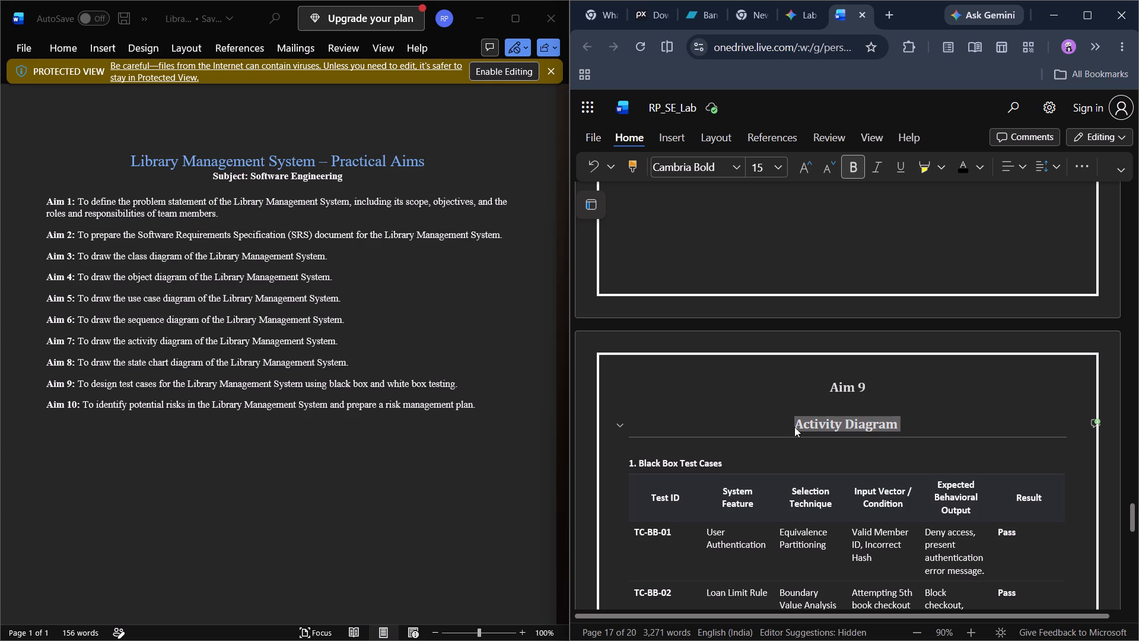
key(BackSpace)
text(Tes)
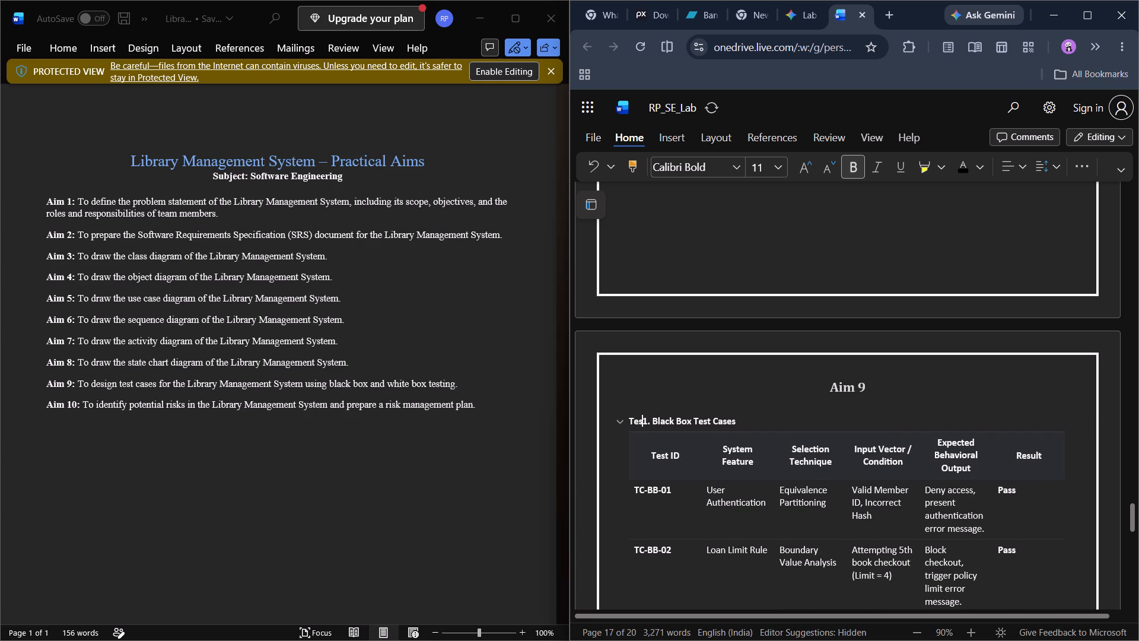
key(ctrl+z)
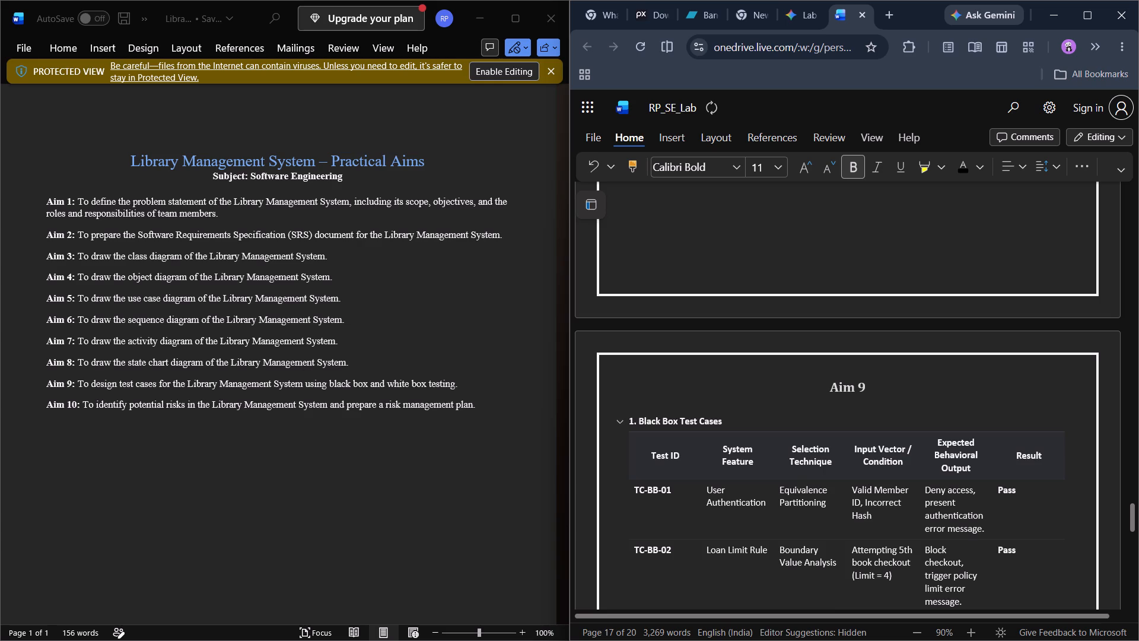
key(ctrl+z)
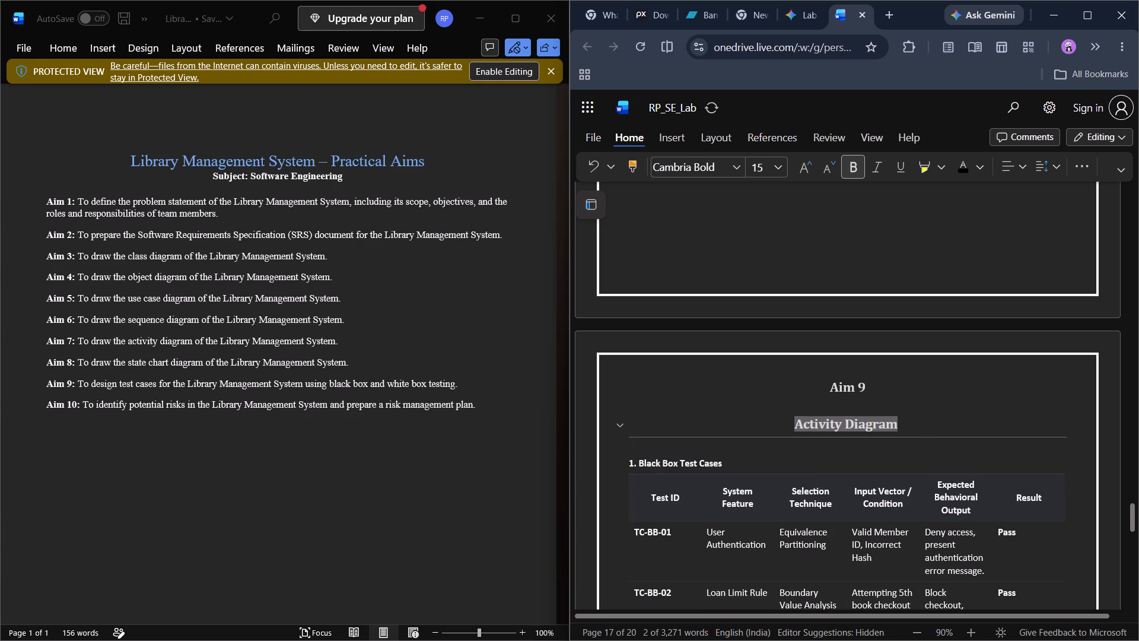
Replace the "Activity Diagram" subtitle under "Aim 9" with "Test cases designing:", keeping its heading formatting.
click(914, 420)
key(BackSpace)
key(BackSpace)
key(BackSpace)
key(BackSpace)
key(BackSpace)
key(BackSpace)
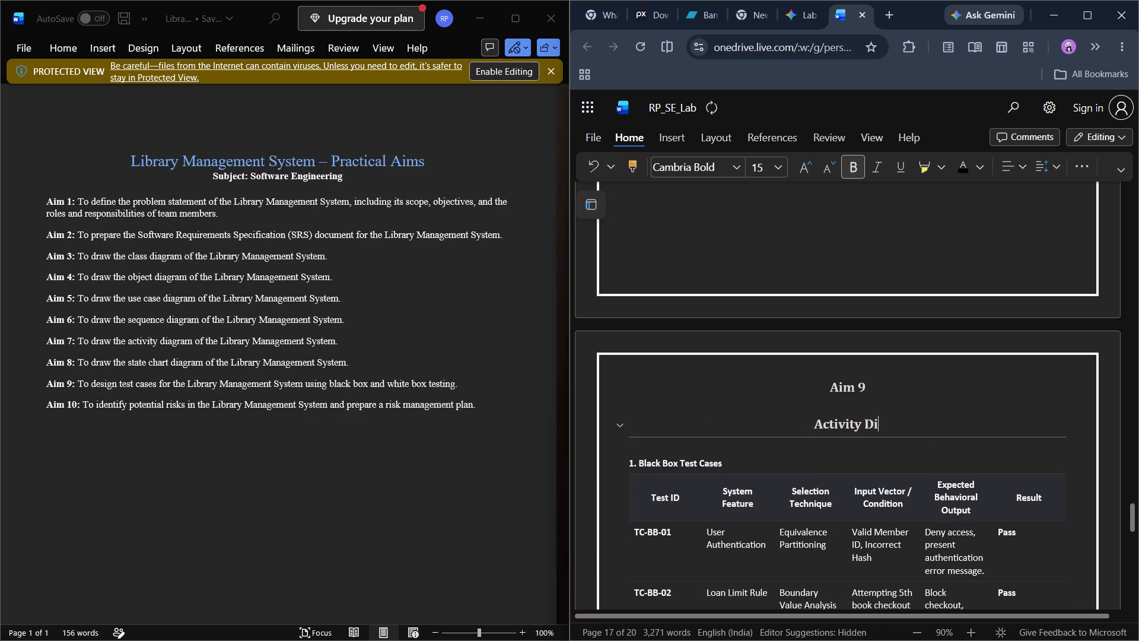
key(BackSpace)
key(BackSpace)
key(BackSpace)
key(BackSpace)
key(BackSpace)
key(BackSpace)
key(BackSpace)
key(BackSpace)
key(BackSpace)
key(BackSpace)
text(Test cases)
key(space)
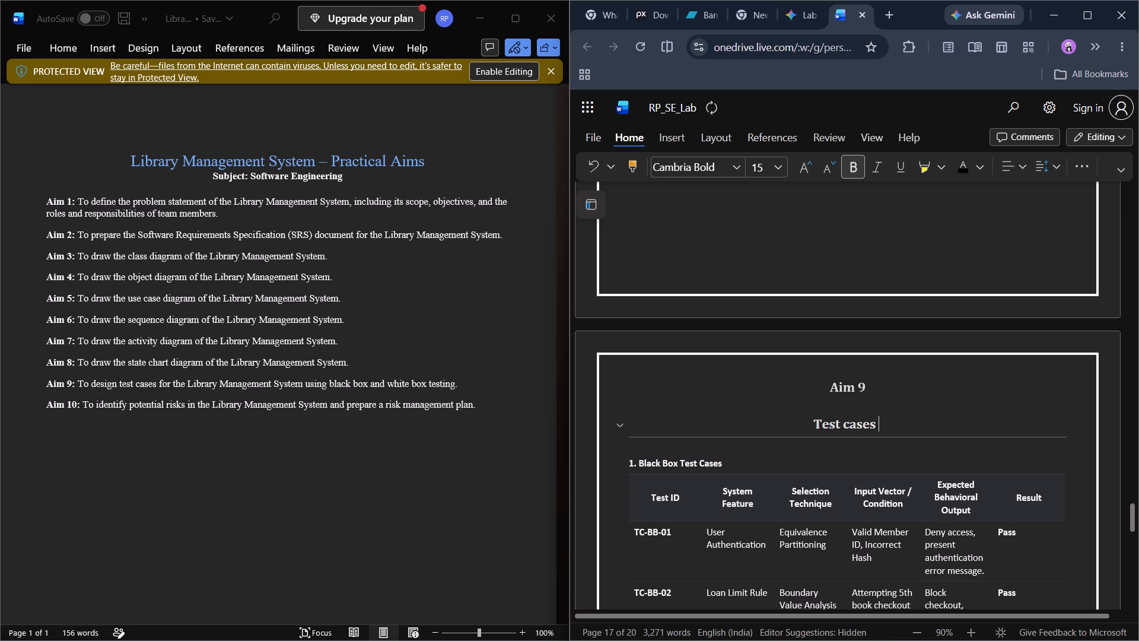
text(Des)
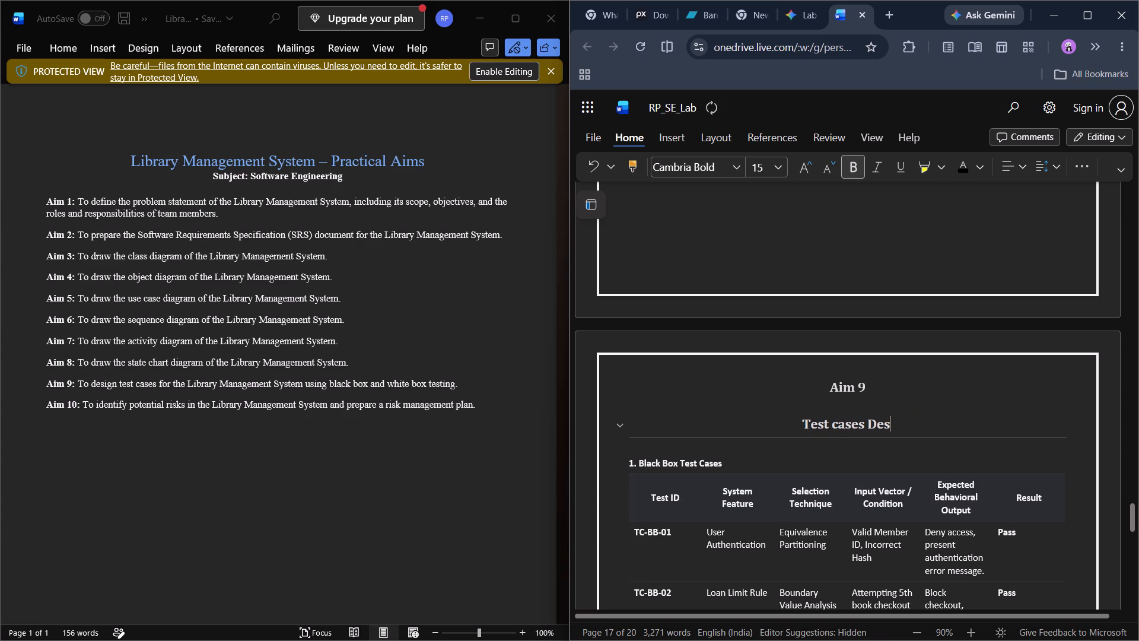
key(BackSpace)
key(BackSpace)
key(BackSpace)
text(desi)
text(gning)
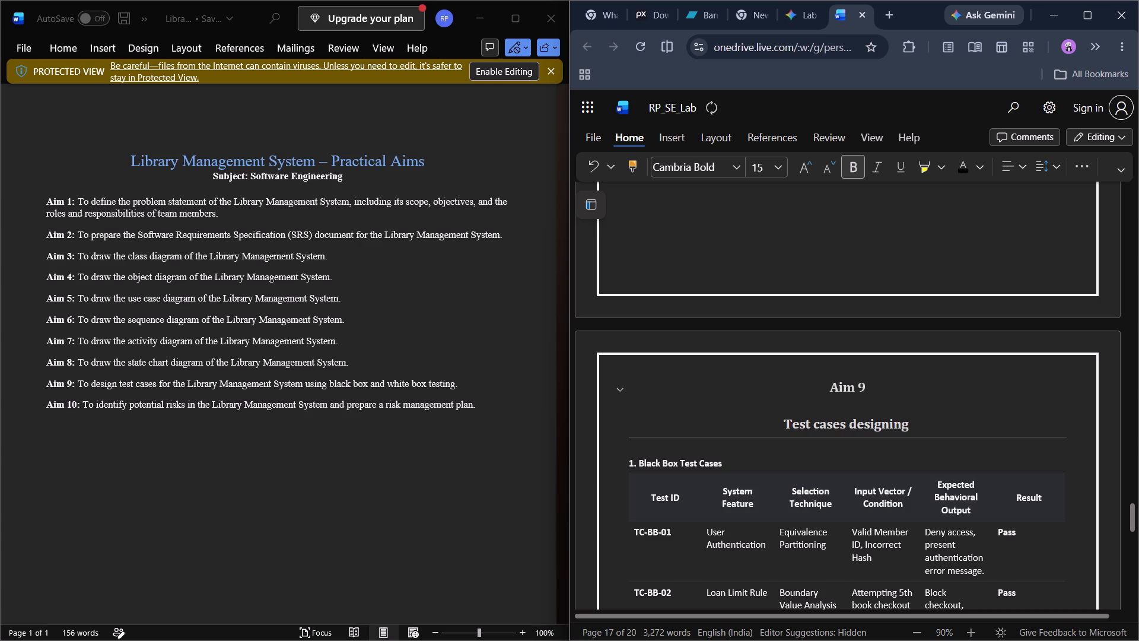
scroll(947, 385, down, 1)
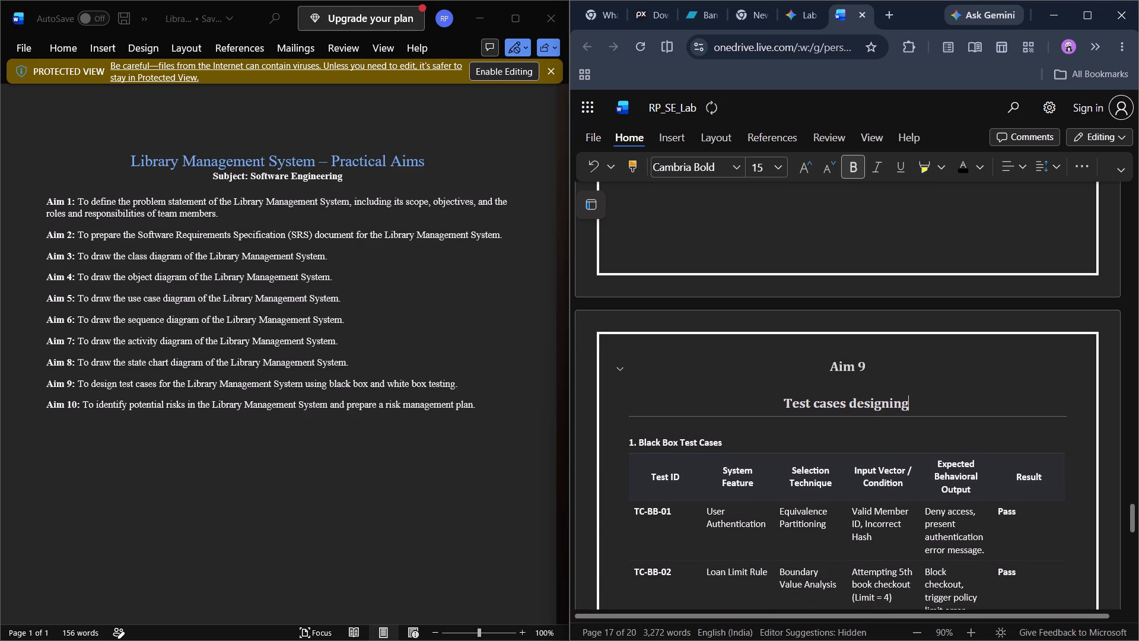
key(shift+colon)
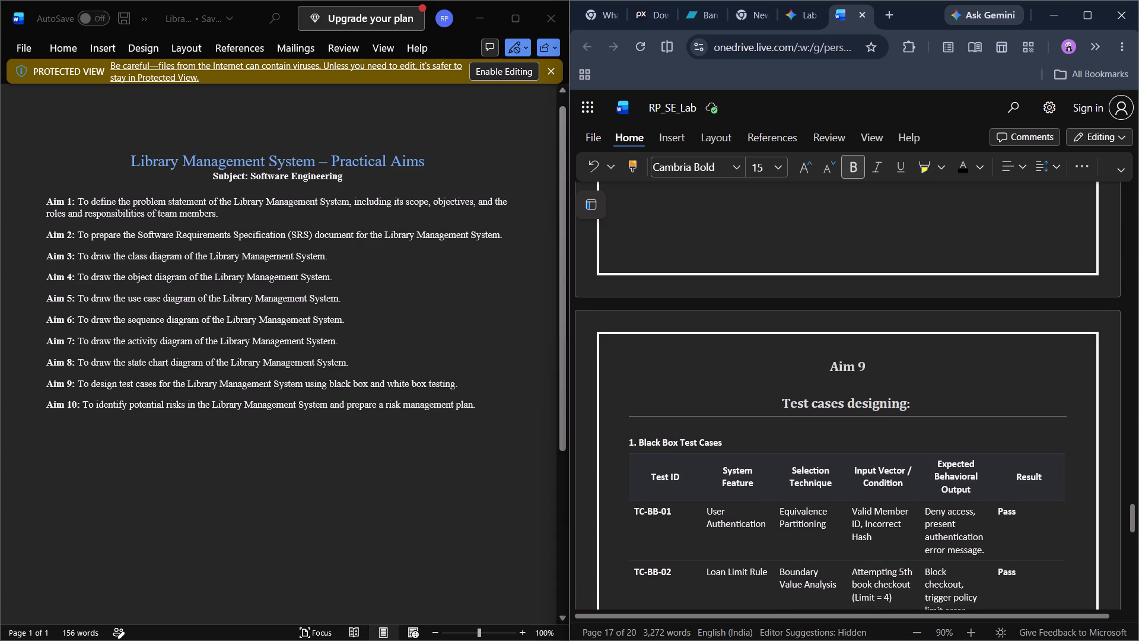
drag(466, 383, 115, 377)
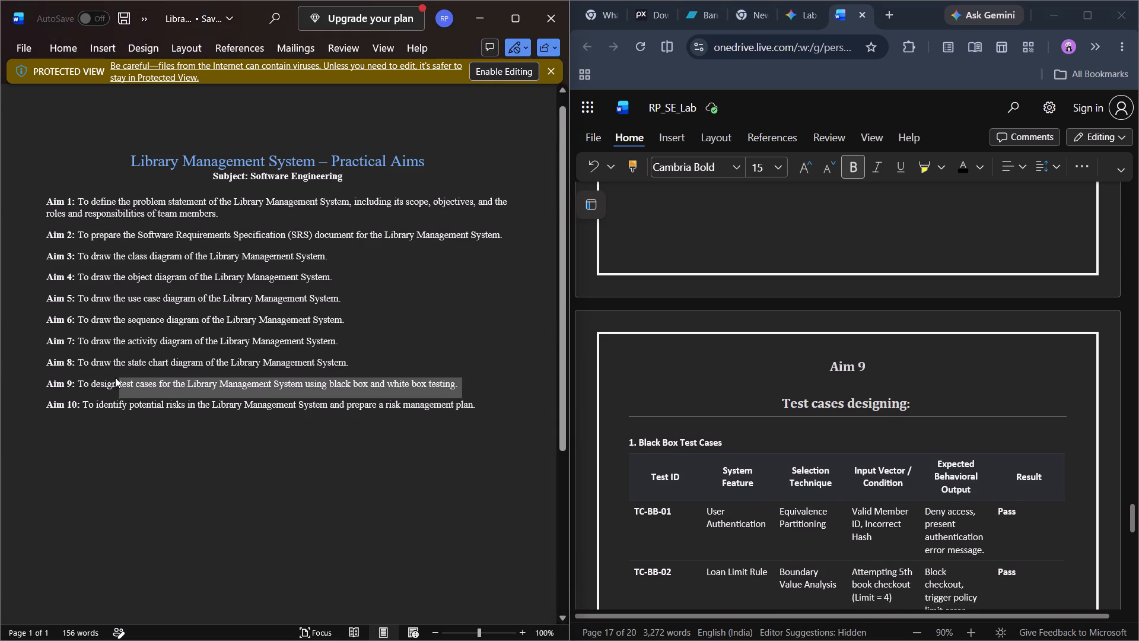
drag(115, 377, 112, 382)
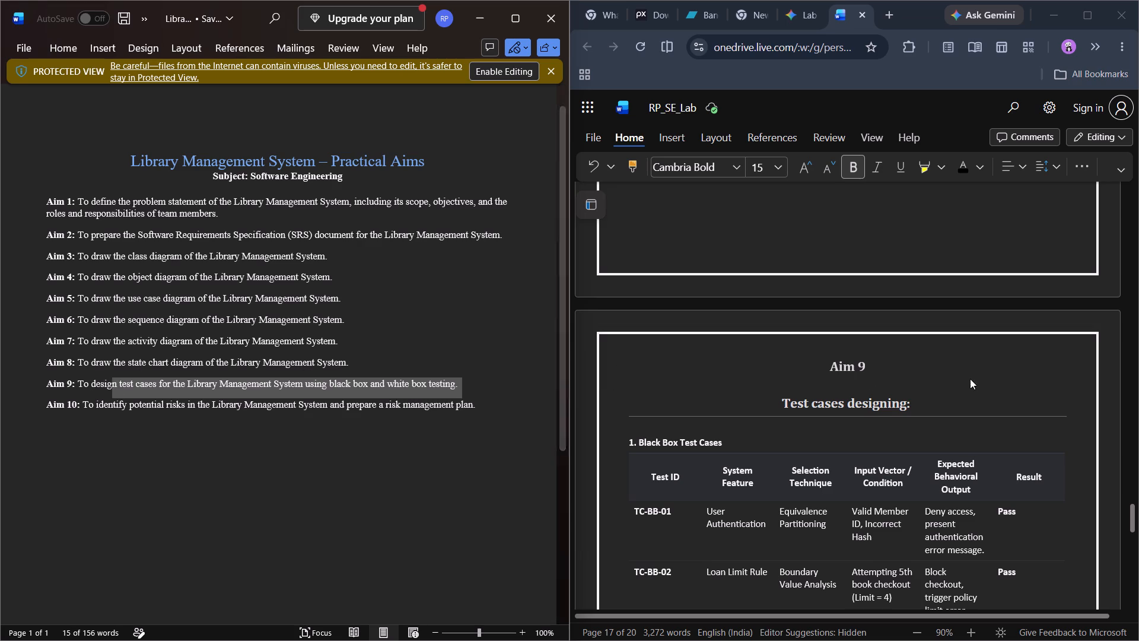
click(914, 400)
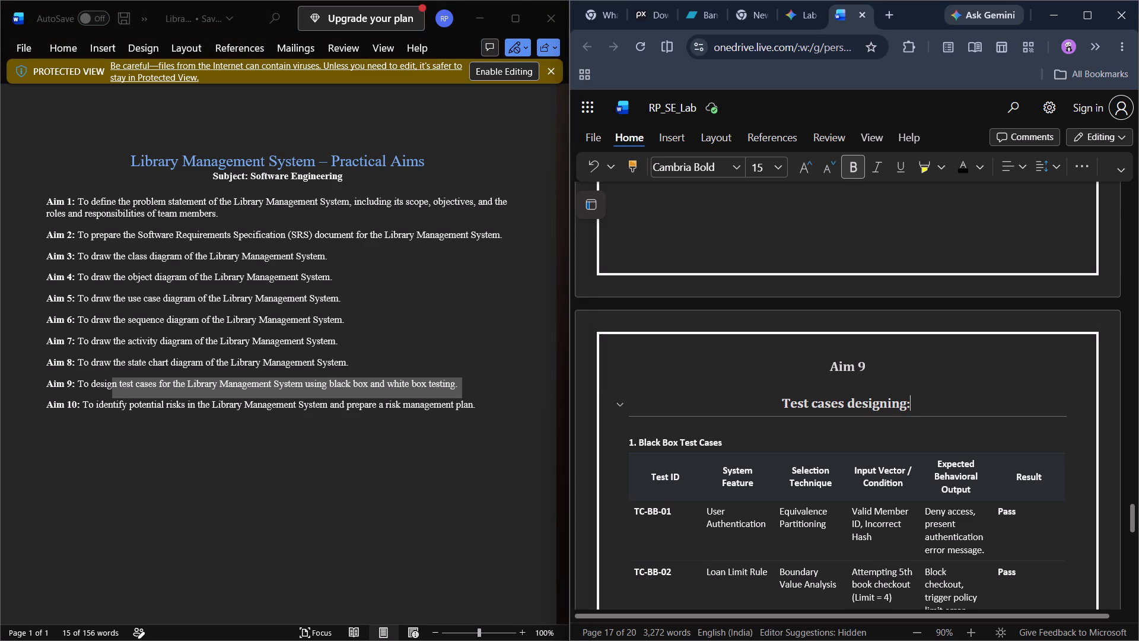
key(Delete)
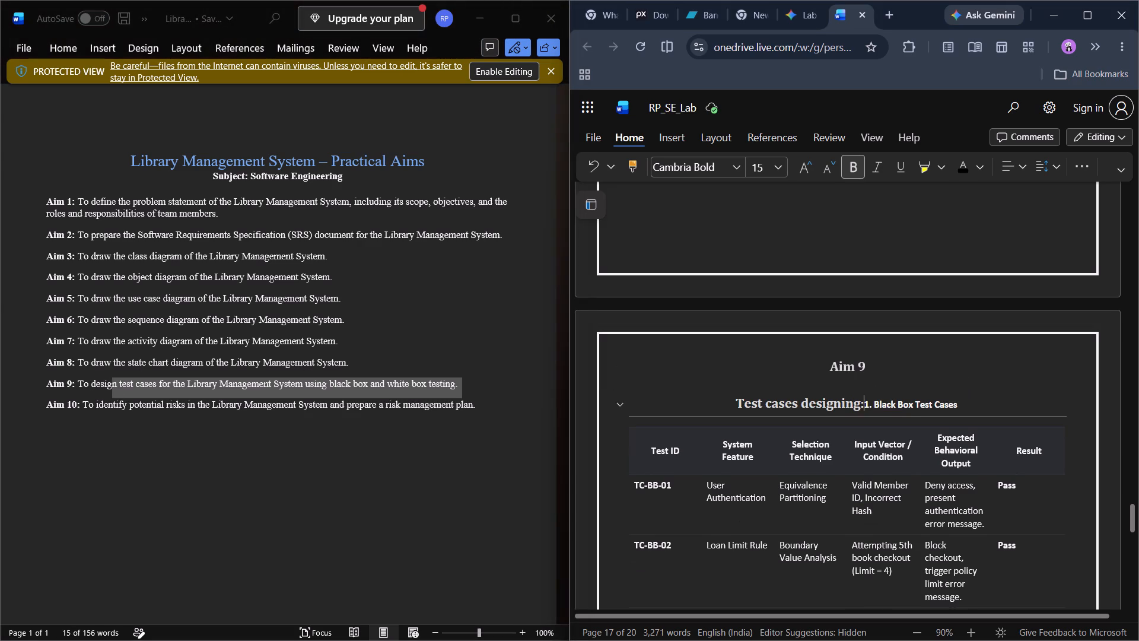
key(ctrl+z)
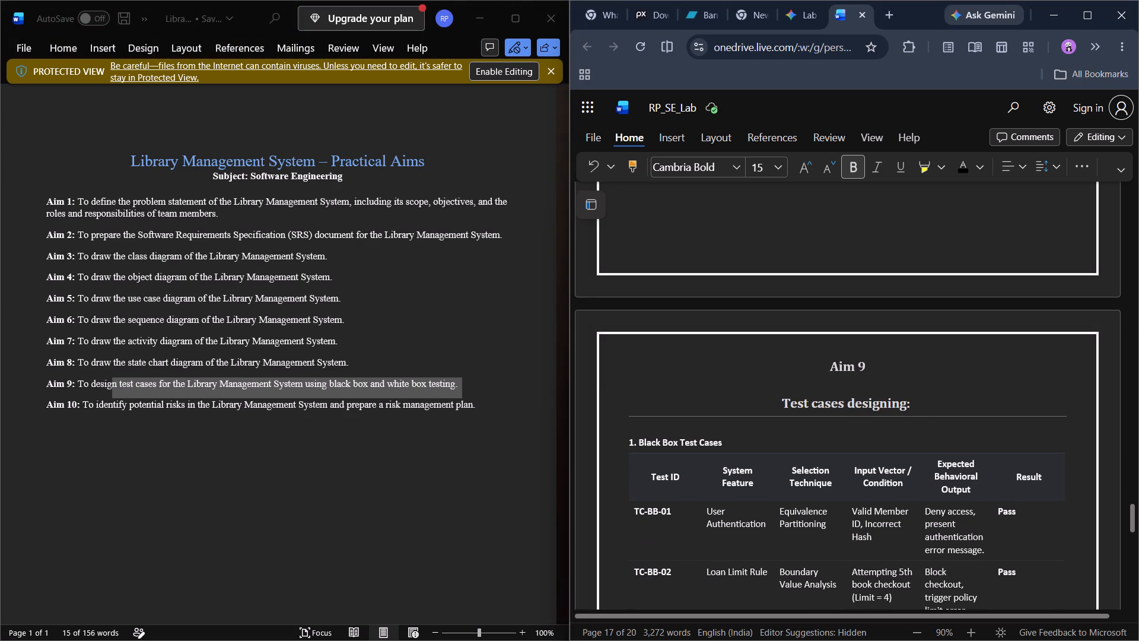
Remove the colon from the end of the "Test cases designing:" subtitle under "Aim 9".
click(928, 404)
click(413, 443)
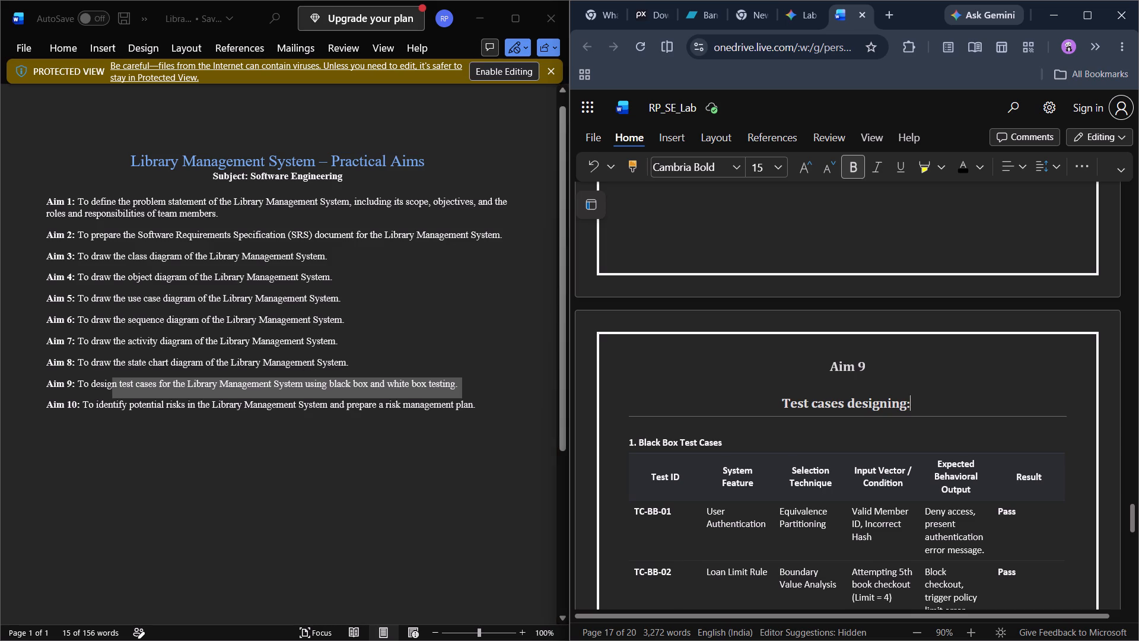
click(941, 399)
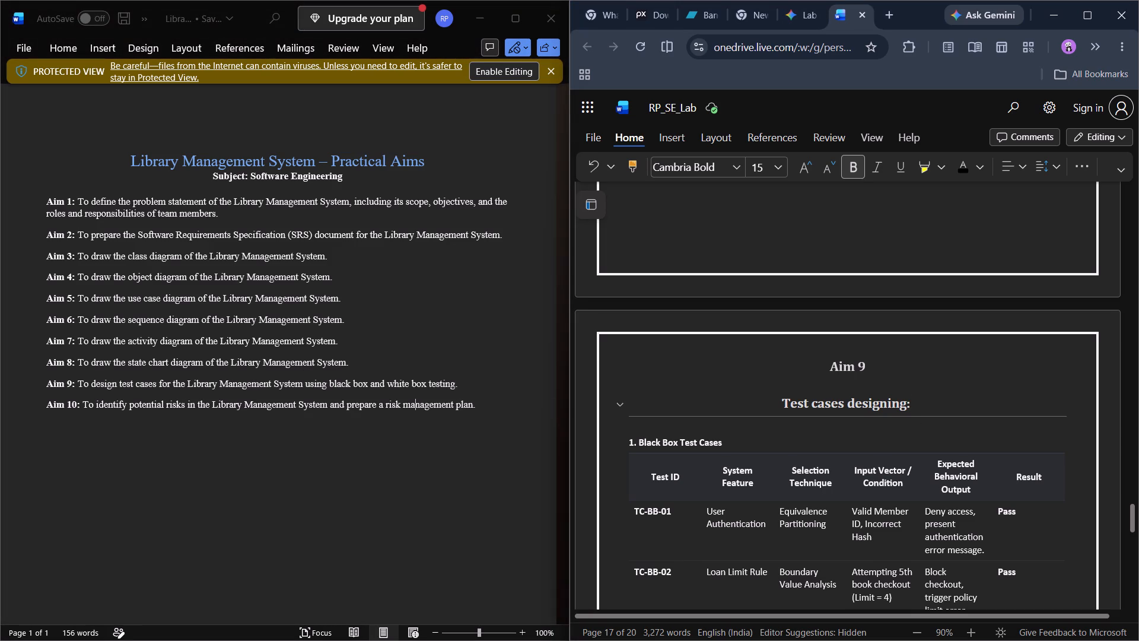
key(BackSpace)
Look over the risk management pages through to the end of the lab document.
scroll(843, 538, down, 15)
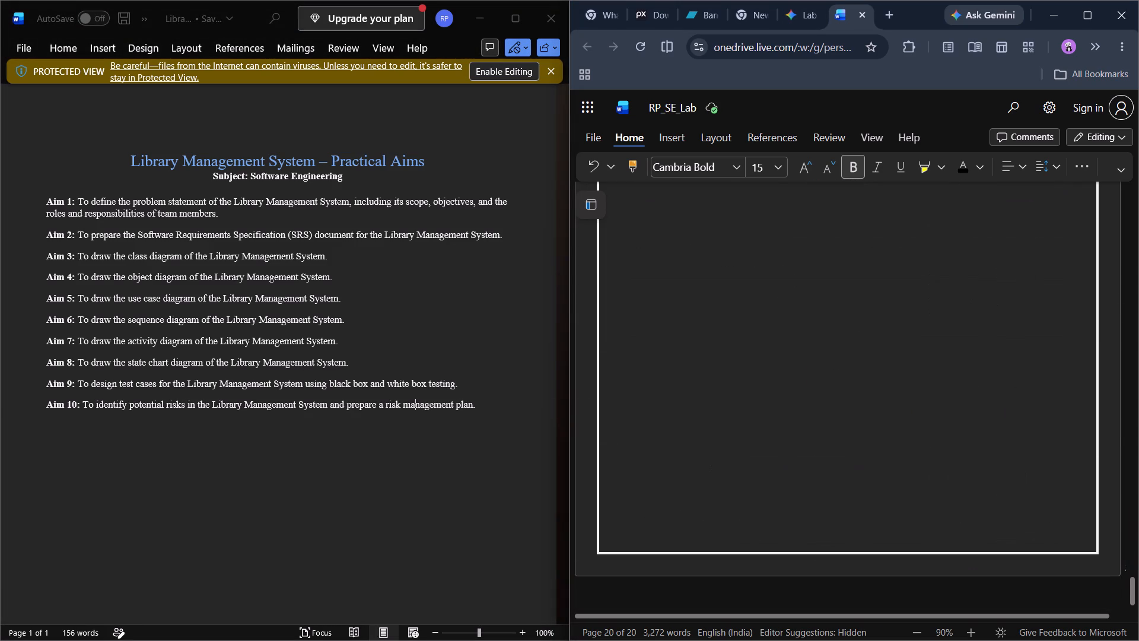
scroll(843, 538, up, 3)
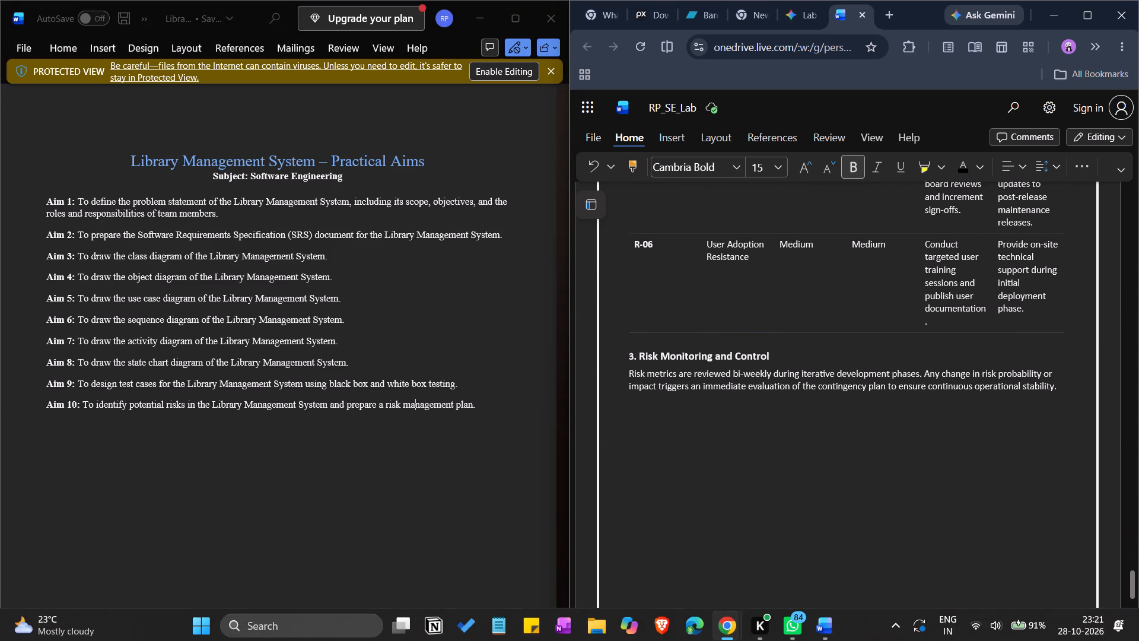
scroll(858, 502, down, 1)
scroll(858, 502, up, 2)
scroll(858, 502, down, 1)
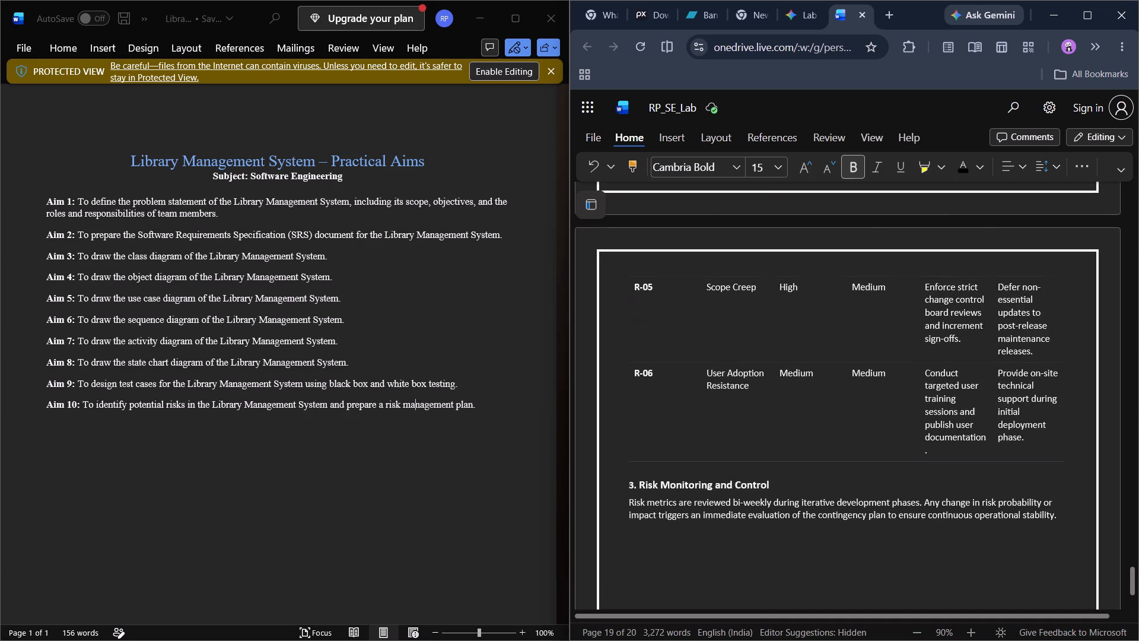
scroll(858, 502, down, 2)
scroll(858, 502, up, 5)
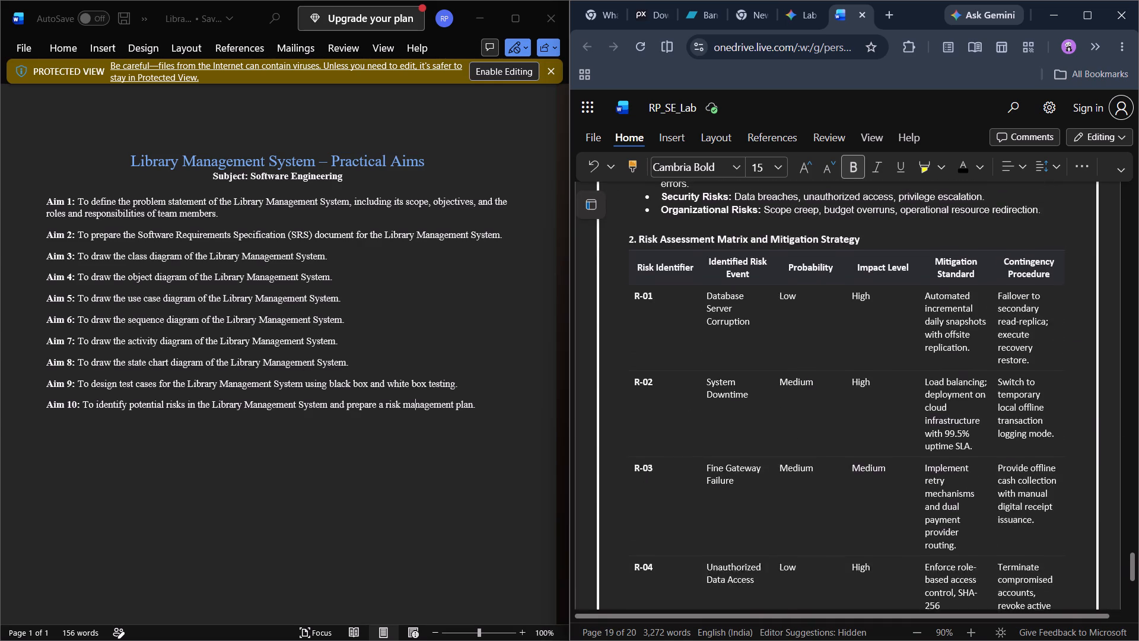
Renumber the "9.2 White Box Test Cases (Basis Path Analysis)" heading as "2.".
scroll(858, 502, up, 6)
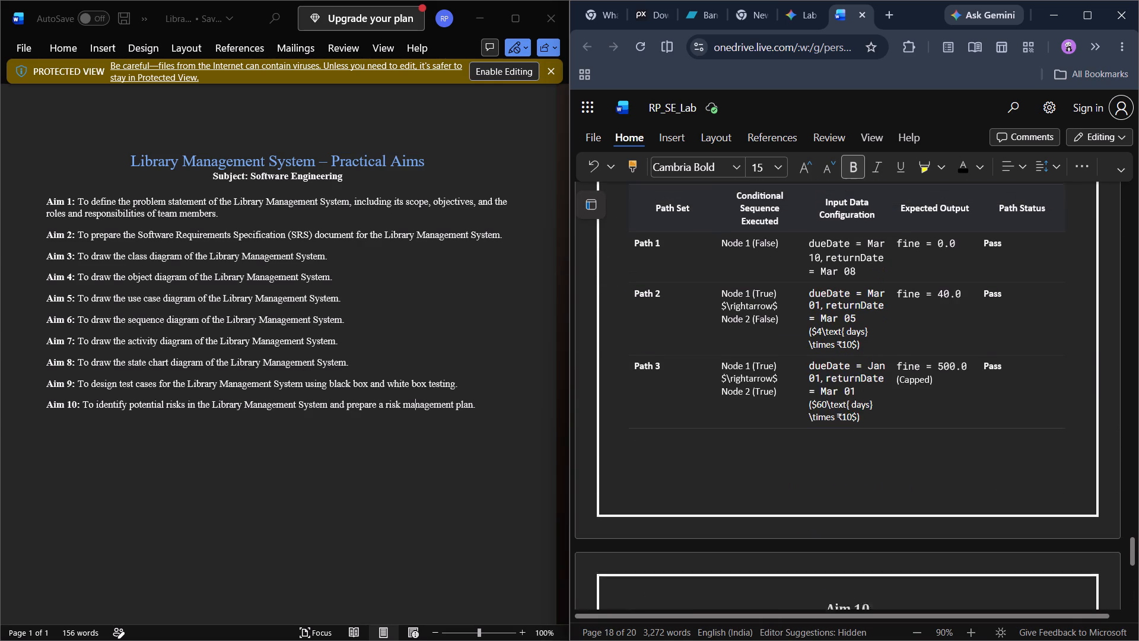
scroll(858, 502, up, 5)
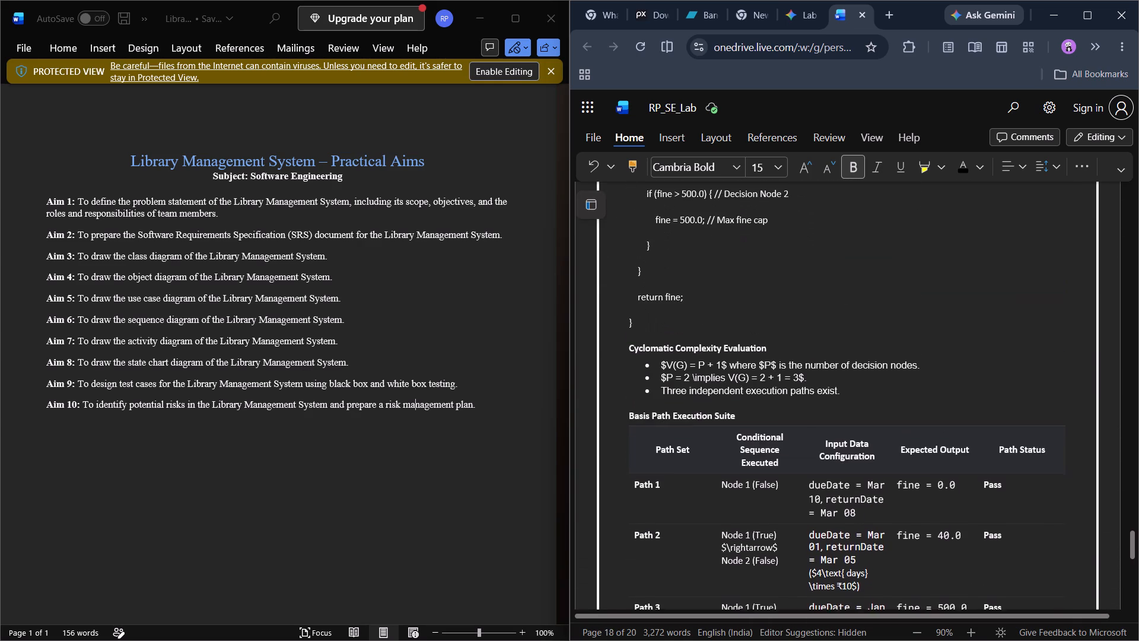
scroll(858, 502, up, 5)
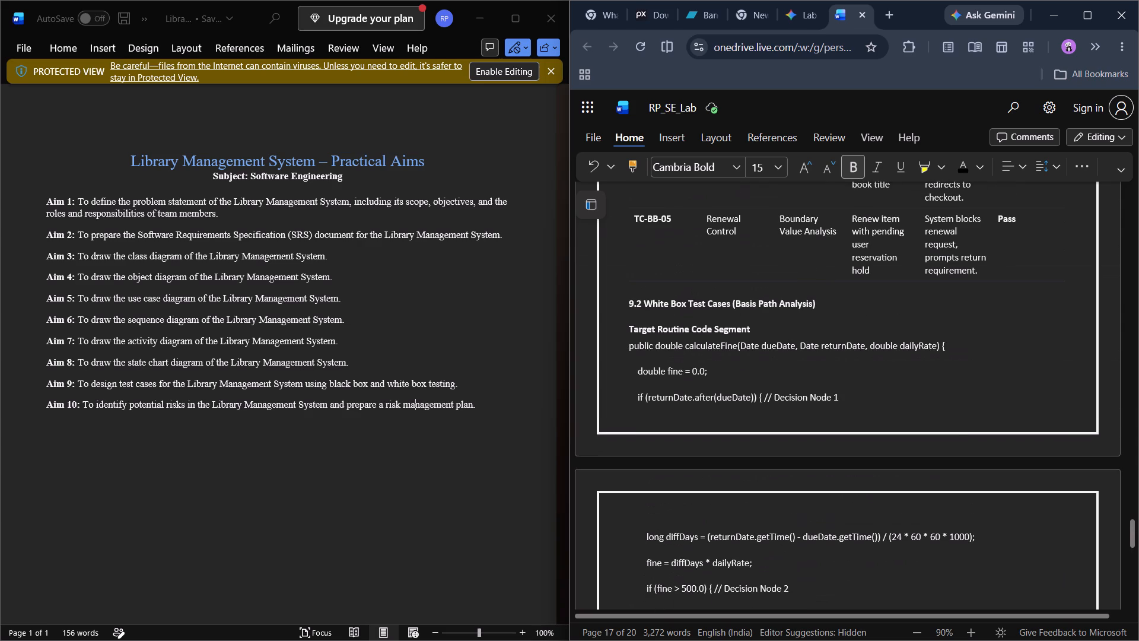
click(637, 300)
key(BackSpace)
key(BackSpace)
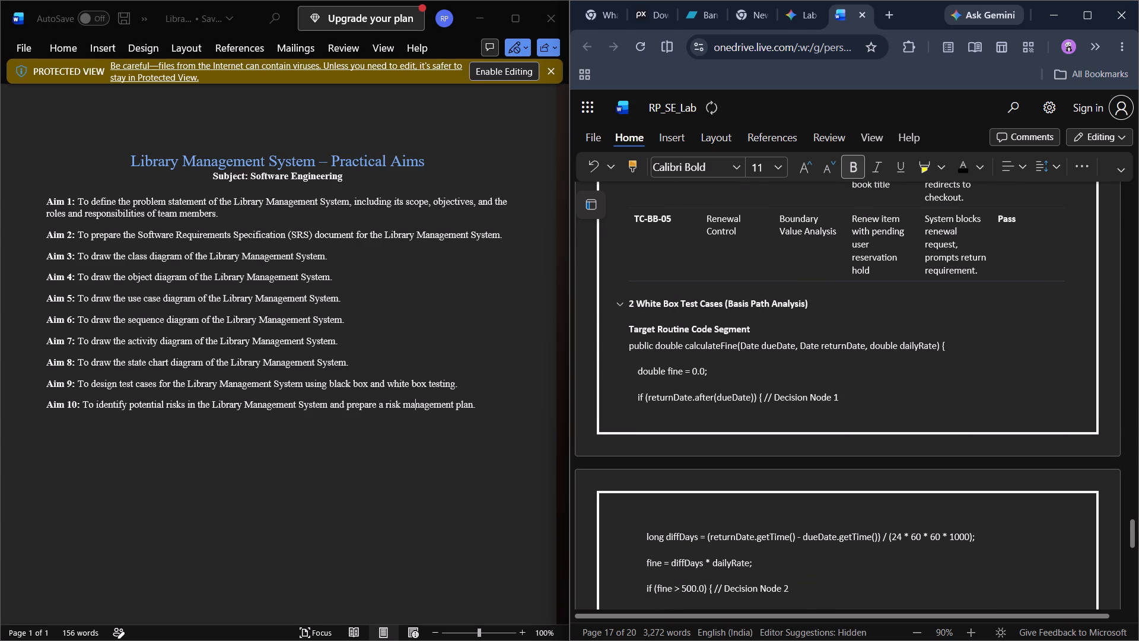
key(Right)
key(period)
Set the "2. White Box Test Cases (Basis Path Analysis)" heading to font size 12.5.
drag(811, 302, 804, 302)
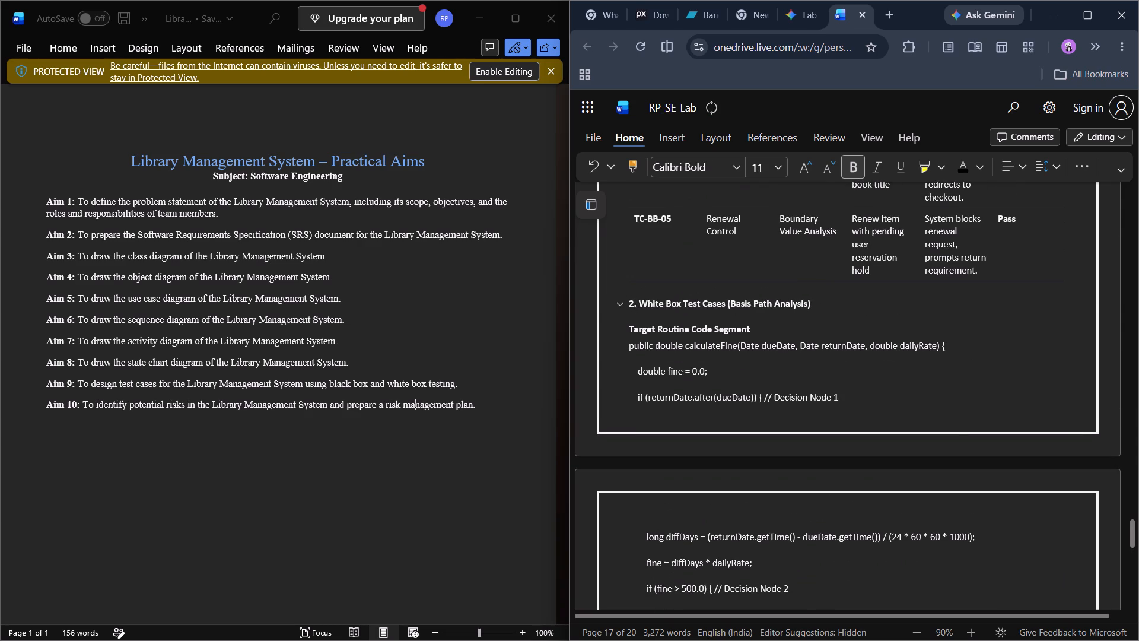
drag(804, 302, 605, 303)
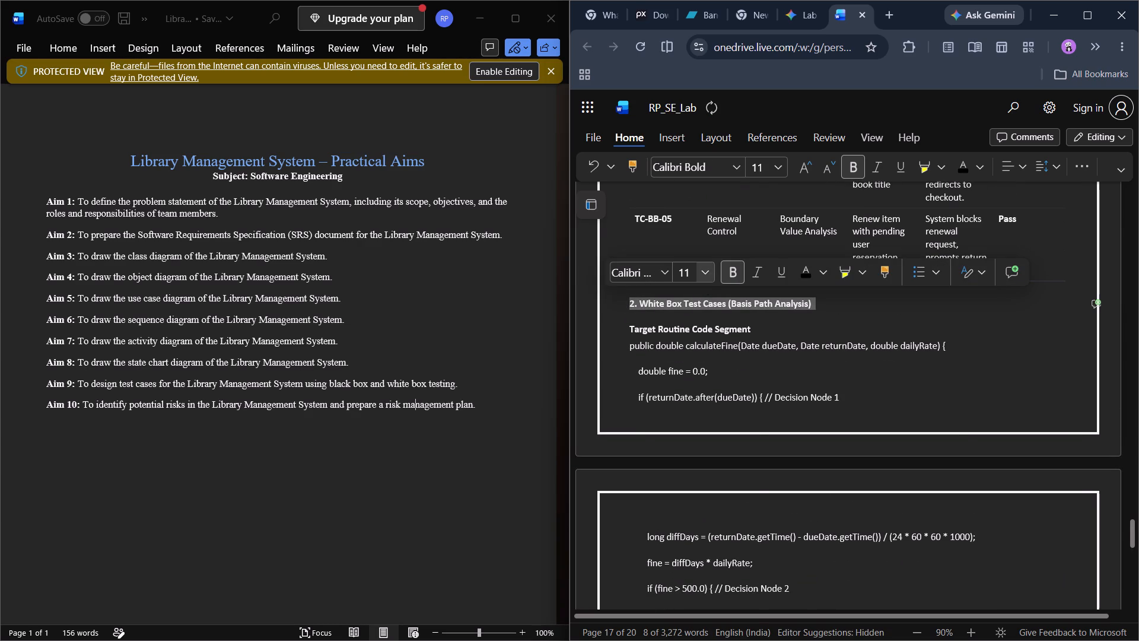
click(687, 271)
text(12.5)
key(Return)
click(761, 377)
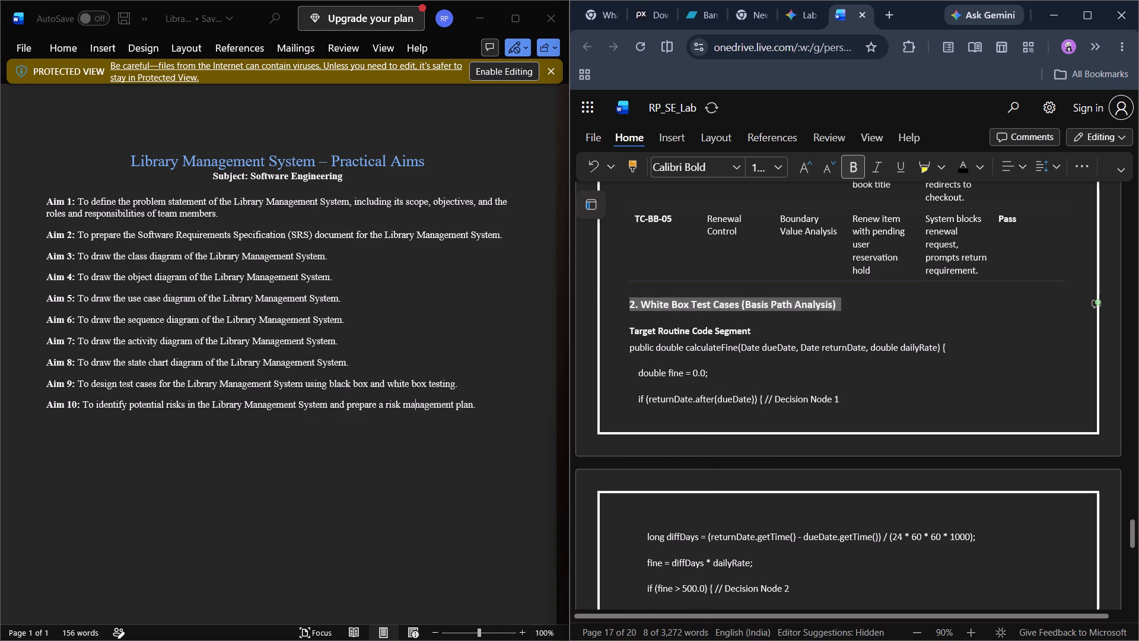
Set the "1. Black Box Test Cases" heading to font size 12.5.
scroll(761, 377, up, 5)
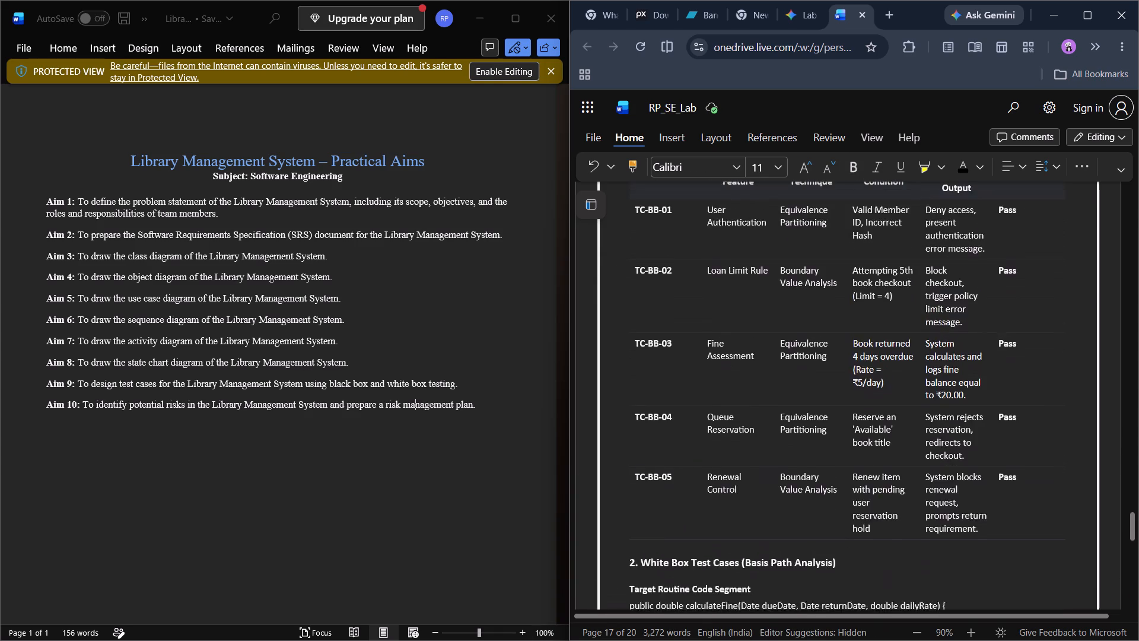
scroll(761, 377, up, 2)
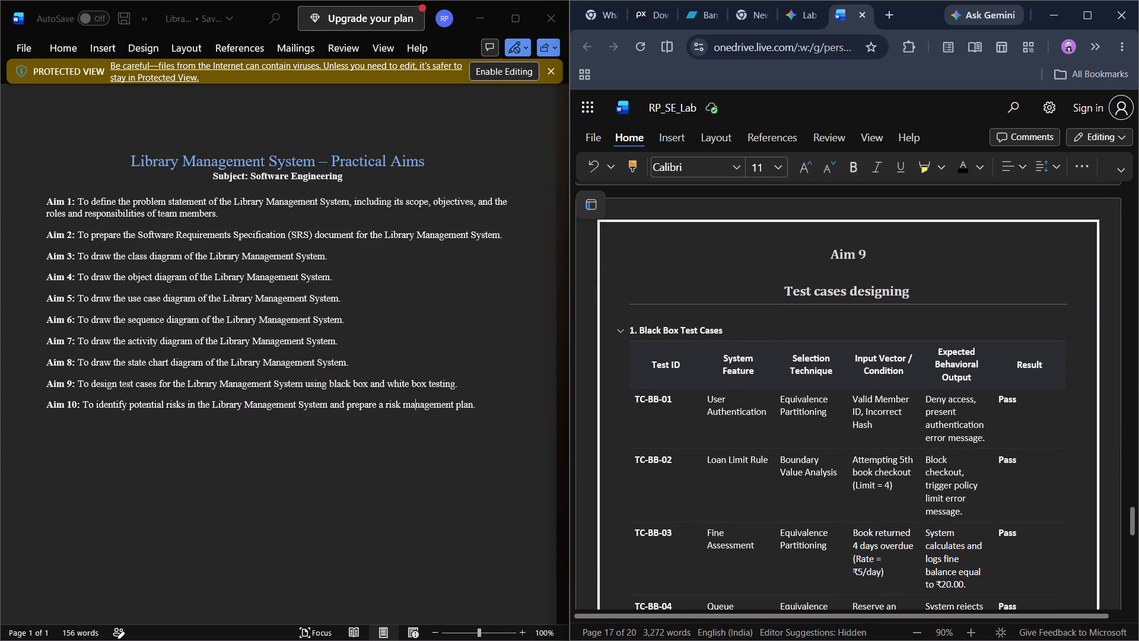
click(733, 328)
drag(733, 328, 630, 334)
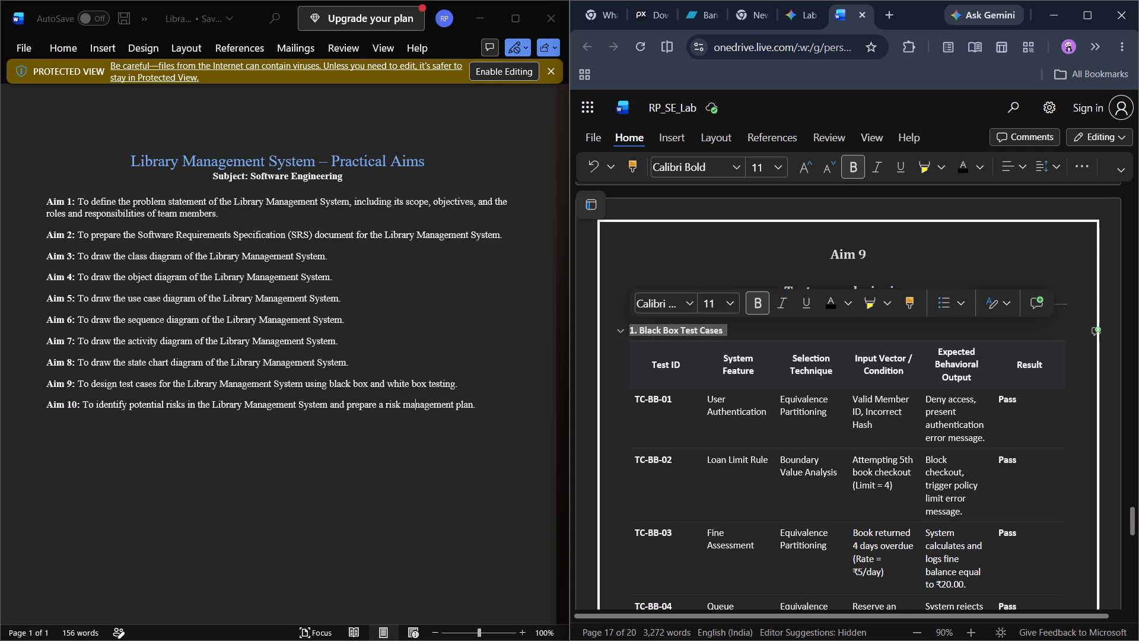
click(710, 310)
key(1)
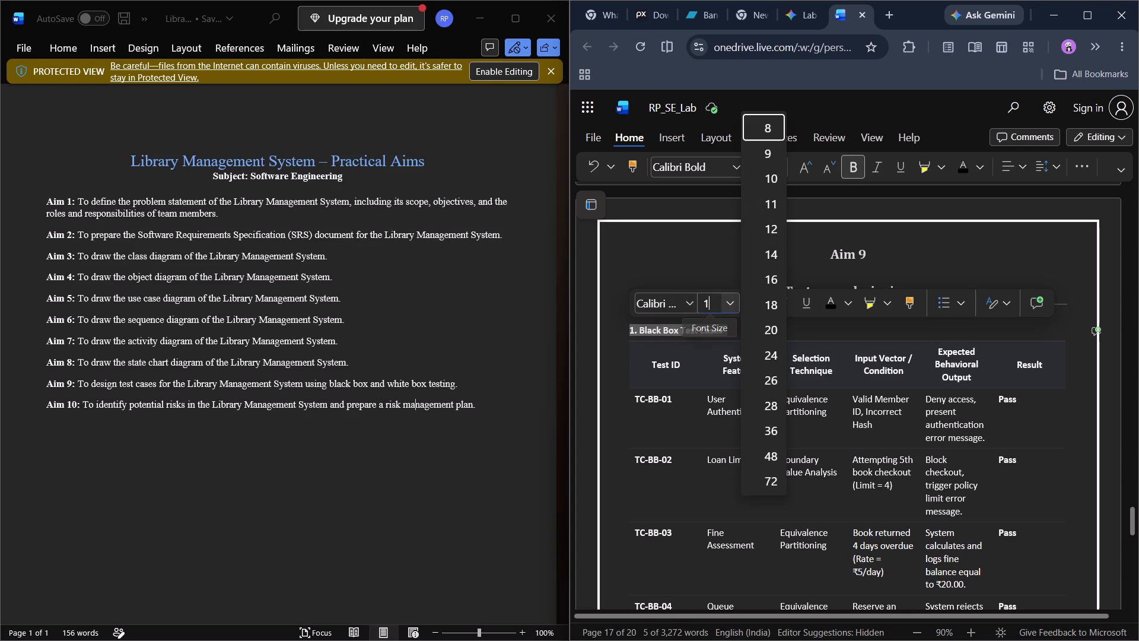
text(2.5)
key(Return)
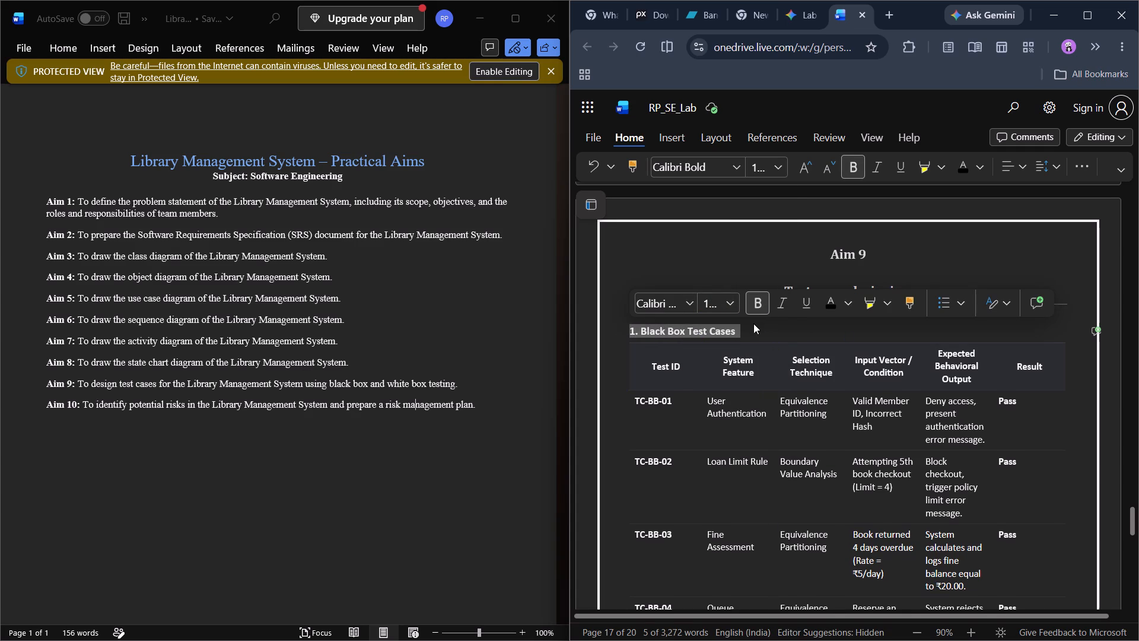
click(753, 328)
Review the Aim 9 black box and white box test case pages.
scroll(753, 328, down, 6)
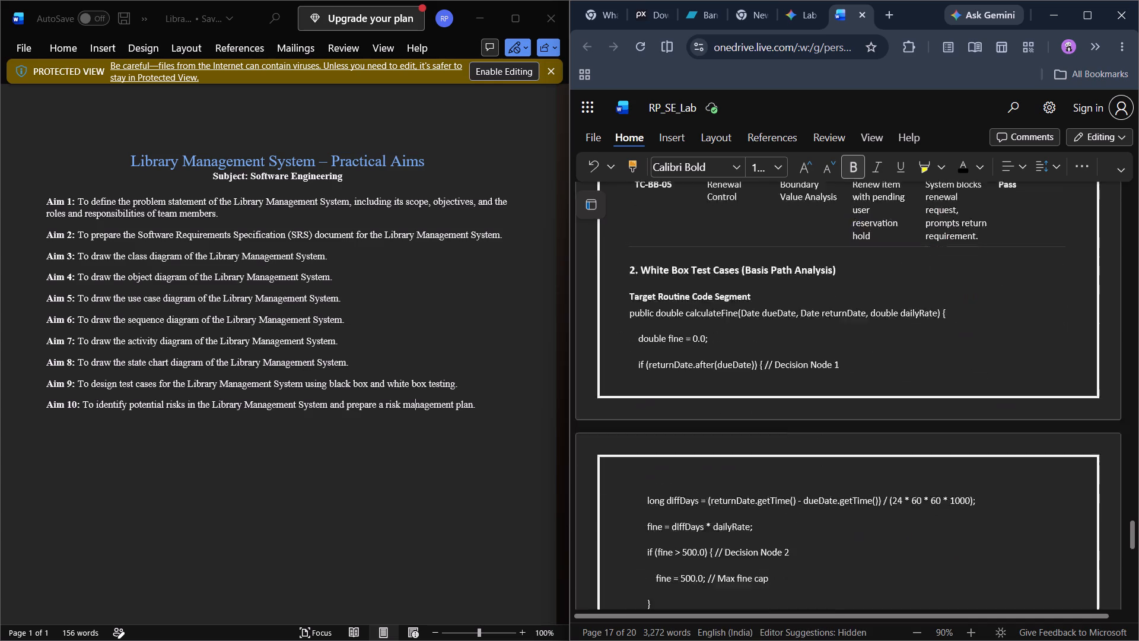
scroll(753, 328, down, 12)
scroll(753, 328, up, 9)
scroll(753, 328, down, 1)
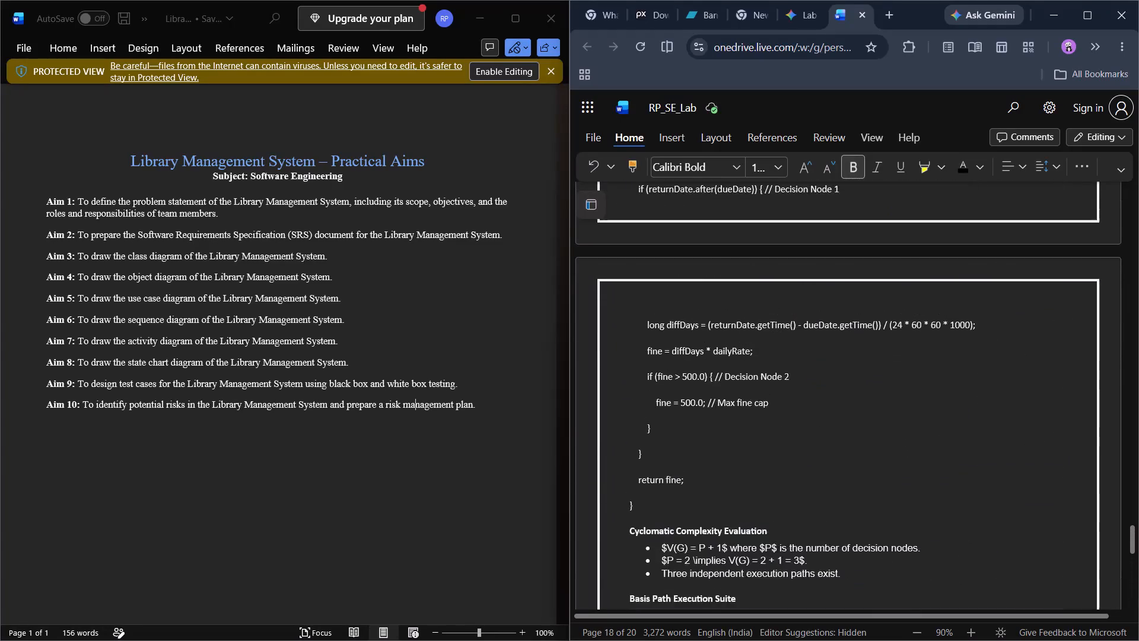
scroll(753, 328, down, 1)
scroll(753, 328, up, 3)
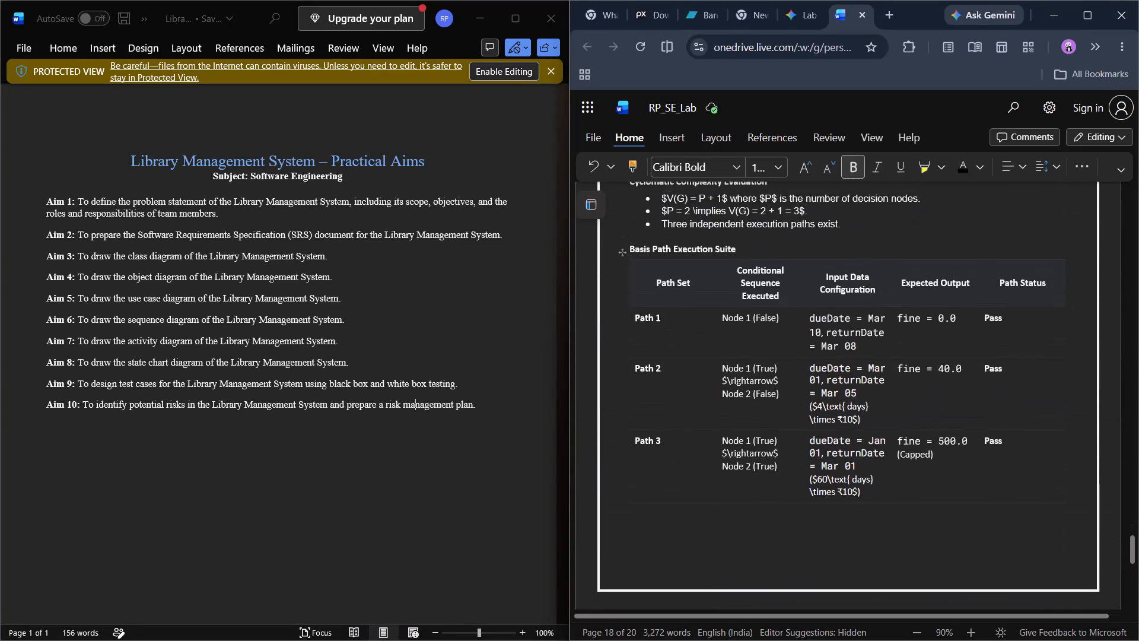
scroll(753, 328, up, 3)
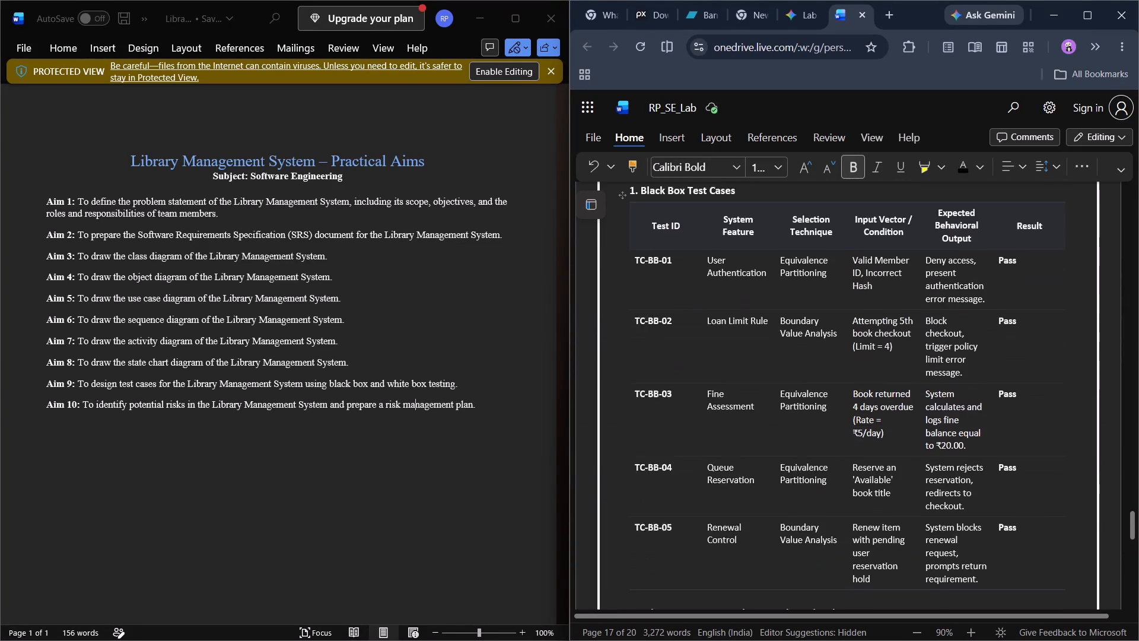
scroll(753, 328, up, 2)
Change the "Aim 7" title above the "State Transition Diagram" subtitle to "Aim 8".
scroll(753, 328, up, 4)
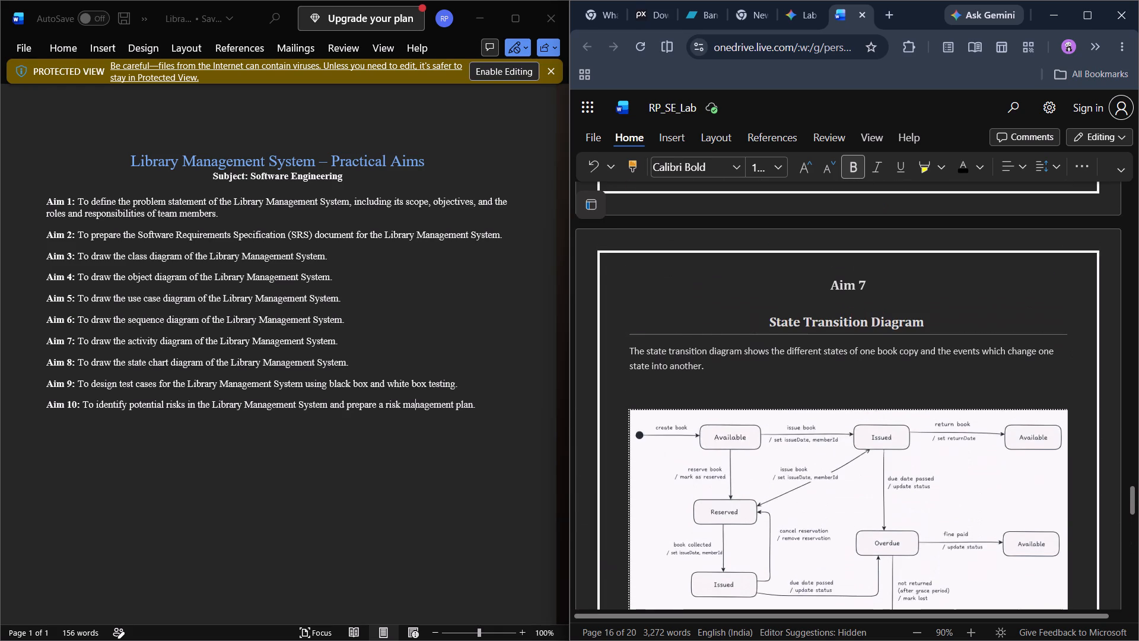
scroll(753, 328, down, 1)
scroll(753, 328, up, 2)
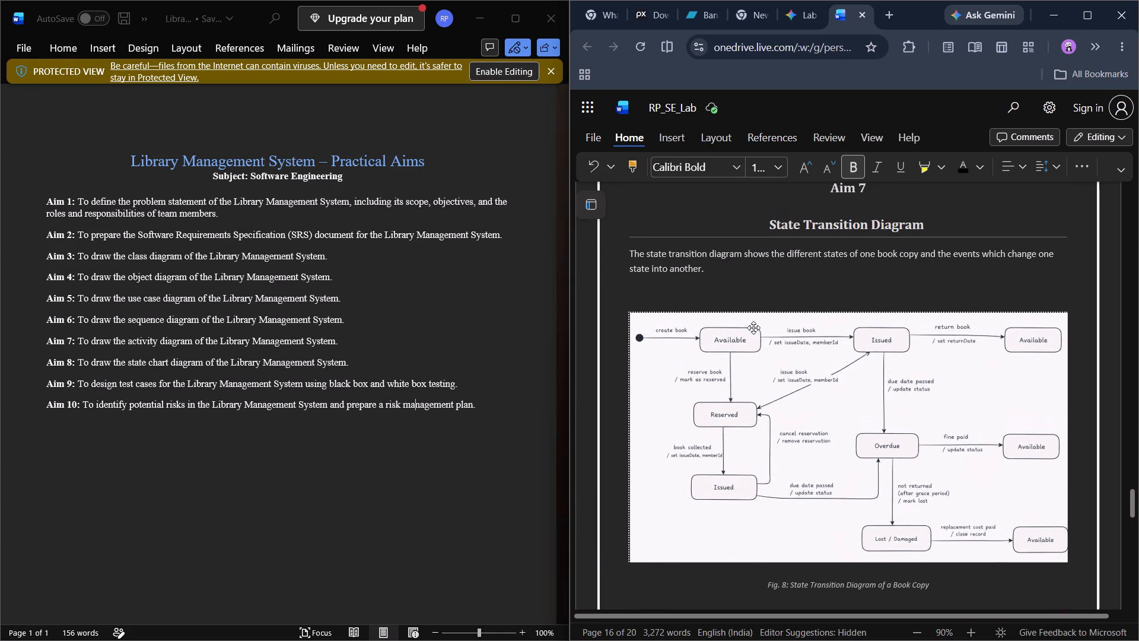
scroll(753, 328, up, 2)
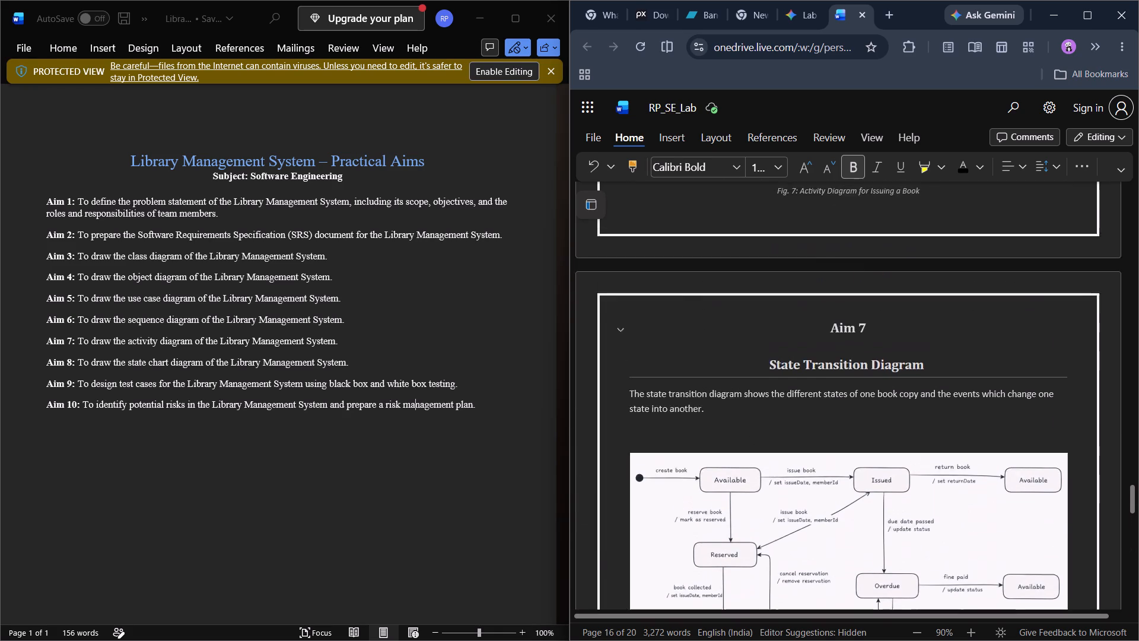
scroll(753, 328, up, 1)
scroll(753, 328, down, 1)
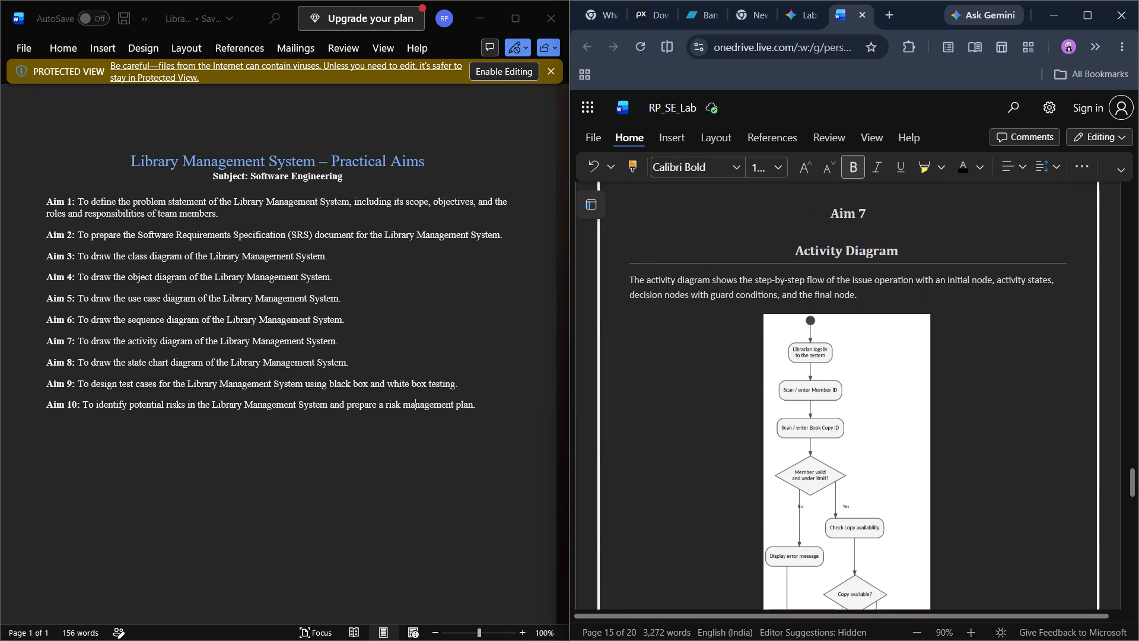
scroll(753, 328, down, 1)
click(883, 465)
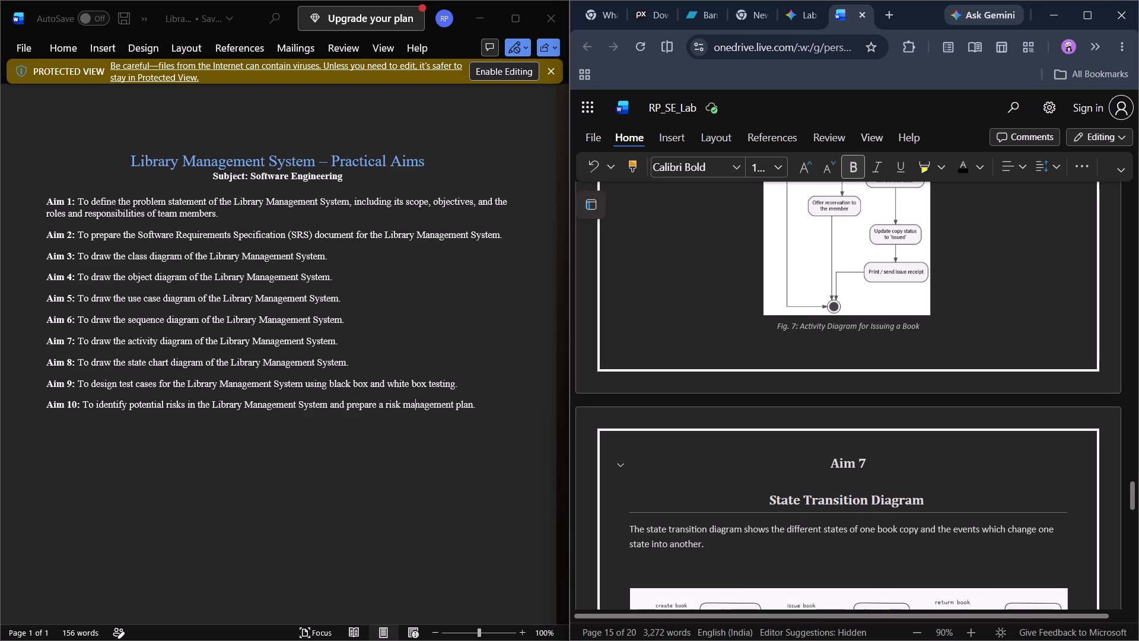
key(BackSpace)
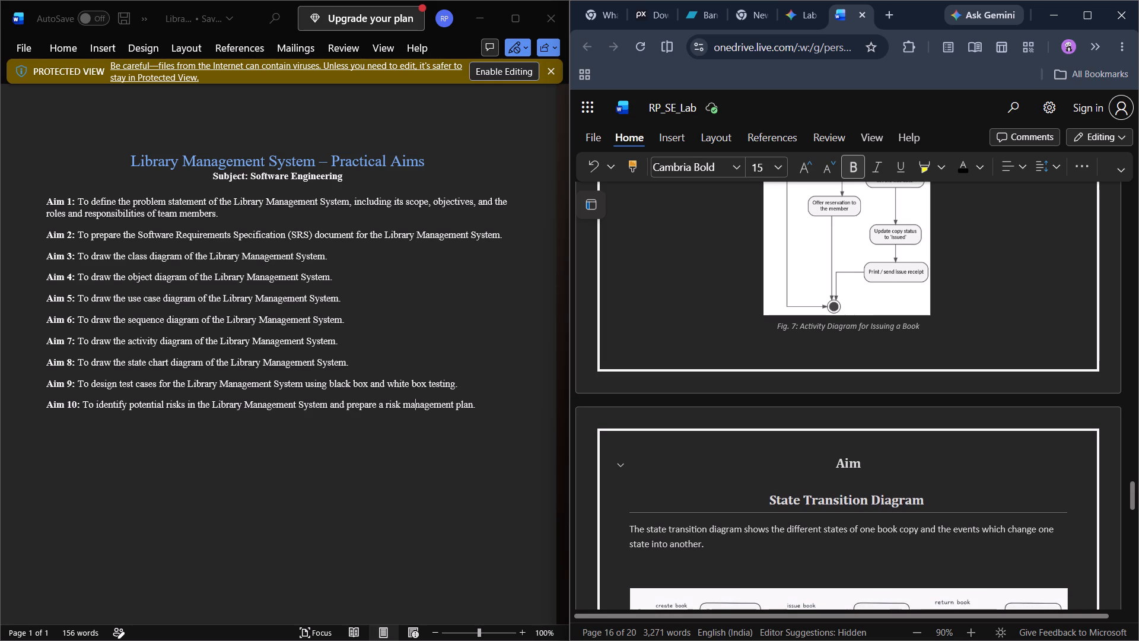
key(8)
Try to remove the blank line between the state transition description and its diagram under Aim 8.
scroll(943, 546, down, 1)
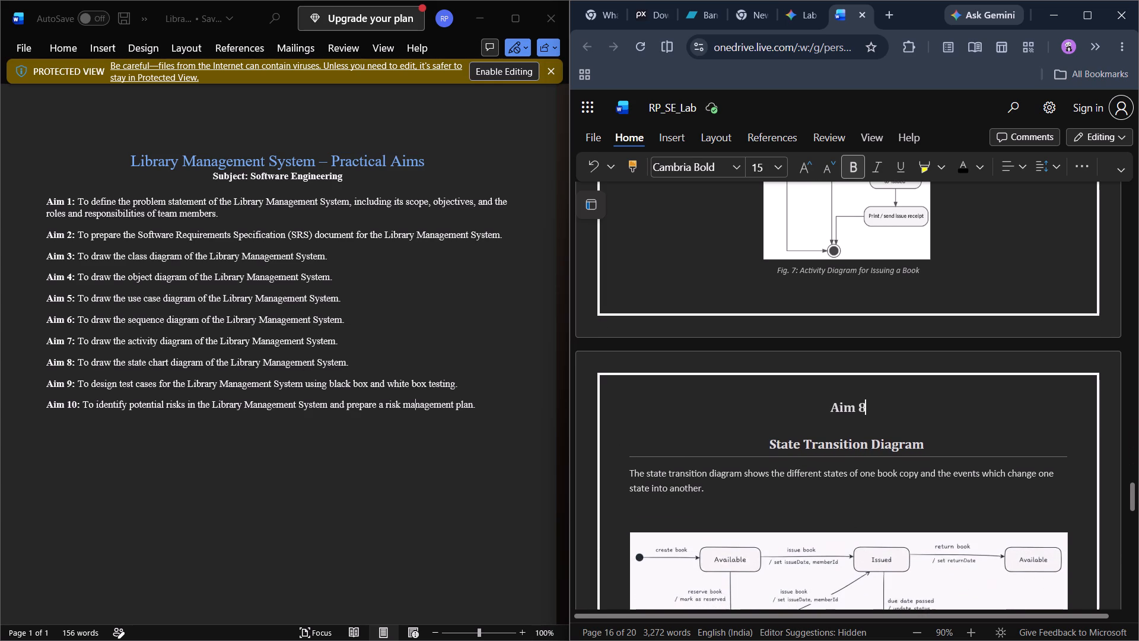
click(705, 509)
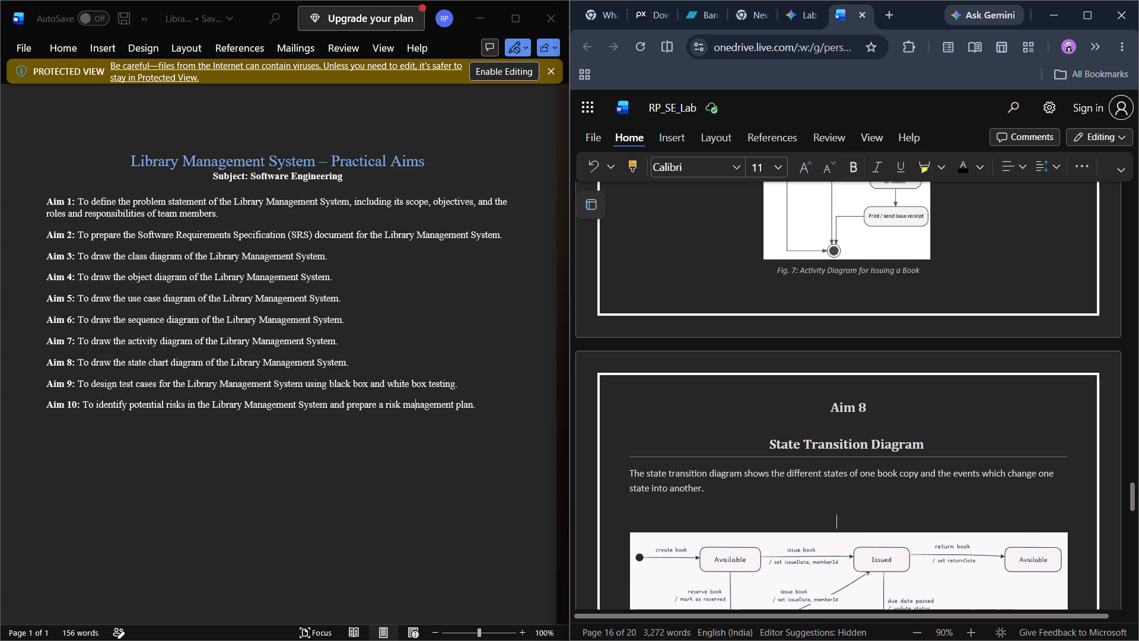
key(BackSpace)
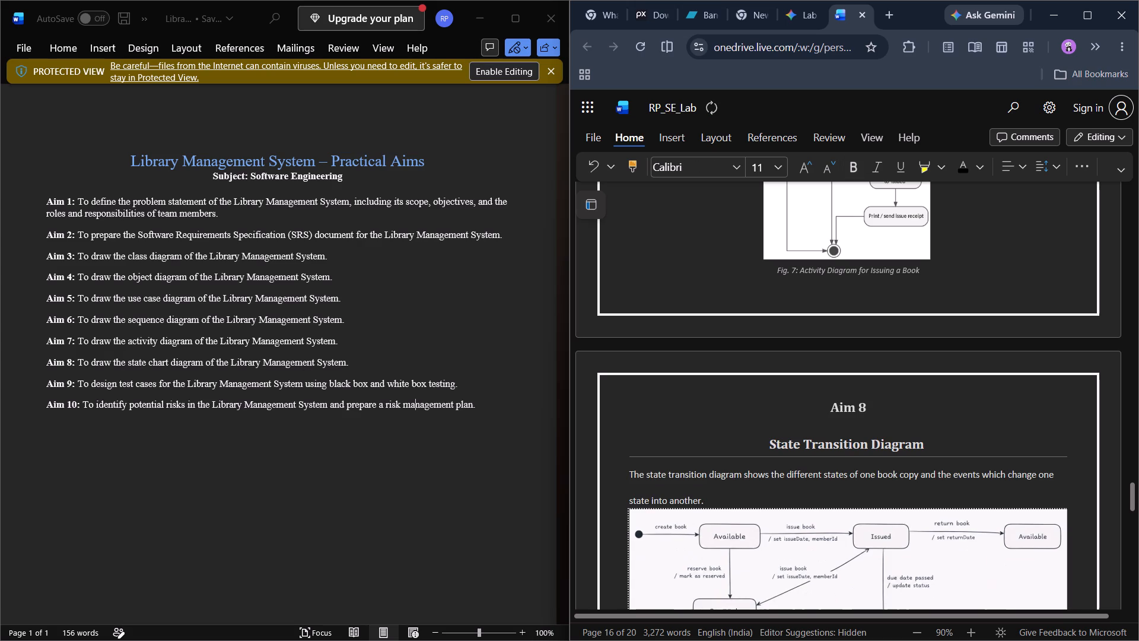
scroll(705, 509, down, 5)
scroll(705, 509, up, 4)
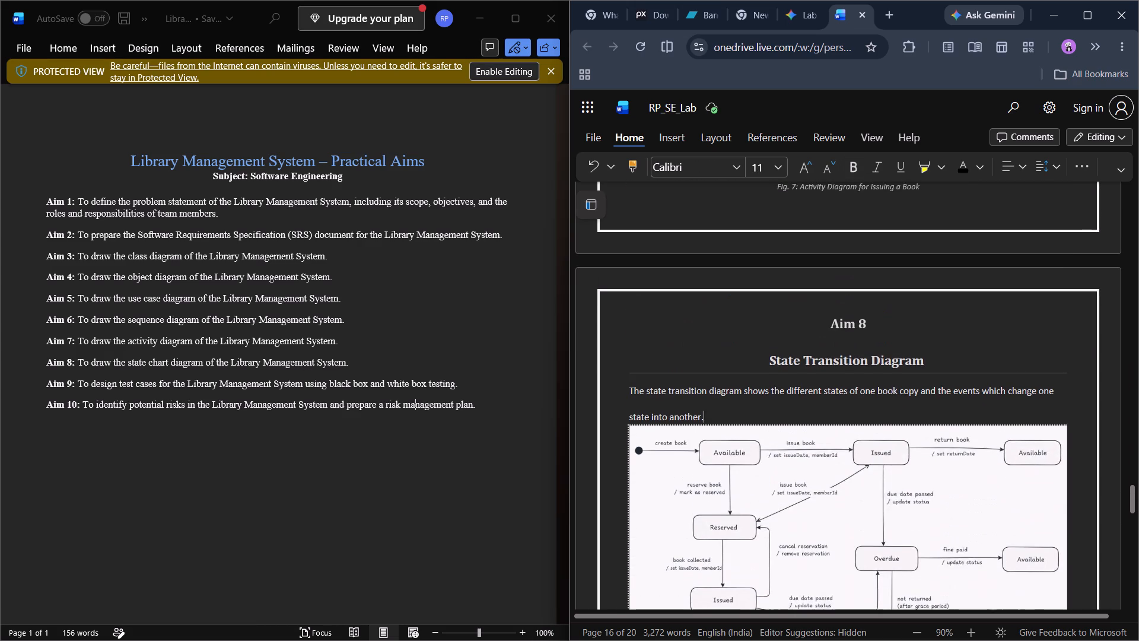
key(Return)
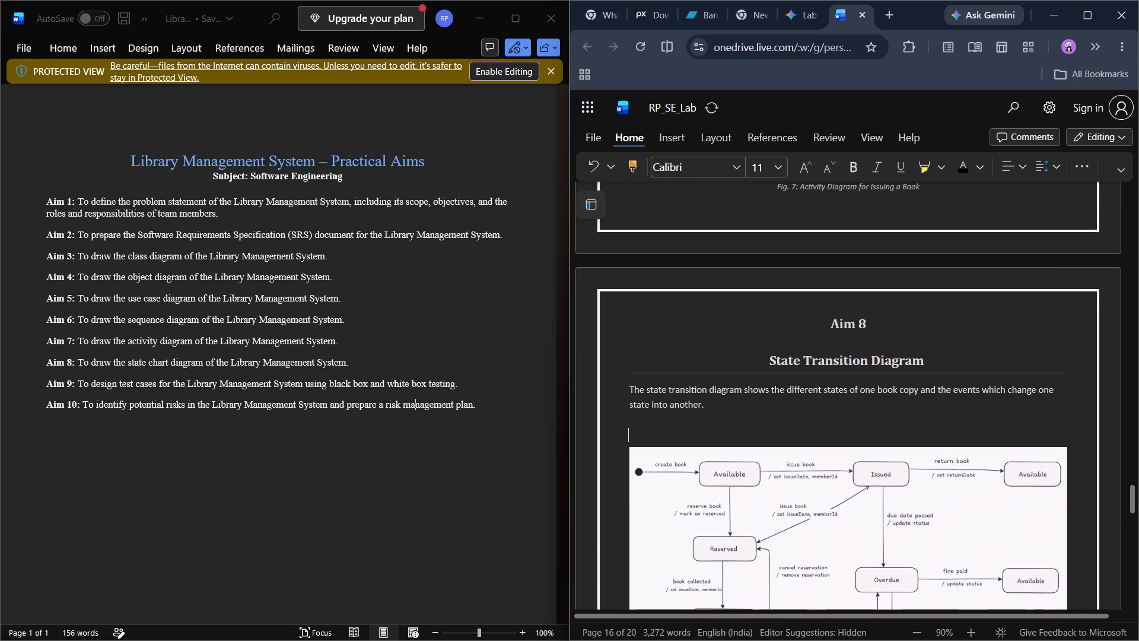
Copy the Aim 10 statement from the practical aims list onto a new line below the "Risk Management Plan" subtitle.
scroll(782, 411, down, 19)
scroll(782, 411, up, 4)
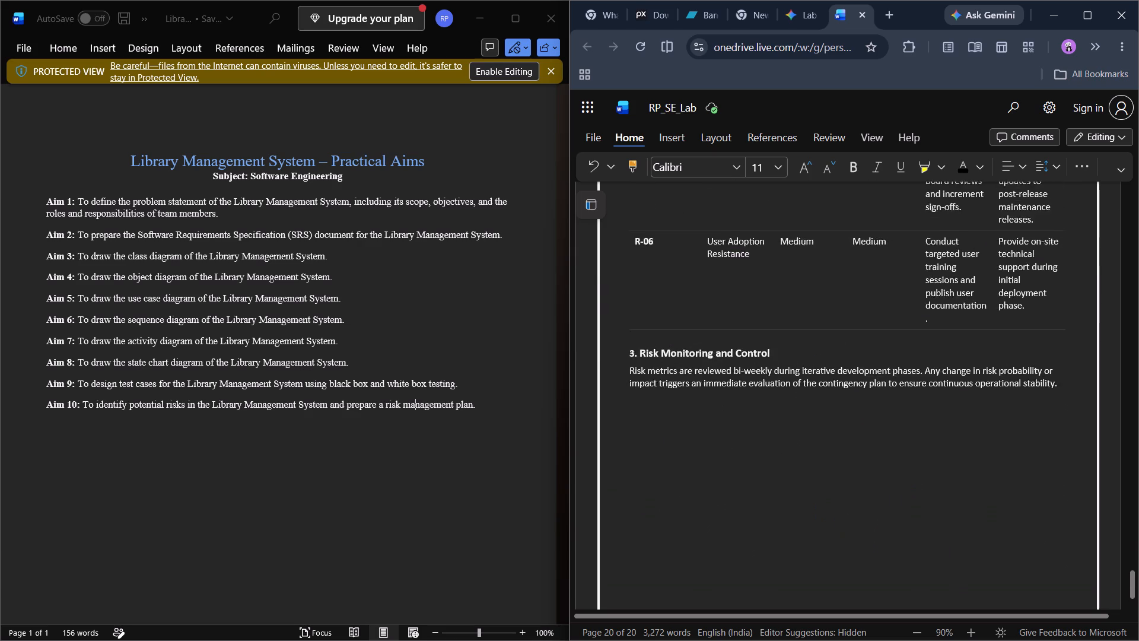
scroll(782, 411, up, 9)
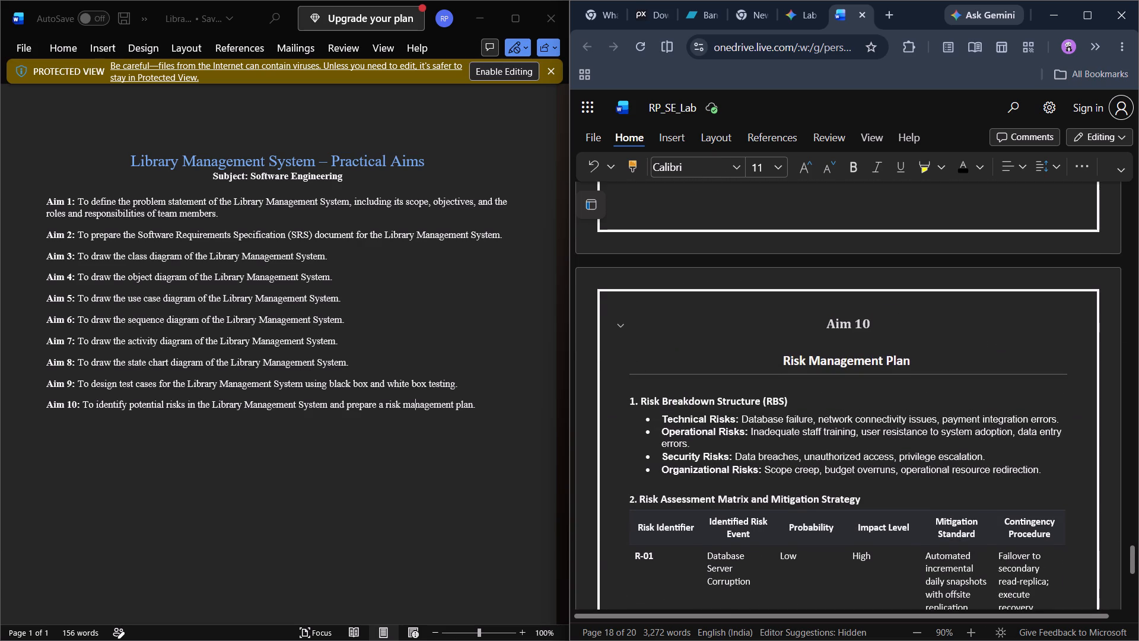
click(911, 358)
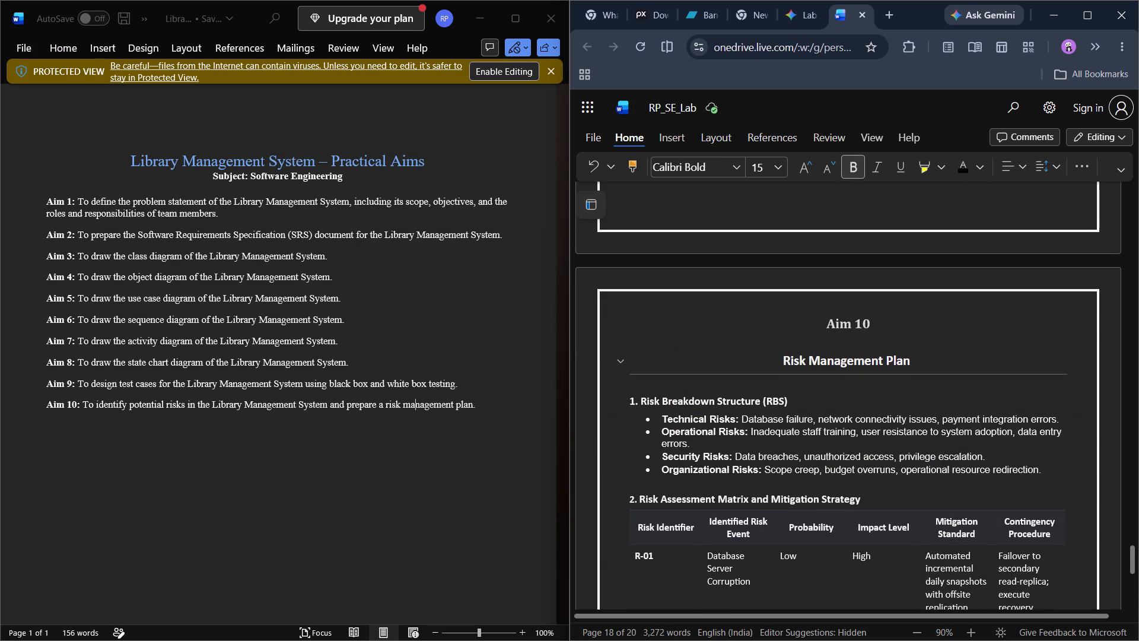
key(Return)
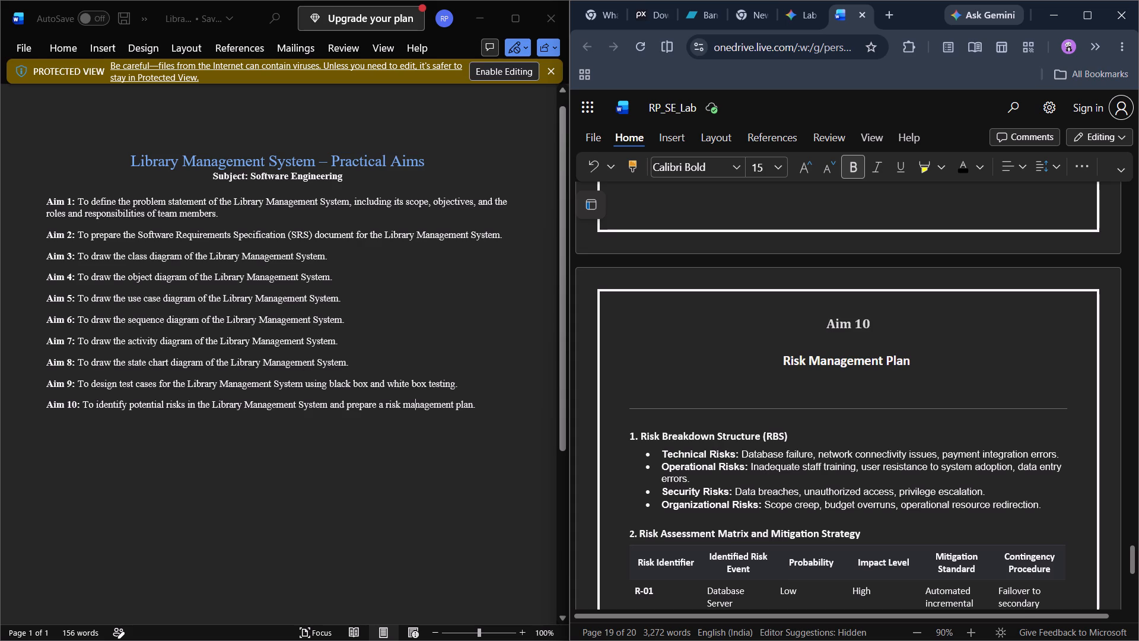
drag(485, 411, 79, 415)
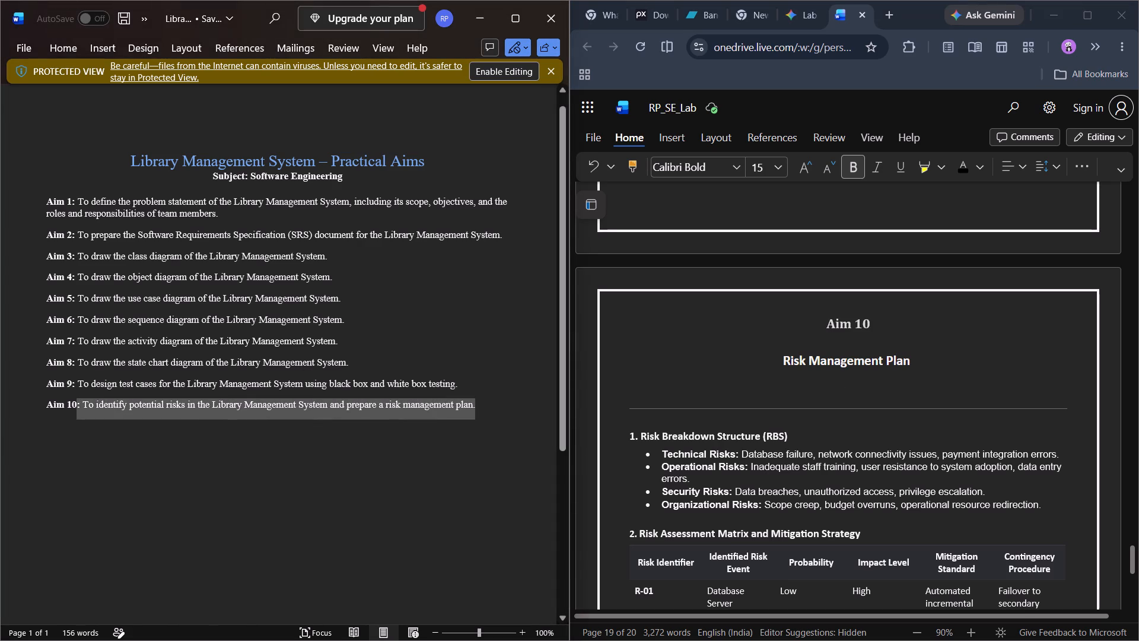
drag(79, 415, 84, 415)
key(ctrl+c)
click(650, 395)
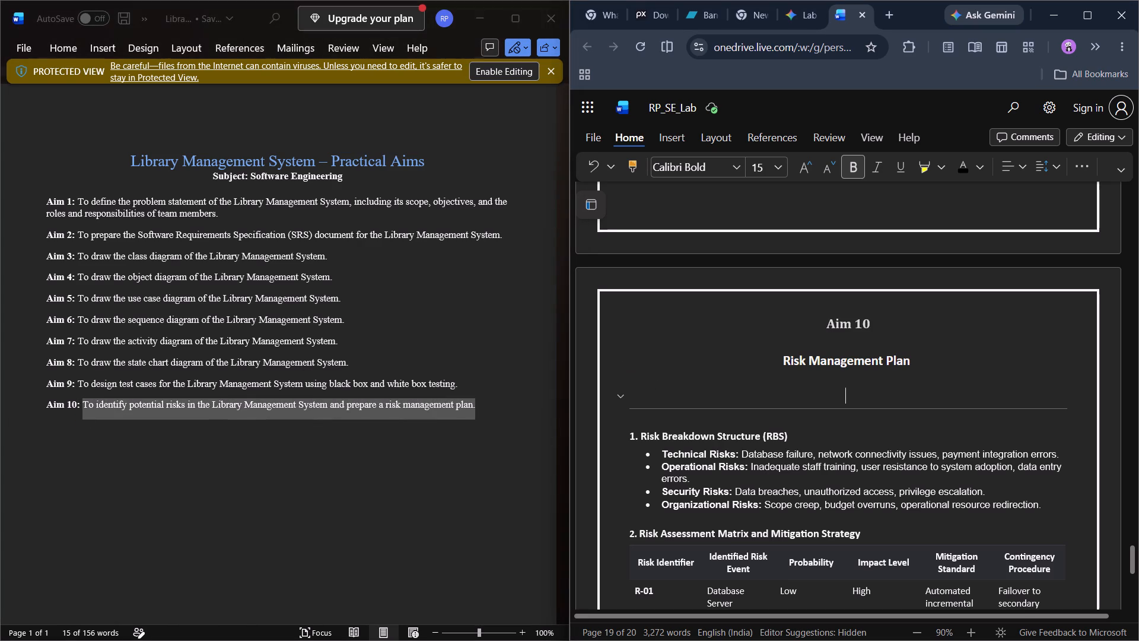
key(ctrl+v)
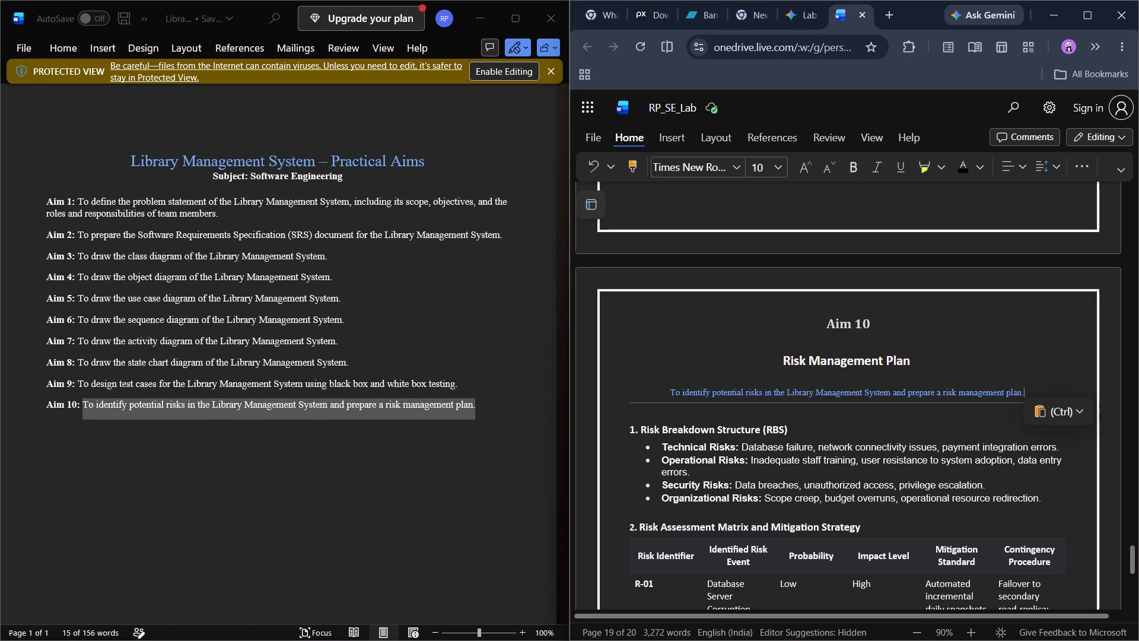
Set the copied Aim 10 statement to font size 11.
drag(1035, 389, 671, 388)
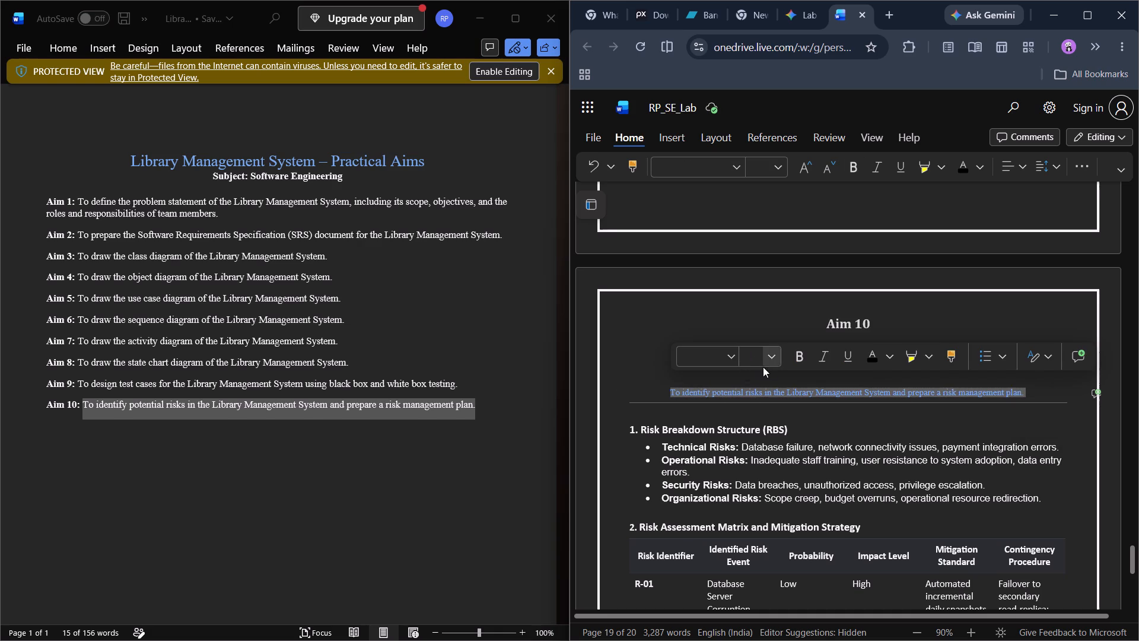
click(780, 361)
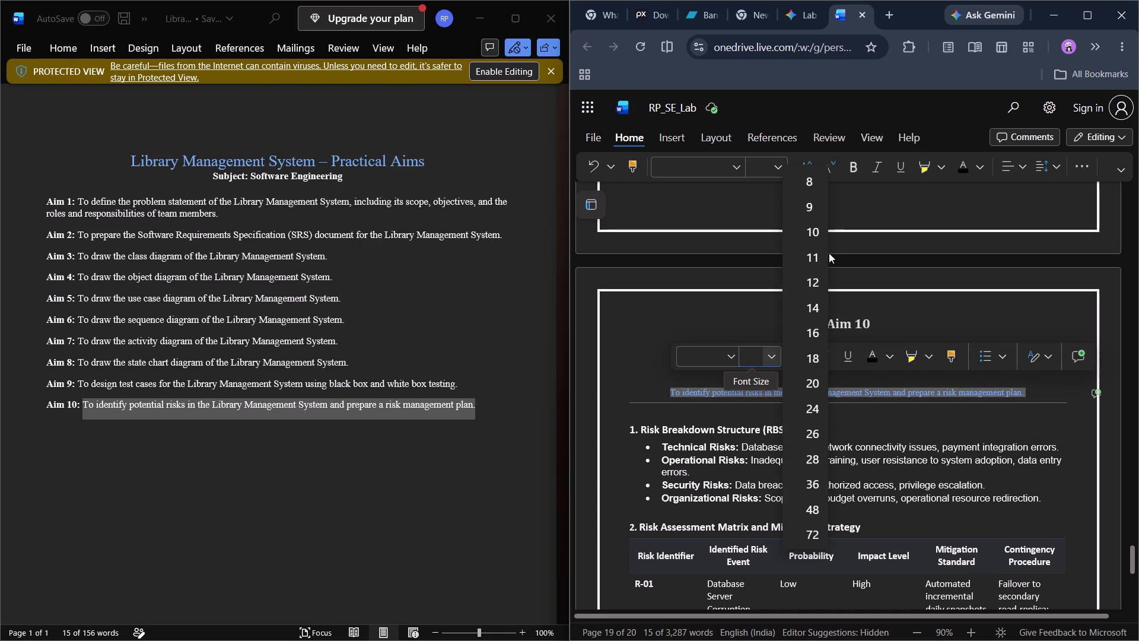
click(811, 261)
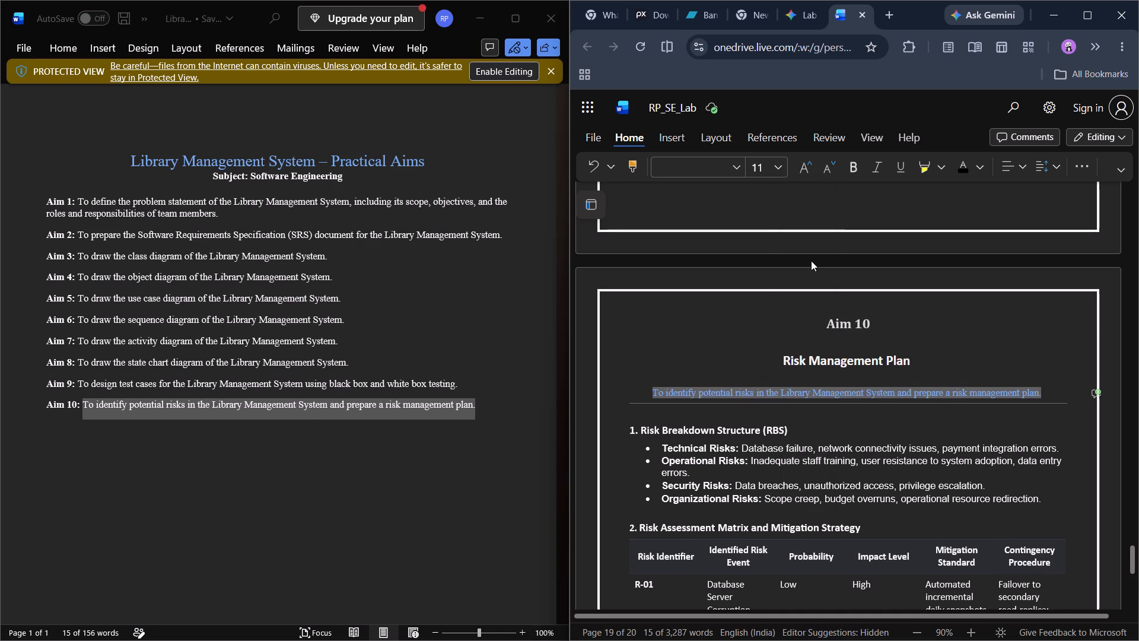
Recolour the Aim 10 statement under "Risk Management Plan" to match the surrounding document text.
click(1046, 392)
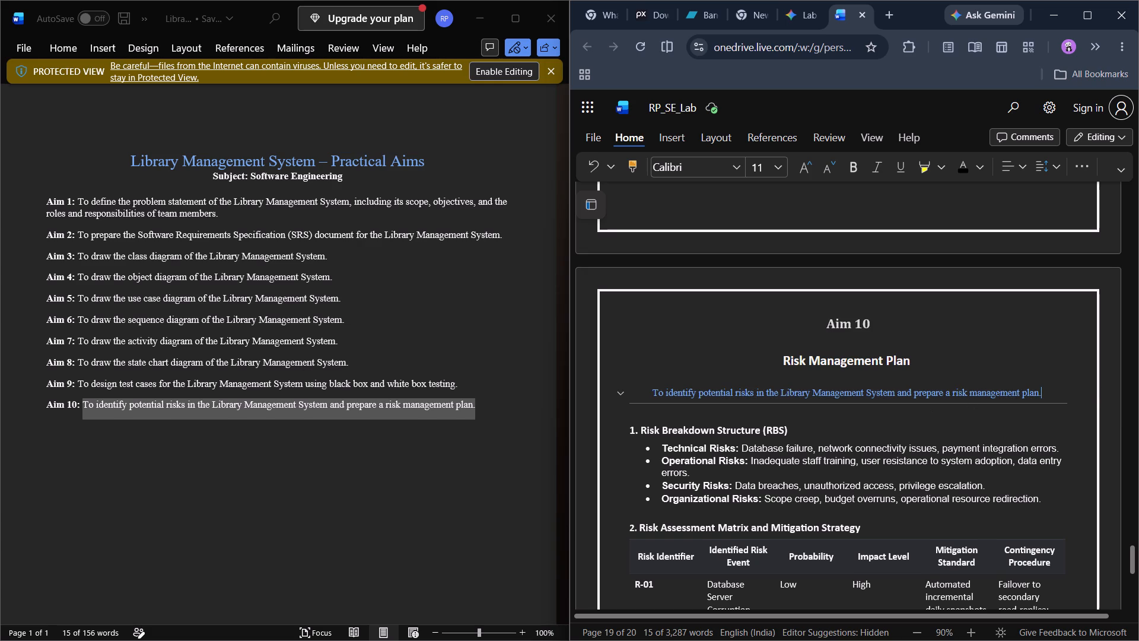
drag(1046, 392, 739, 404)
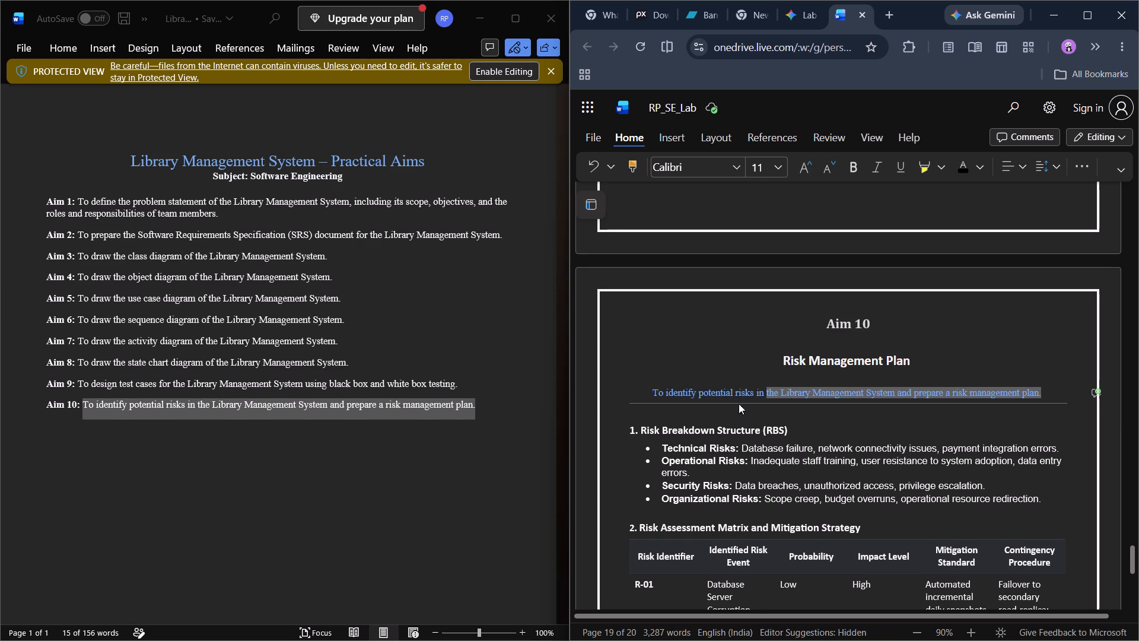
drag(739, 404, 653, 398)
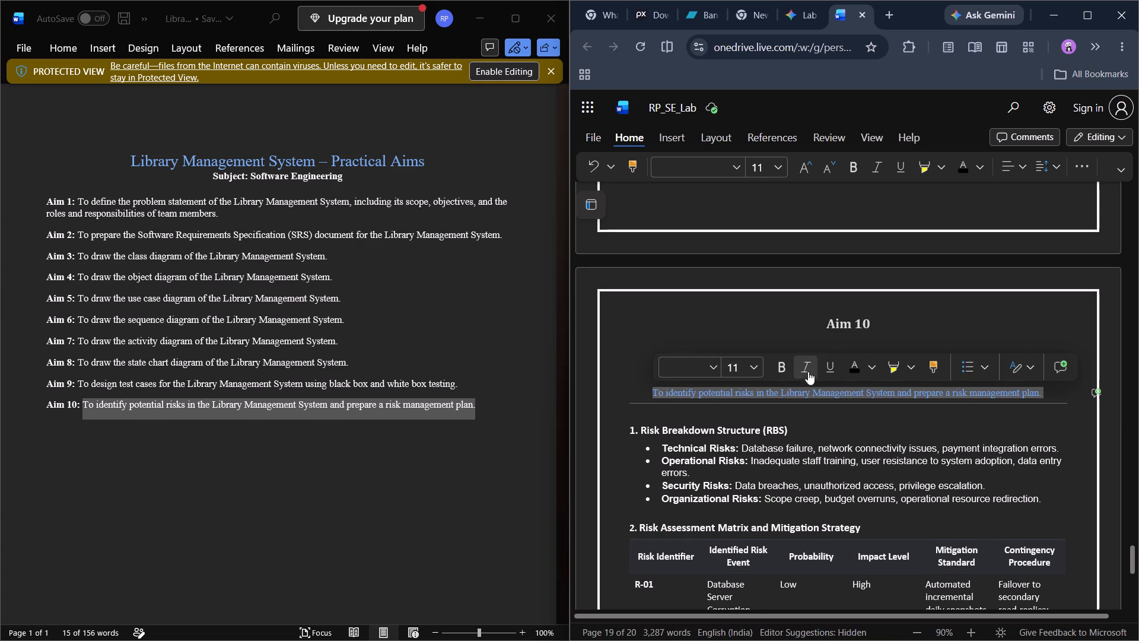
click(862, 371)
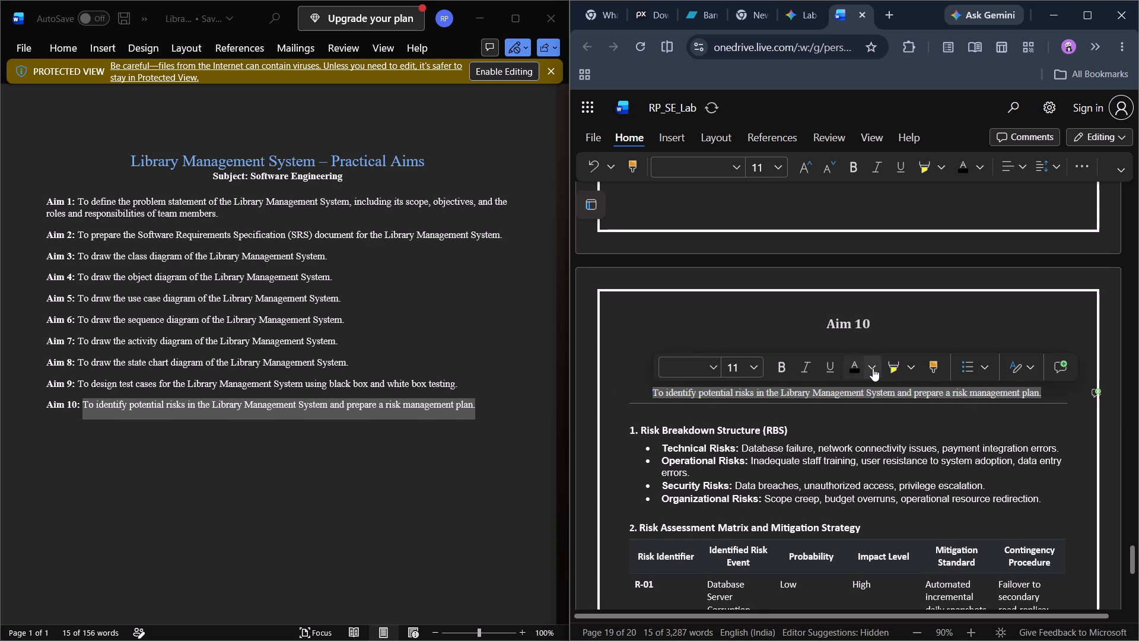
click(901, 329)
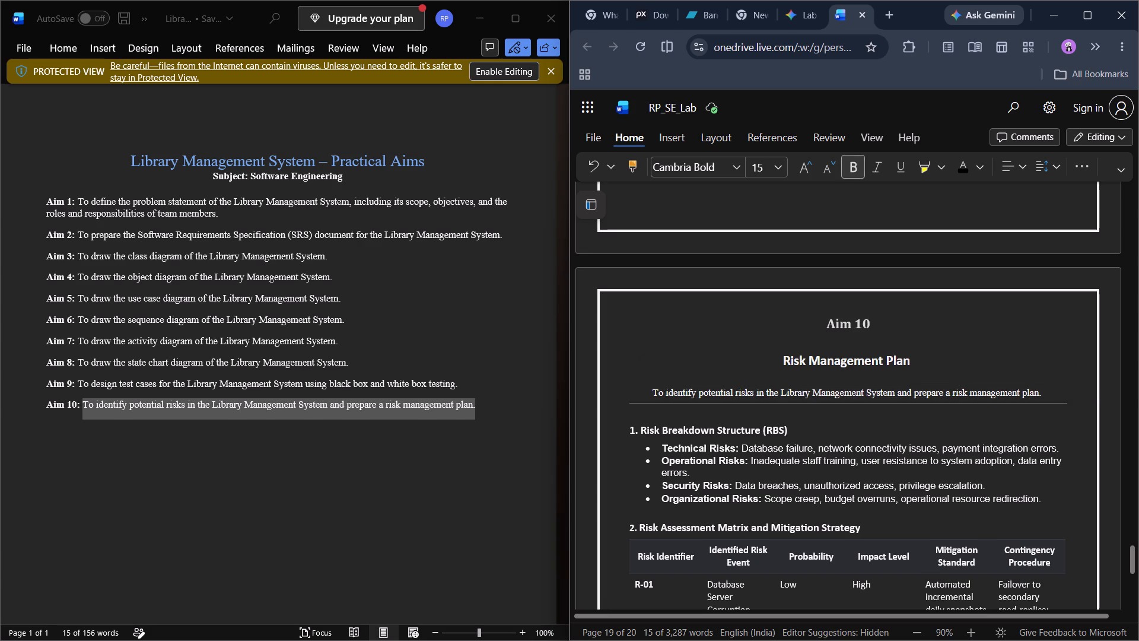
Set the Aim 10 statement below "Risk Management Plan" to font size 12.5.
scroll(899, 456, down, 8)
scroll(899, 456, up, 1)
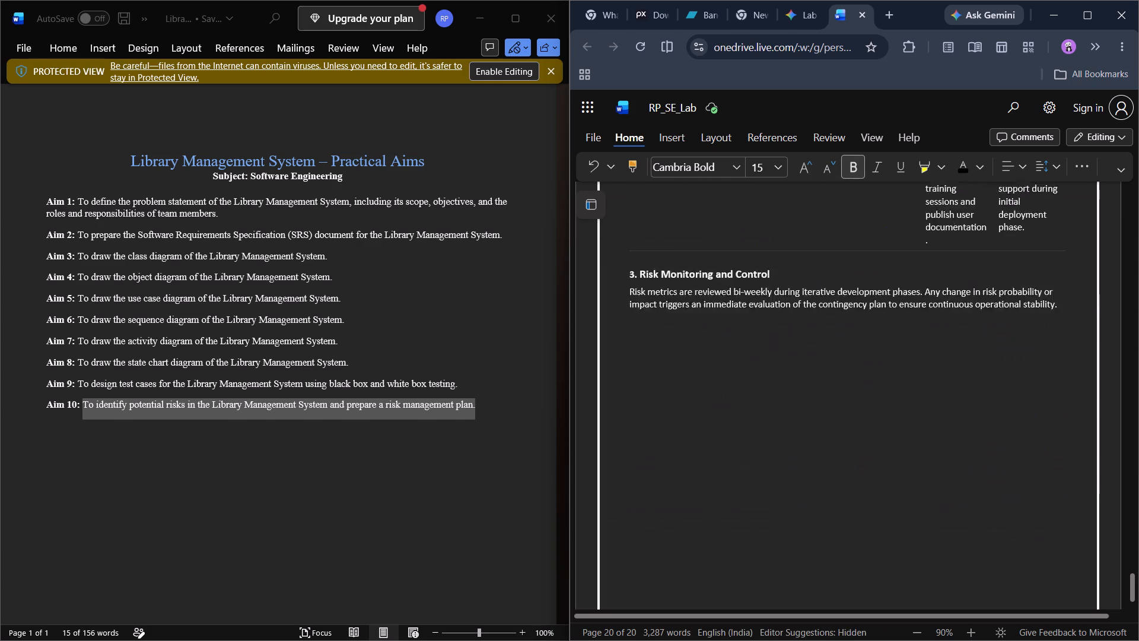
scroll(899, 456, up, 4)
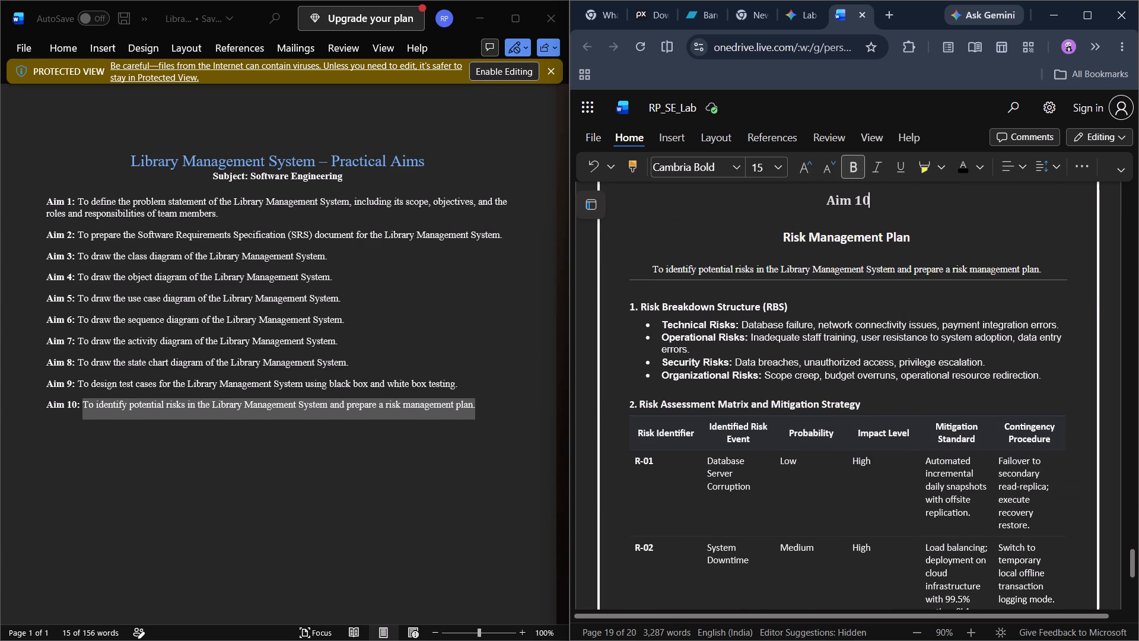
click(1045, 266)
drag(1045, 266, 653, 273)
click(736, 243)
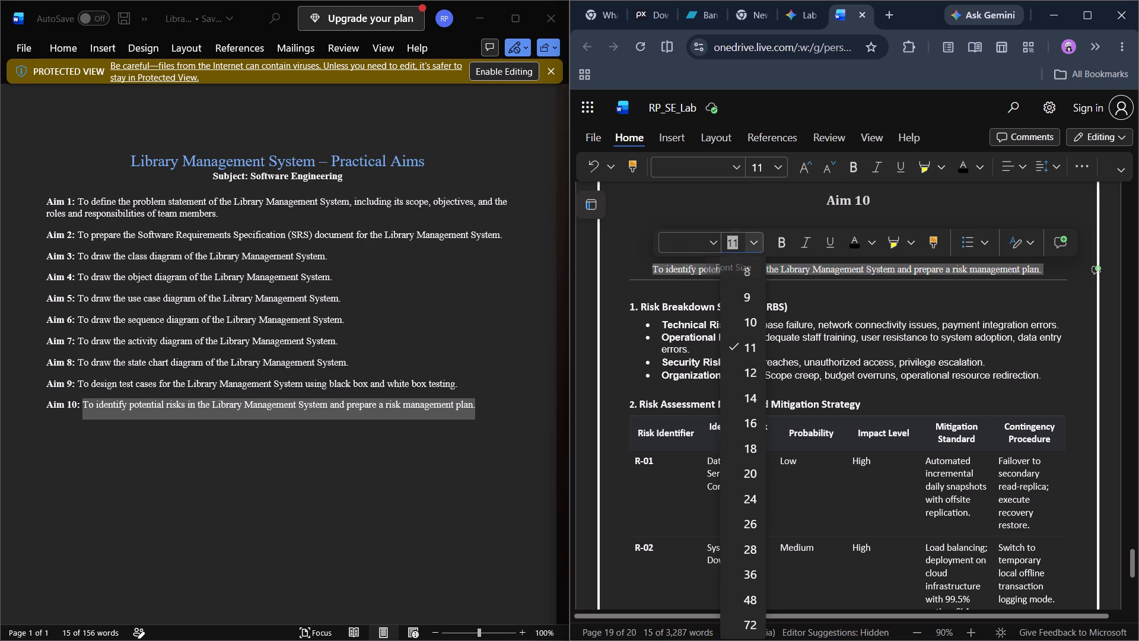
text(12.5)
key(Return)
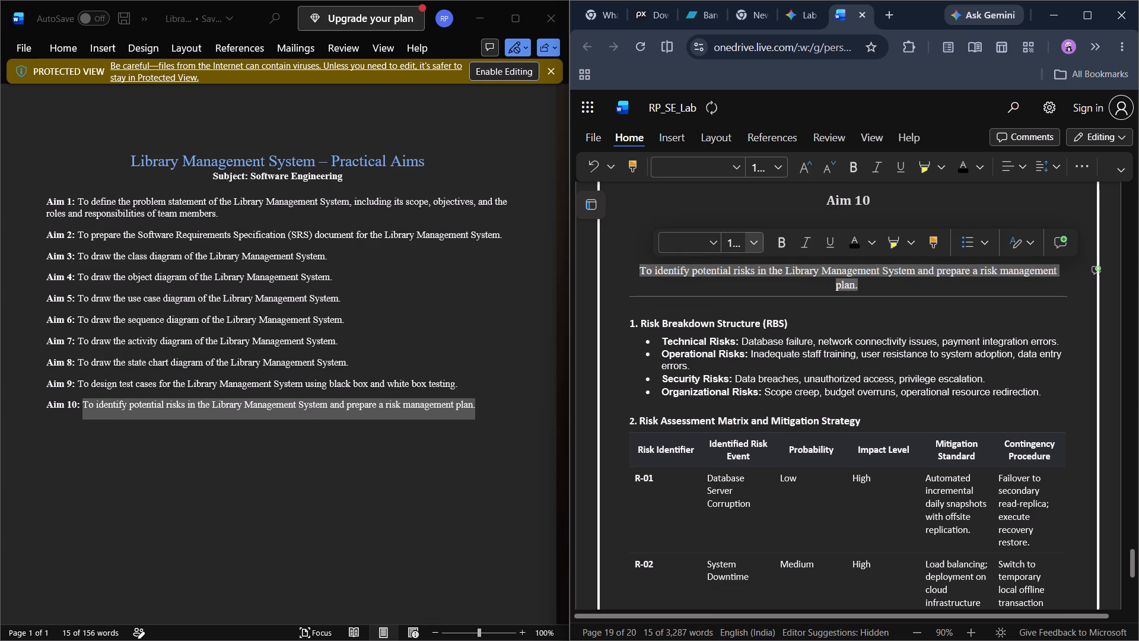
click(856, 312)
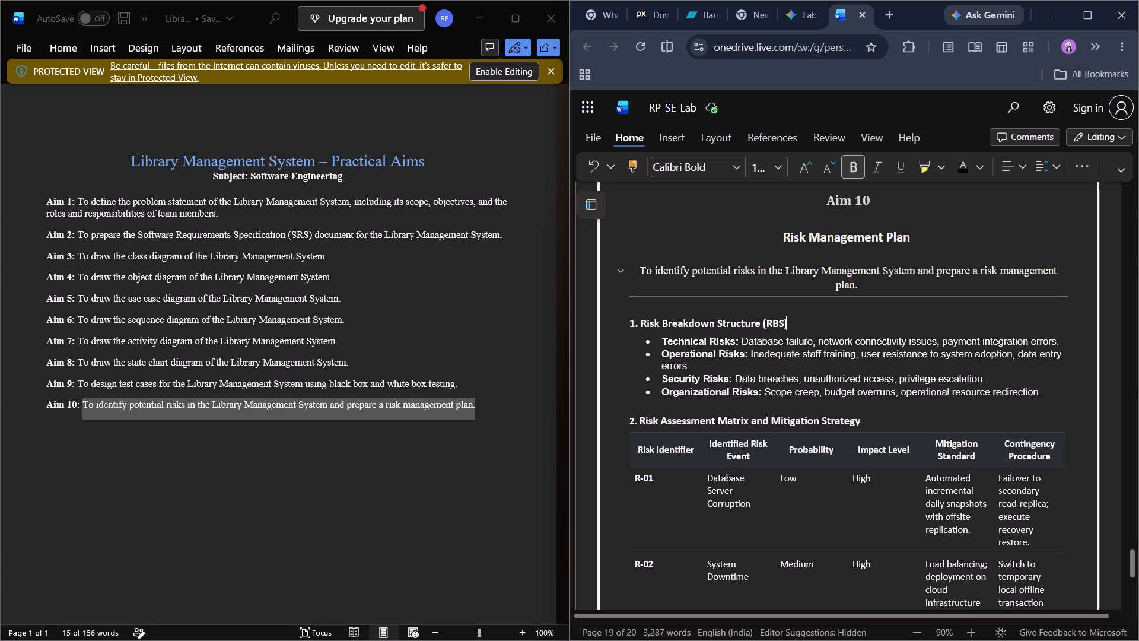
Review the layout of the Aim 10 risk management pages and the white box test pages before them.
scroll(854, 274, up, 1)
scroll(854, 274, down, 7)
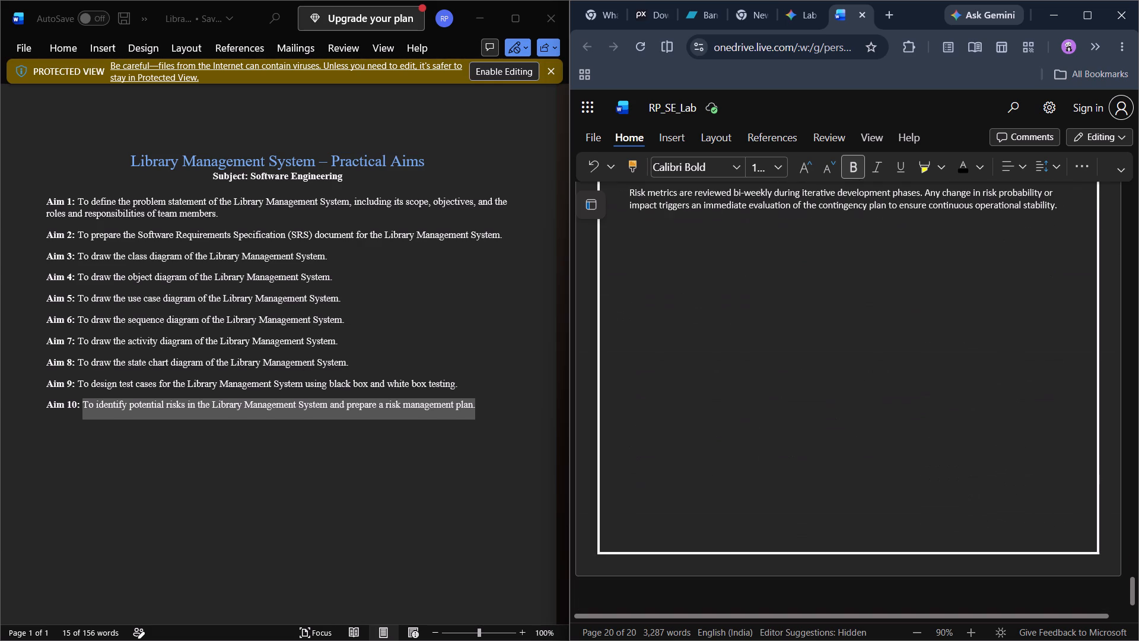
scroll(854, 274, up, 7)
scroll(854, 274, down, 1)
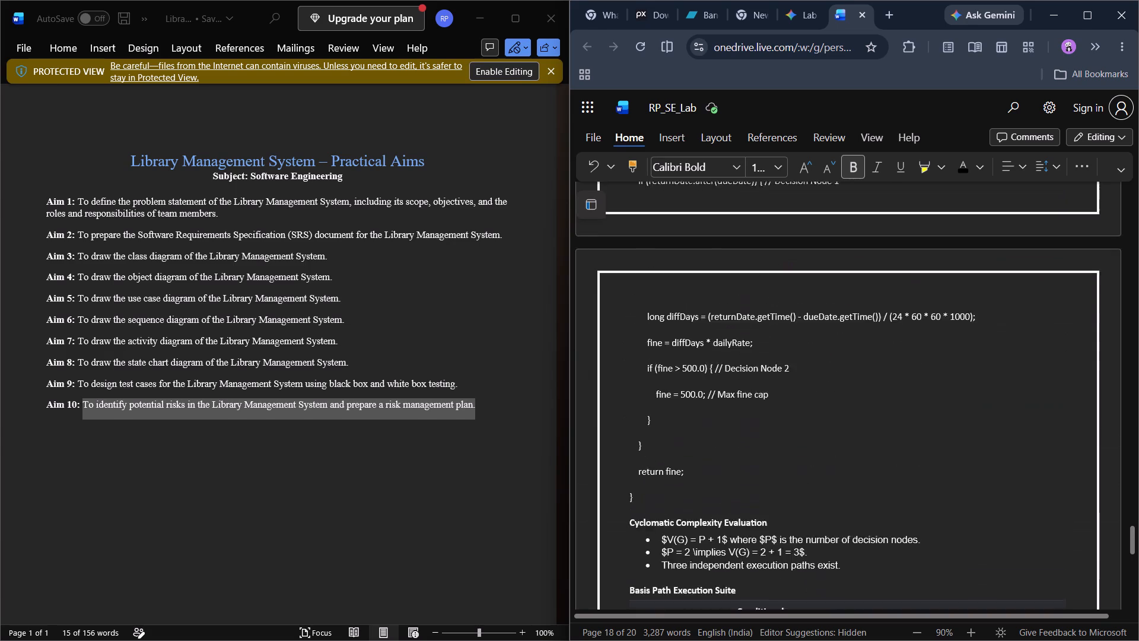
scroll(854, 274, down, 2)
scroll(854, 274, up, 2)
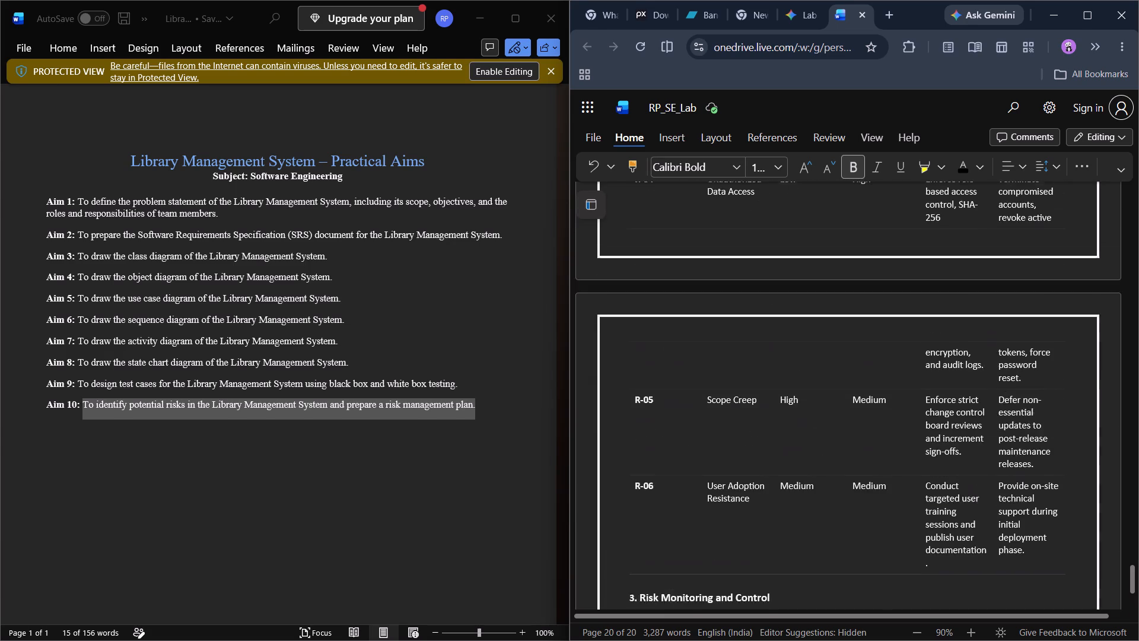
scroll(854, 274, up, 7)
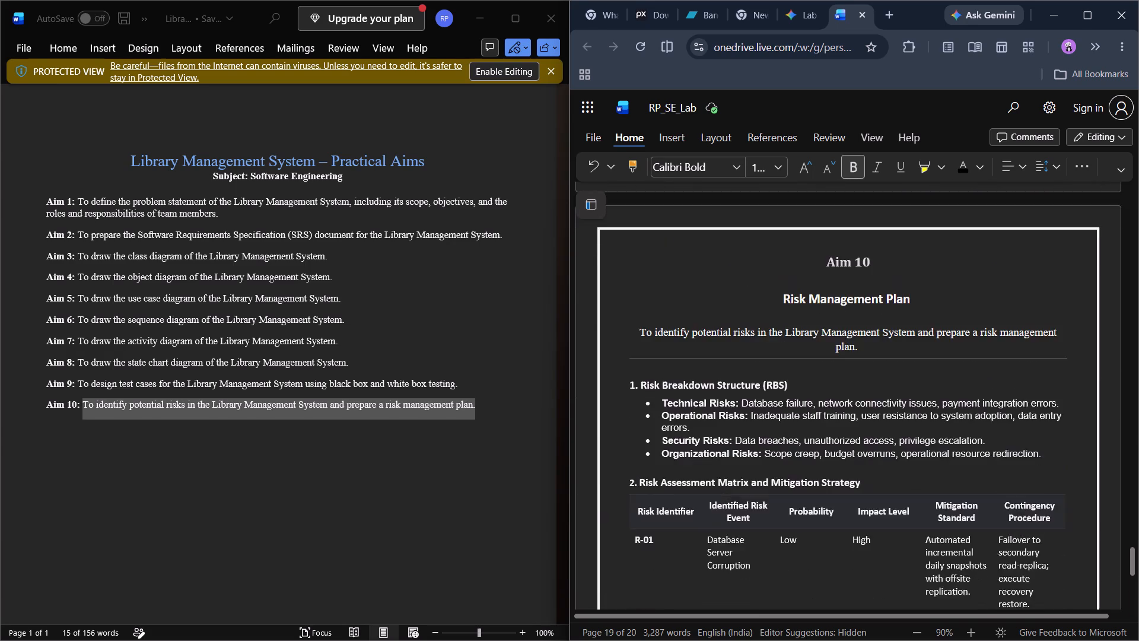
Insert a blank line beneath the "Test cases designing" subtitle under Aim 9.
scroll(854, 274, up, 7)
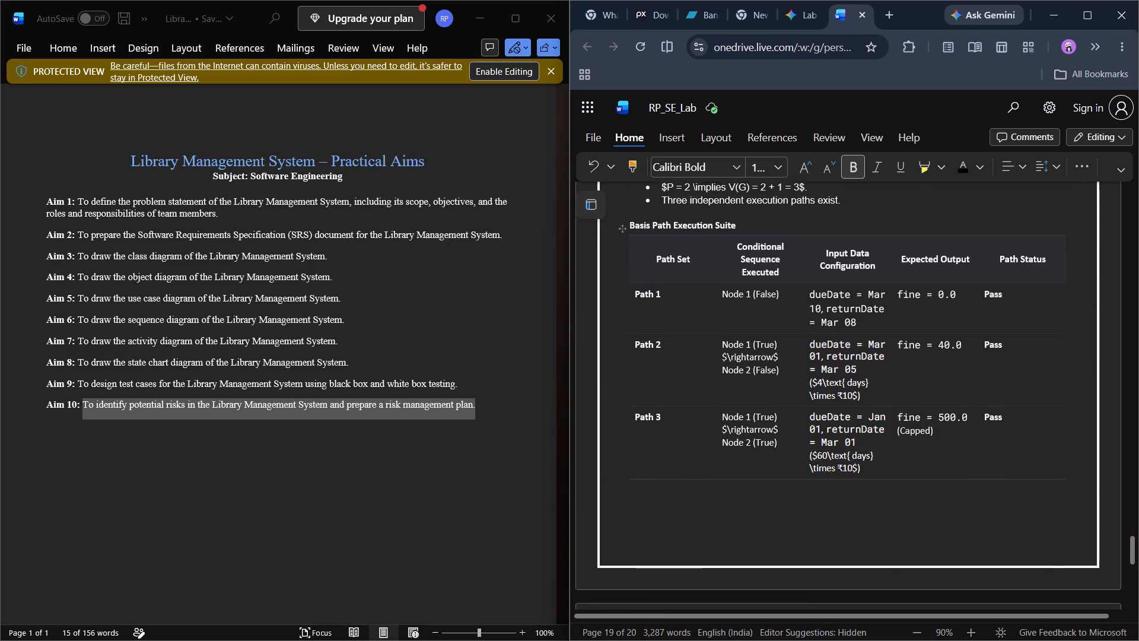
scroll(854, 274, up, 7)
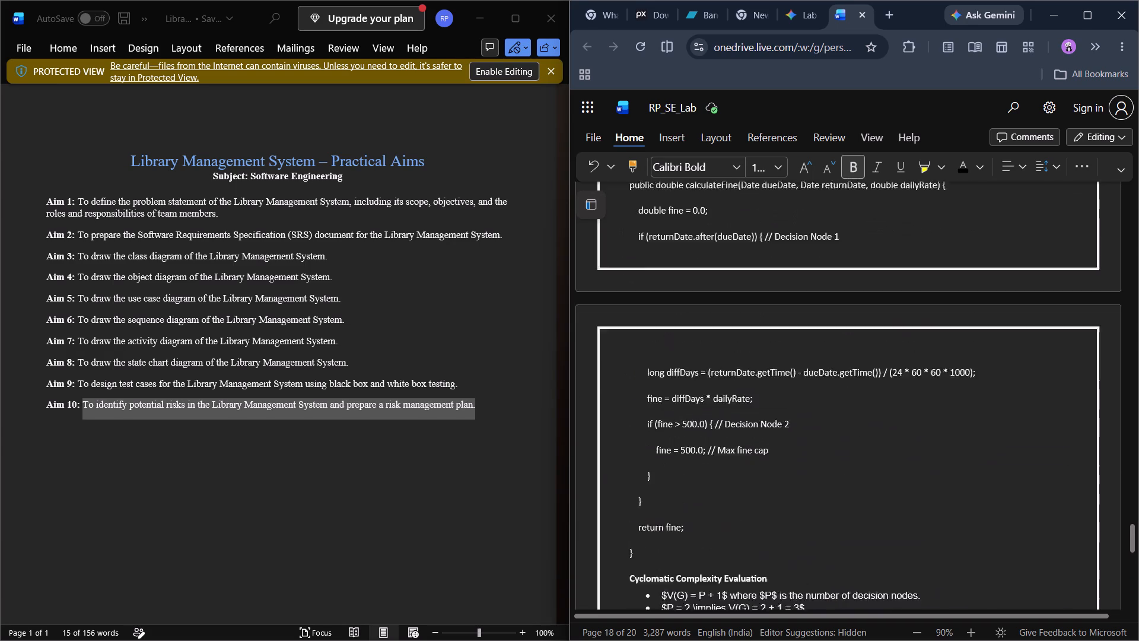
scroll(854, 274, up, 4)
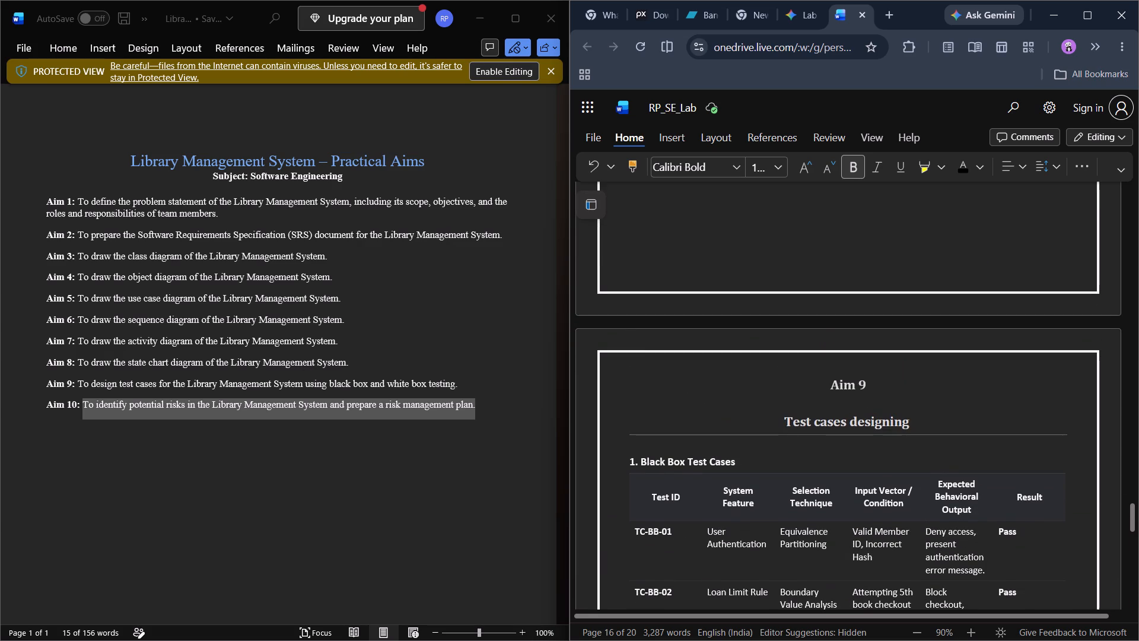
click(911, 422)
key(Return)
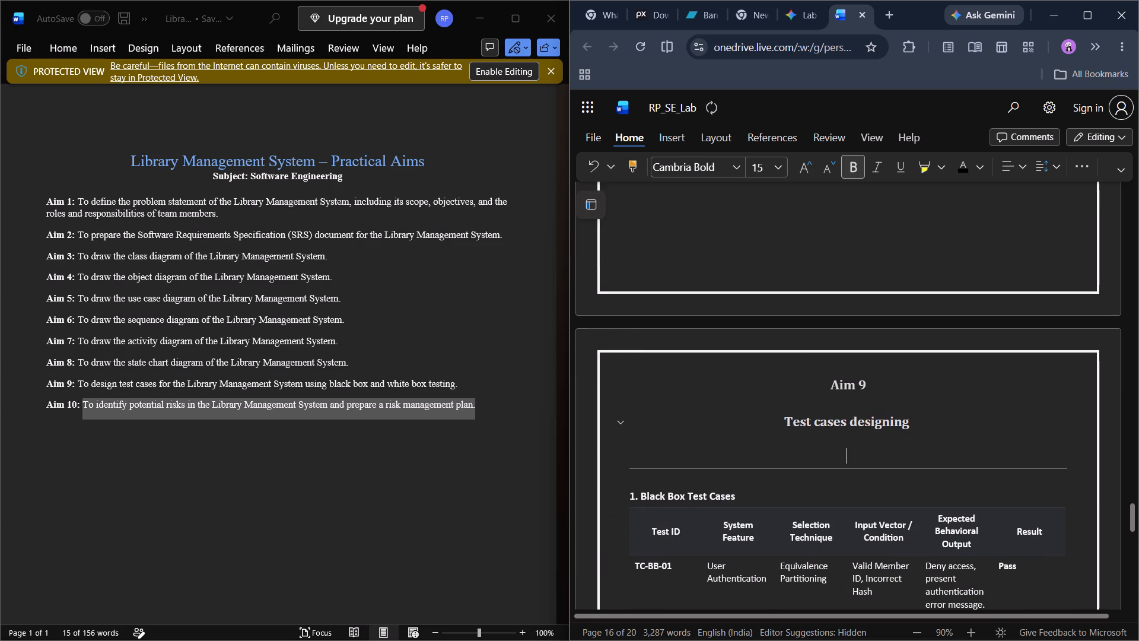
Check the font size of the Aim 10 statement beneath "Risk Management Plan".
scroll(925, 513, down, 9)
scroll(925, 513, up, 1)
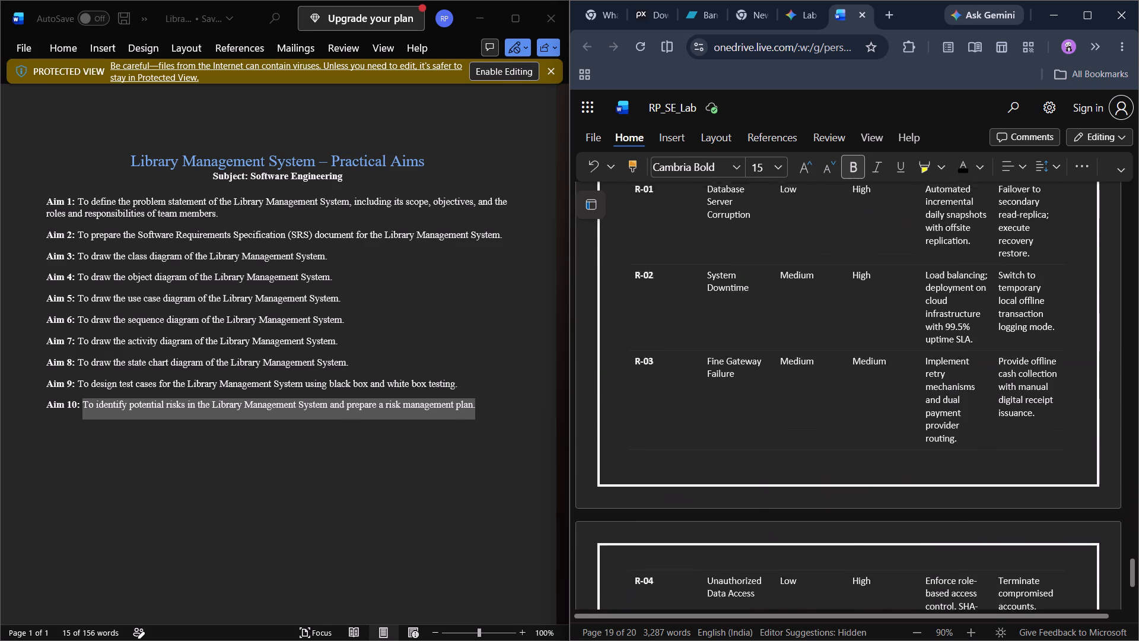
scroll(925, 513, up, 2)
double_click(902, 411)
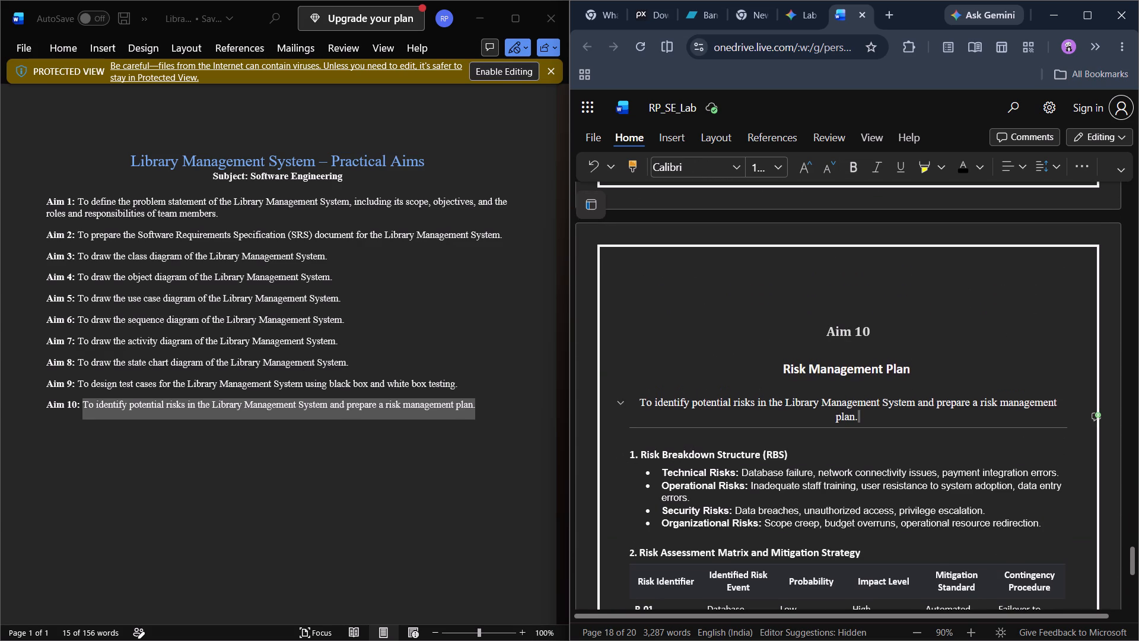
double_click(850, 419)
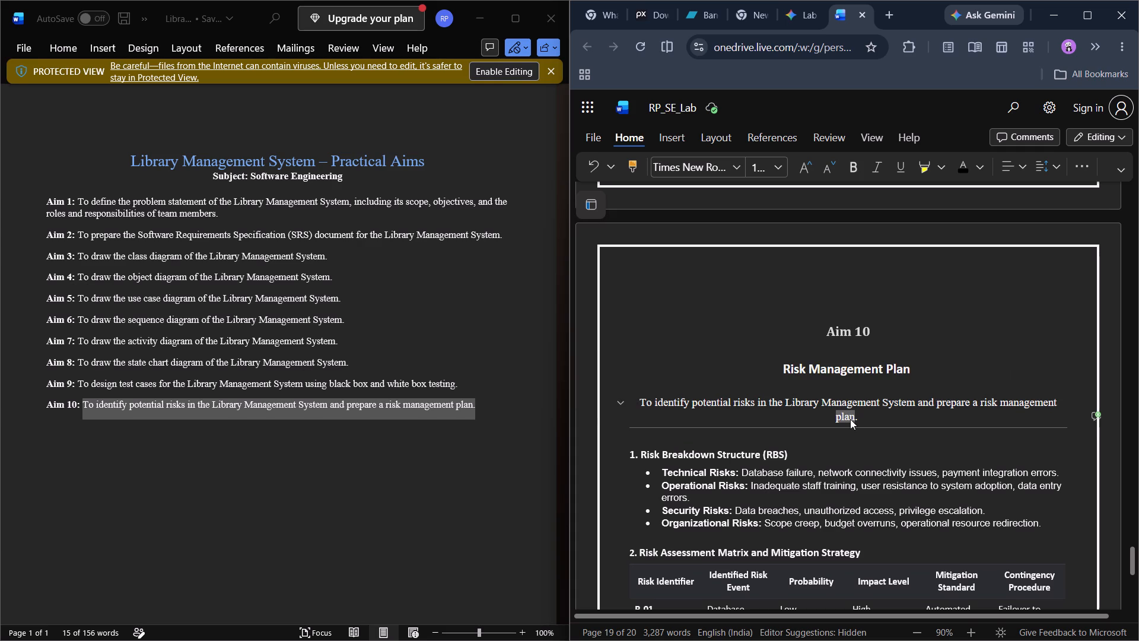
click(816, 394)
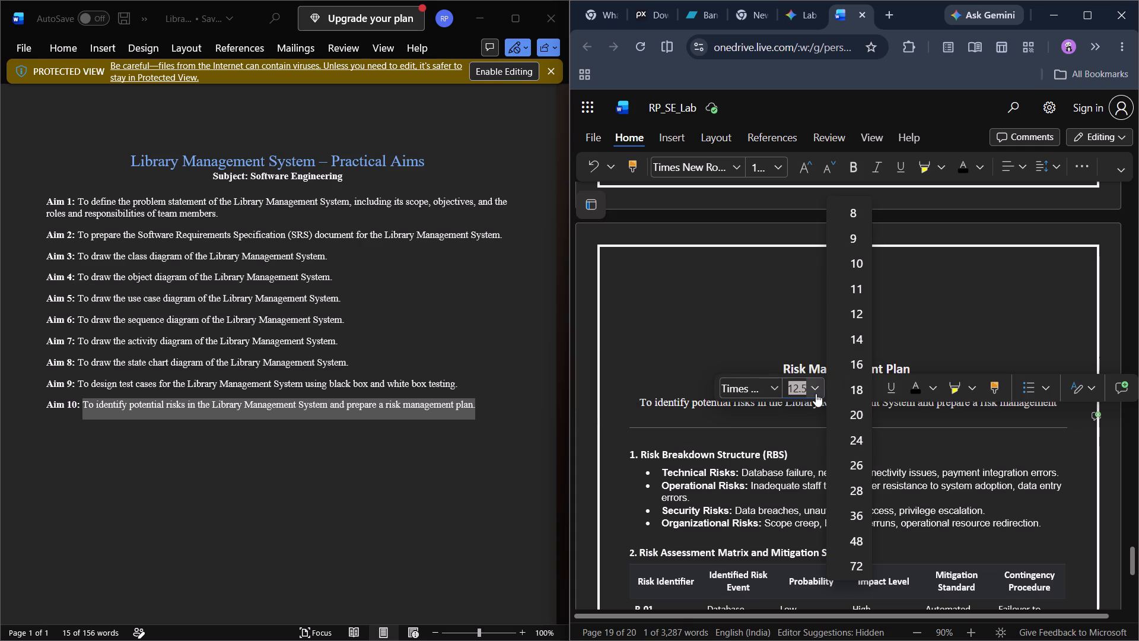
click(749, 326)
Copy the Aim 9 statement from the practical aims list and paste it beneath the "Test cases designing" subtitle in RP_SE_Lab.
scroll(749, 326, up, 4)
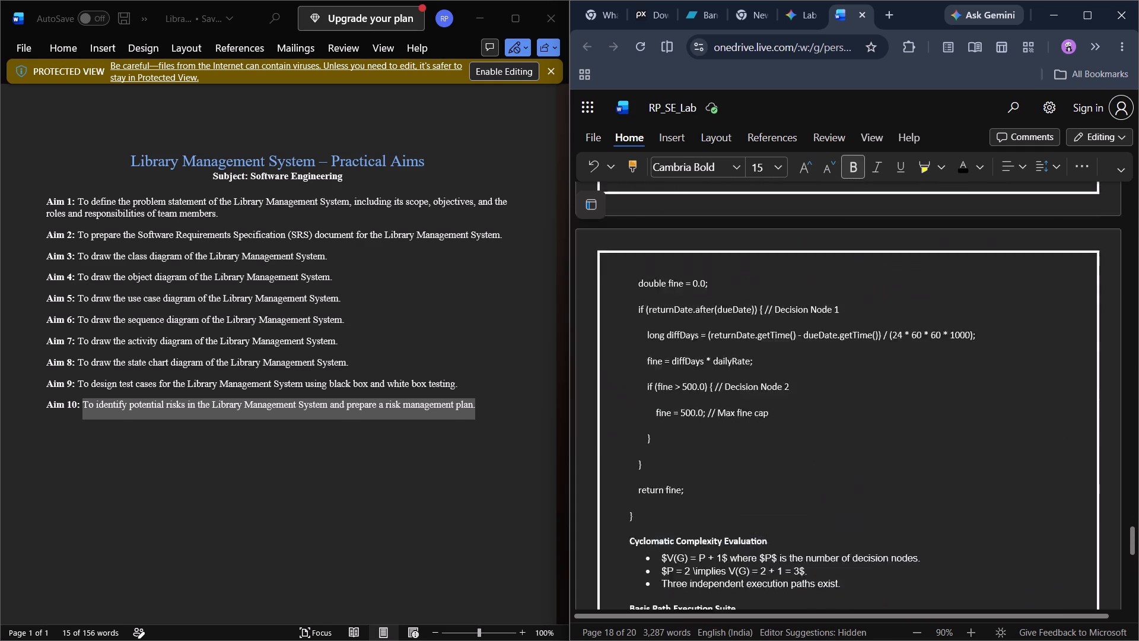
scroll(749, 326, up, 3)
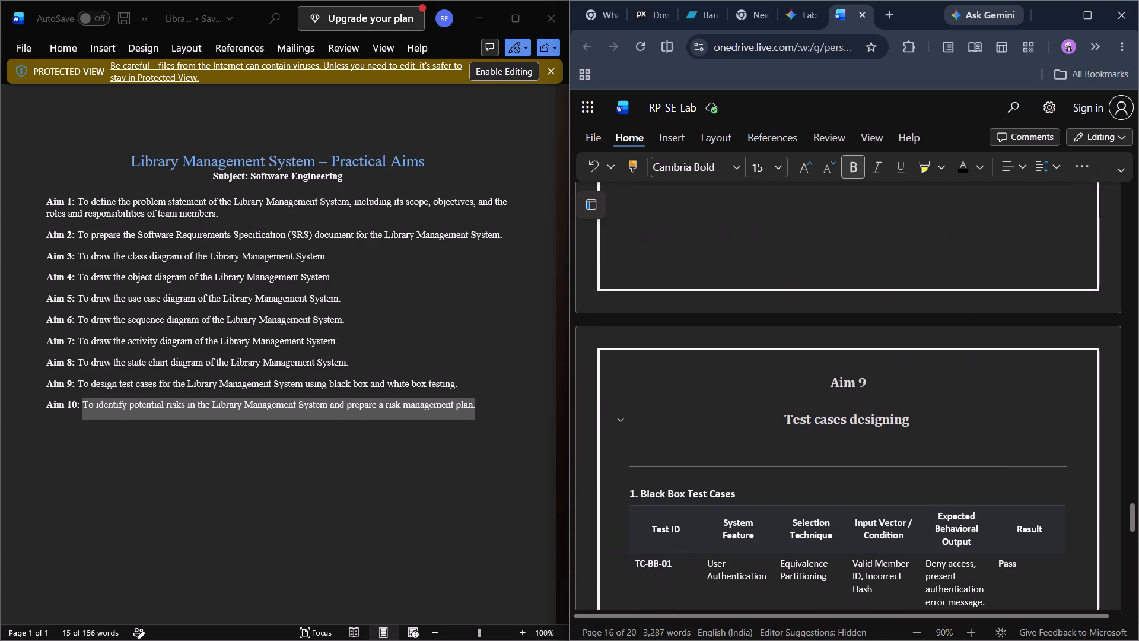
click(778, 444)
drag(460, 383, 81, 389)
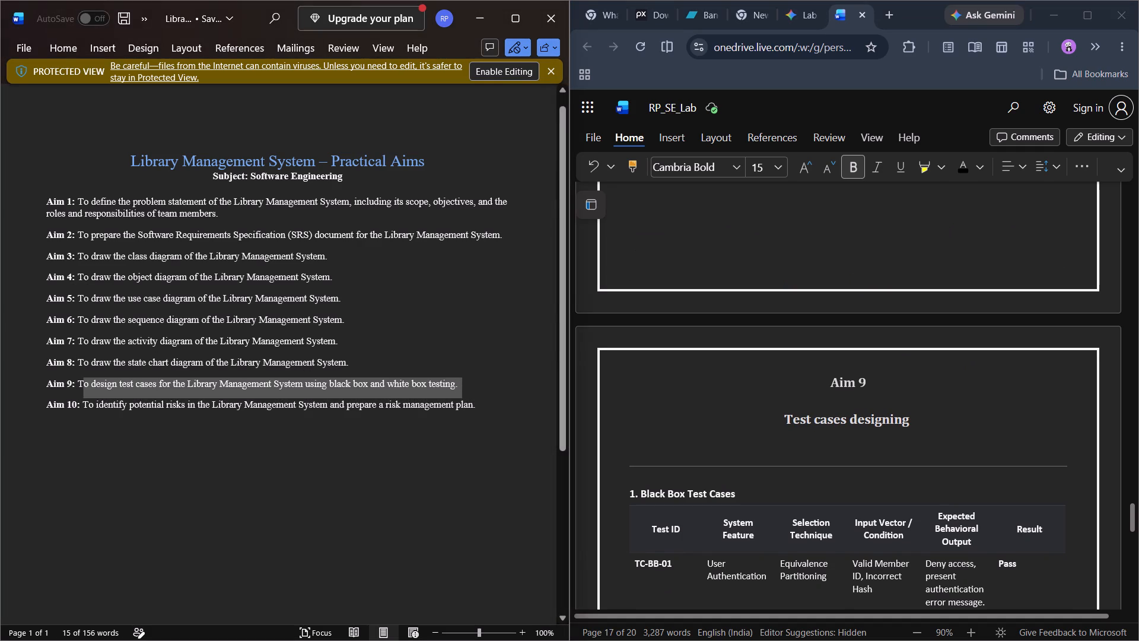
drag(81, 389, 79, 388)
key(ctrl+c)
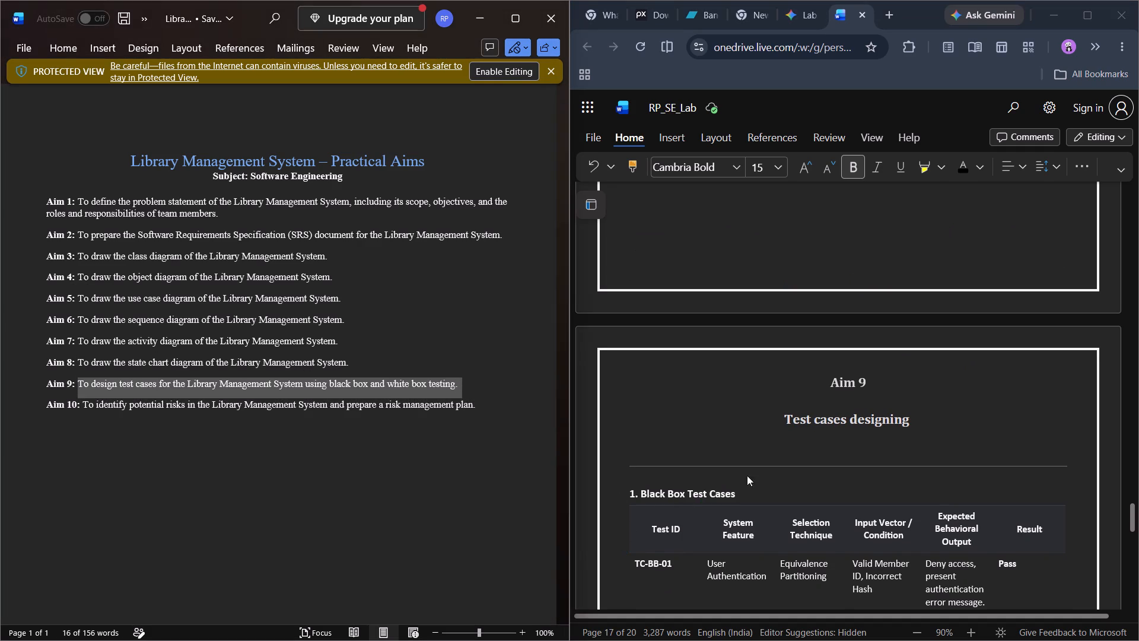
click(820, 442)
key(ctrl+v)
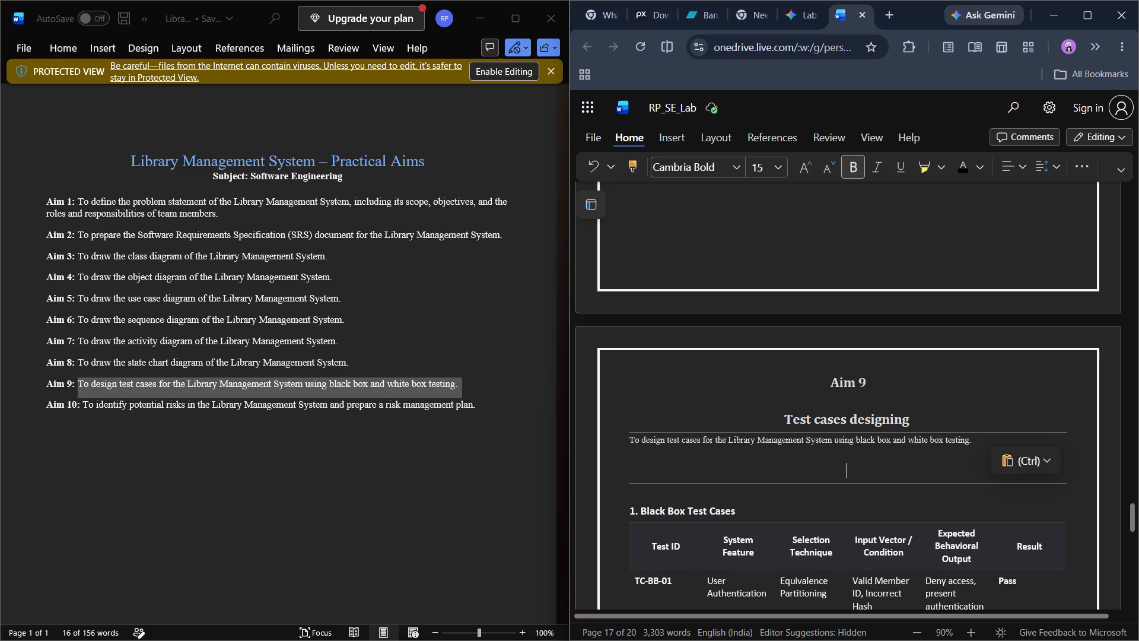
key(ctrl+z)
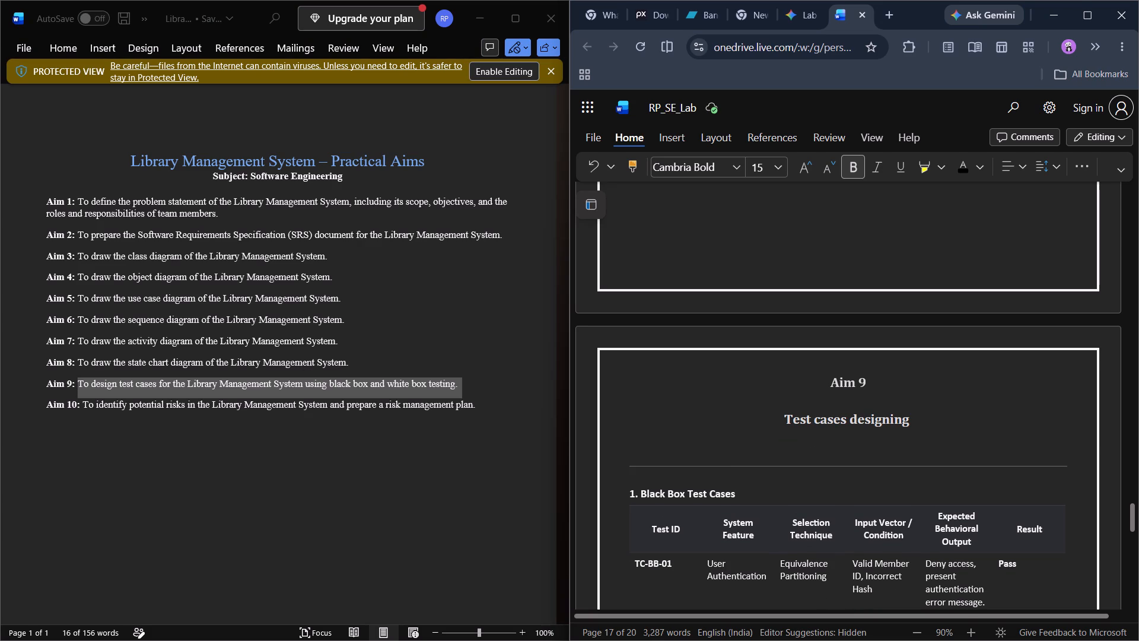
key(ctrl+v)
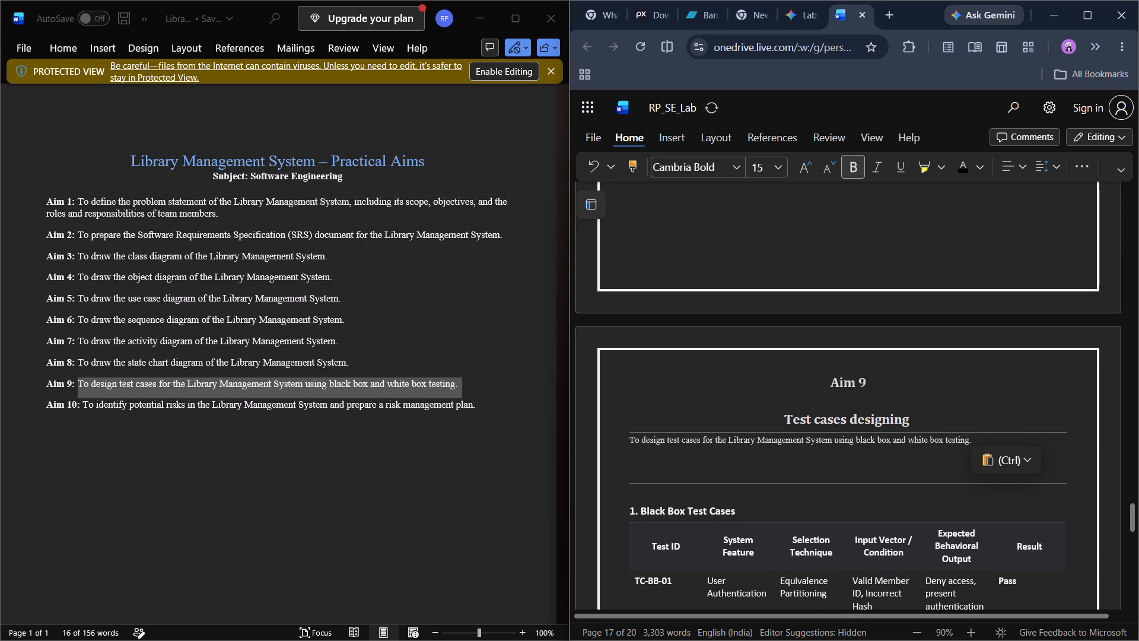
Place the pasted Aim 9 statement on its own centred line below the subtitle and remove the empty line after it.
click(990, 430)
click(631, 440)
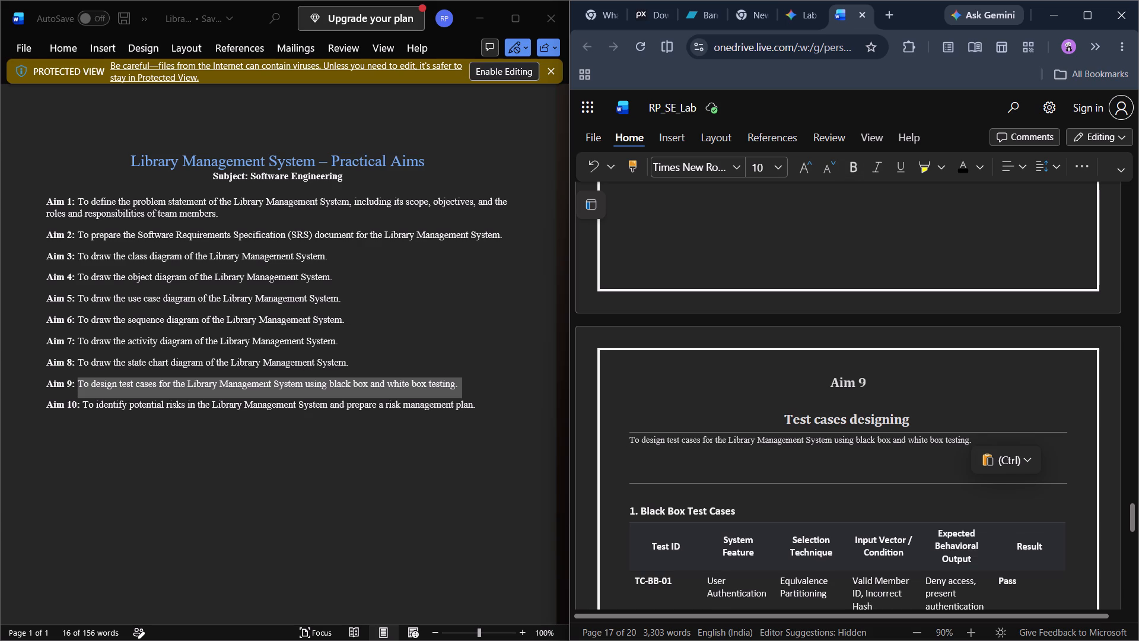
key(BackSpace)
key(Return)
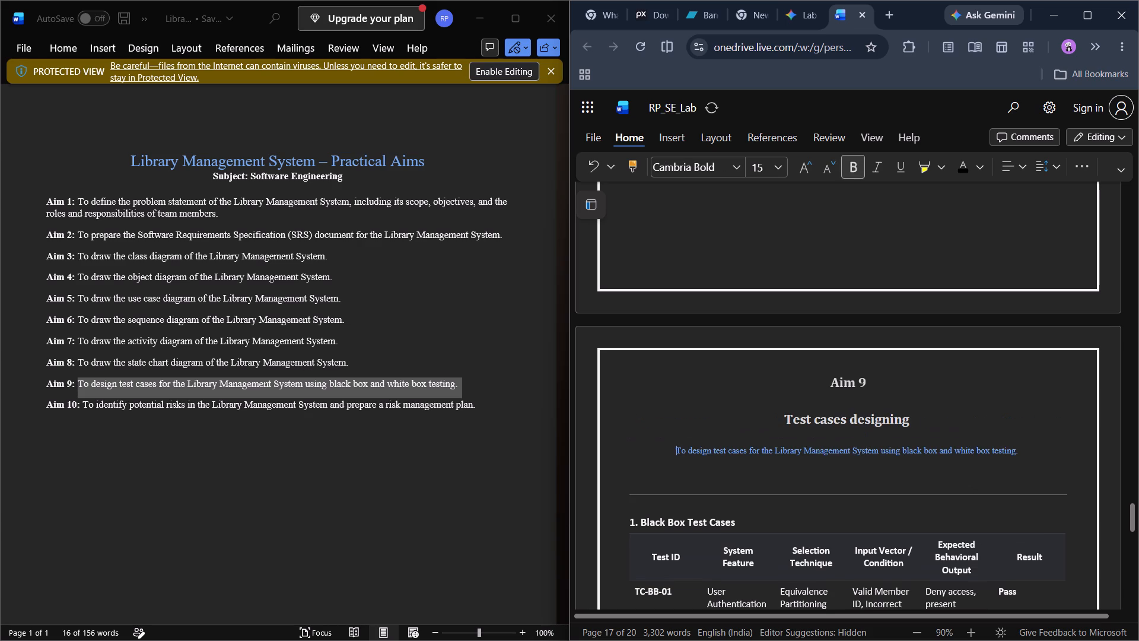
click(861, 490)
key(BackSpace)
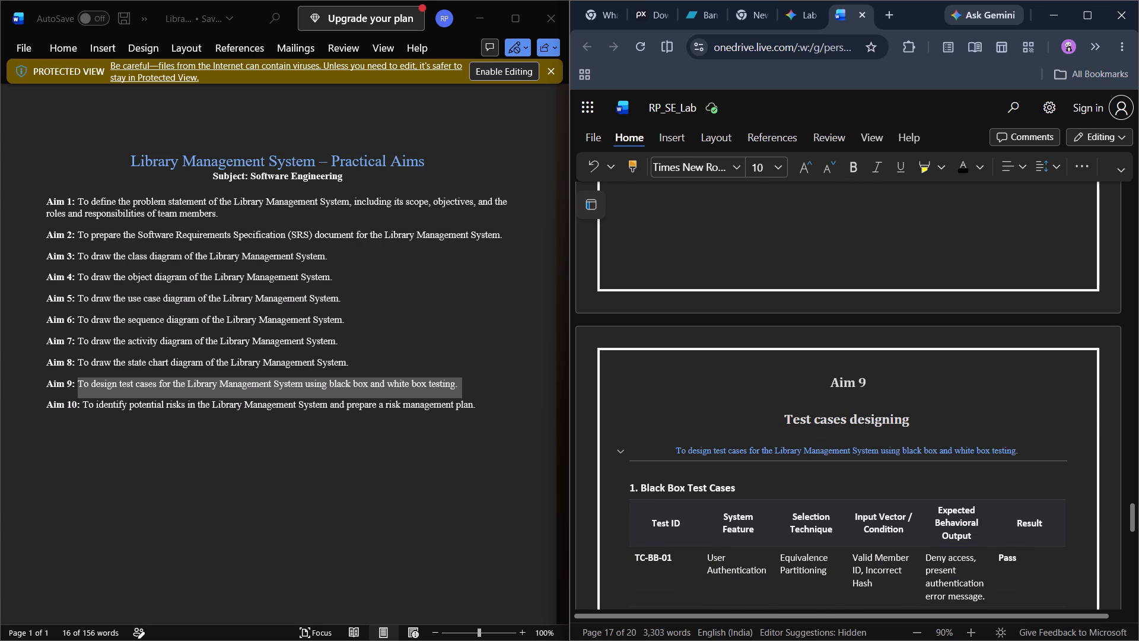
Recolour the Aim 9 statement beneath "Test cases designing" to match the surrounding document text.
drag(1031, 446, 666, 452)
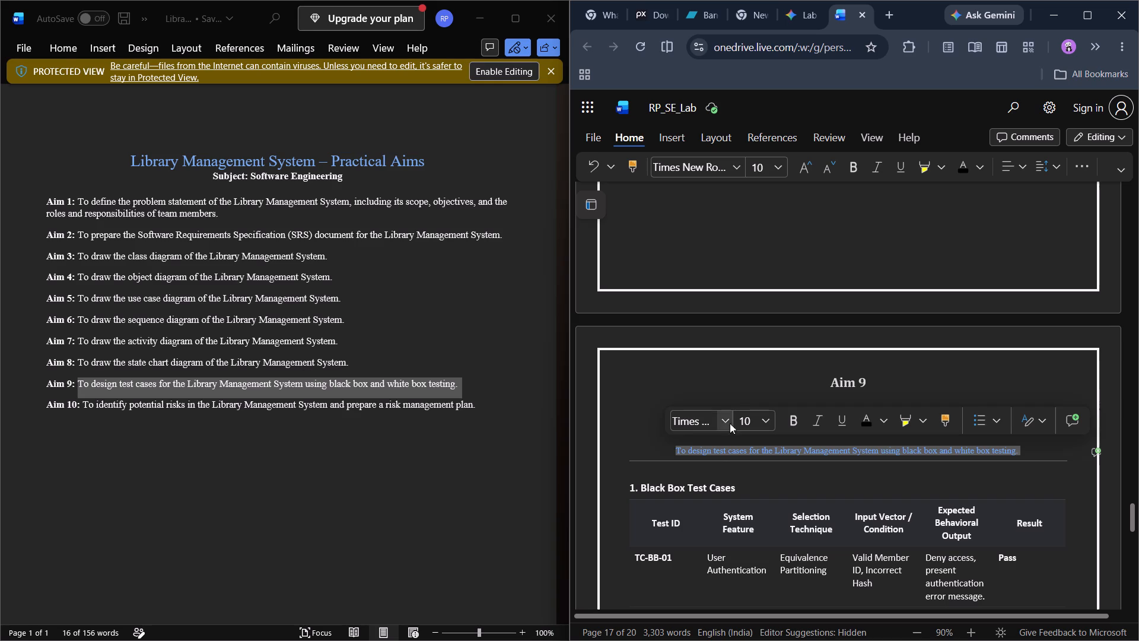
click(745, 425)
text(12.5)
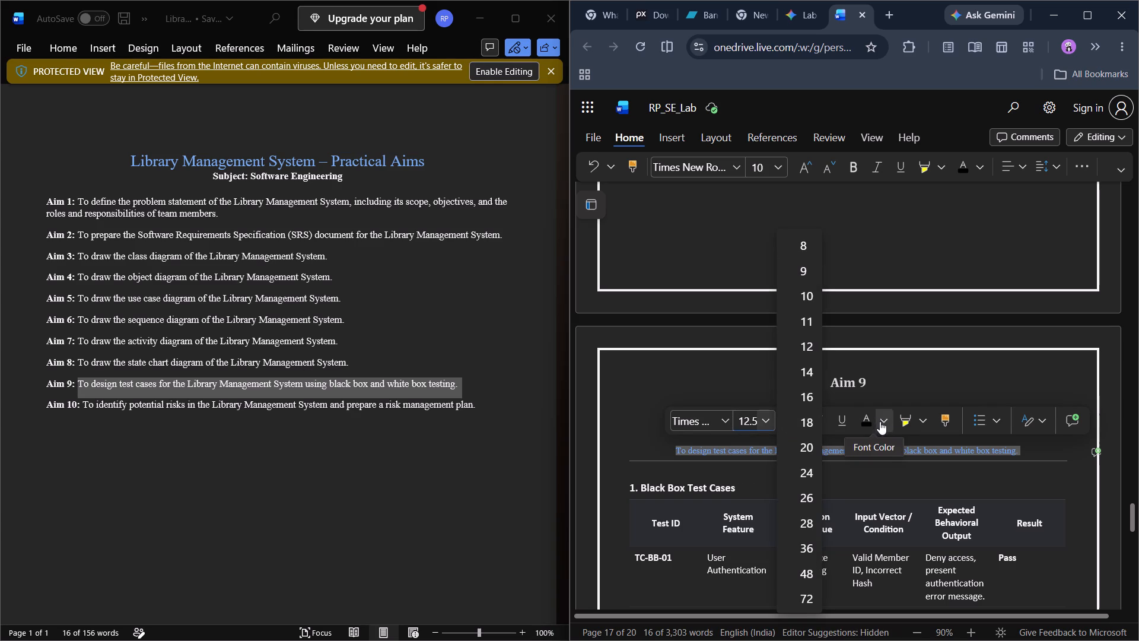
click(863, 421)
click(896, 394)
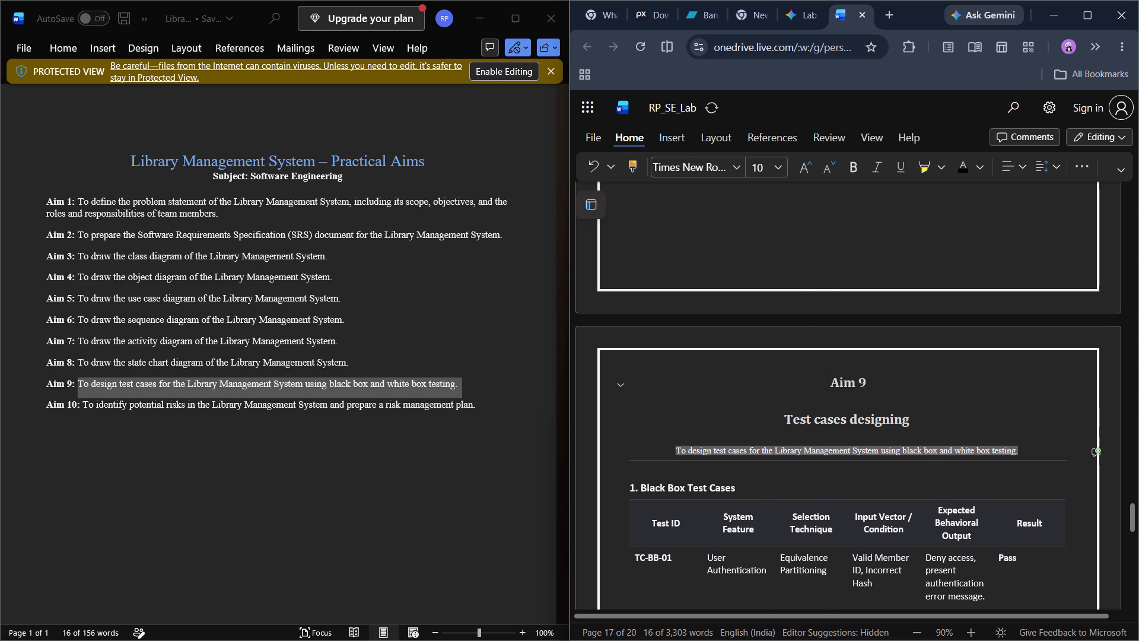
Set the Aim 9 statement beneath "Test cases designing" to font size 12.5.
double_click(889, 457)
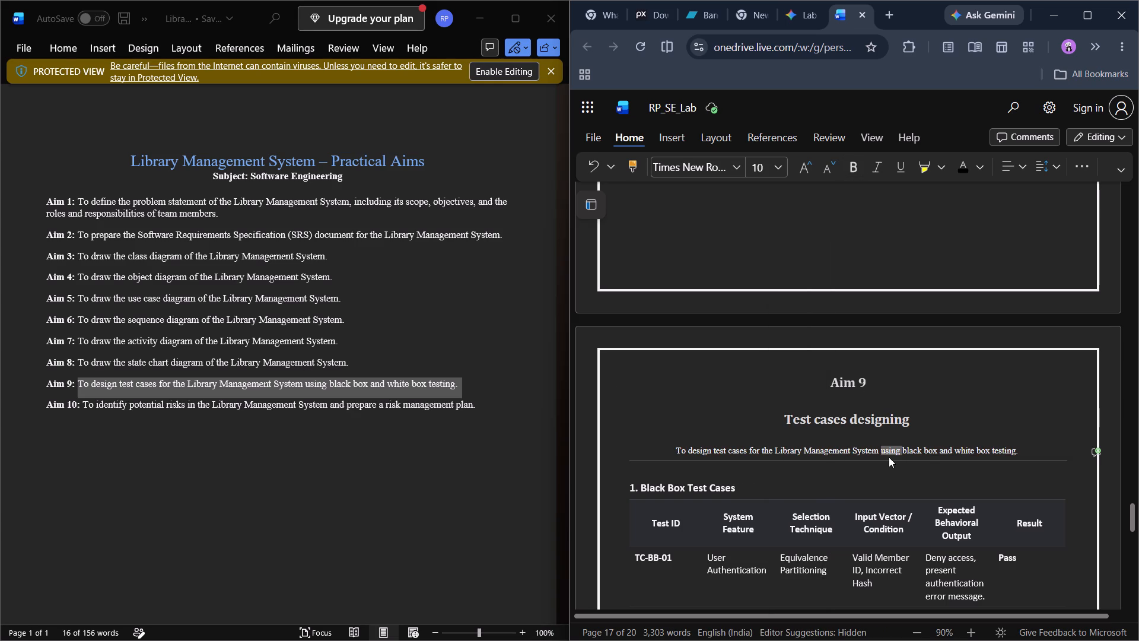
click(1029, 452)
drag(1029, 452, 677, 448)
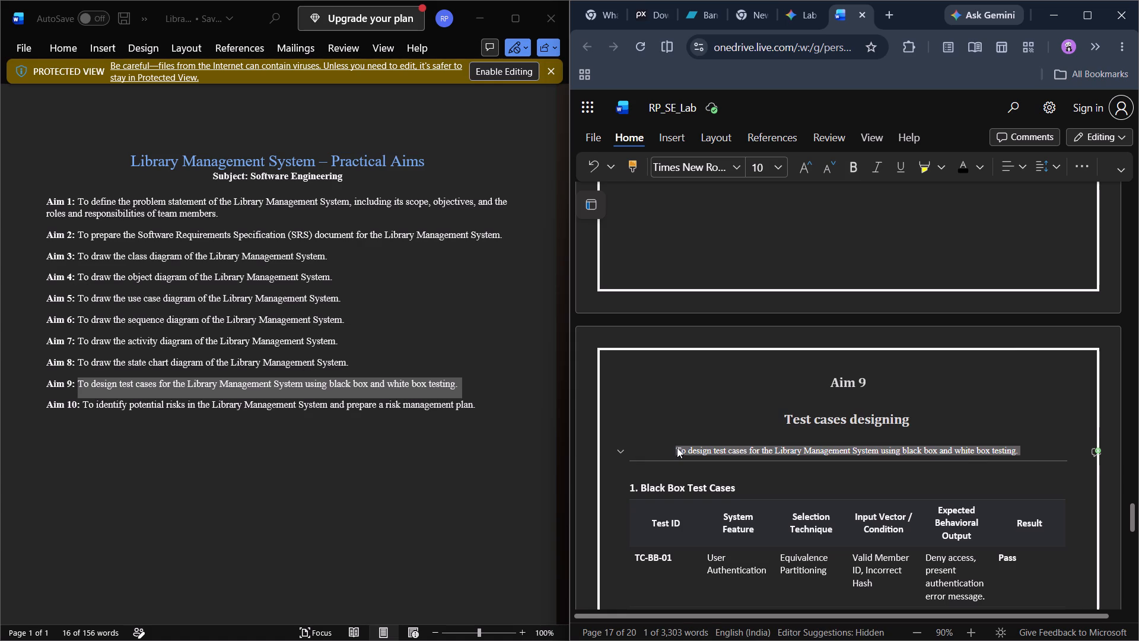
drag(677, 448, 677, 449)
click(761, 418)
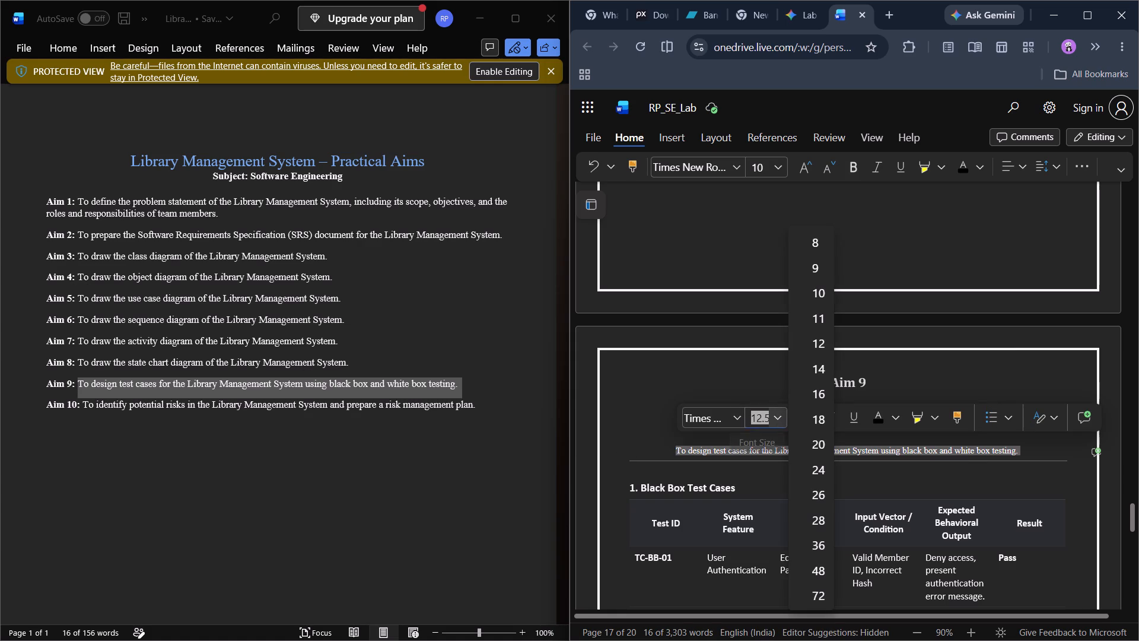
text(12.5)
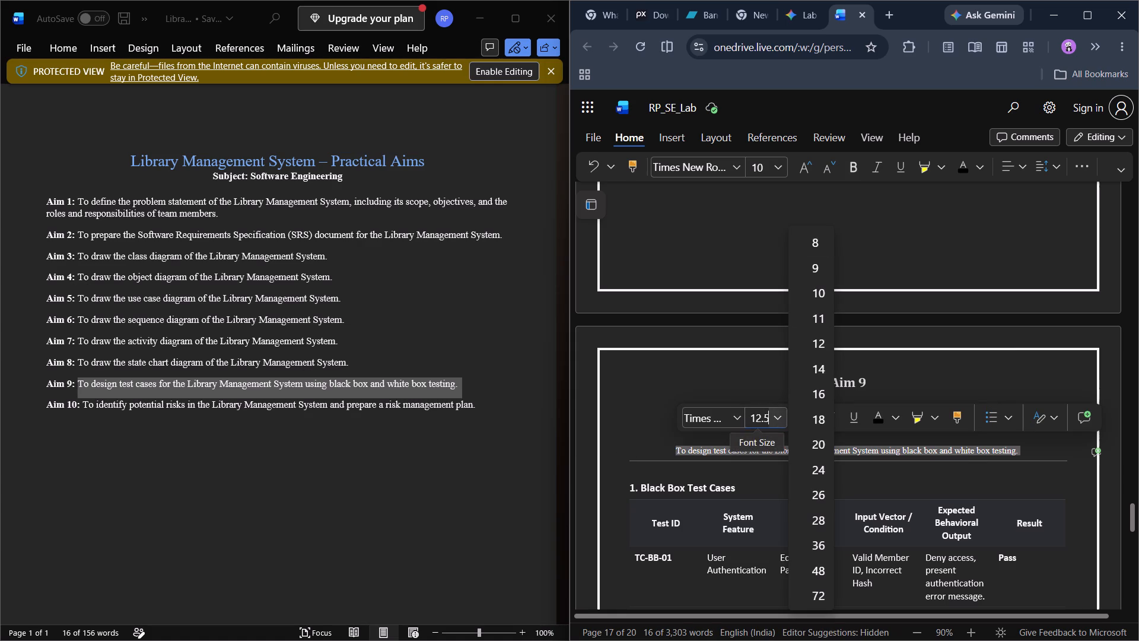
key(Return)
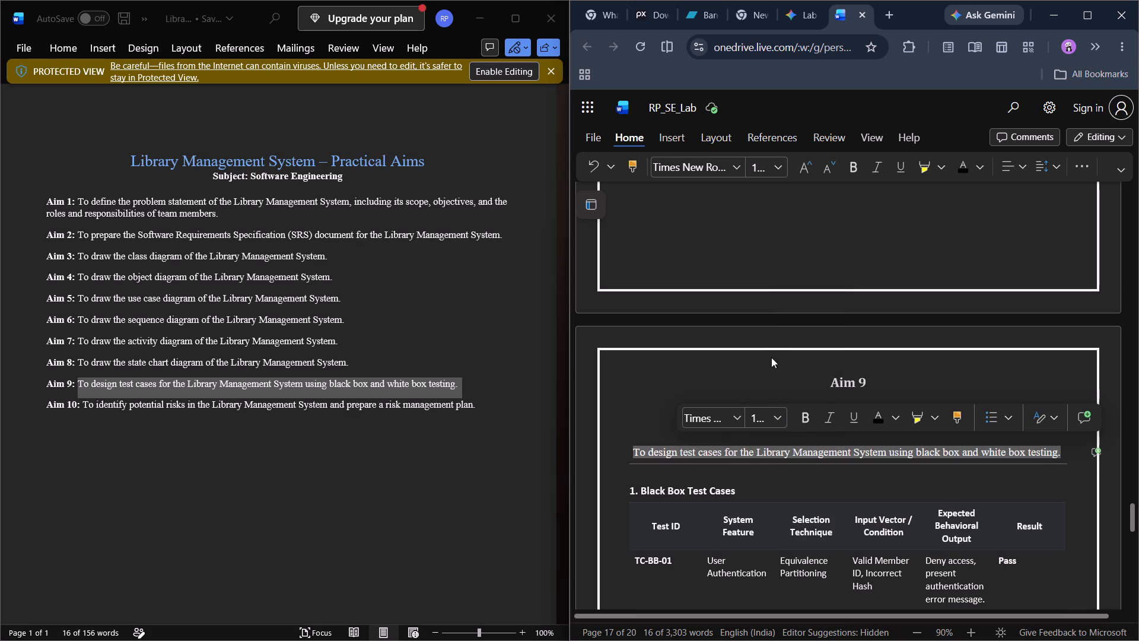
click(762, 378)
Insert a blank line beneath the "State Transition Diagram" subtitle under Aim 8.
scroll(762, 378, up, 1)
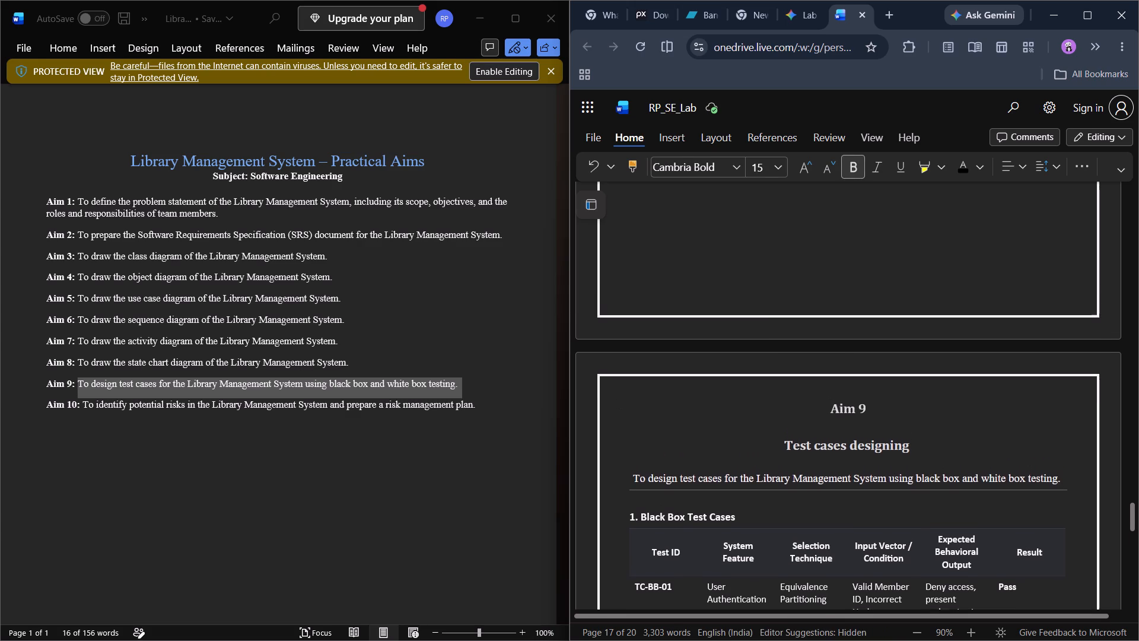
scroll(762, 378, up, 3)
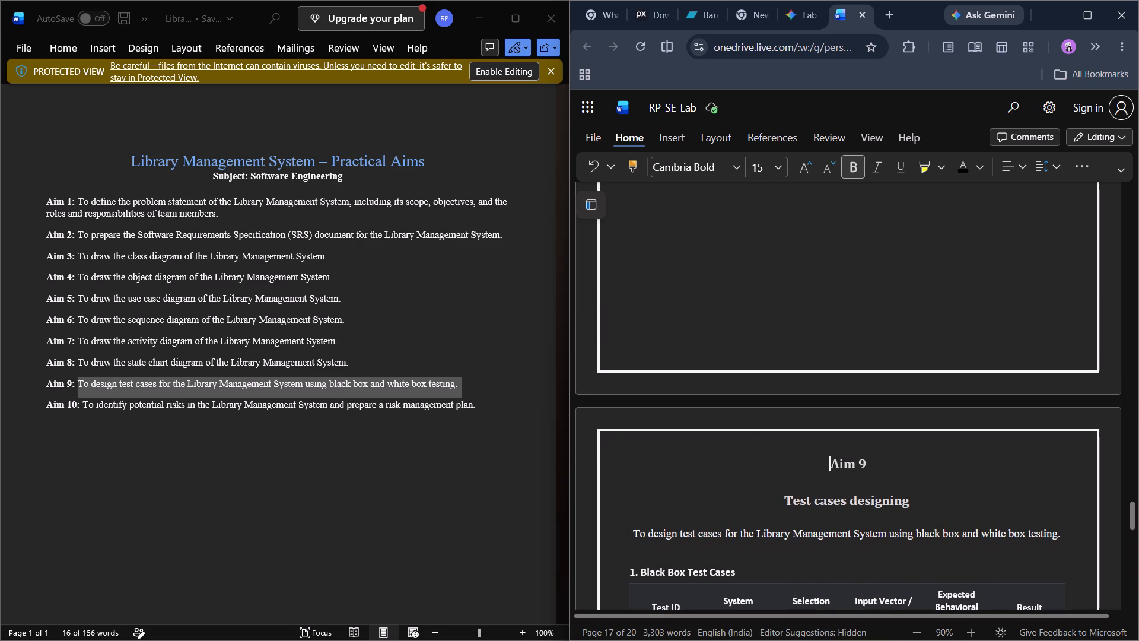
scroll(765, 404, up, 2)
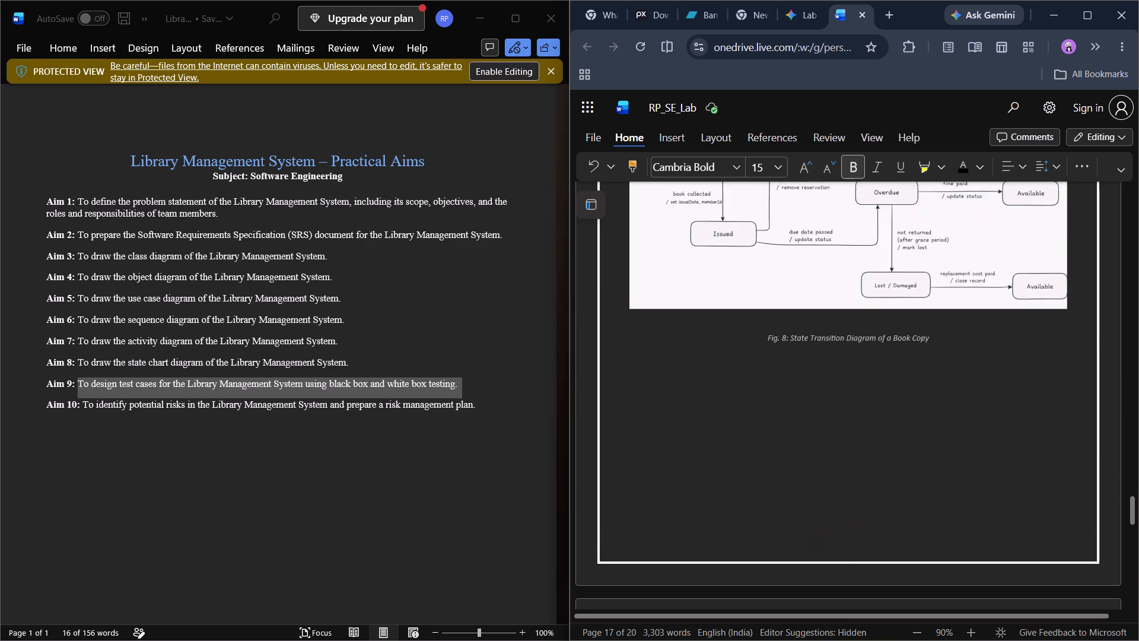
scroll(765, 404, up, 3)
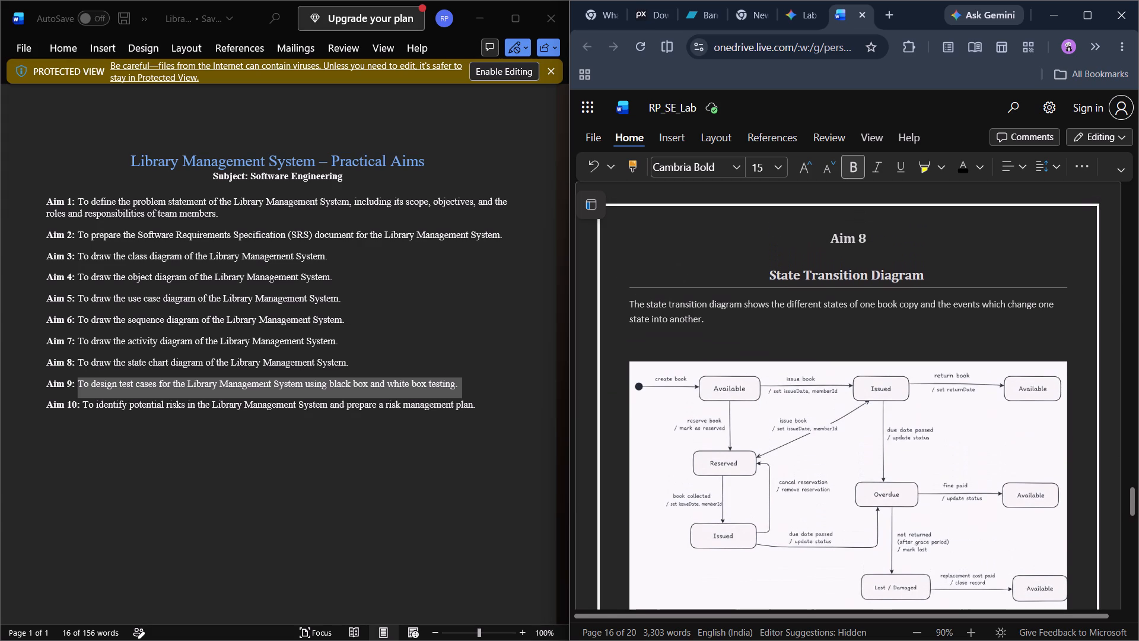
click(930, 272)
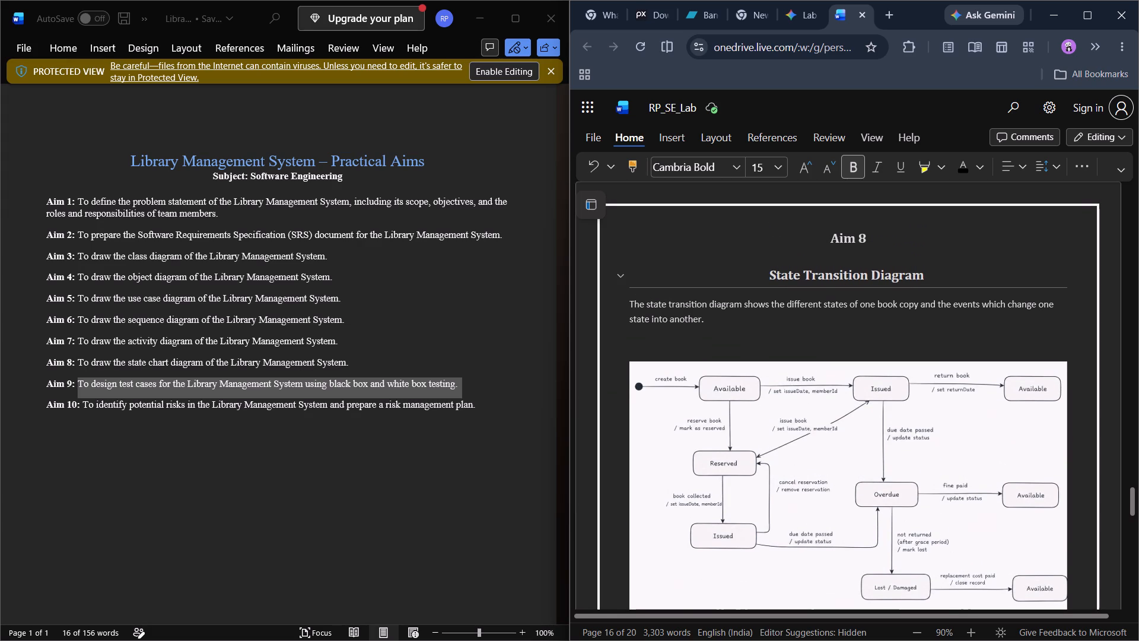
key(Return)
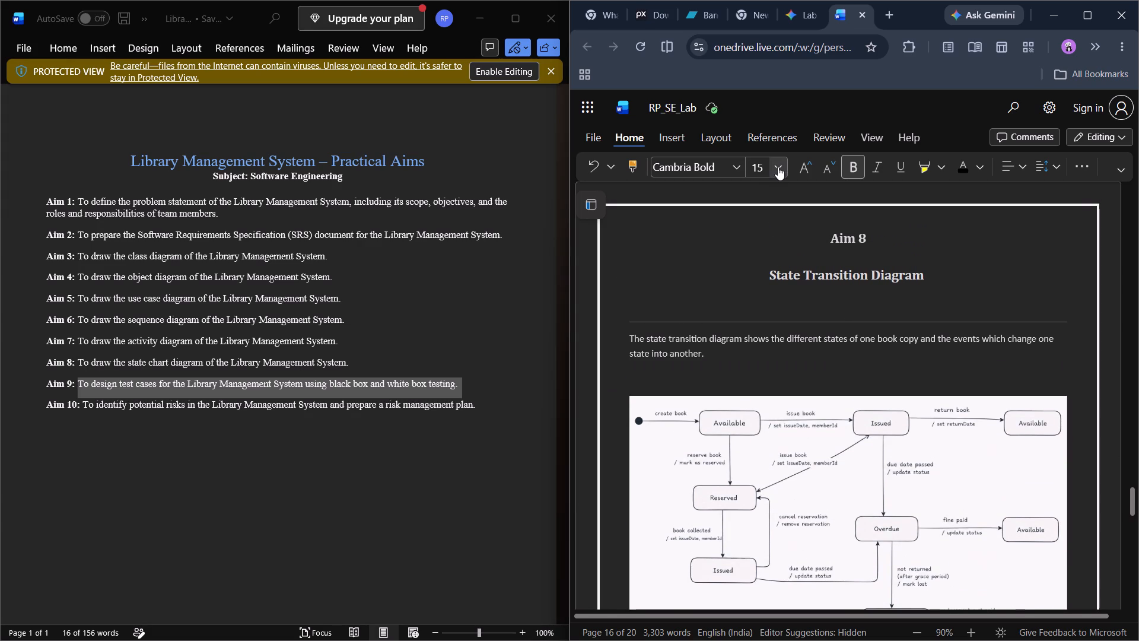
Set the blank line beneath the "State Transition Diagram" subtitle to font size 12.5 with the current font colour.
click(760, 166)
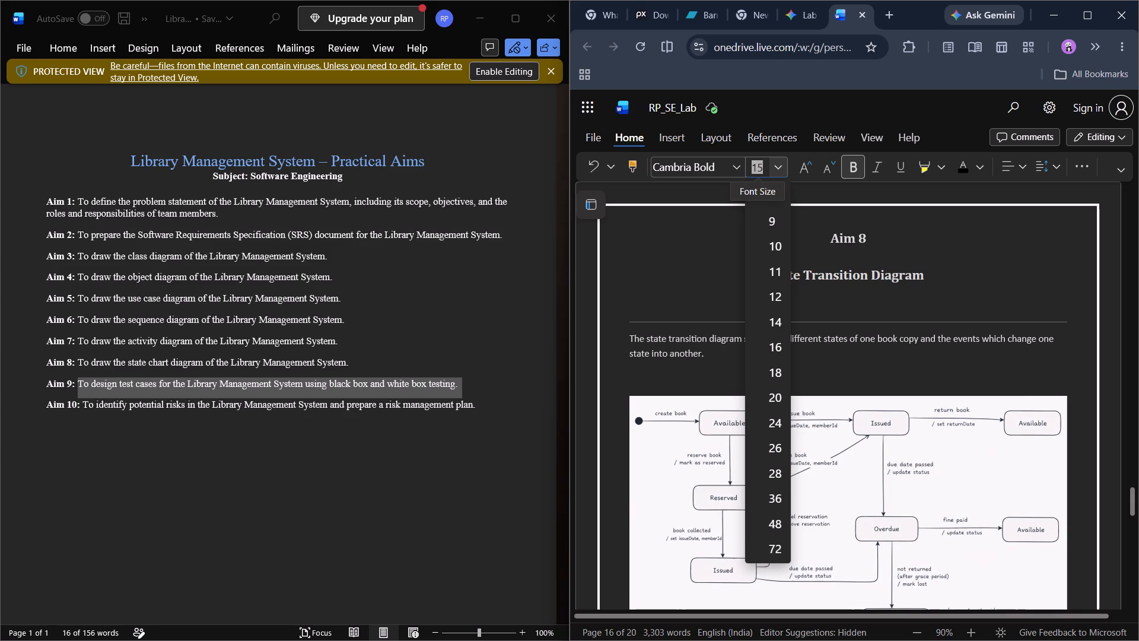
text(12)
key(period)
key(5)
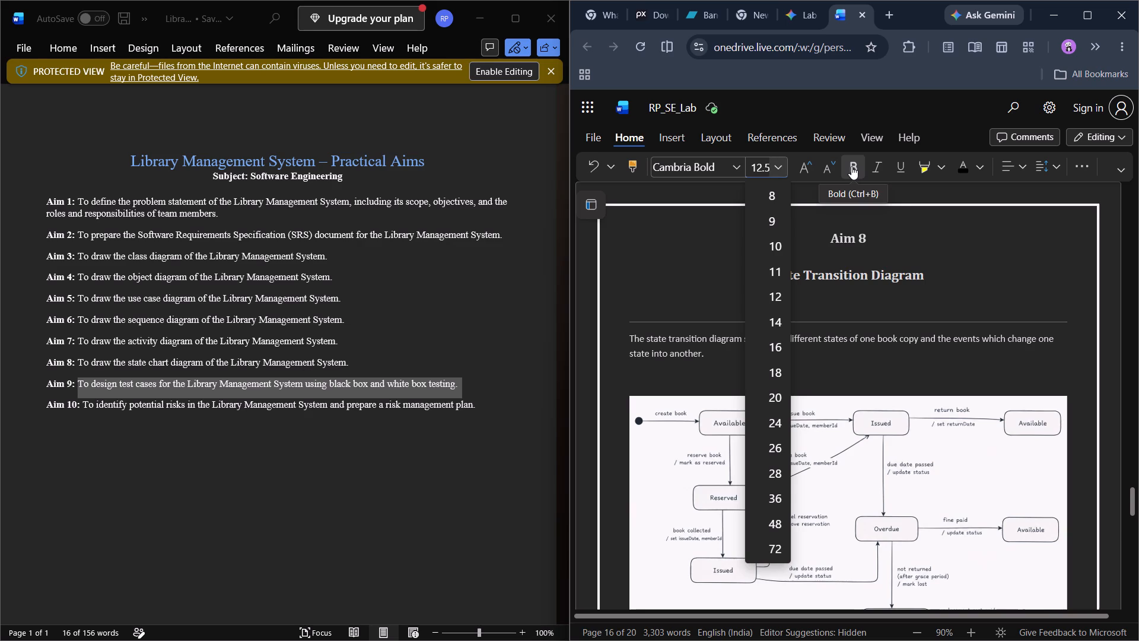
click(962, 166)
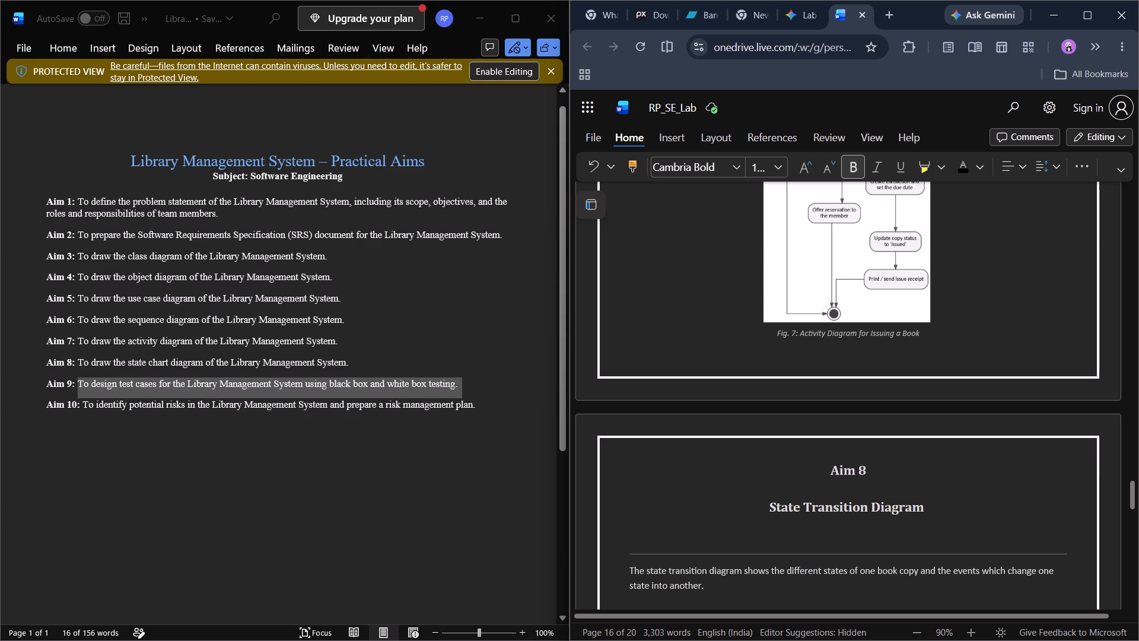
Copy the Aim 8 statement from the practical aims list and paste it on the blank line beneath "State Transition Diagram".
drag(359, 361, 231, 358)
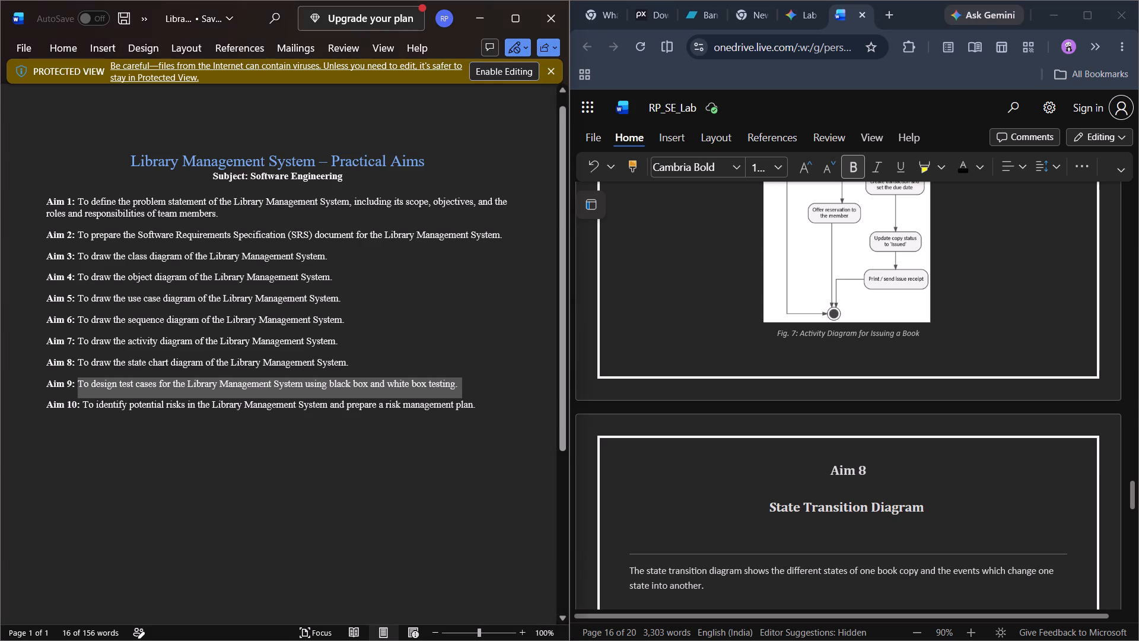
drag(231, 358, 81, 360)
key(ctrl+c)
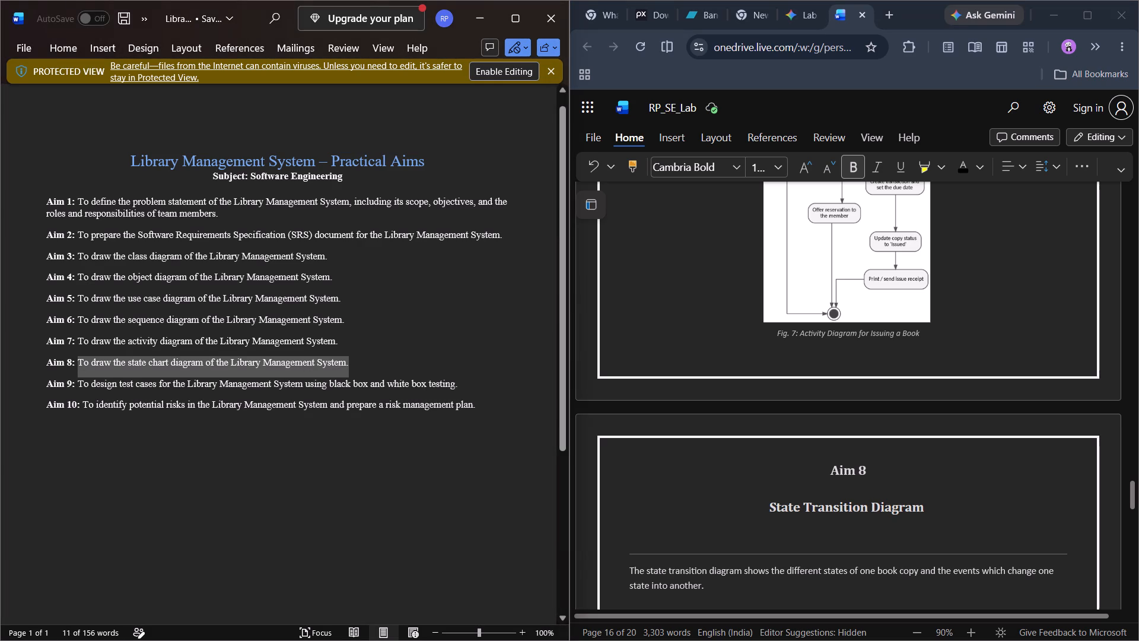
click(799, 538)
key(ctrl+v)
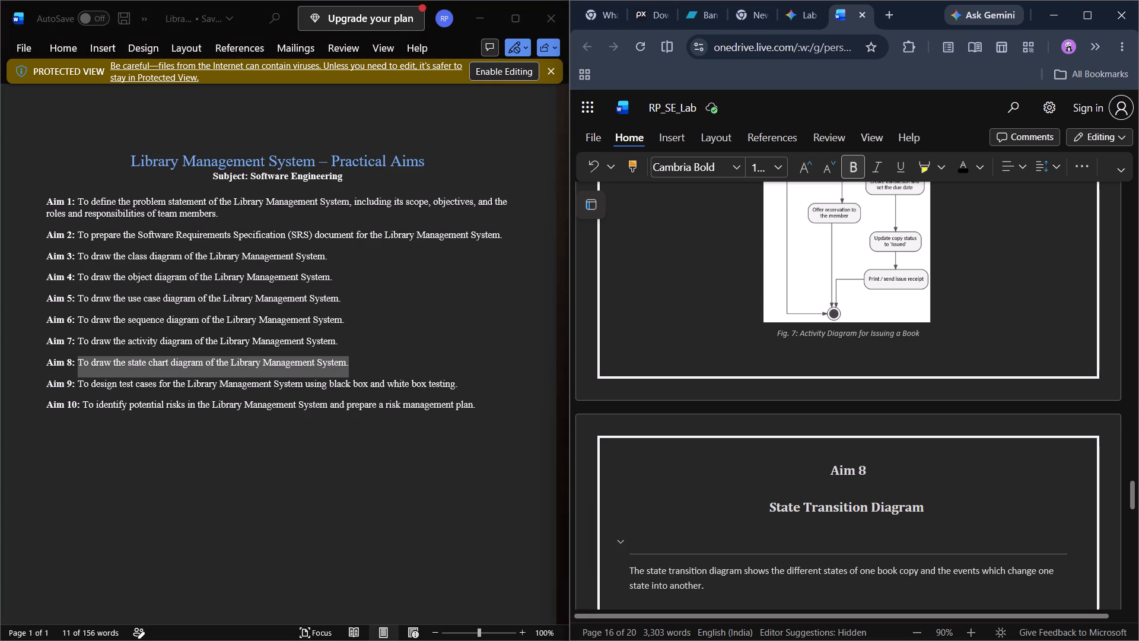
Set the pasted Aim 8 statement beneath "State Transition Diagram" to font size 12.5.
drag(976, 538, 930, 537)
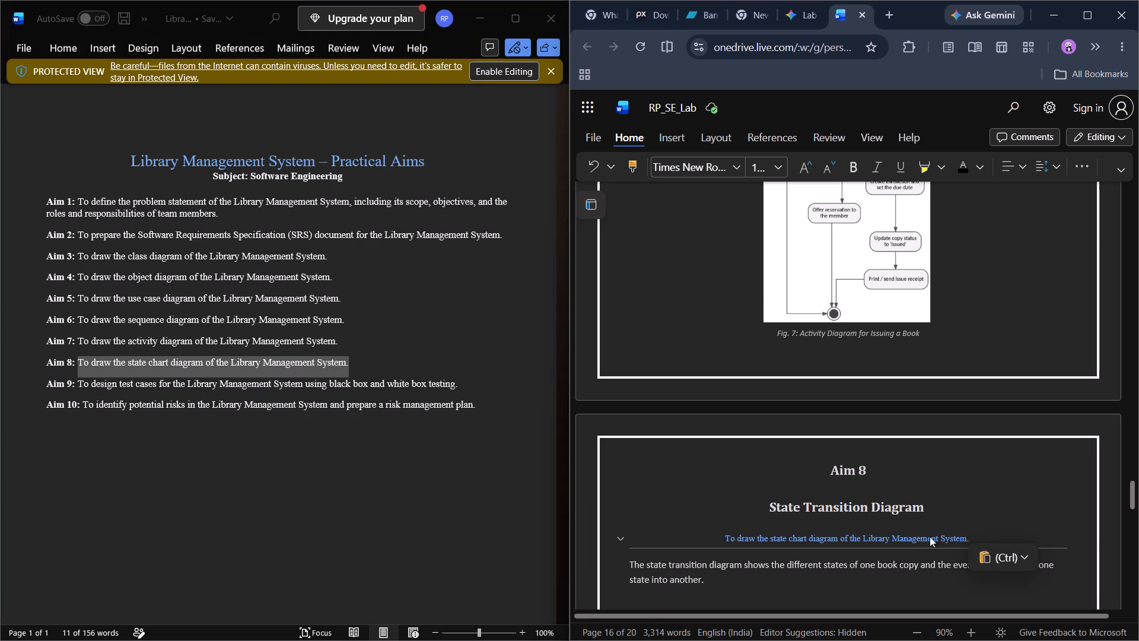
drag(930, 537, 723, 537)
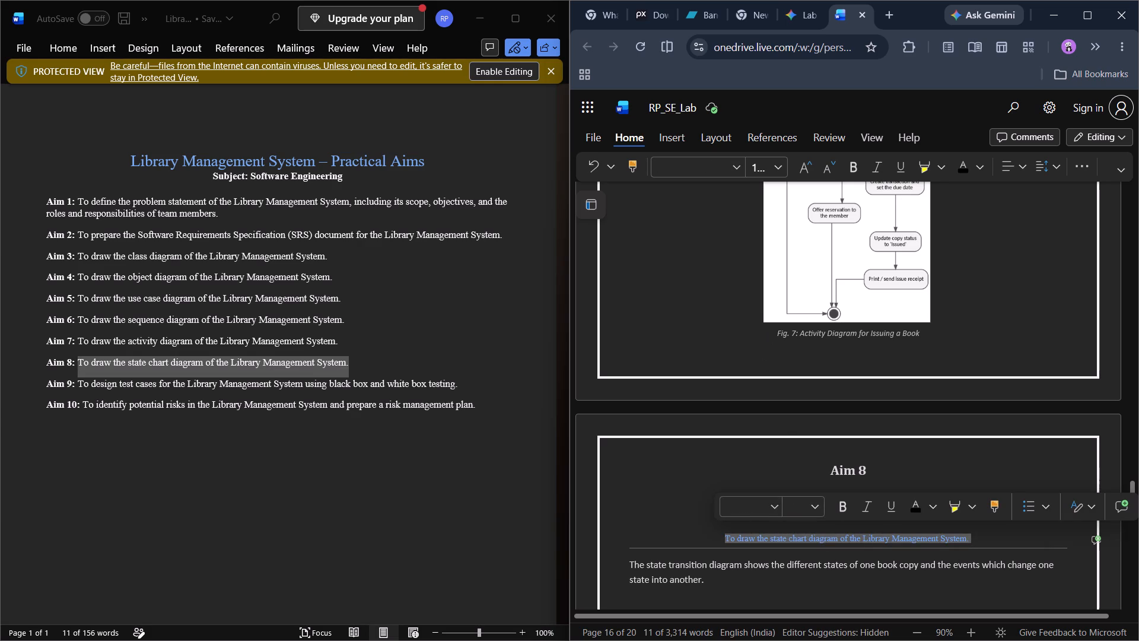
click(756, 168)
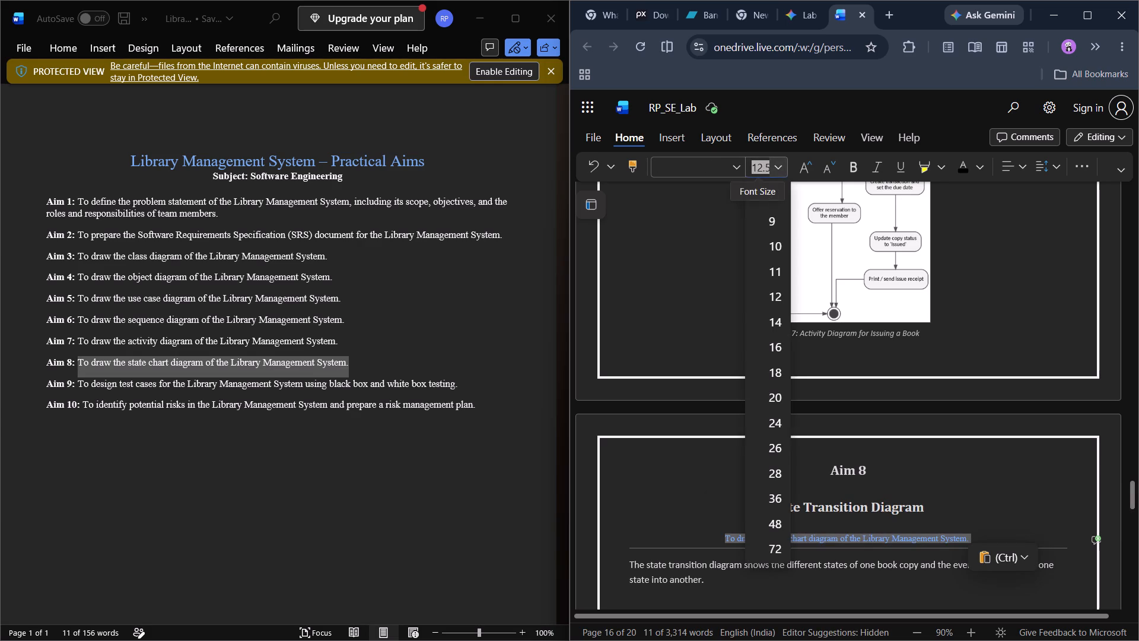
text(12.5)
key(Return)
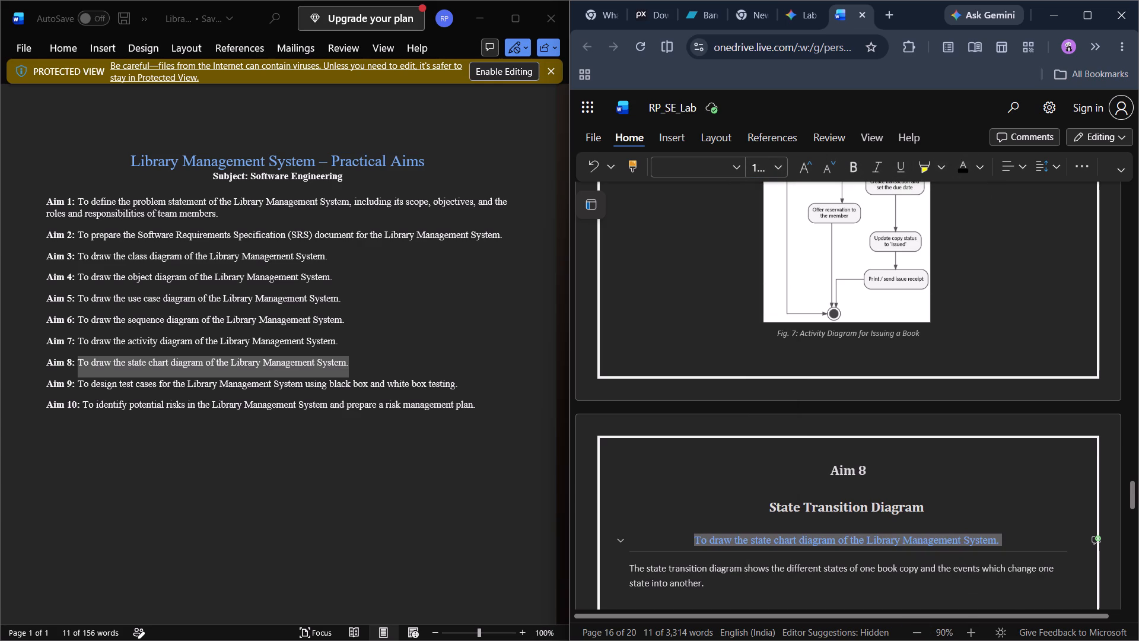
Recolour the Aim 8 statement to match the surrounding document text and reapply font size 12.5.
click(1010, 538)
drag(1010, 538, 679, 538)
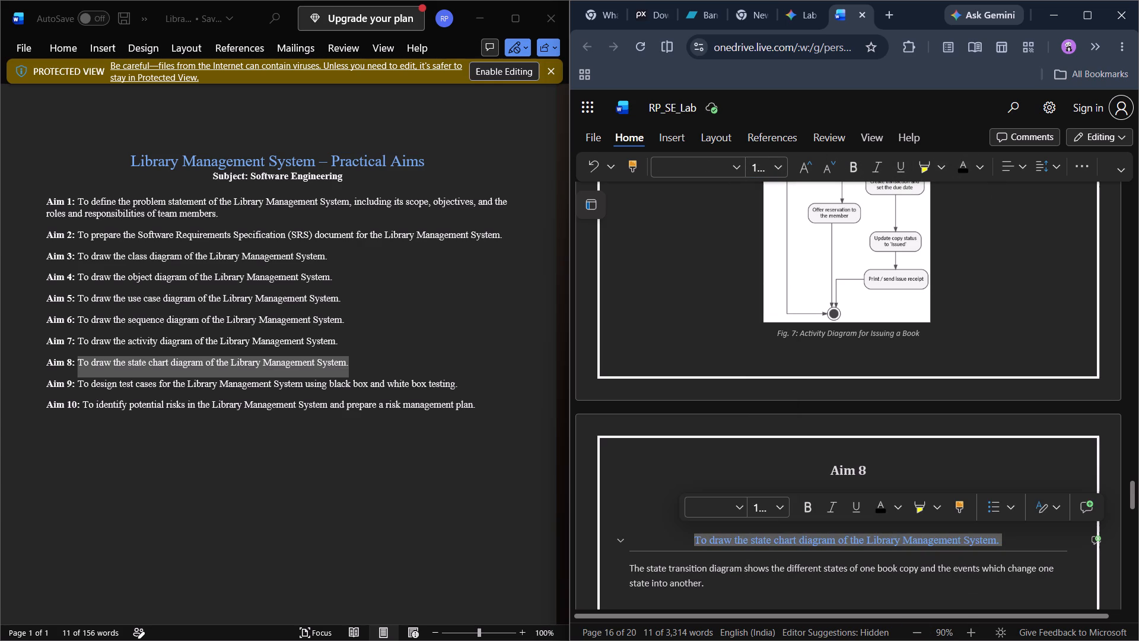
click(958, 178)
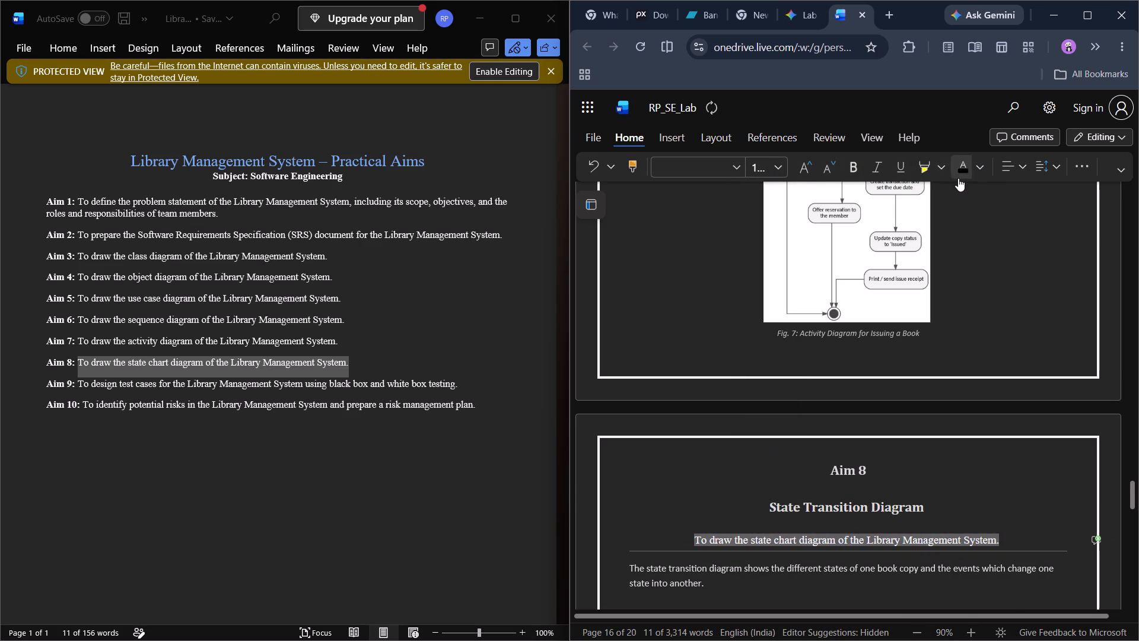
click(781, 171)
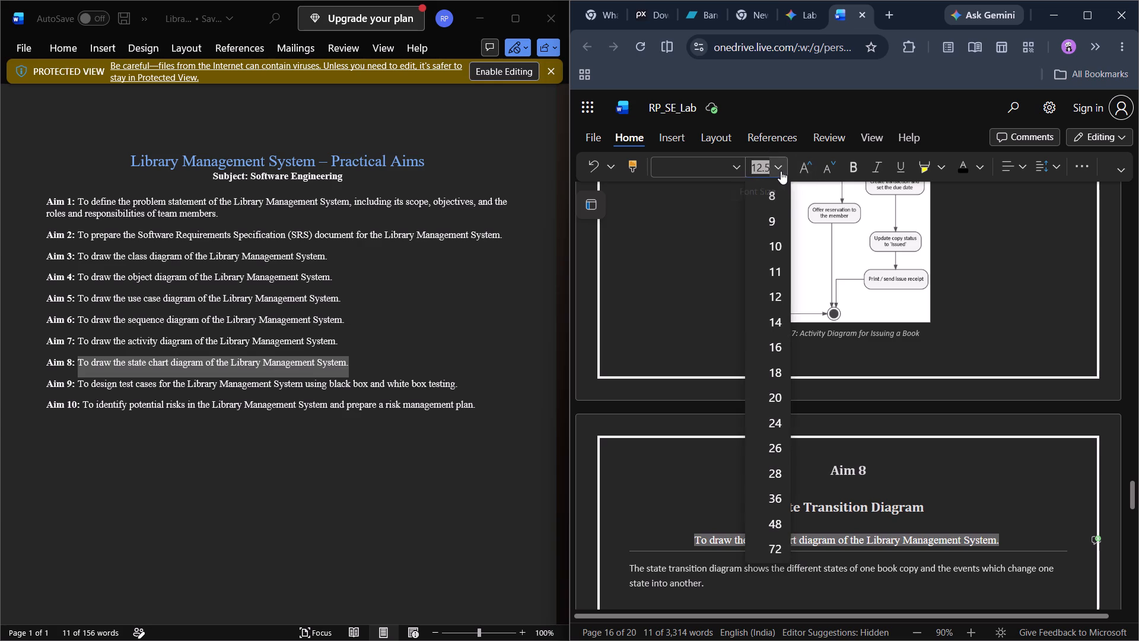
text(12.5)
key(Return)
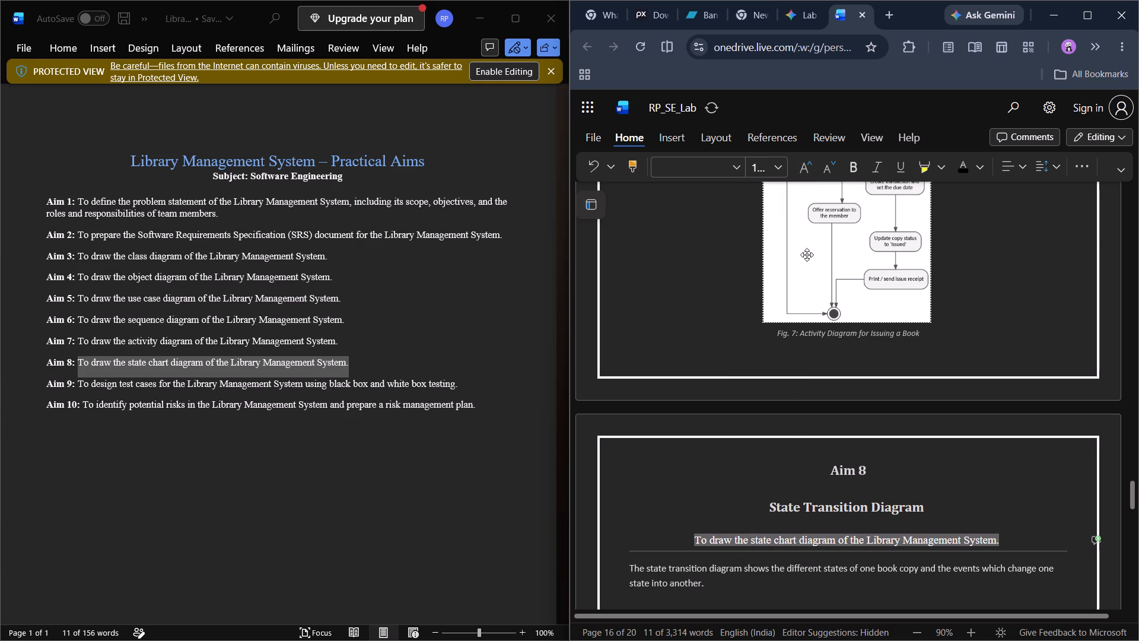
click(925, 447)
Insert a blank line beneath the "Activity Diagram" subtitle under Aim 7.
scroll(925, 447, up, 2)
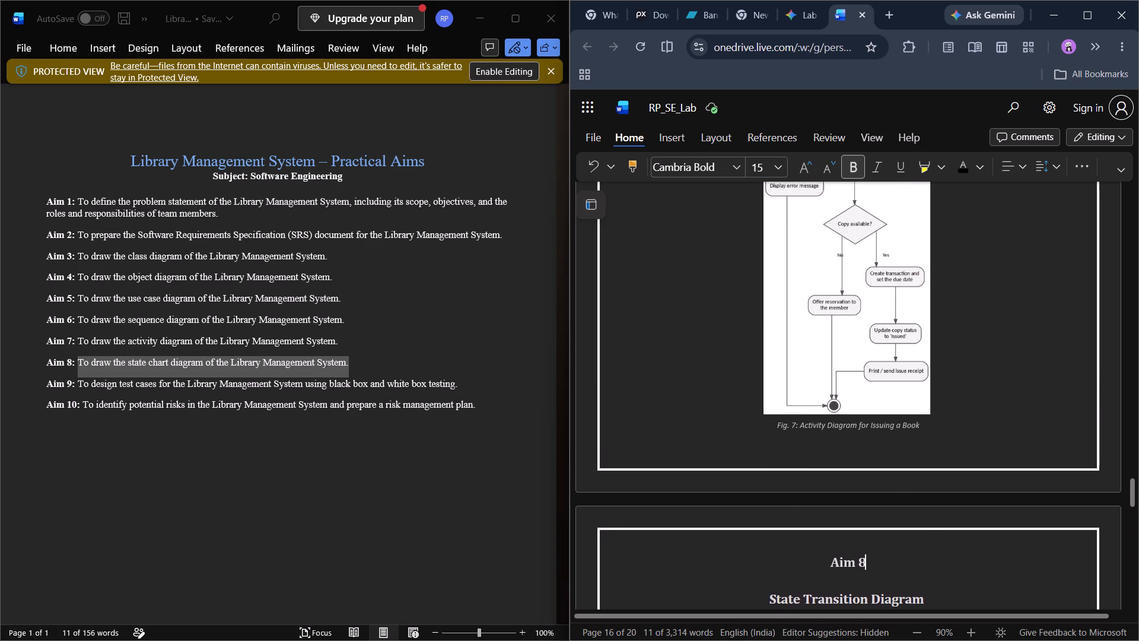
scroll(925, 447, up, 4)
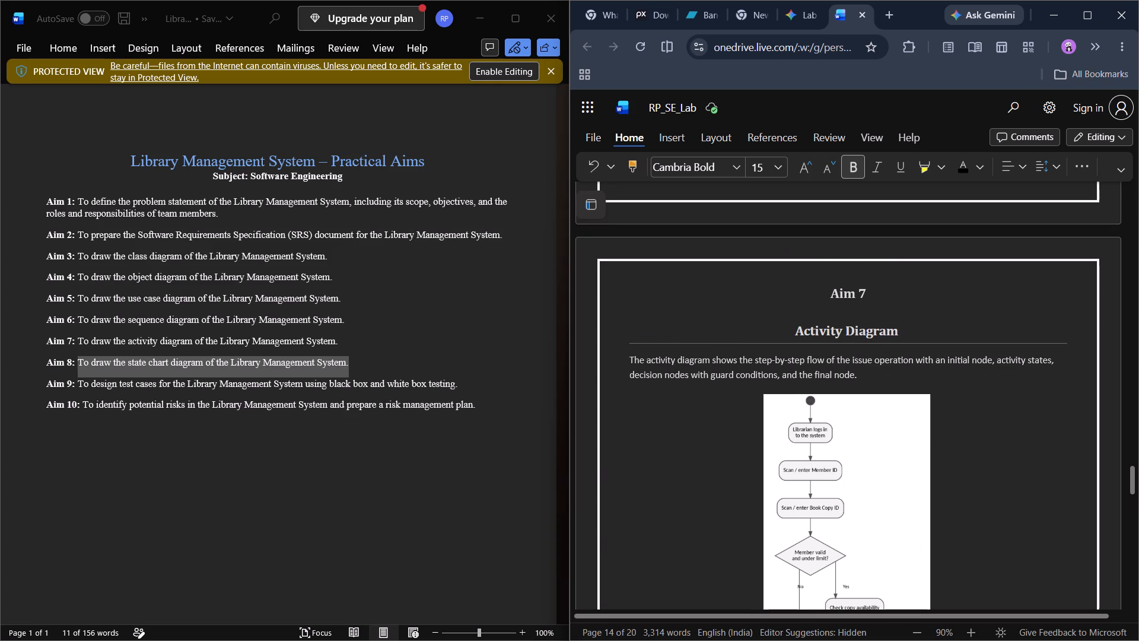
click(912, 334)
key(Return)
Shrink the height of the Fig. 7 activity diagram picture slightly so it fits on the Aim 7 page.
scroll(912, 334, down, 1)
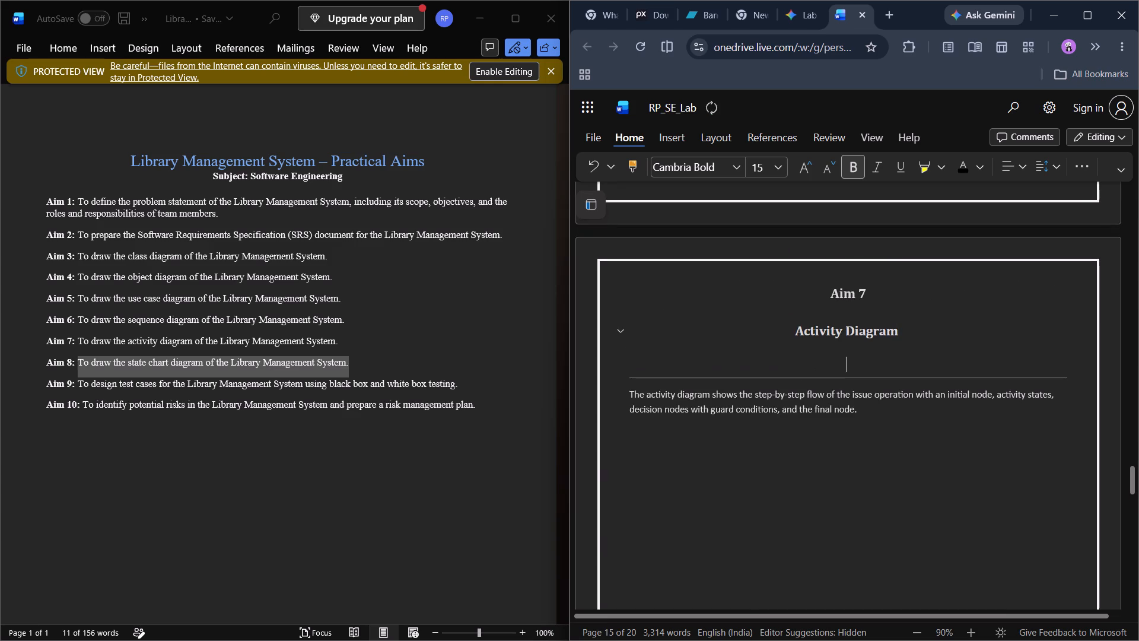
scroll(912, 334, down, 5)
scroll(912, 334, up, 1)
scroll(912, 334, down, 1)
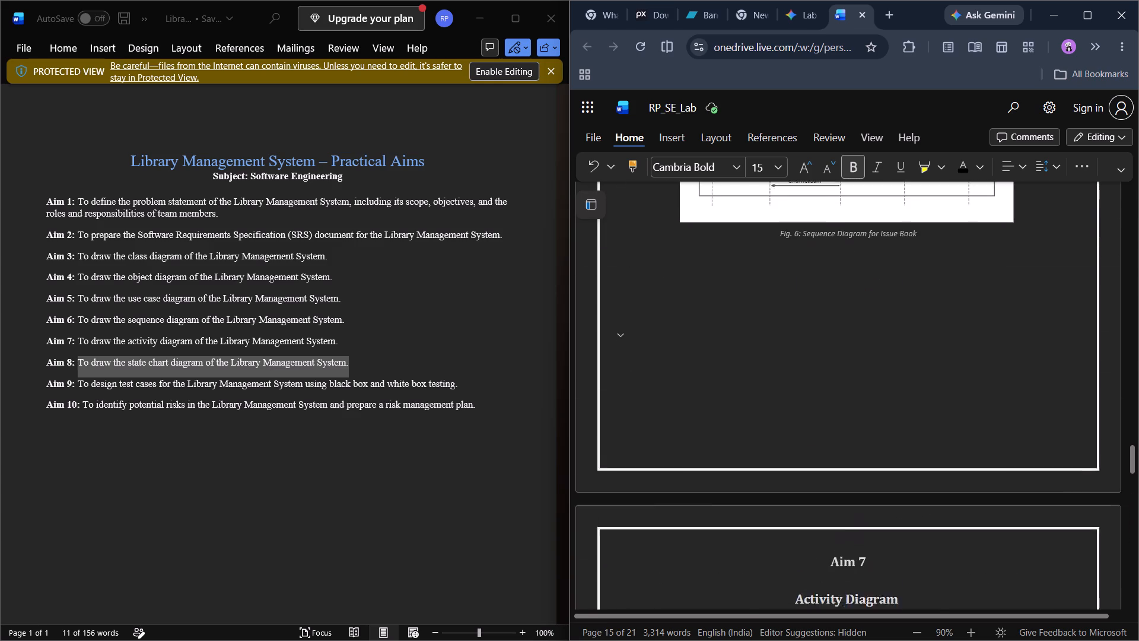
scroll(912, 334, down, 2)
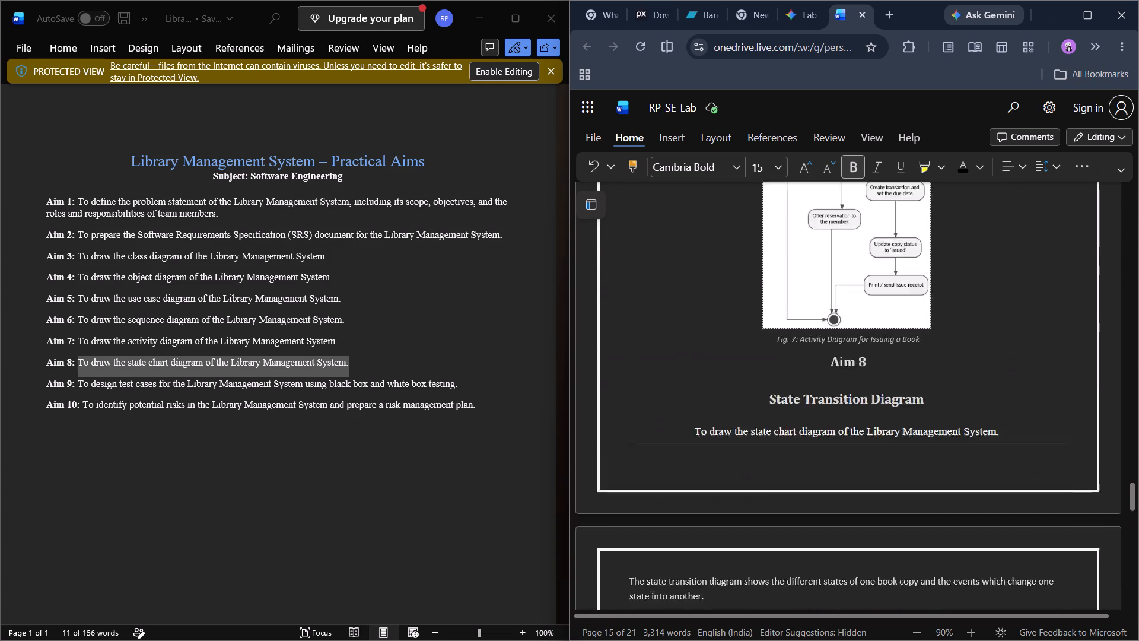
scroll(912, 334, up, 3)
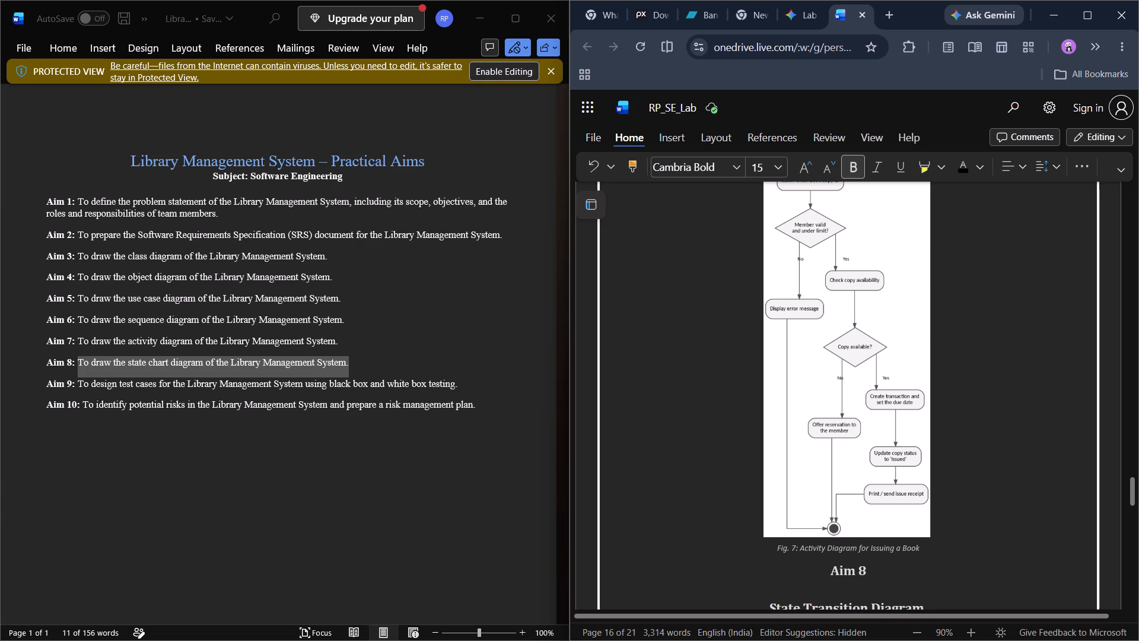
click(861, 336)
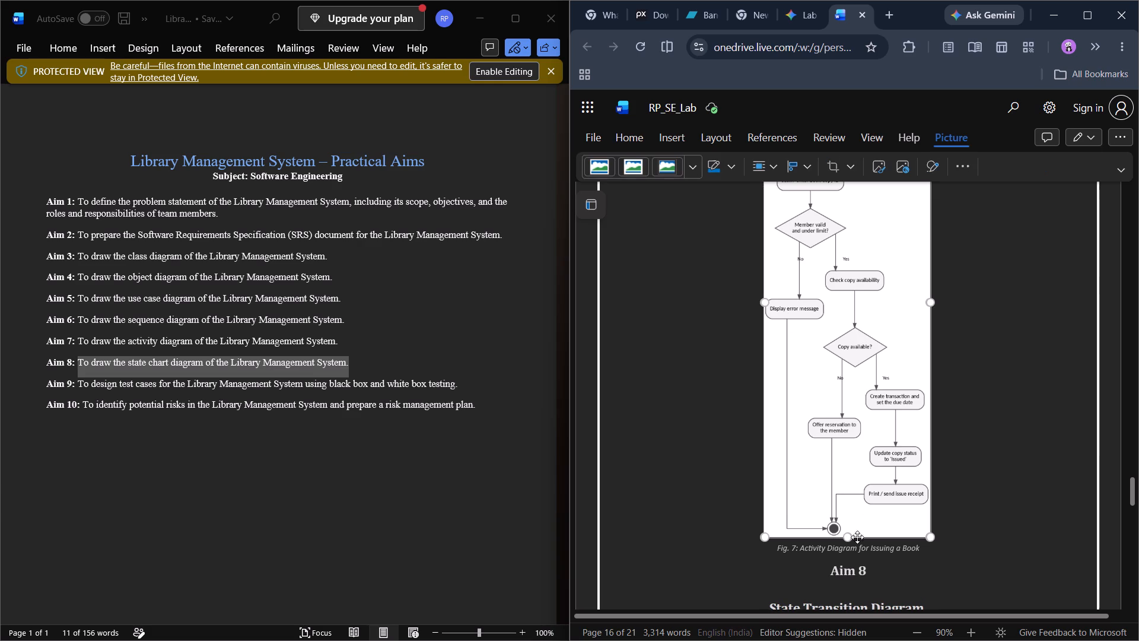
drag(846, 538, 844, 521)
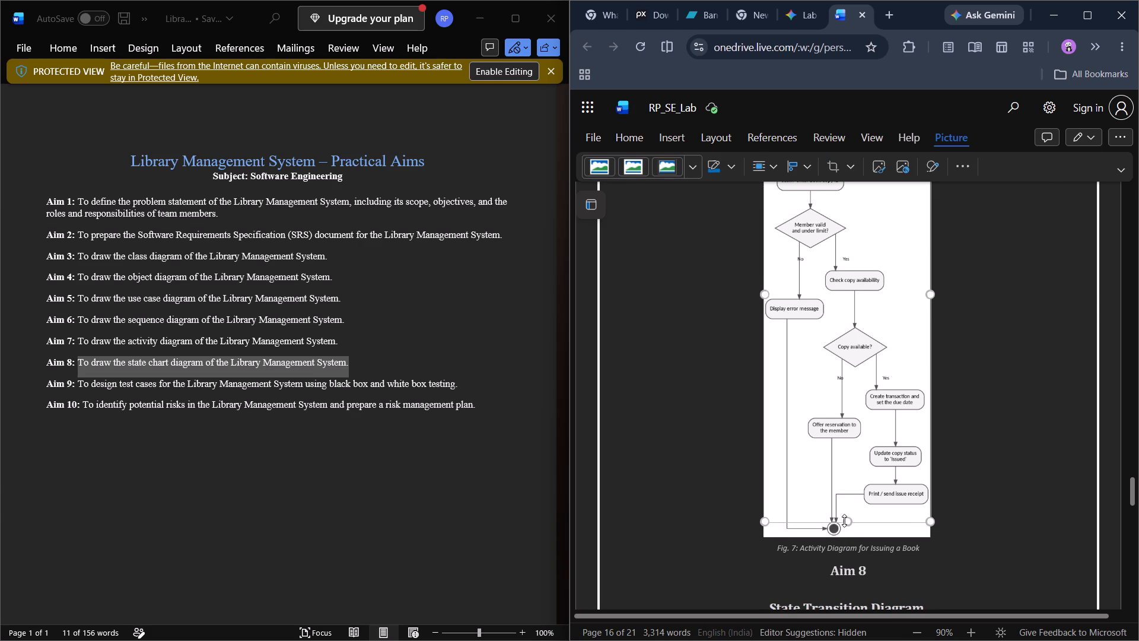
drag(844, 521, 844, 519)
Reduce the height of the activity diagram picture a little more to make room for its Fig. 7 caption beneath it.
scroll(843, 486, up, 3)
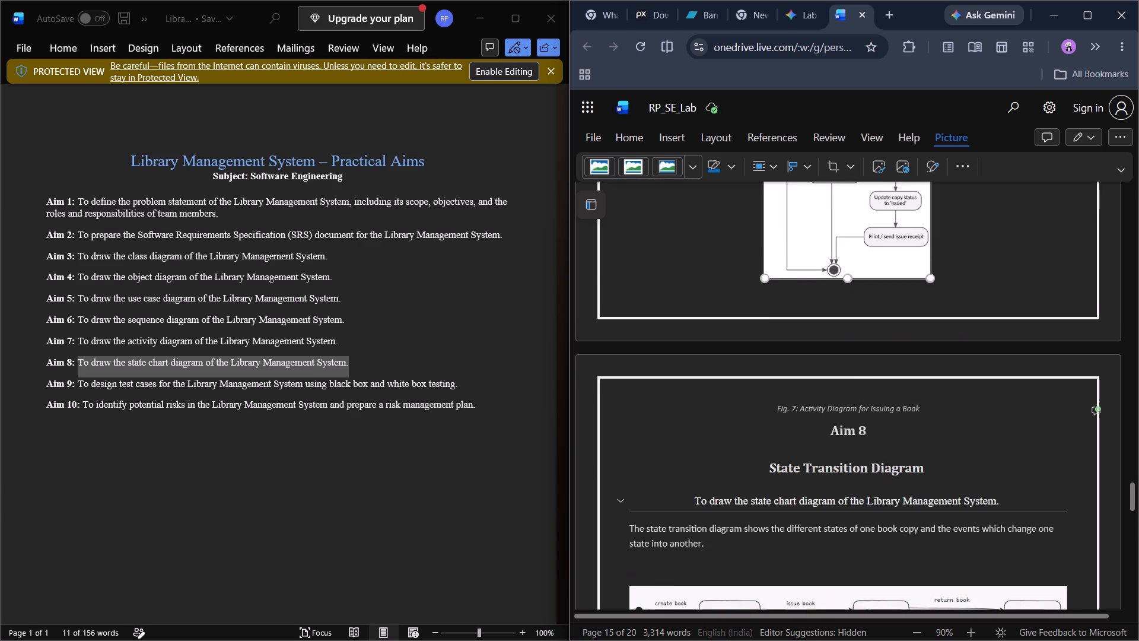
scroll(843, 486, up, 1)
scroll(843, 486, down, 1)
scroll(843, 486, up, 1)
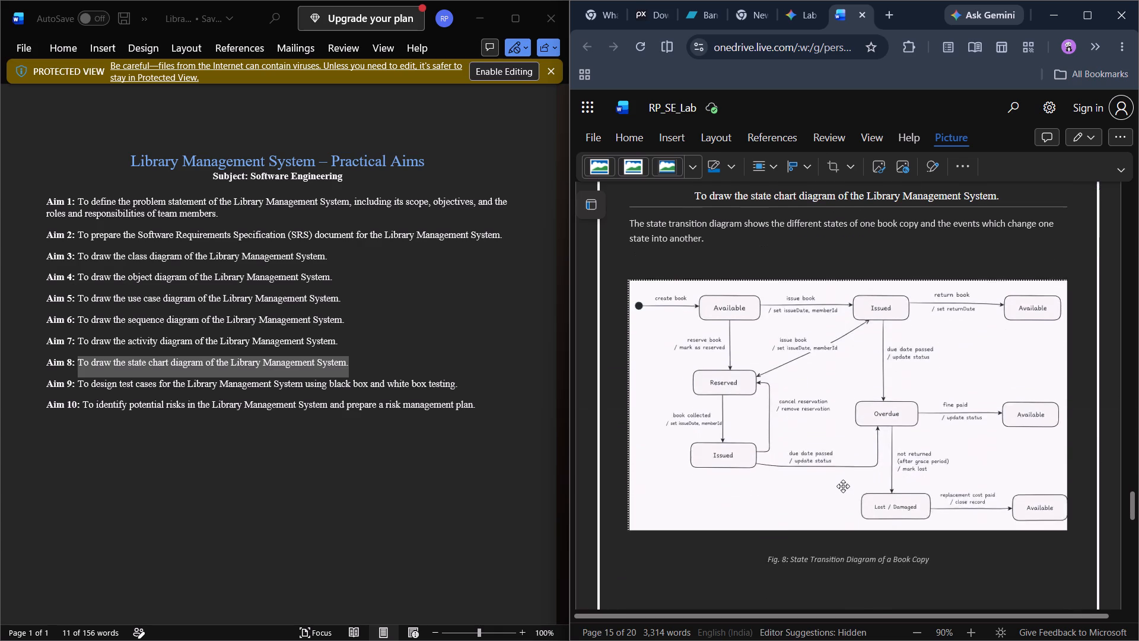
scroll(843, 486, up, 2)
scroll(822, 224, up, 2)
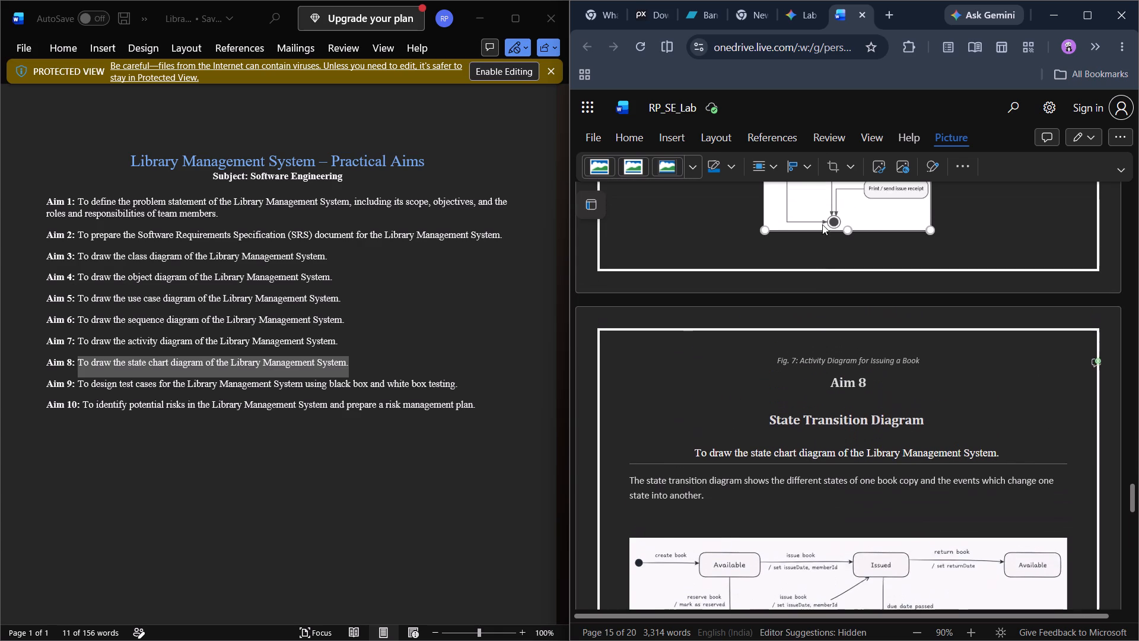
drag(845, 231, 842, 216)
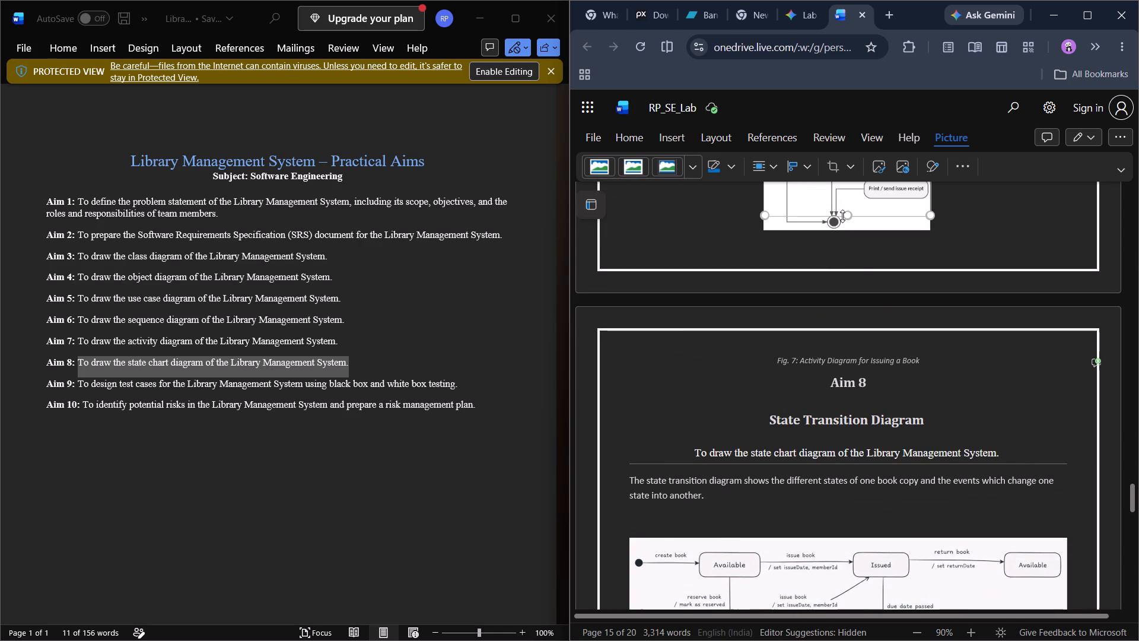
drag(842, 216, 842, 211)
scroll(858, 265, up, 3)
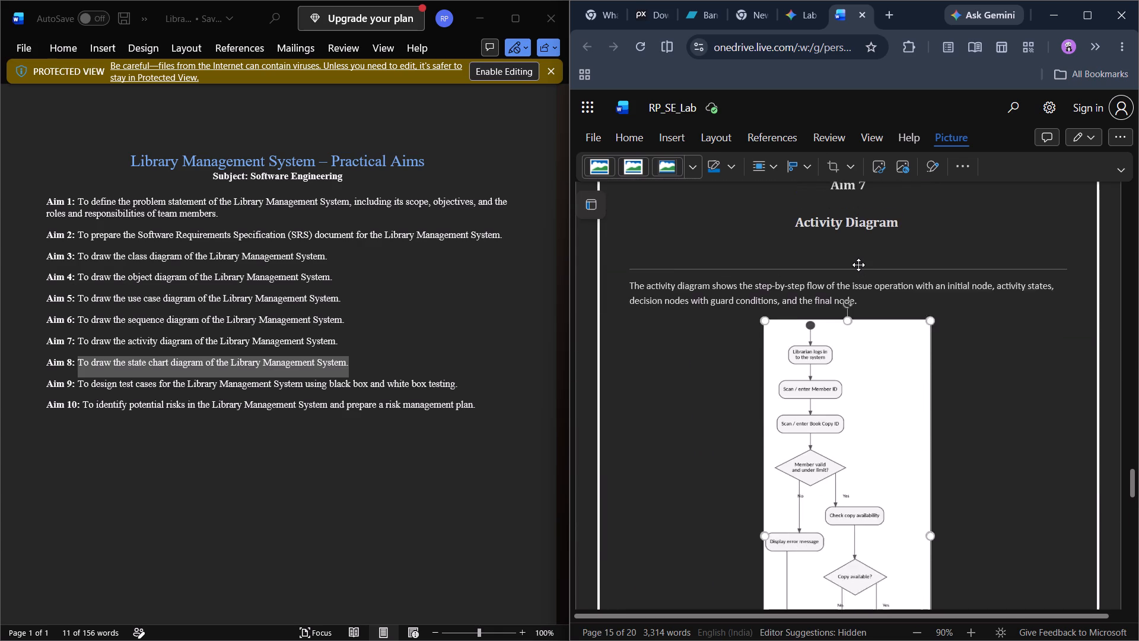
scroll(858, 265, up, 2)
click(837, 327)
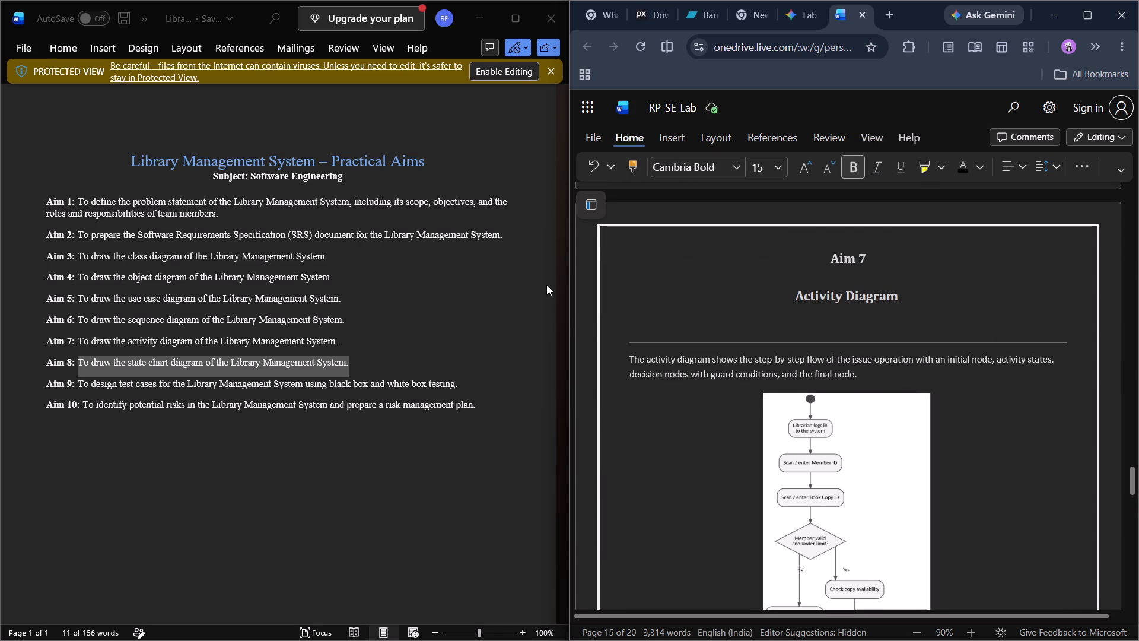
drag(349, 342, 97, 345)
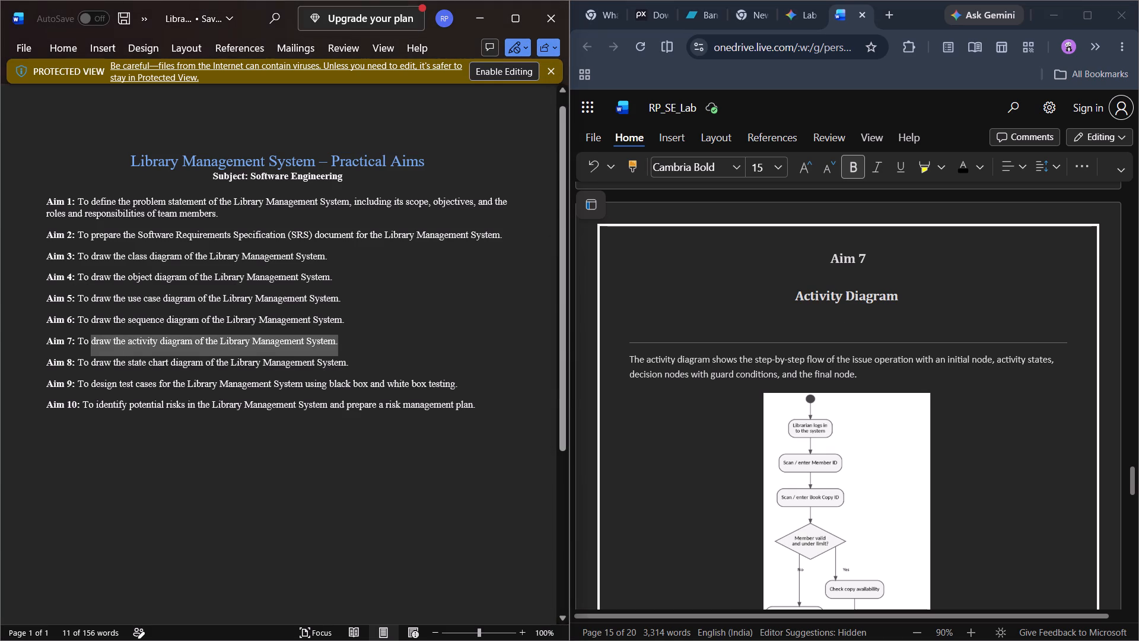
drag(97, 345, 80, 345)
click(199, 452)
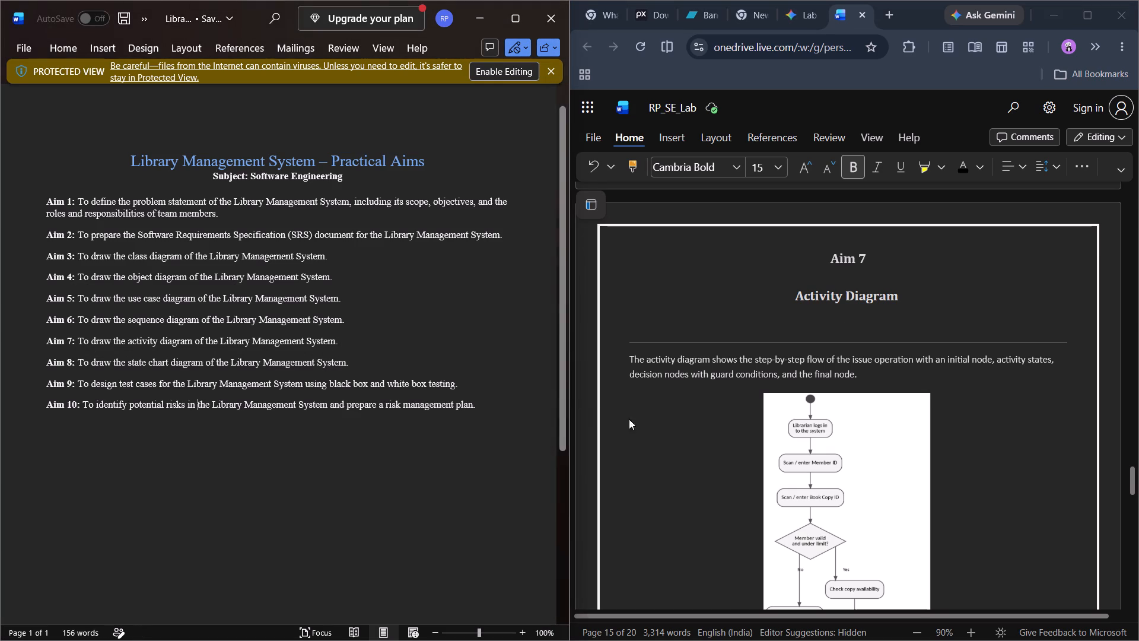
Copy the formatted Aim 8 statement within RP_SE_Lab and paste it on the blank line beneath "Activity Diagram" under Aim 7.
scroll(719, 436, down, 3)
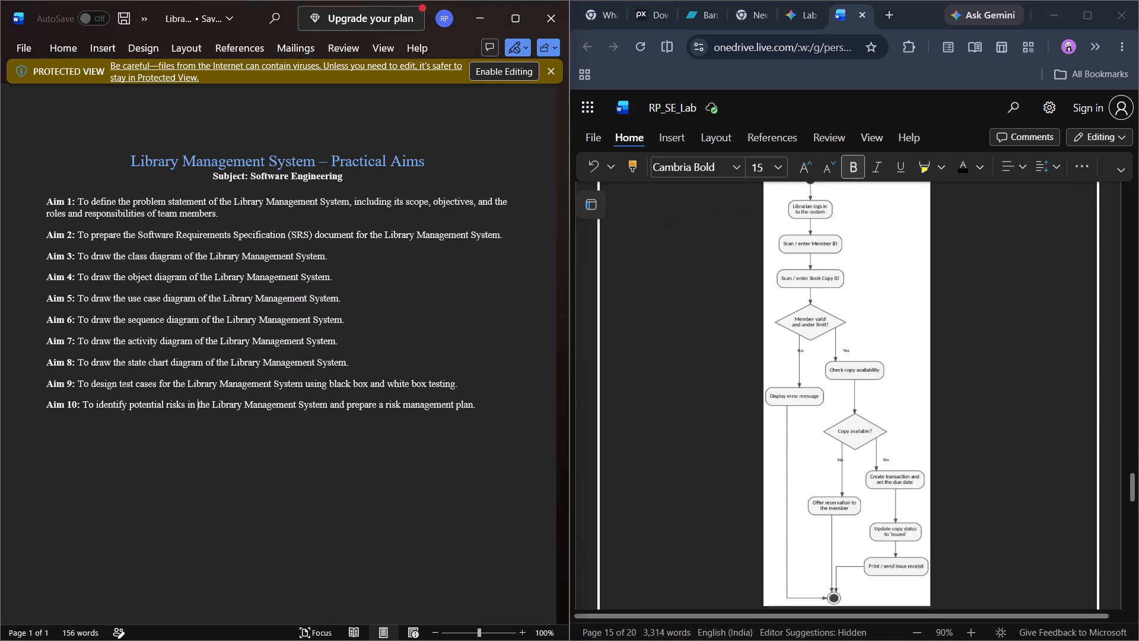
scroll(719, 436, down, 3)
drag(1000, 421, 675, 426)
key(ctrl+c)
scroll(923, 496, up, 4)
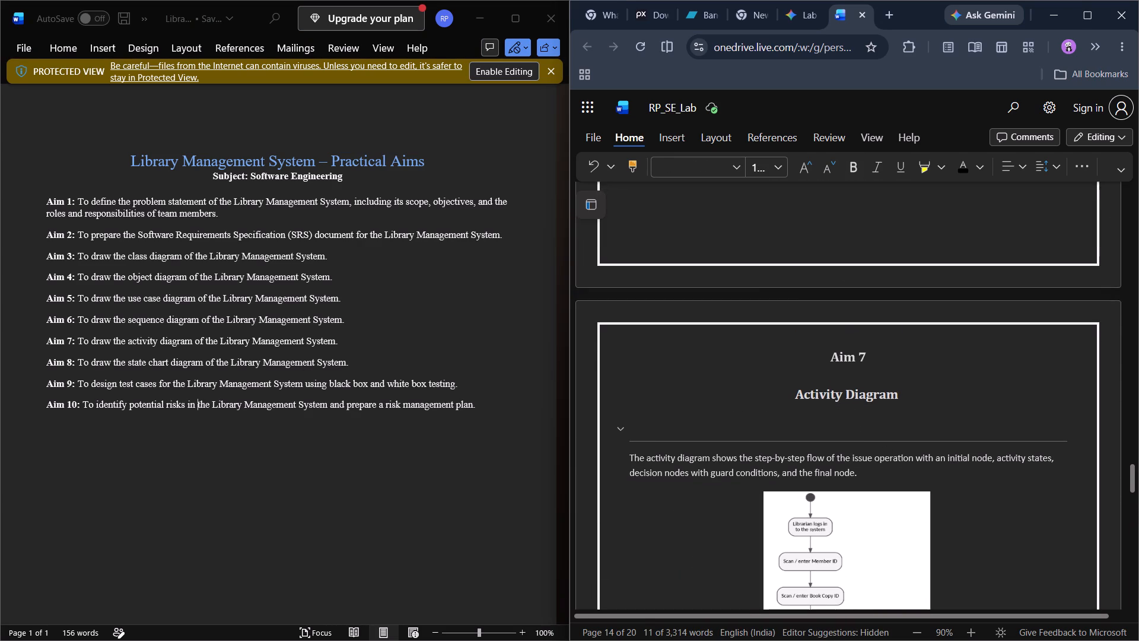
click(870, 426)
key(ctrl+v)
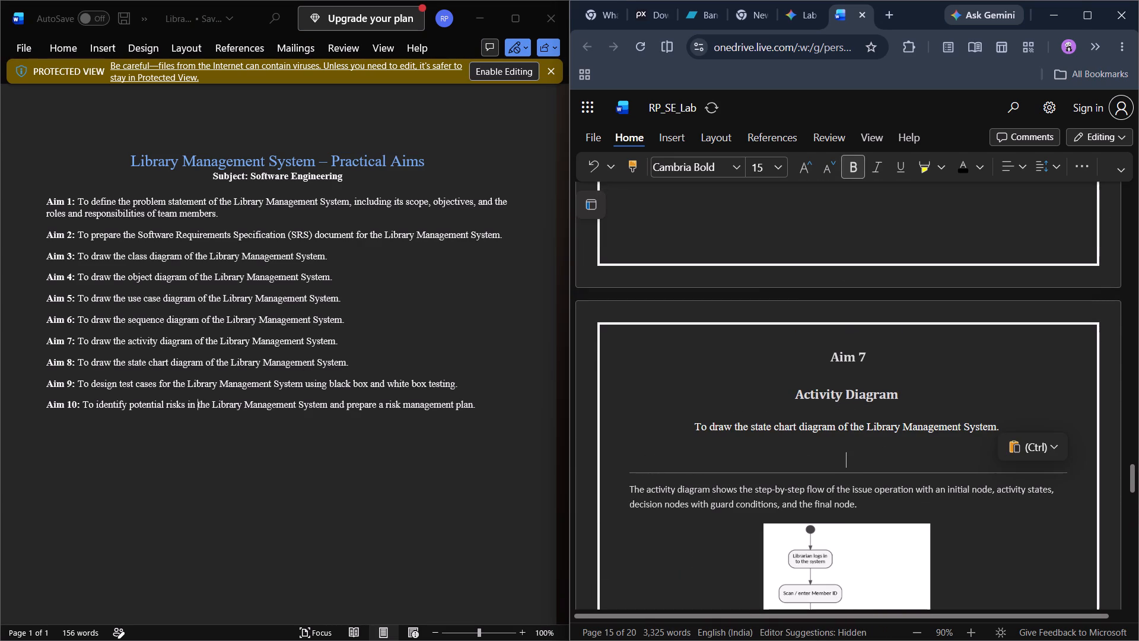
Remove the extra blank line below the pasted Aim 7 statement and replace "state chart" with "activity" in it.
key(Delete)
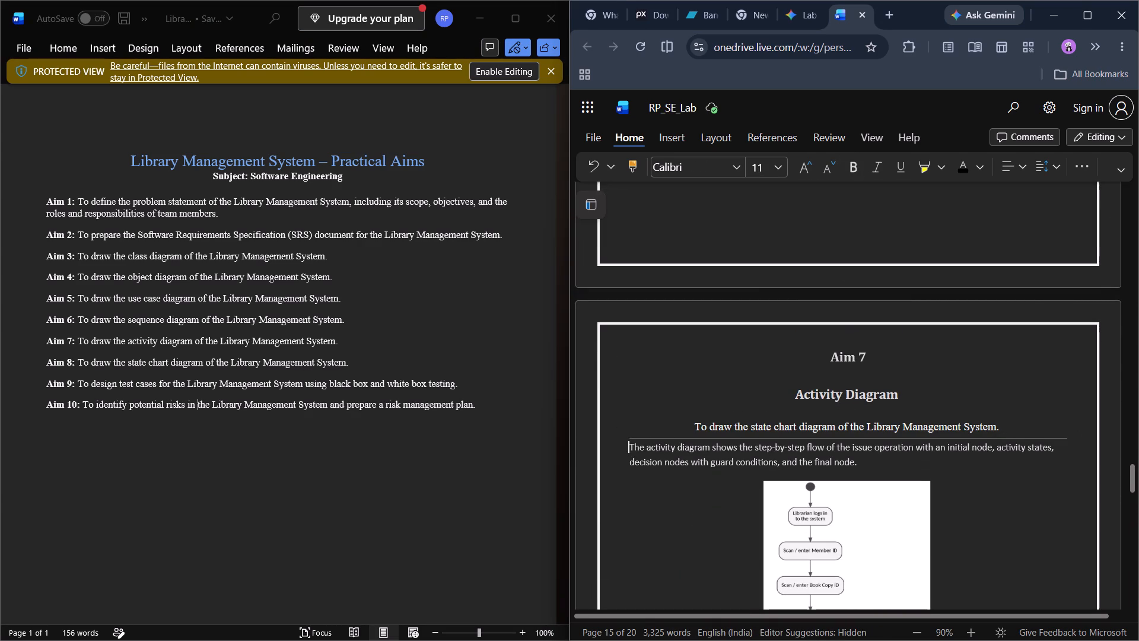
click(796, 428)
key(BackSpace)
key(BackSpace)
key(BackSpace)
key(BackSpace)
key(BackSpace)
key(BackSpace)
key(BackSpace)
key(BackSpace)
key(BackSpace)
key(BackSpace)
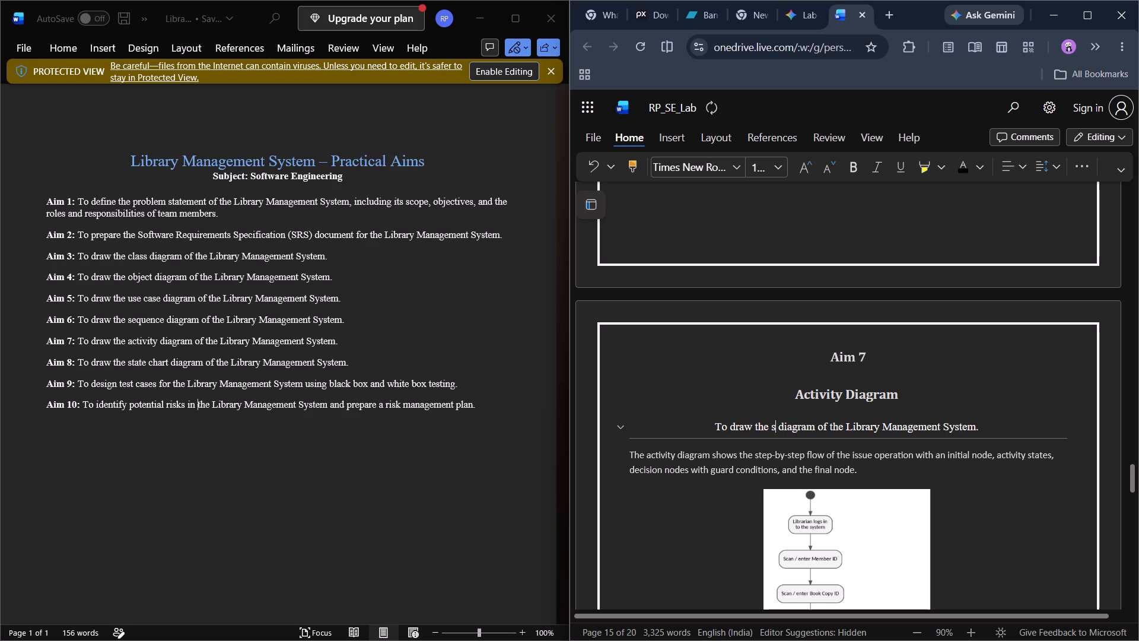
key(BackSpace)
text(activity)
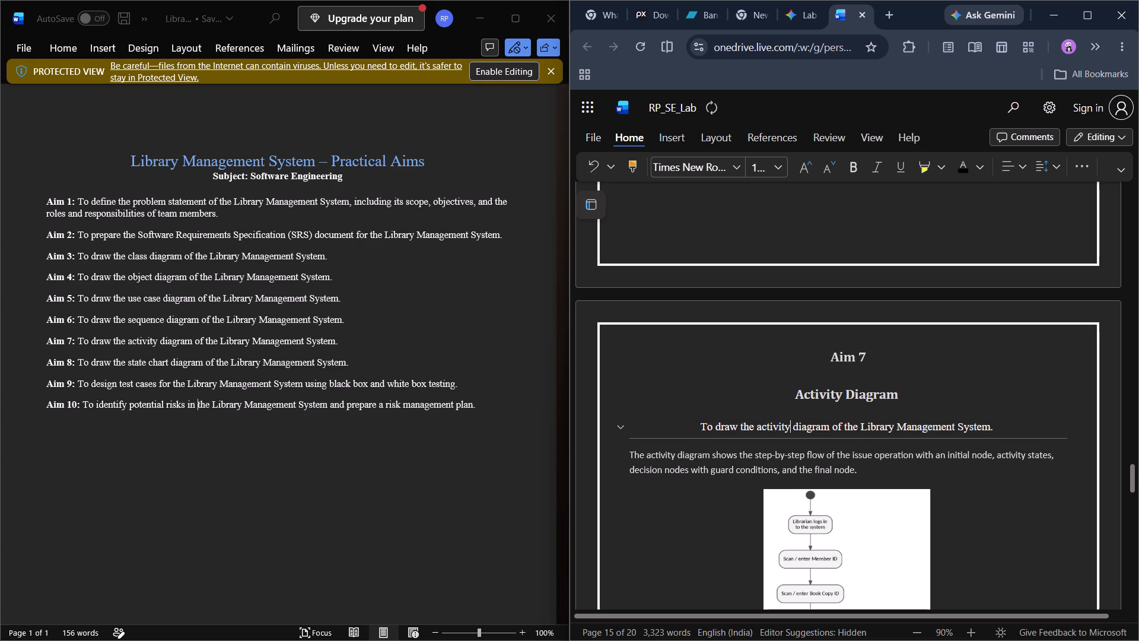
Paste the copied aim statement on a new line beneath "Sequence Diagram" under Aim 6, keeping one blank line above the description.
scroll(796, 428, up, 5)
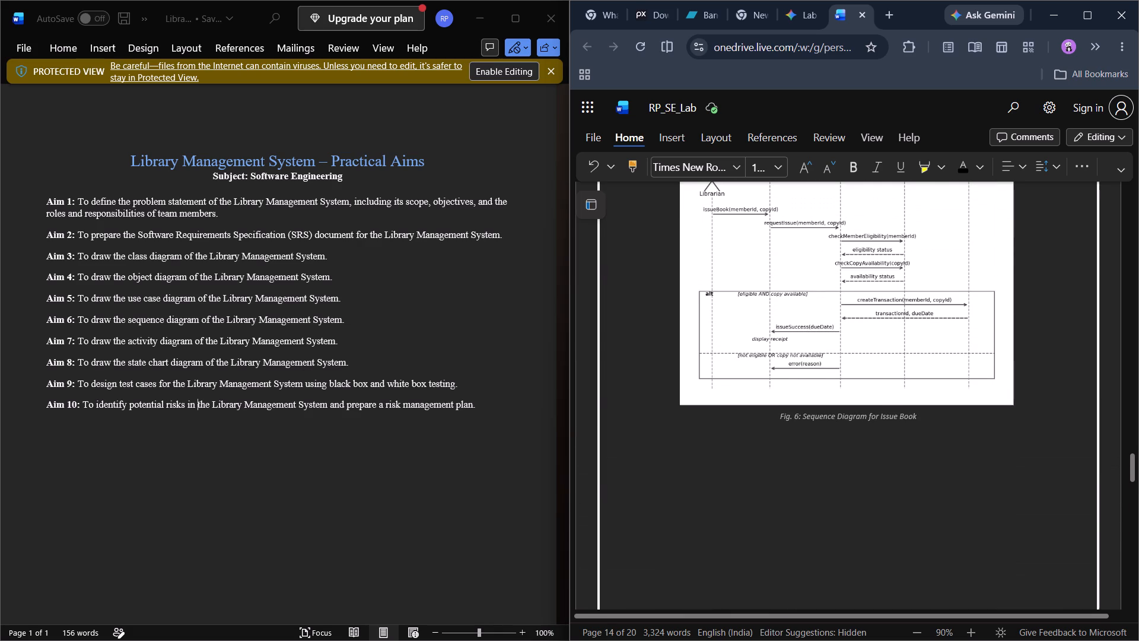
scroll(796, 428, up, 2)
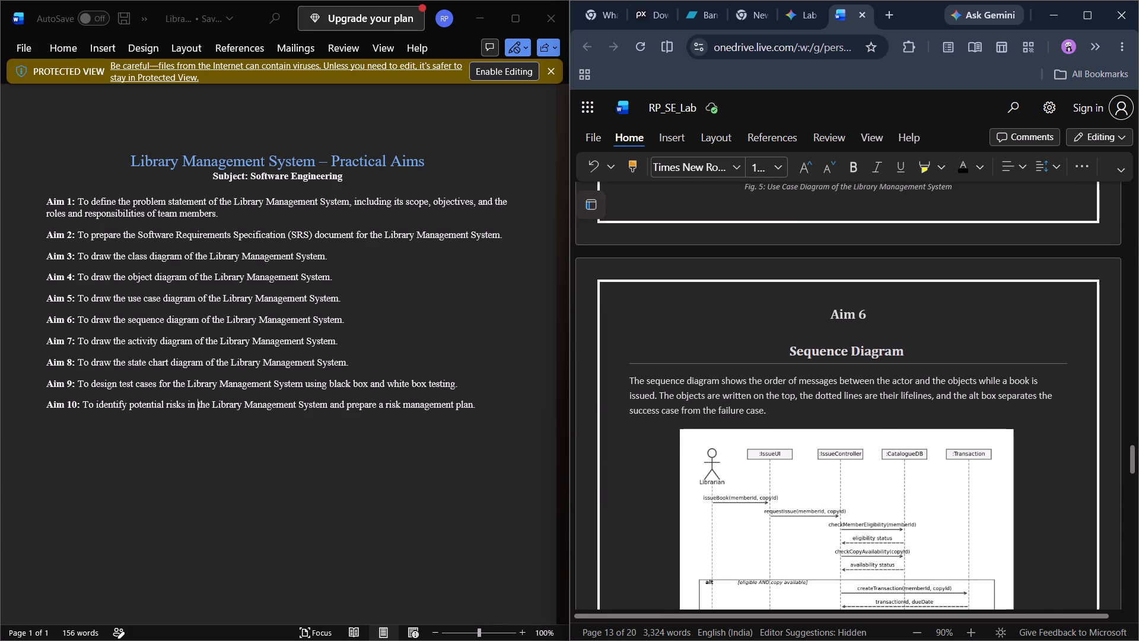
click(918, 352)
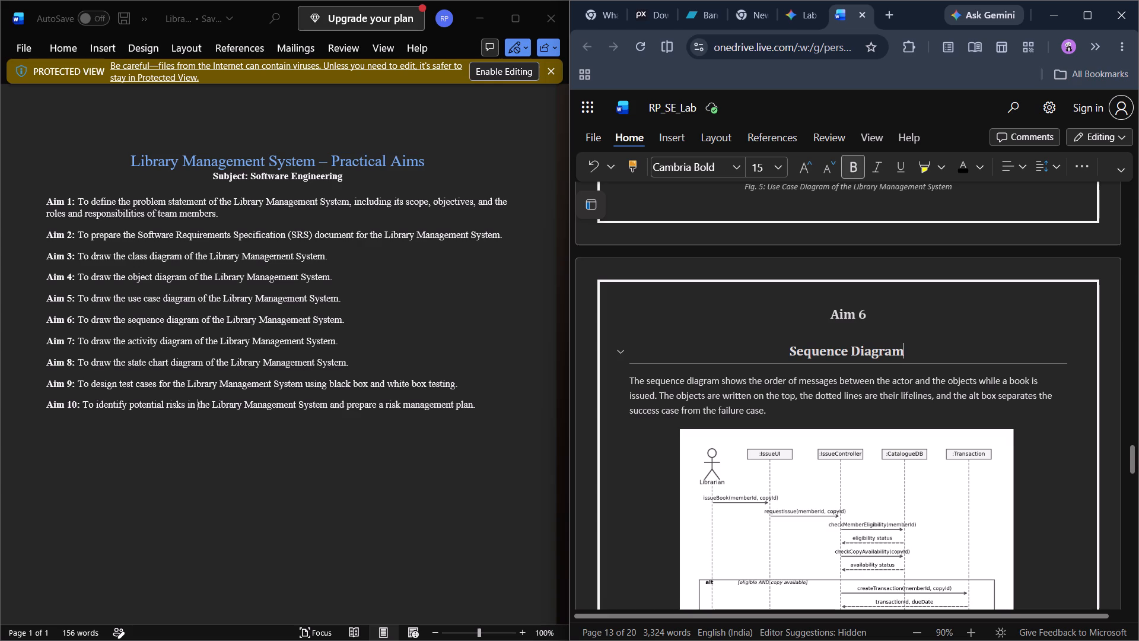
key(Return)
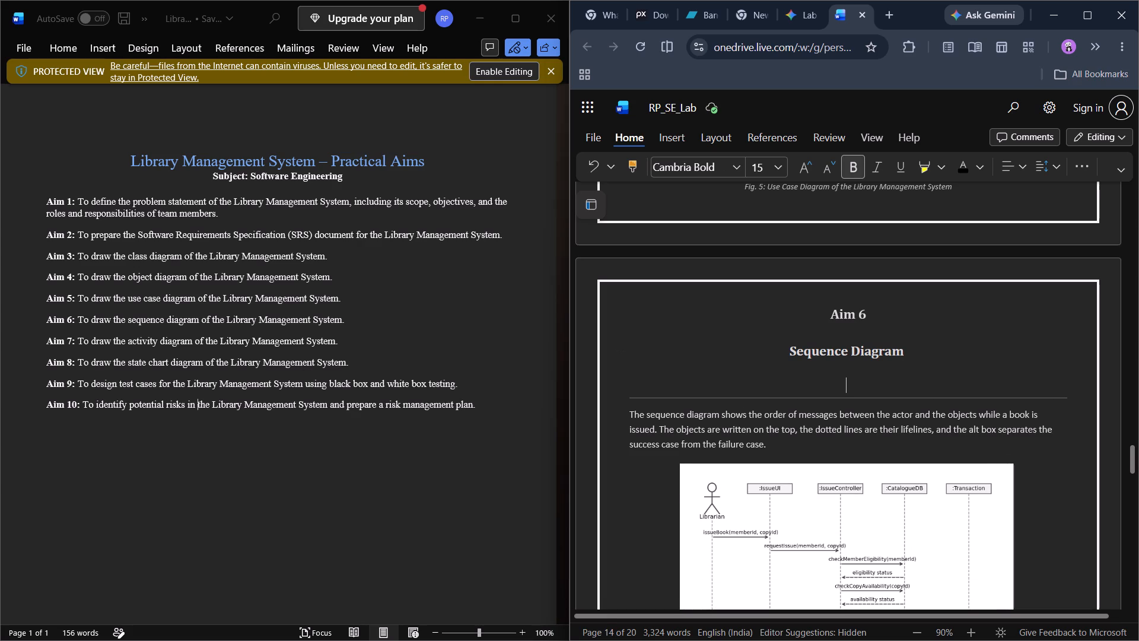
key(ctrl+v)
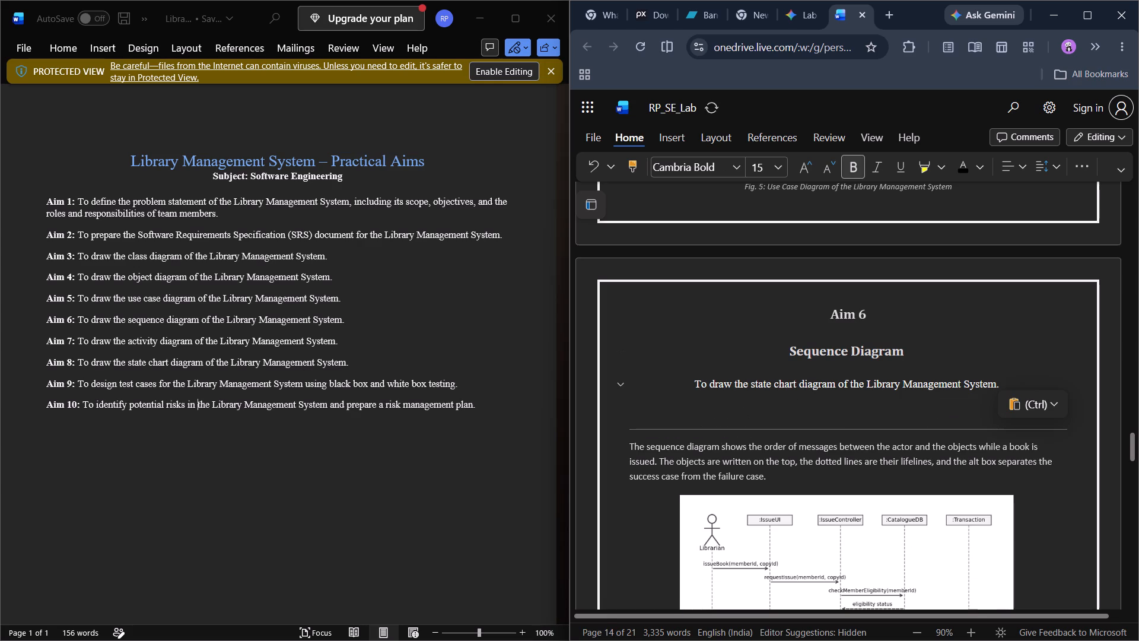
key(Delete)
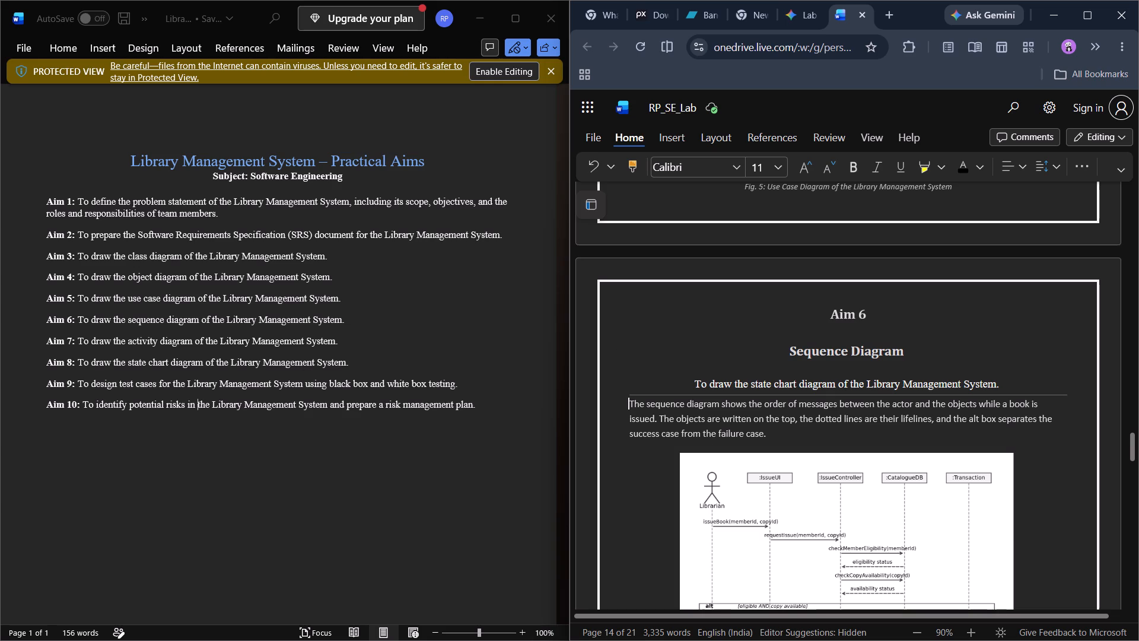
scroll(820, 402, down, 2)
scroll(820, 402, up, 1)
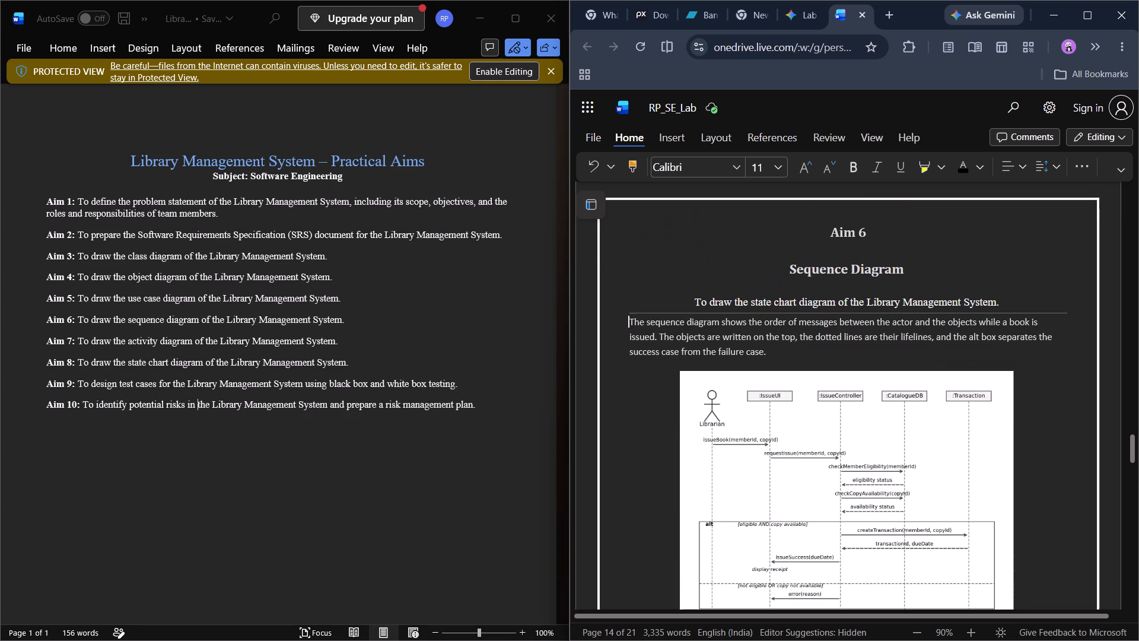
scroll(792, 320, up, 1)
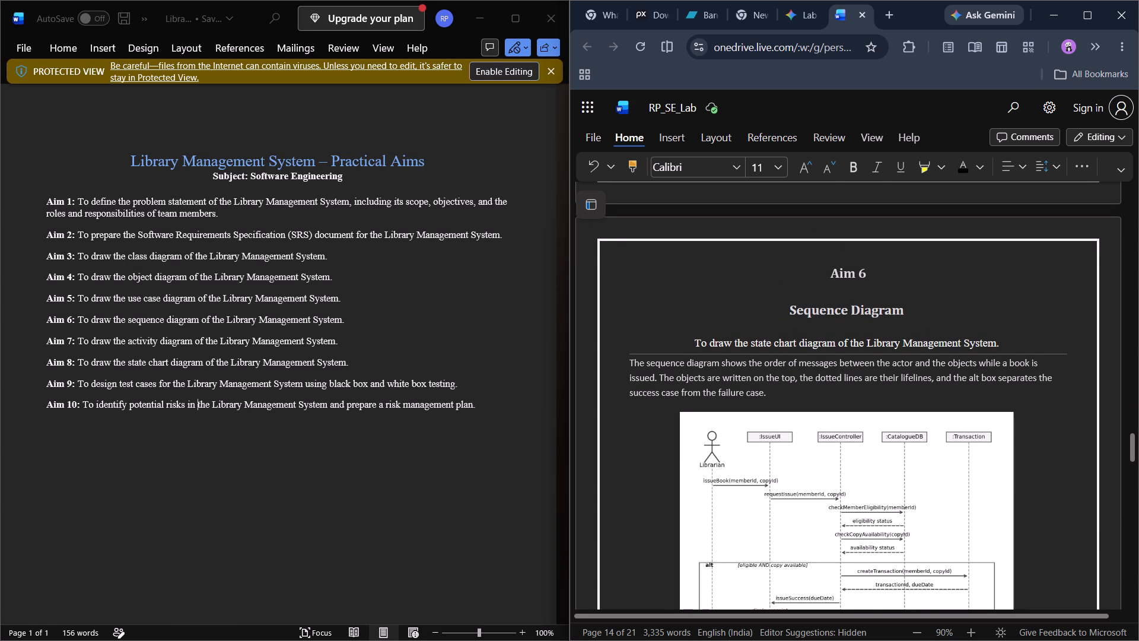
key(Return)
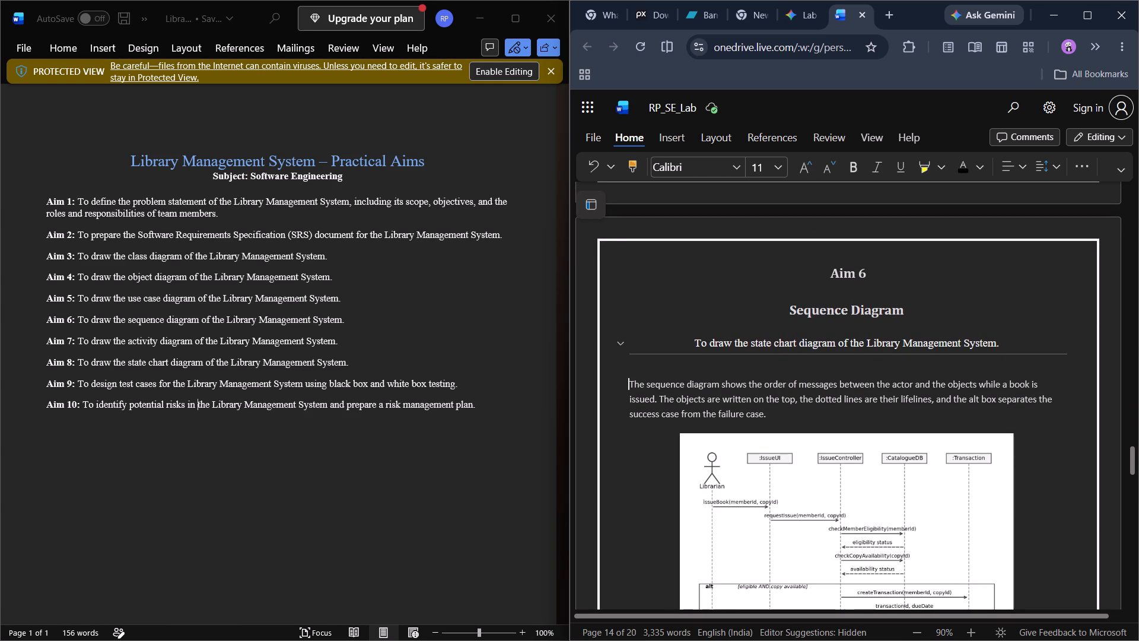
Replace "state chart" with "sequence" in the Aim 6 statement.
drag(795, 345, 746, 348)
key(BackSpace)
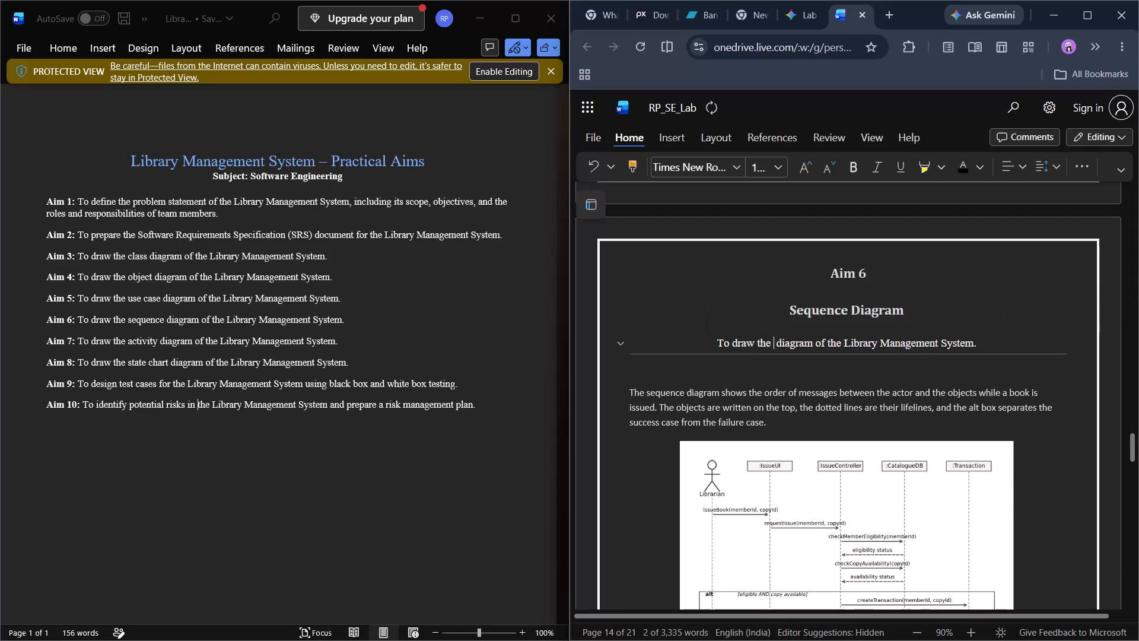
key(space)
text(sequence)
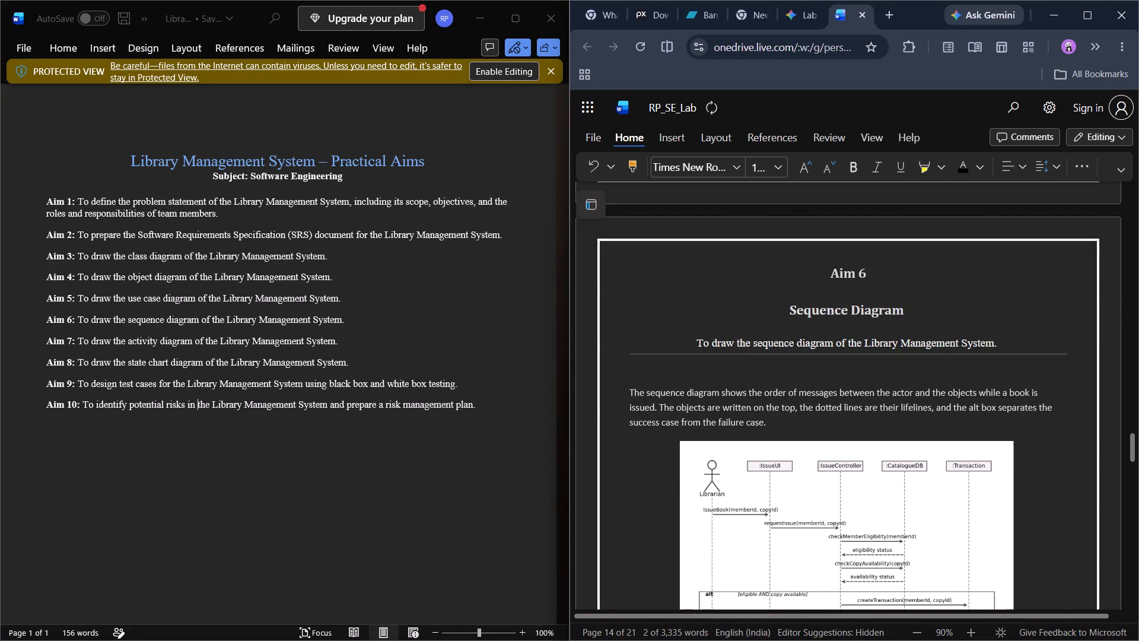
Paste the copied aim statement on a new line beneath "Use Case Diagram" under Aim 5, without an extra blank line after it.
scroll(842, 388, up, 7)
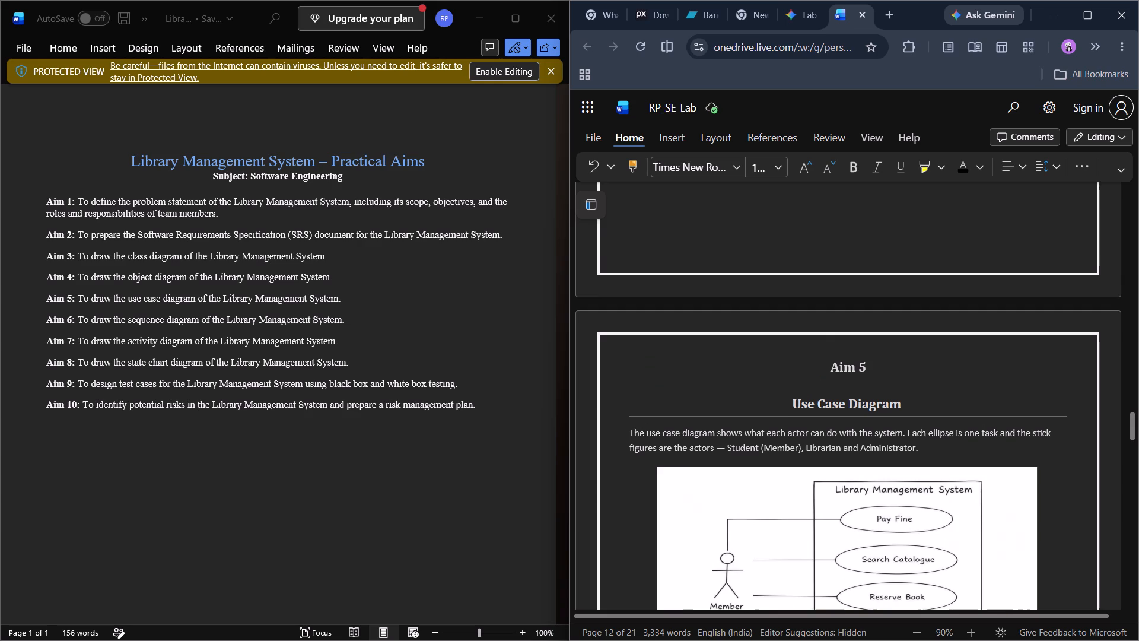
click(911, 401)
key(Return)
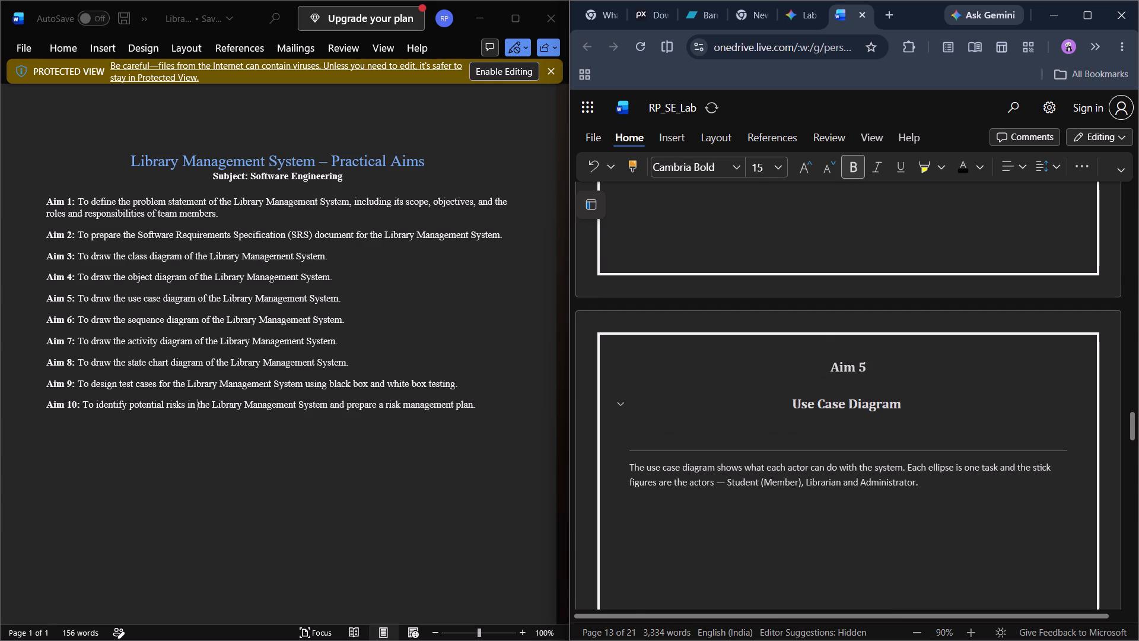
key(ctrl+v)
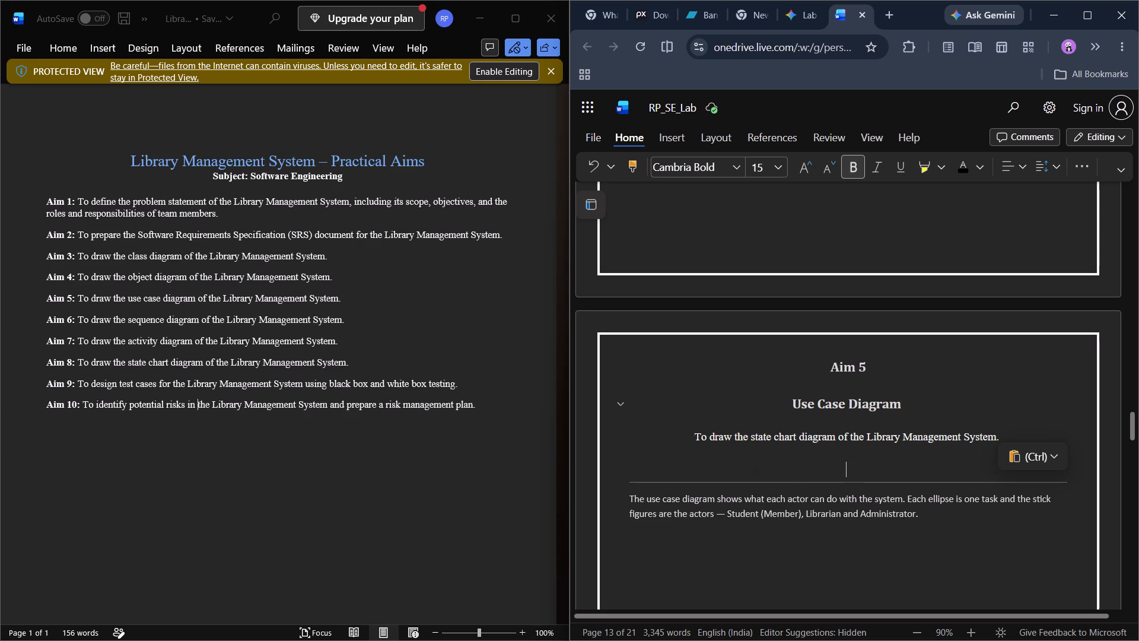
key(BackSpace)
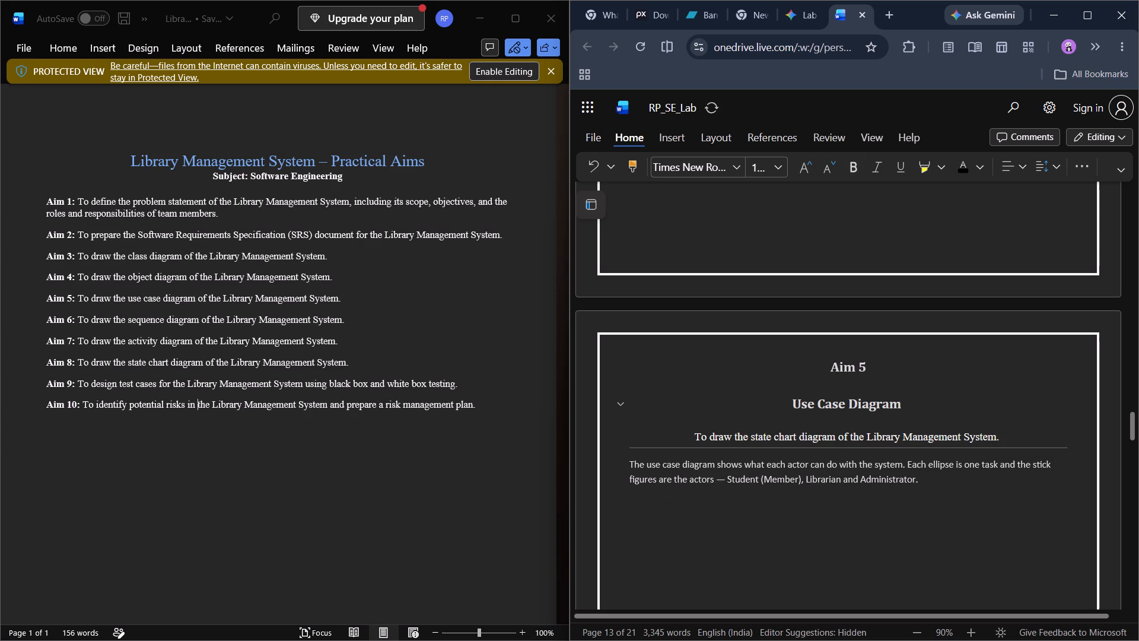
Replace "state chart" with "use case" in the Aim 5 statement.
drag(794, 438, 750, 437)
key(BackSpace)
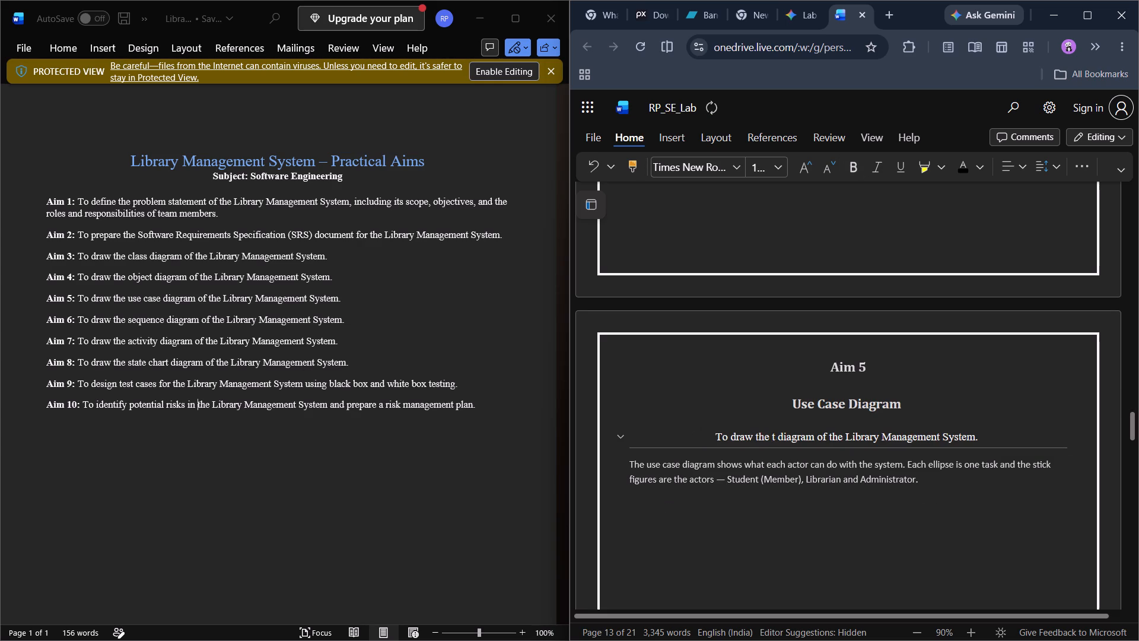
key(Right)
key(BackSpace)
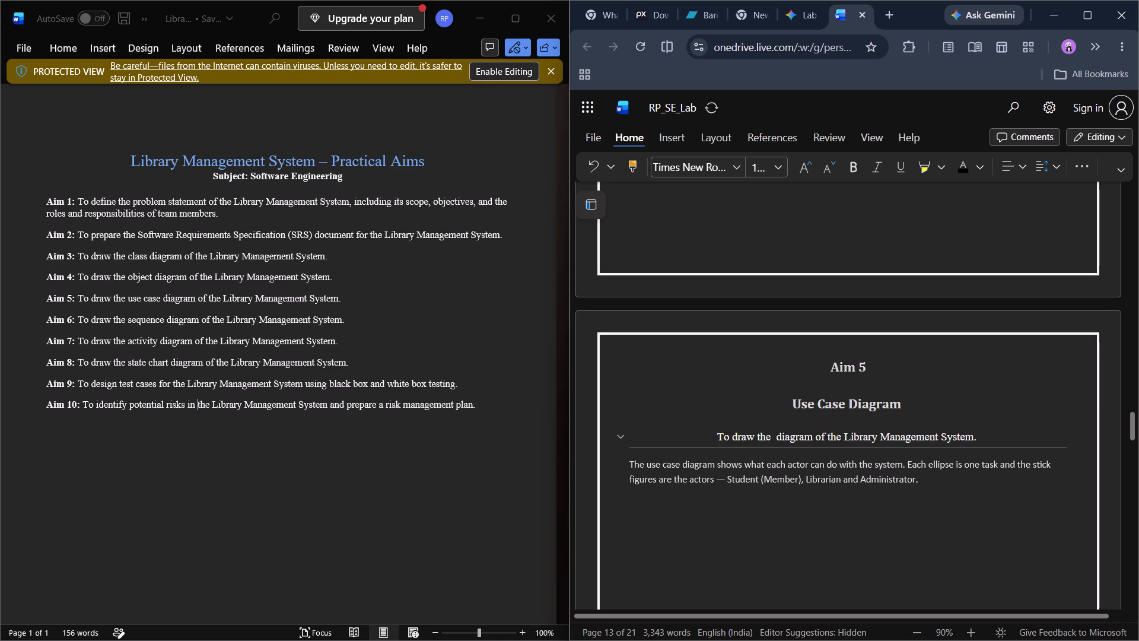
text(use case)
key(space)
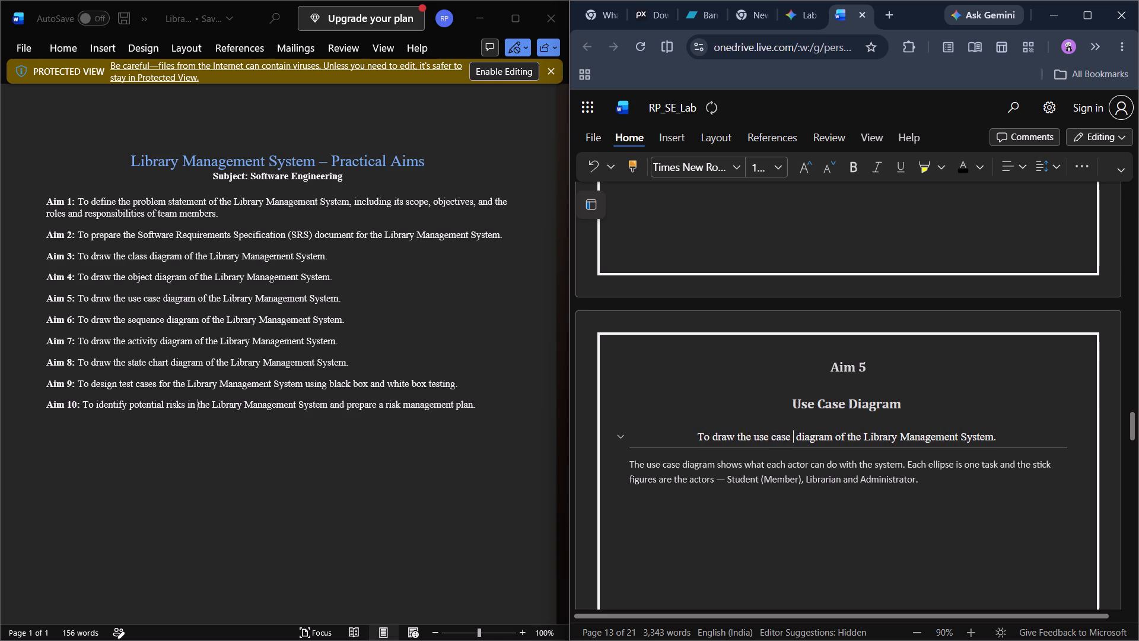
key(BackSpace)
Reduce the height of the use case diagram picture so that it and its Fig. 5 caption fit on the Aim 5 page.
scroll(804, 521, down, 1)
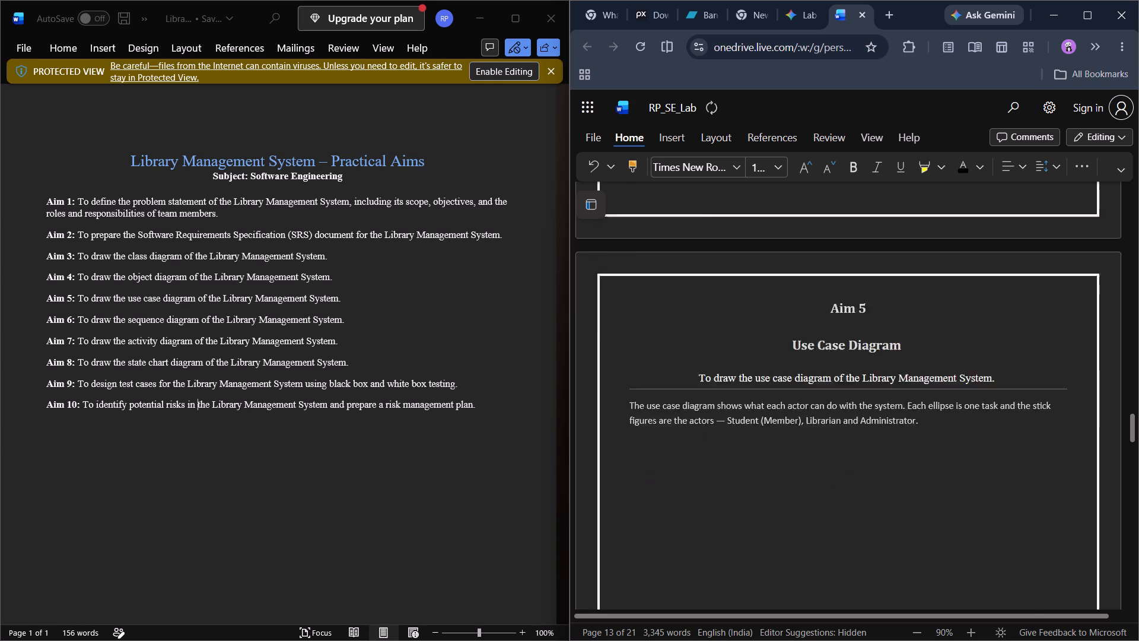
scroll(804, 521, down, 8)
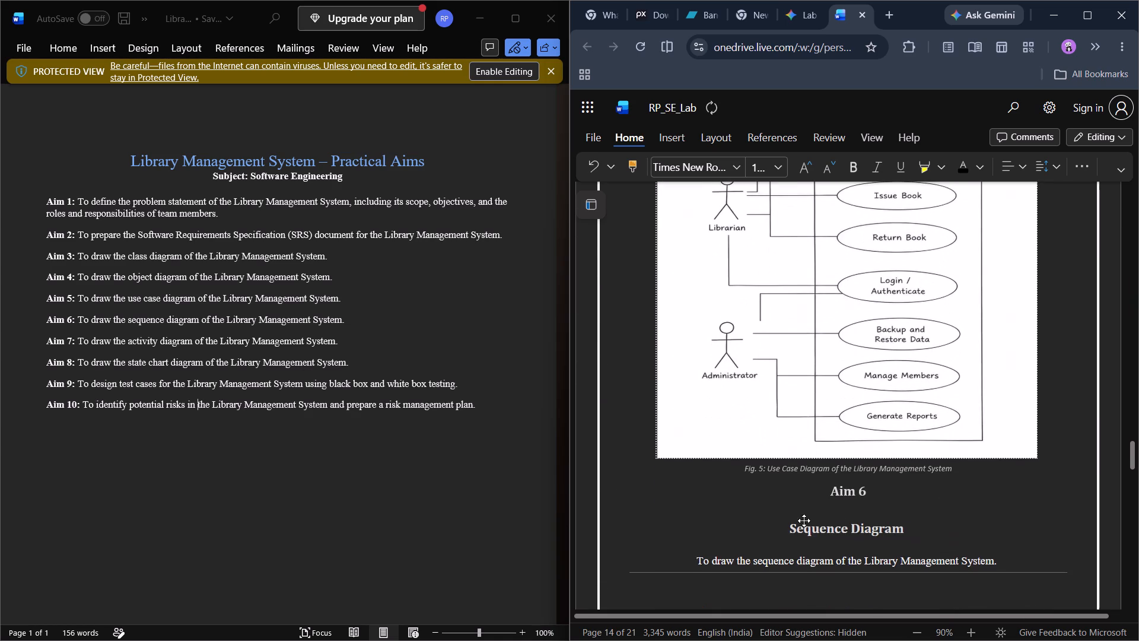
click(810, 413)
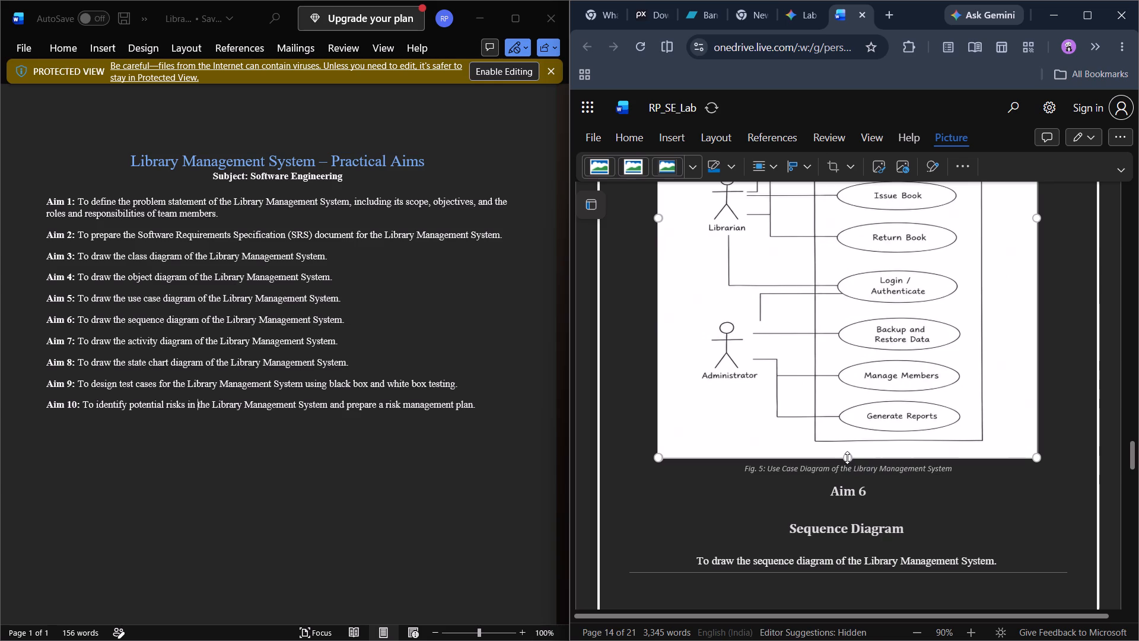
drag(847, 458, 845, 438)
scroll(858, 397, up, 3)
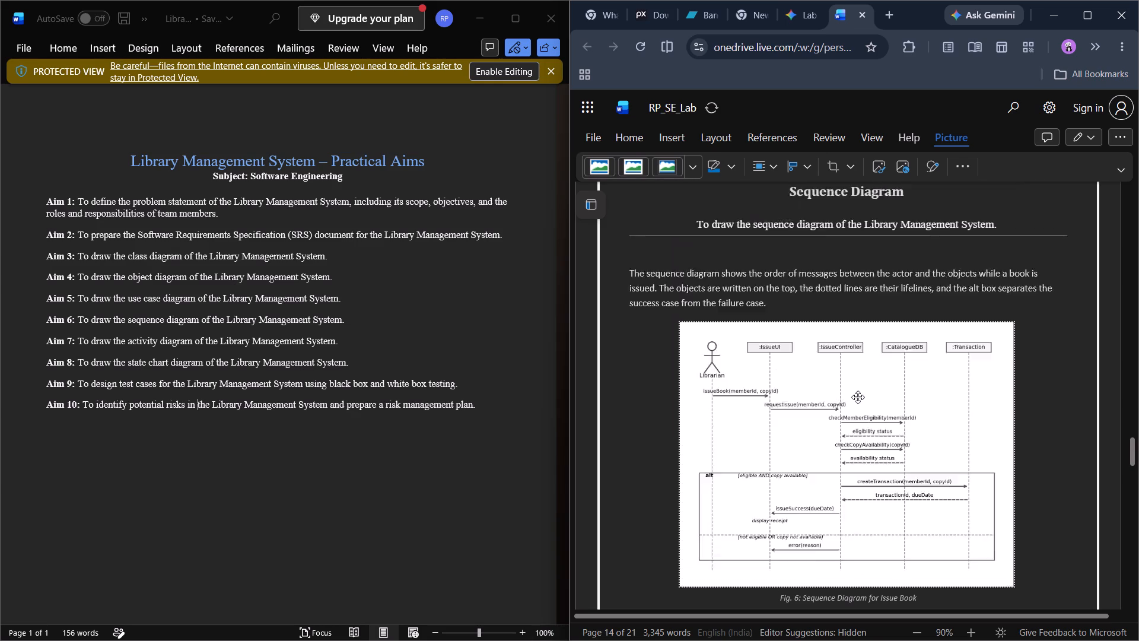
scroll(858, 397, up, 5)
scroll(858, 397, down, 1)
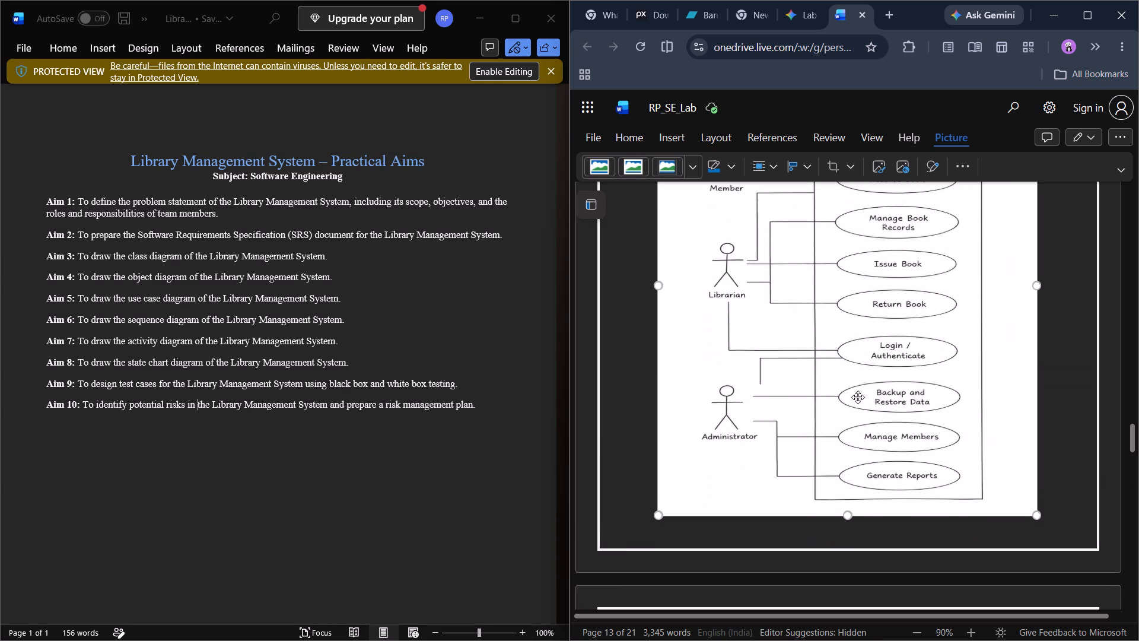
drag(848, 491, 848, 475)
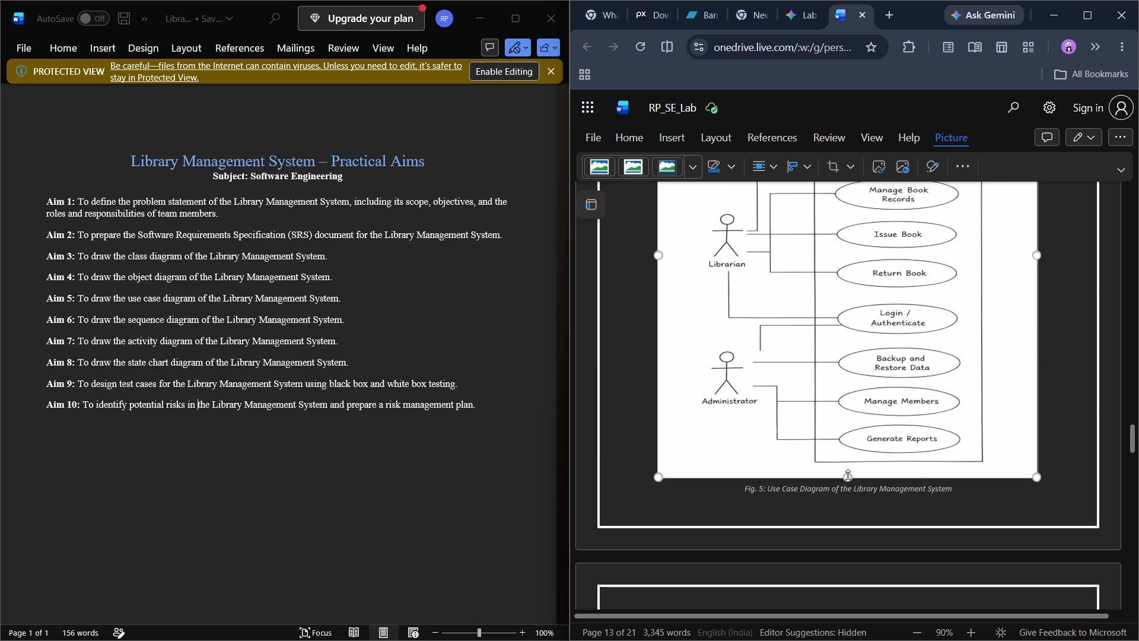
Review the layout of the Aim 5 and Aim 6 pages, ending at the Aim 4 Object Diagram page.
scroll(855, 499, up, 3)
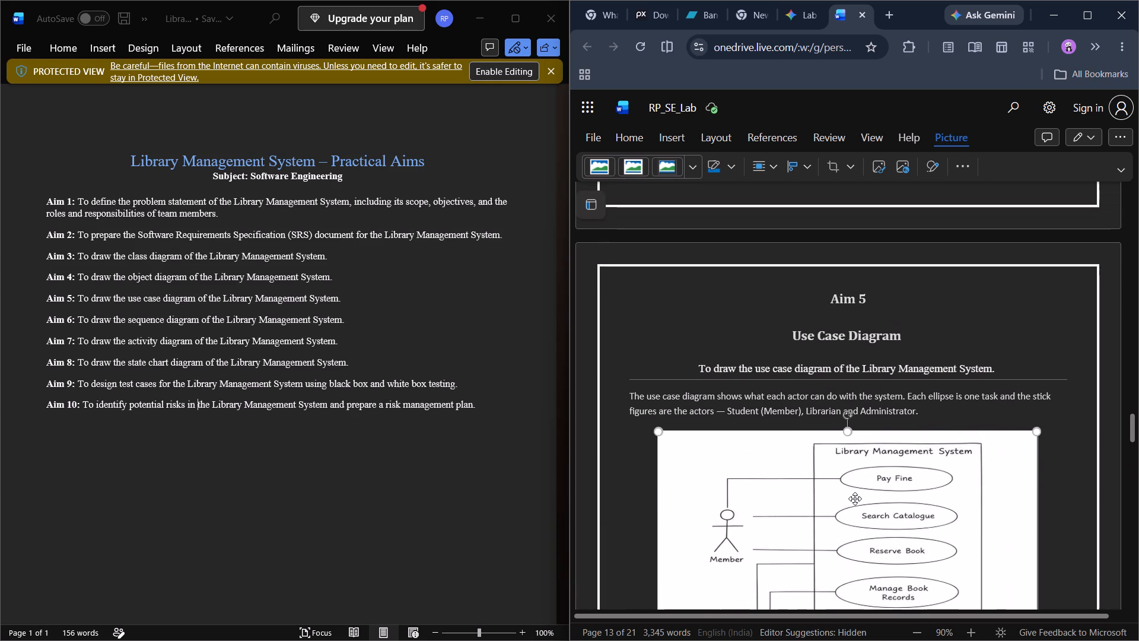
scroll(855, 499, up, 1)
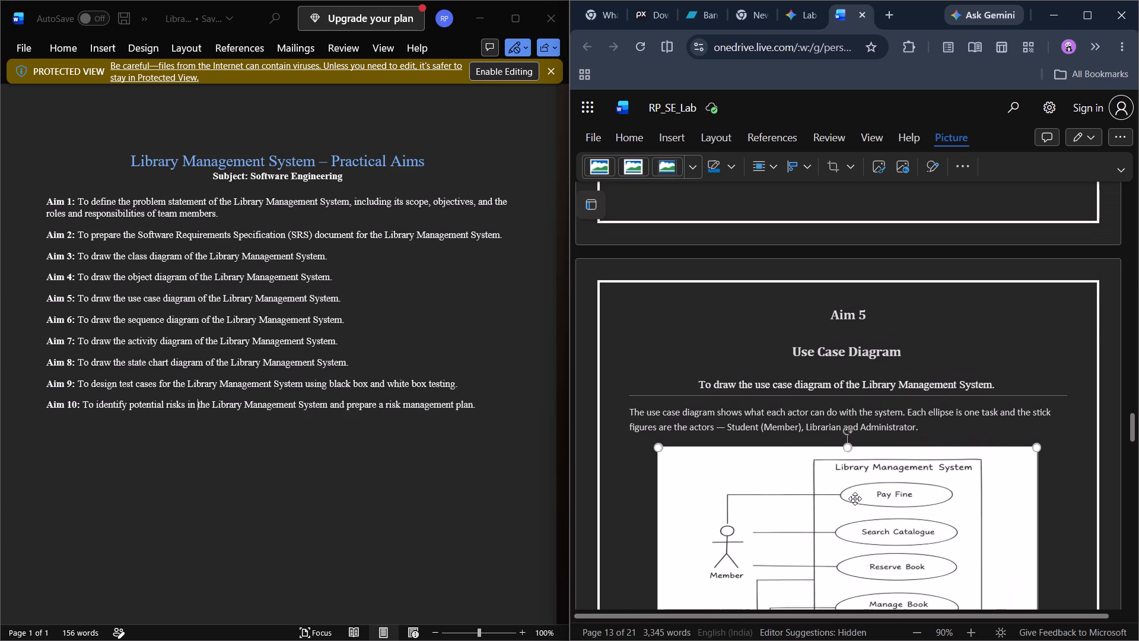
scroll(855, 499, up, 2)
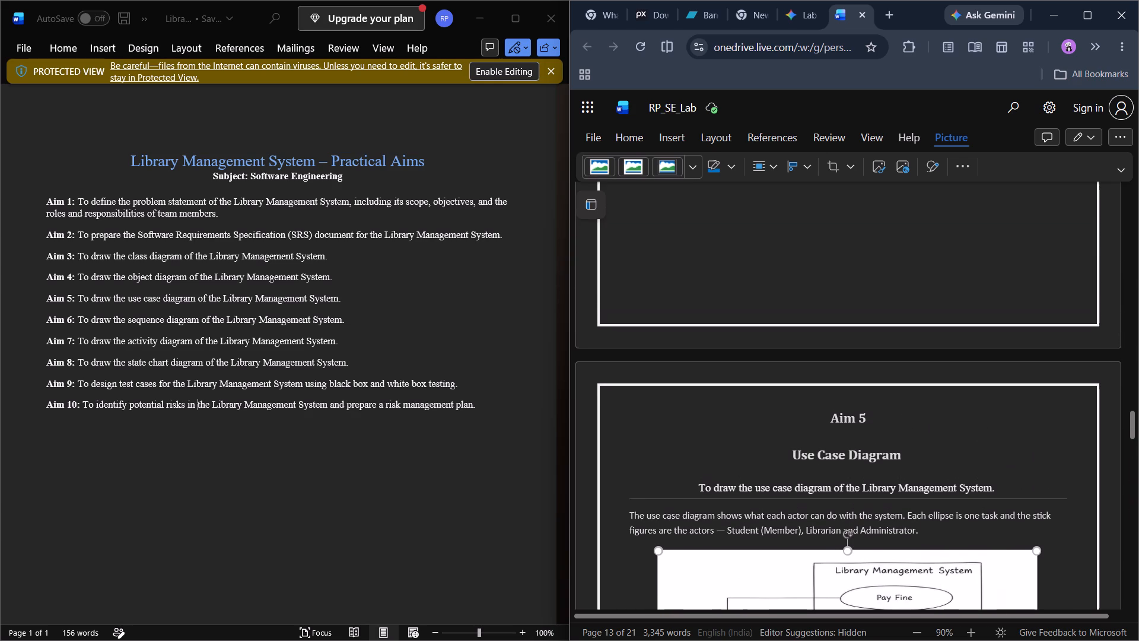
scroll(1016, 514, down, 4)
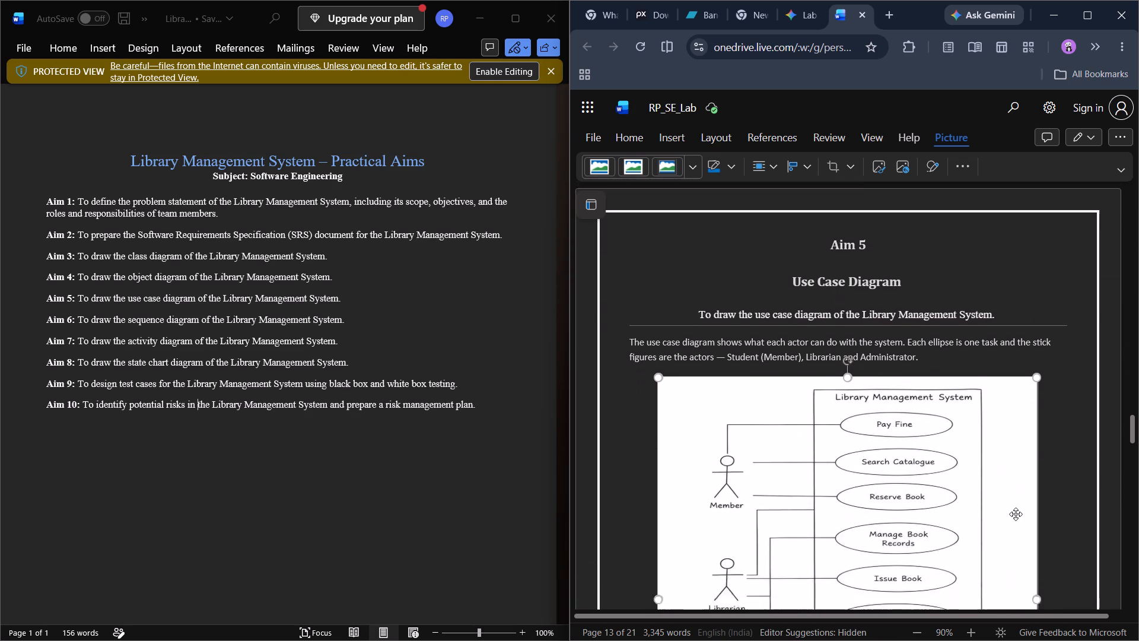
scroll(1016, 514, down, 5)
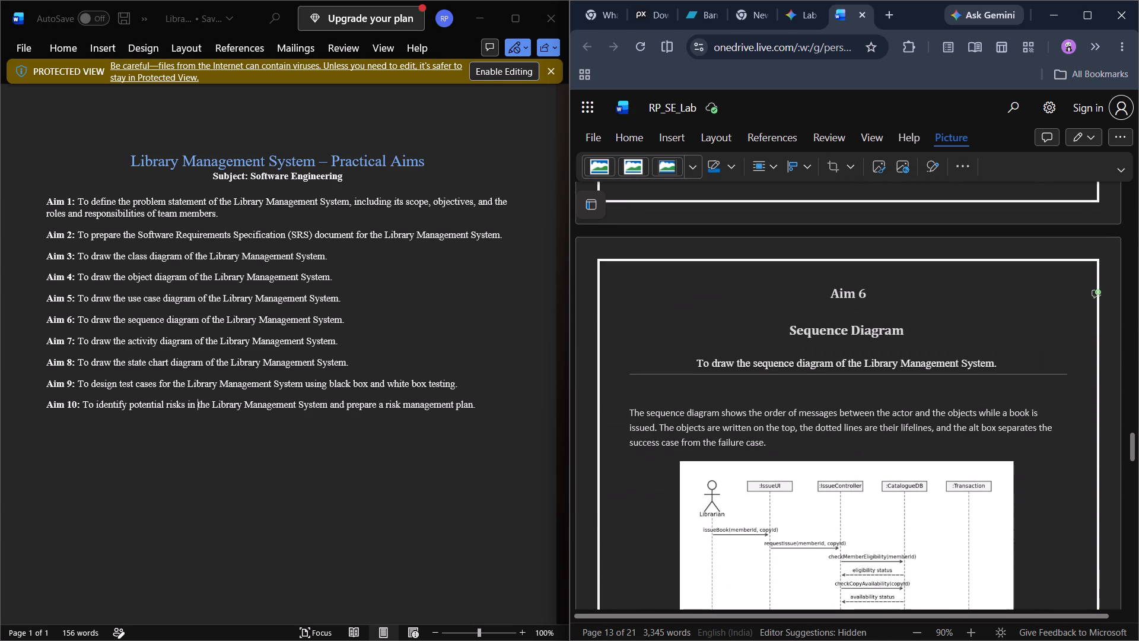
scroll(1016, 514, up, 3)
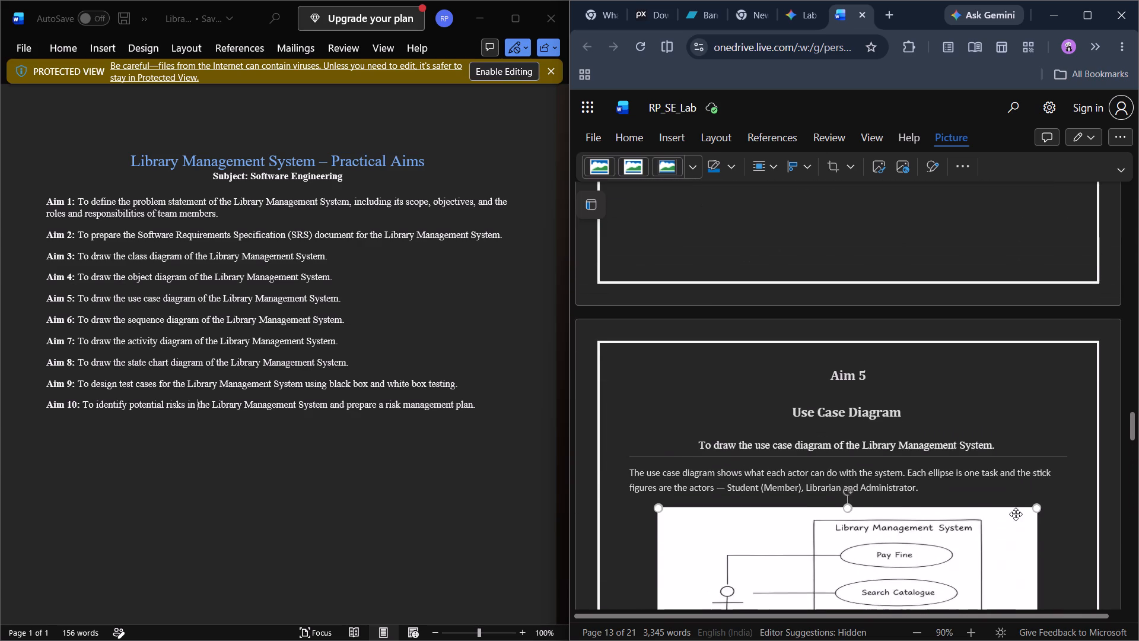
scroll(1016, 514, up, 4)
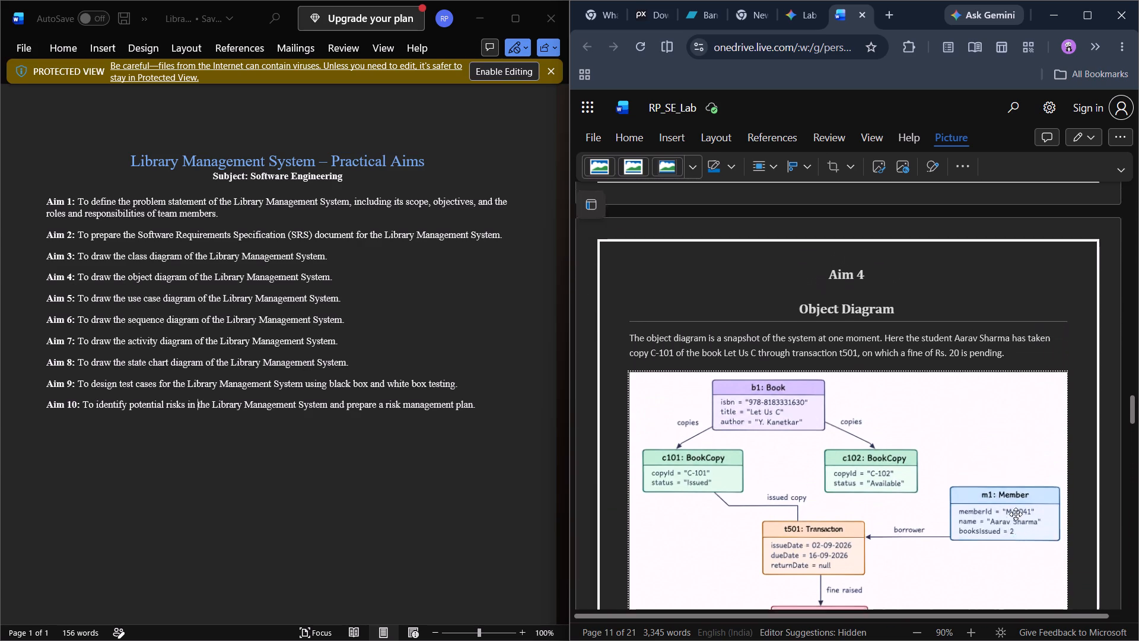
Paste the copied aim statement on a new line beneath "Object Diagram" under Aim 4.
scroll(1016, 514, up, 3)
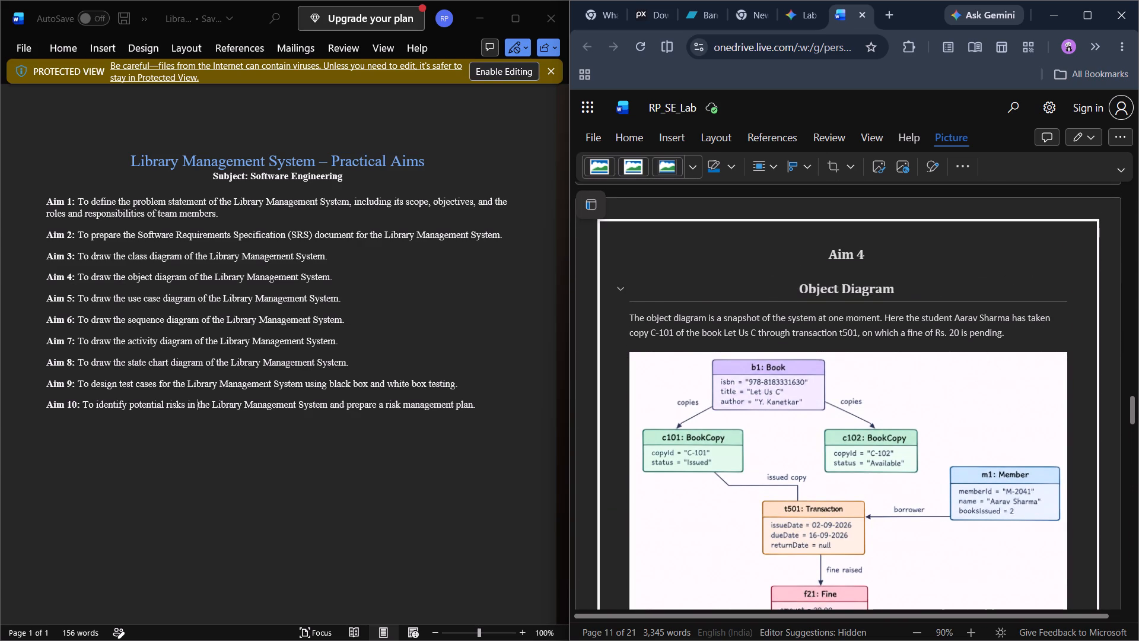
click(899, 292)
key(Return)
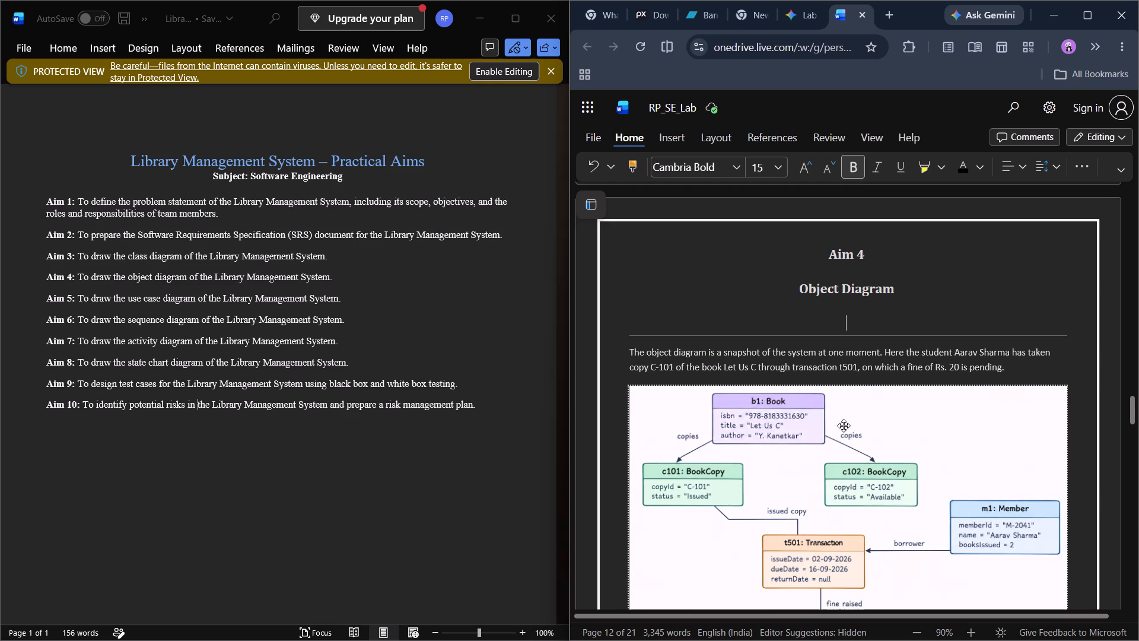
key(ctrl+v)
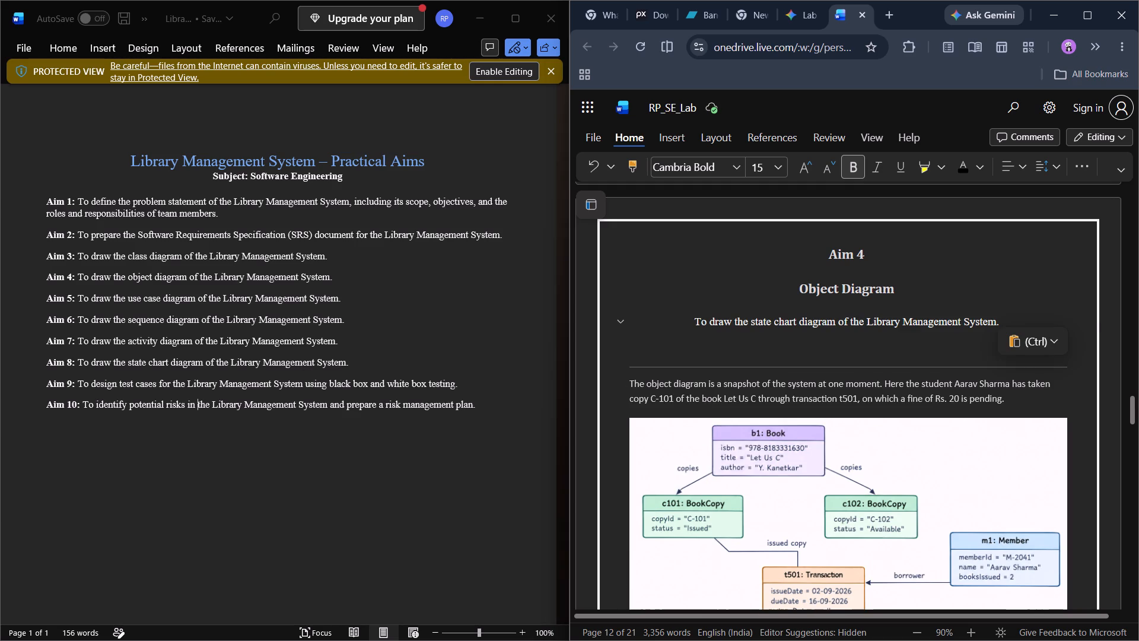
Replace "state chart" with "object" in the Aim 4 statement.
drag(797, 322, 754, 320)
drag(754, 320, 752, 323)
text(object)
Remove the blank line after the Aim 4 statement and insert an empty line before the object diagram description paragraph.
click(780, 347)
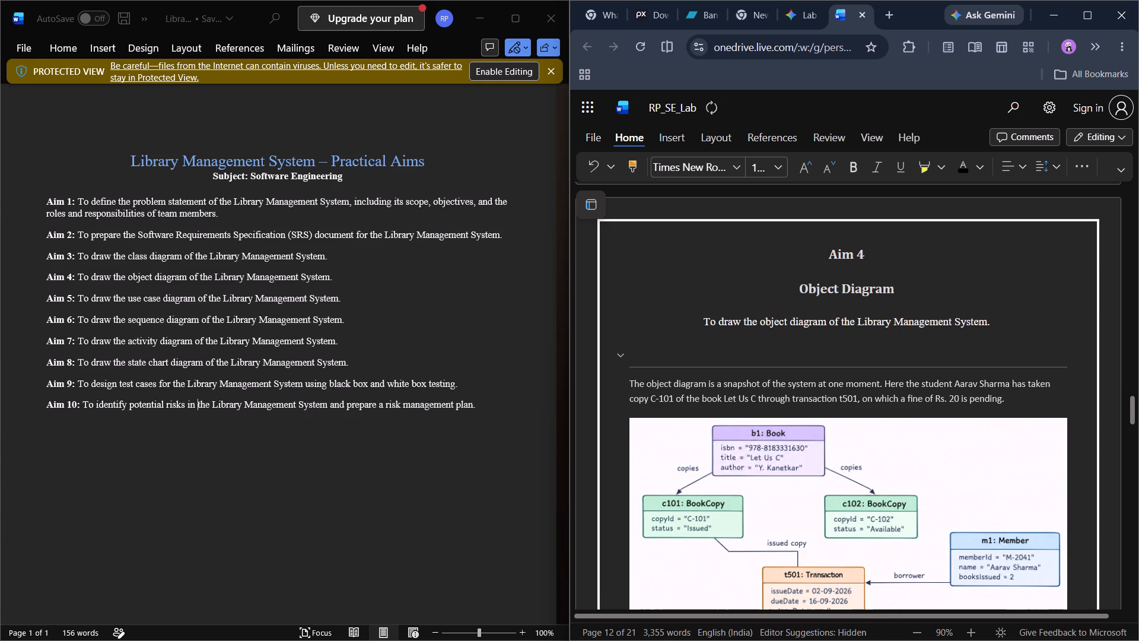
key(BackSpace)
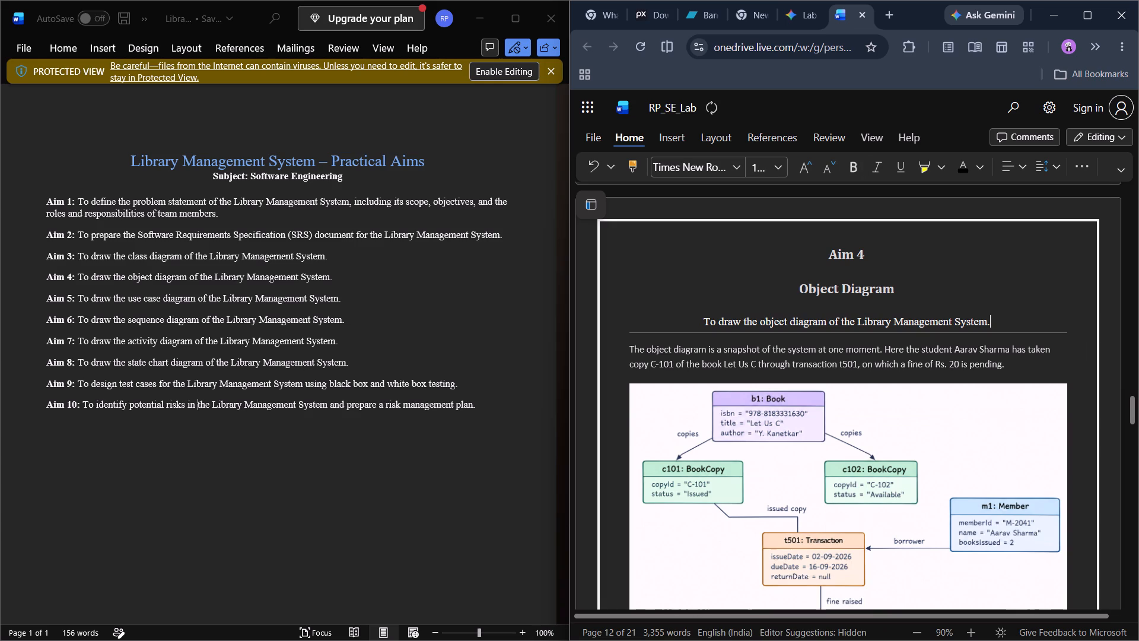
key(Right)
key(Return)
Paste the copied aim statement on a new line beneath "Class Diagram" under Aim 3, without an extra blank line after it.
scroll(812, 446, down, 2)
scroll(812, 446, up, 1)
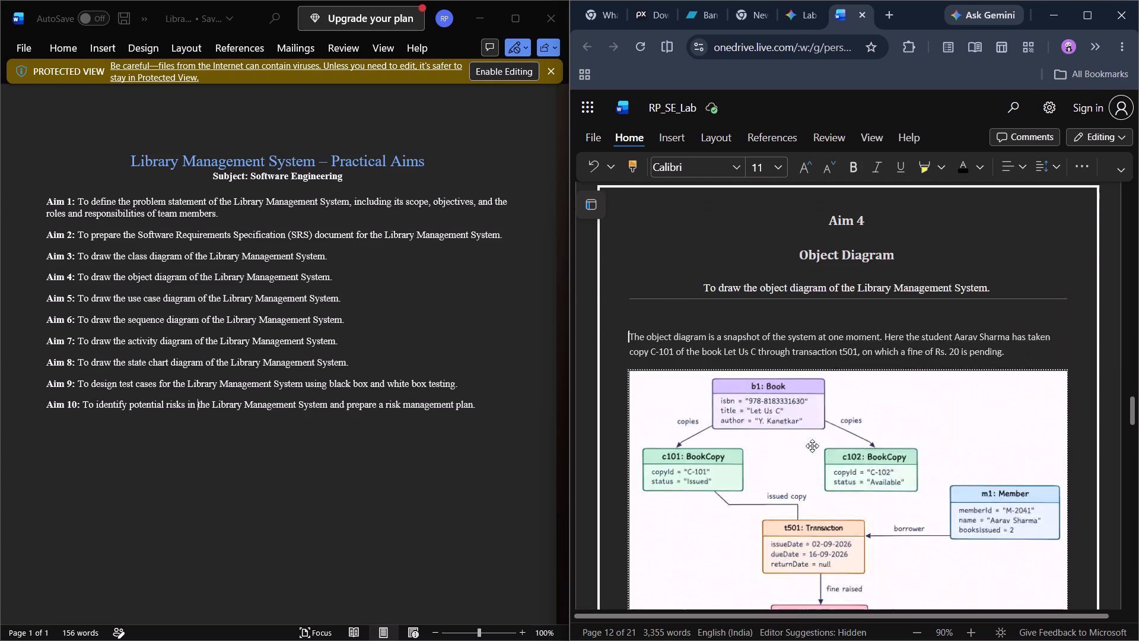
scroll(812, 446, up, 2)
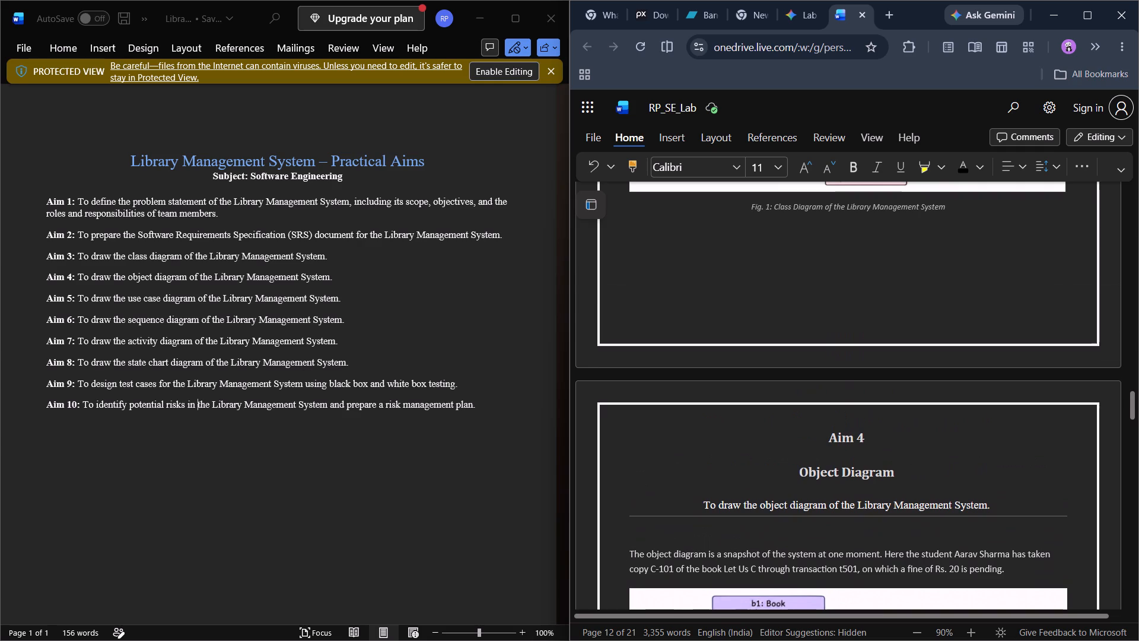
scroll(812, 446, up, 8)
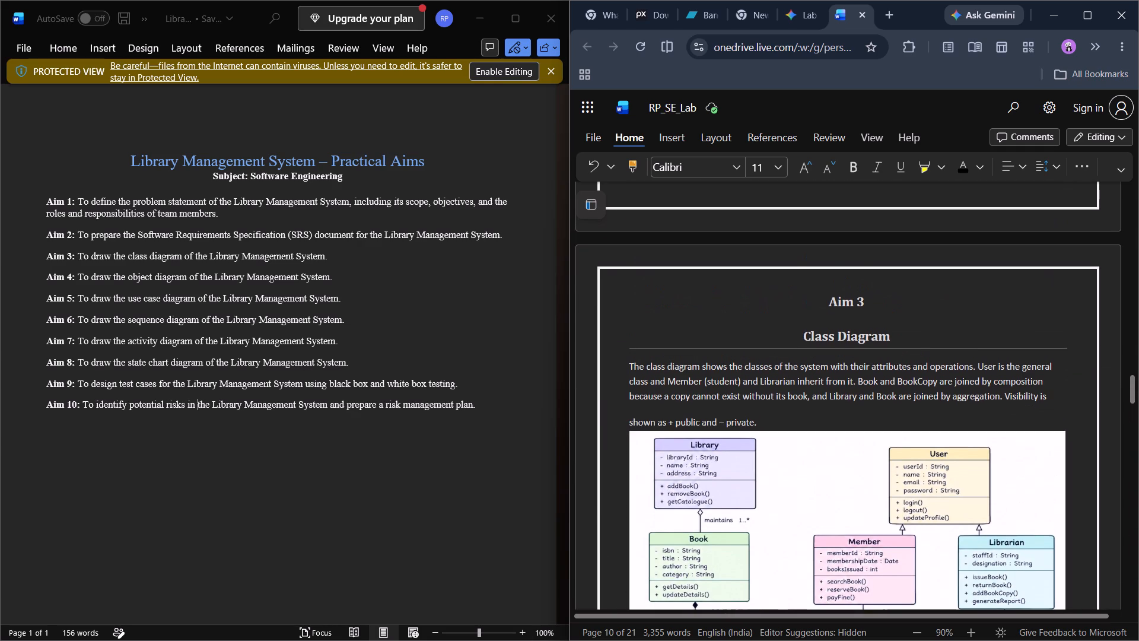
click(913, 337)
key(Return)
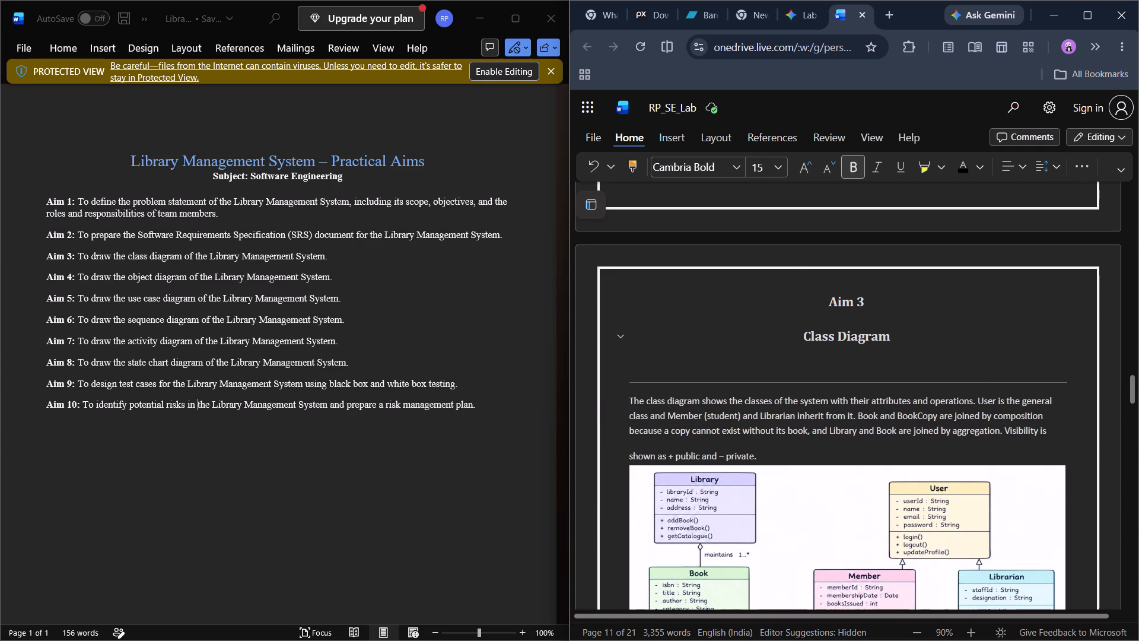
key(ctrl+v)
key(BackSpace)
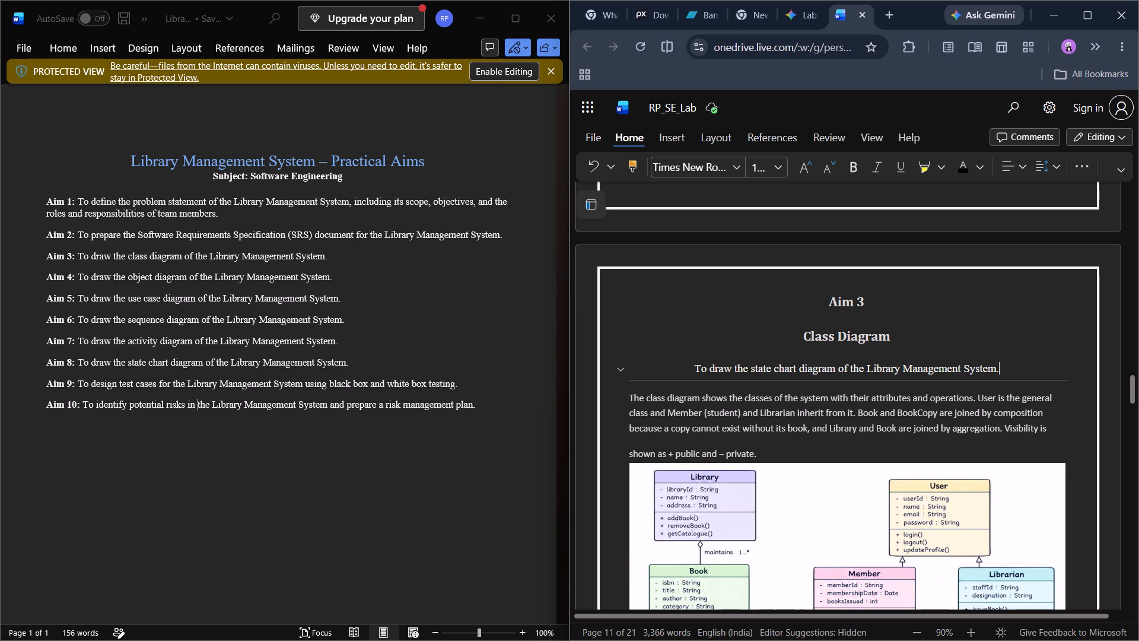
Replace "state chart" with "class" in the Aim 3 statement.
drag(795, 369, 750, 371)
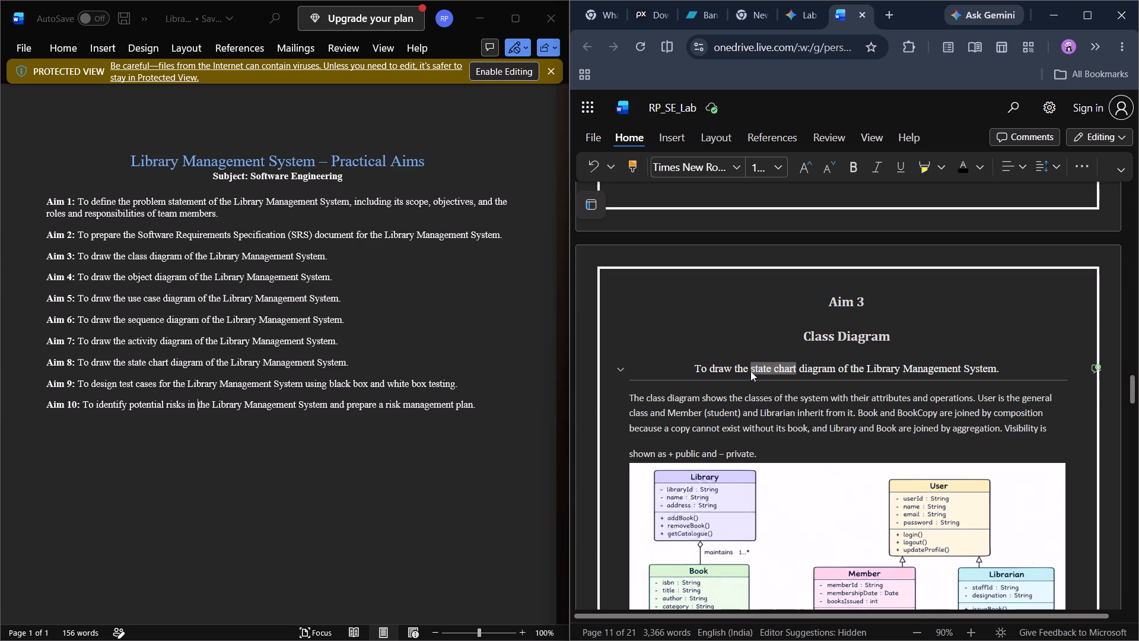
drag(750, 371, 752, 370)
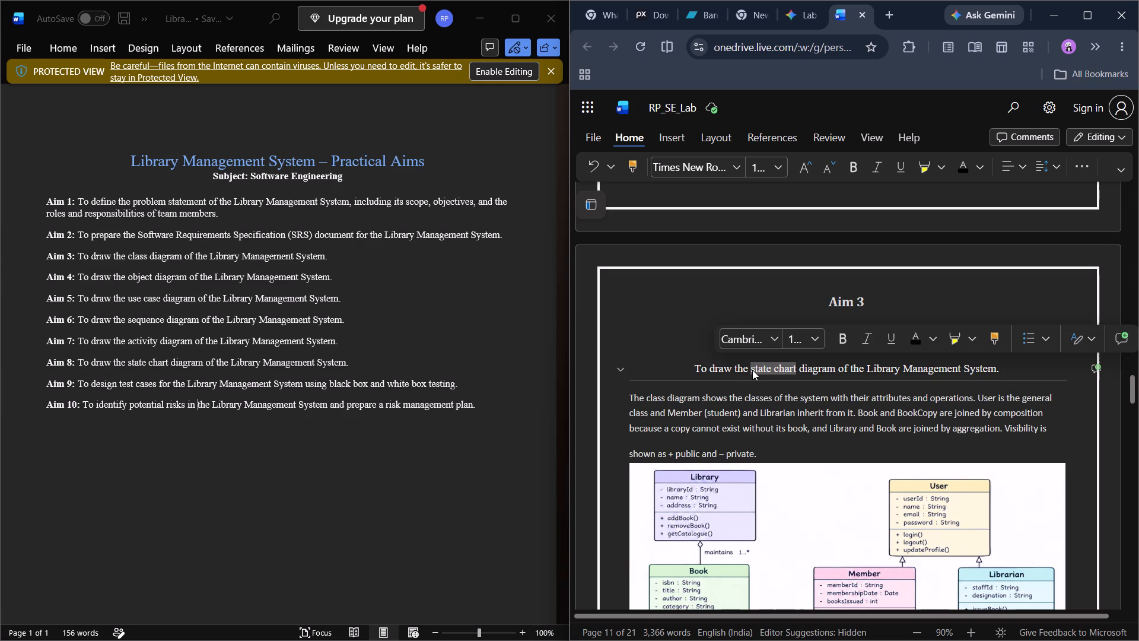
key(BackSpace)
text(clas)
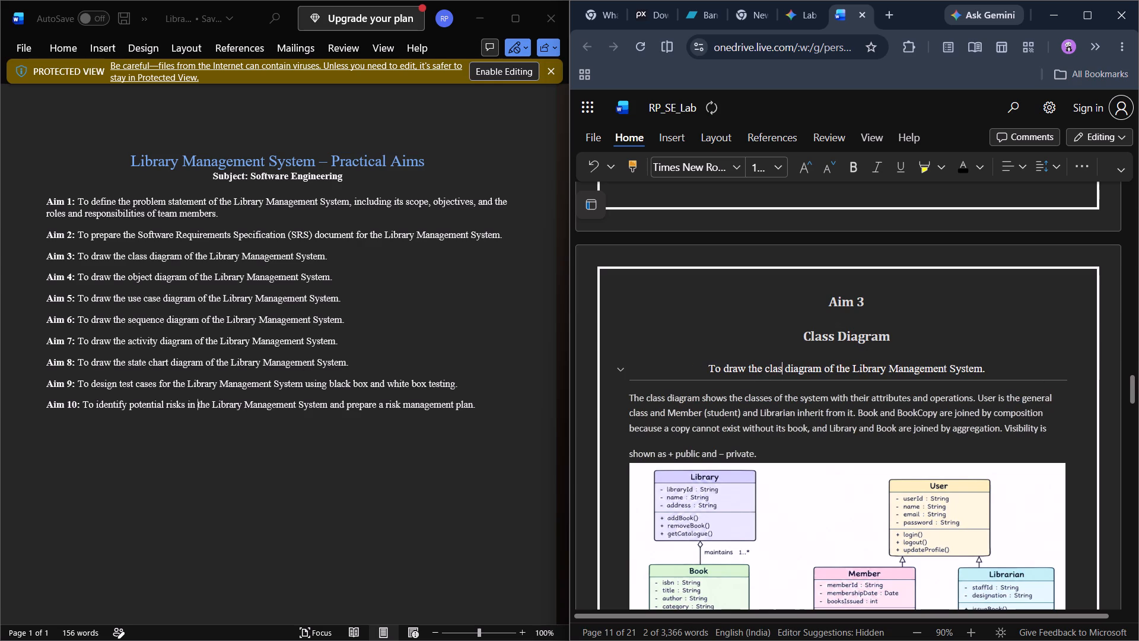
key(s)
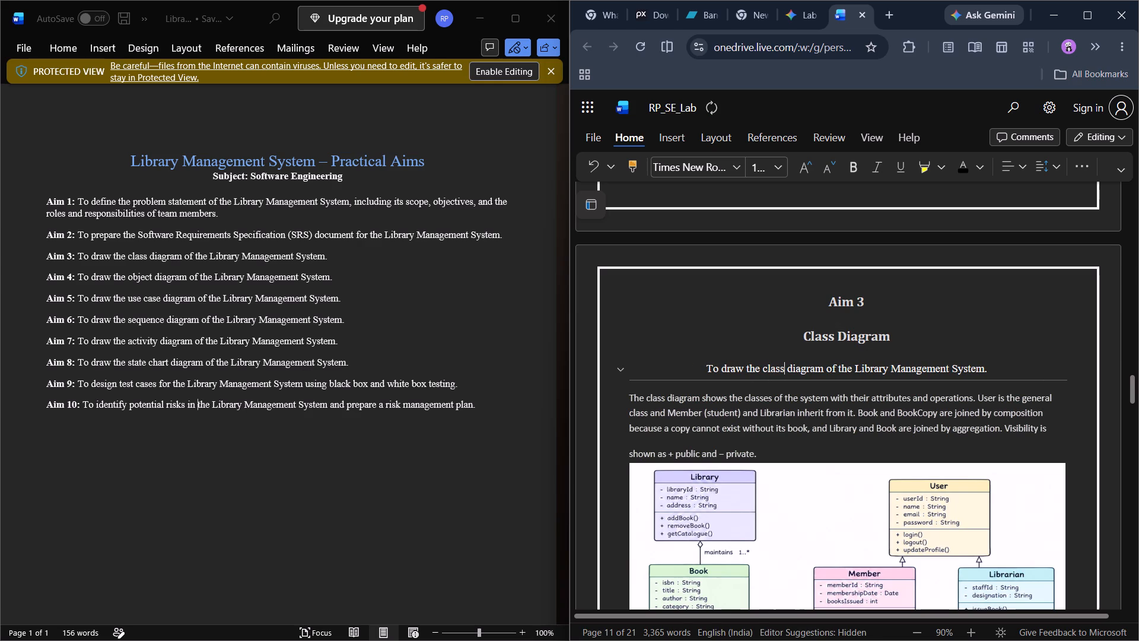
Insert an empty line before the class diagram description paragraph under Aim 3.
click(1067, 377)
key(Down)
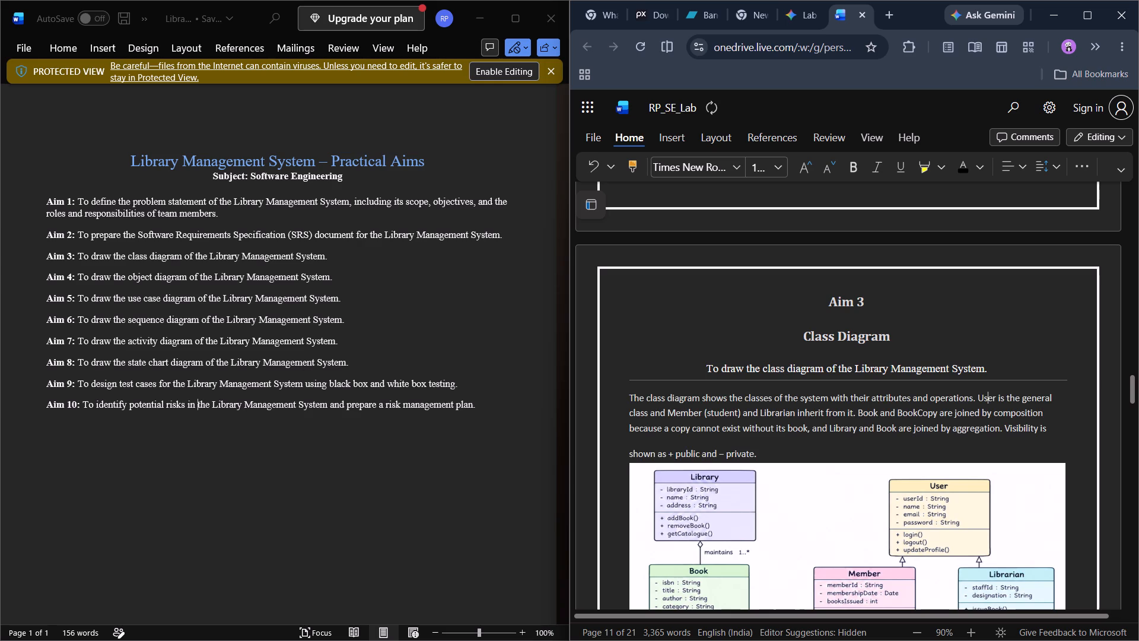
key(Left)
key(Left)
key(Left)
key(Left)
key(Left)
key(Left)
key(Left)
key(Left)
key(Left)
key(Left)
key(Left)
key(Left)
key(Left)
key(Left)
key(Left)
key(Left)
key(Left)
key(Left)
key(Left)
key(Left)
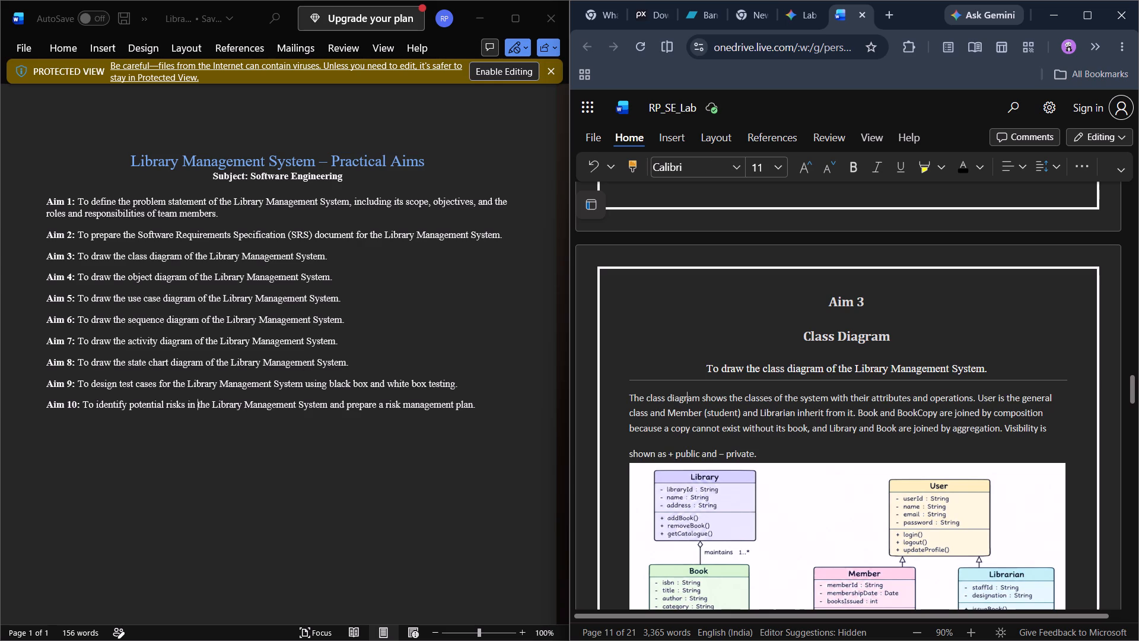
key(Left)
key(Left)
key(Left)
key(Left)
key(Left)
key(Left)
key(Left)
key(Left)
key(Left)
key(Left)
key(Left)
key(Left)
key(Left)
key(Left)
key(Return)
Copy the Aim 1 statement from the practical aims list and paste it on a new line beneath "Problem Definition" in RP_SE_Lab.
scroll(1067, 377, up, 3)
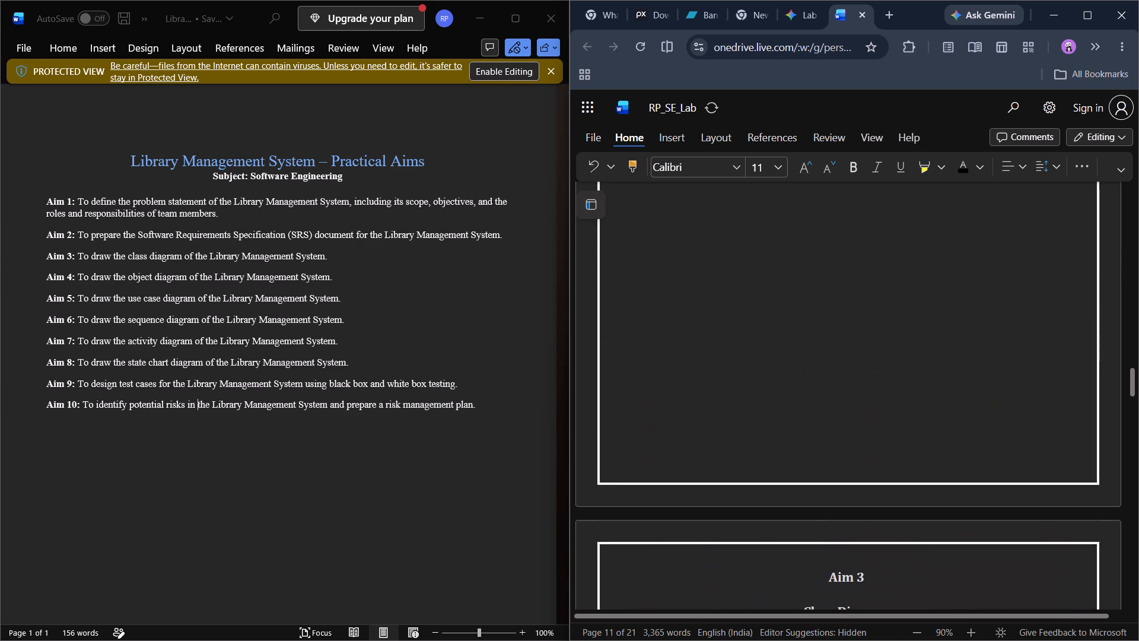
scroll(1067, 377, up, 2)
scroll(1067, 378, up, 20)
scroll(1067, 378, up, 5)
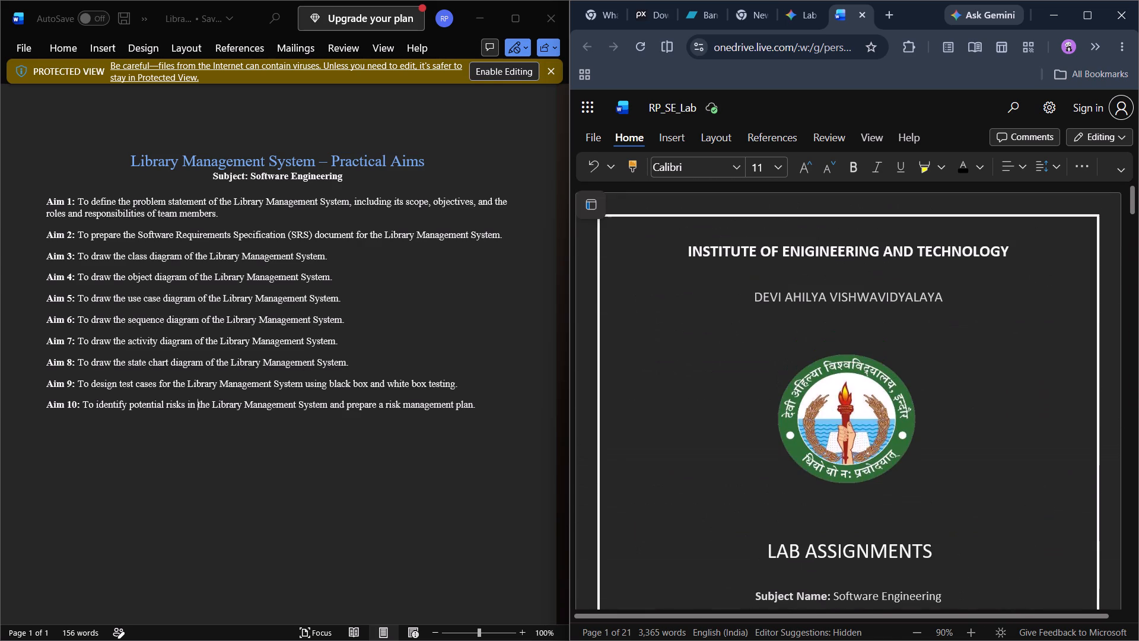
scroll(1067, 378, down, 4)
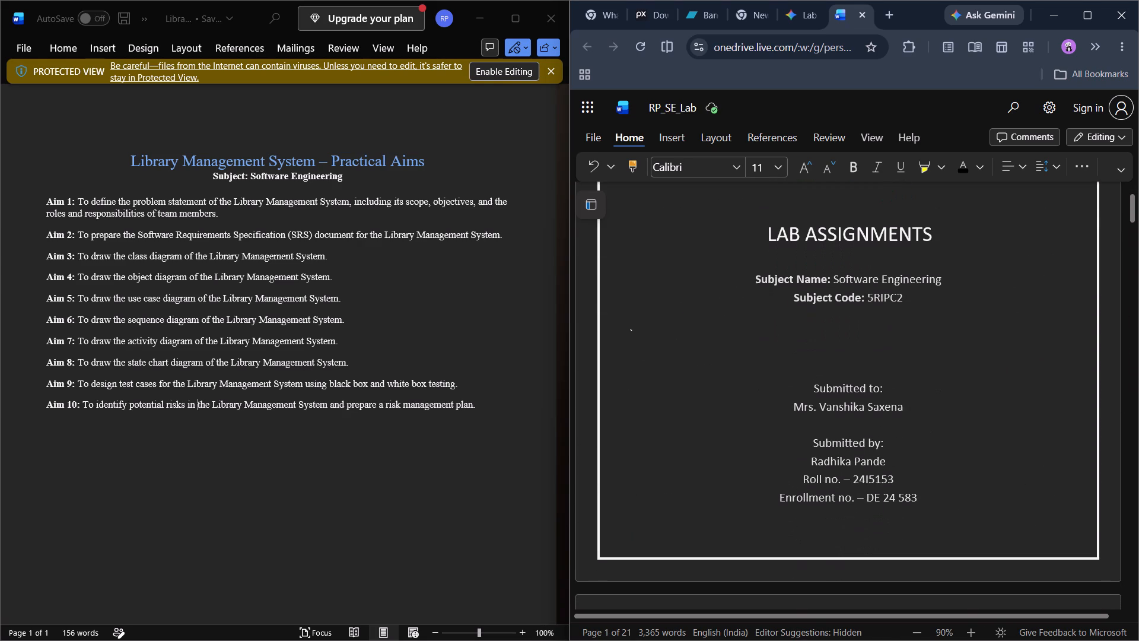
scroll(1067, 378, down, 2)
scroll(1067, 378, up, 4)
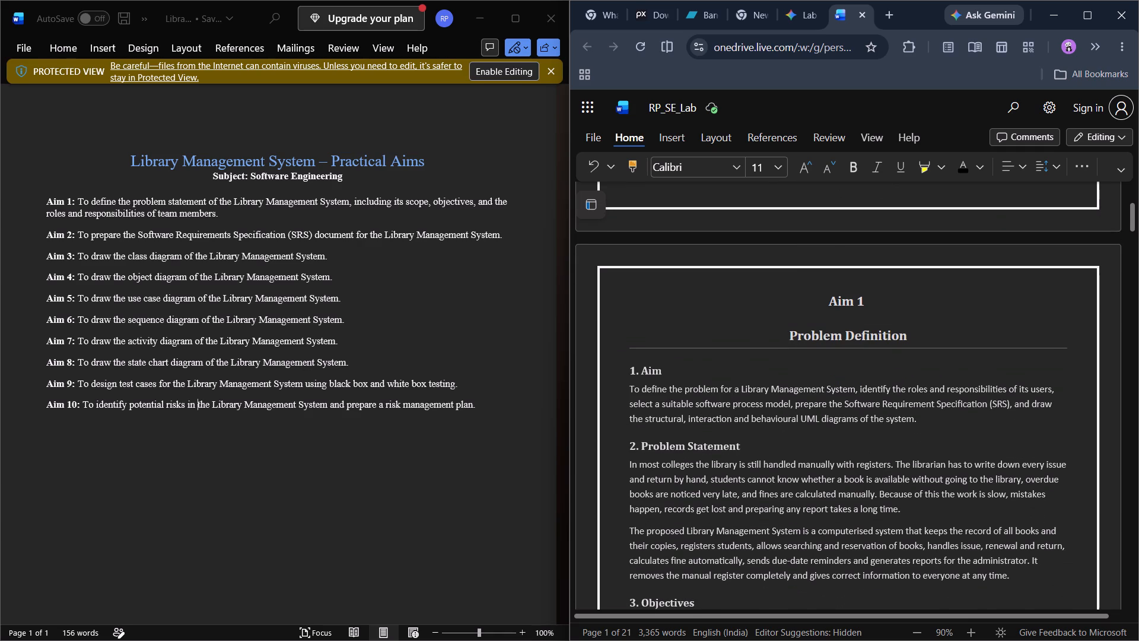
click(927, 331)
key(Return)
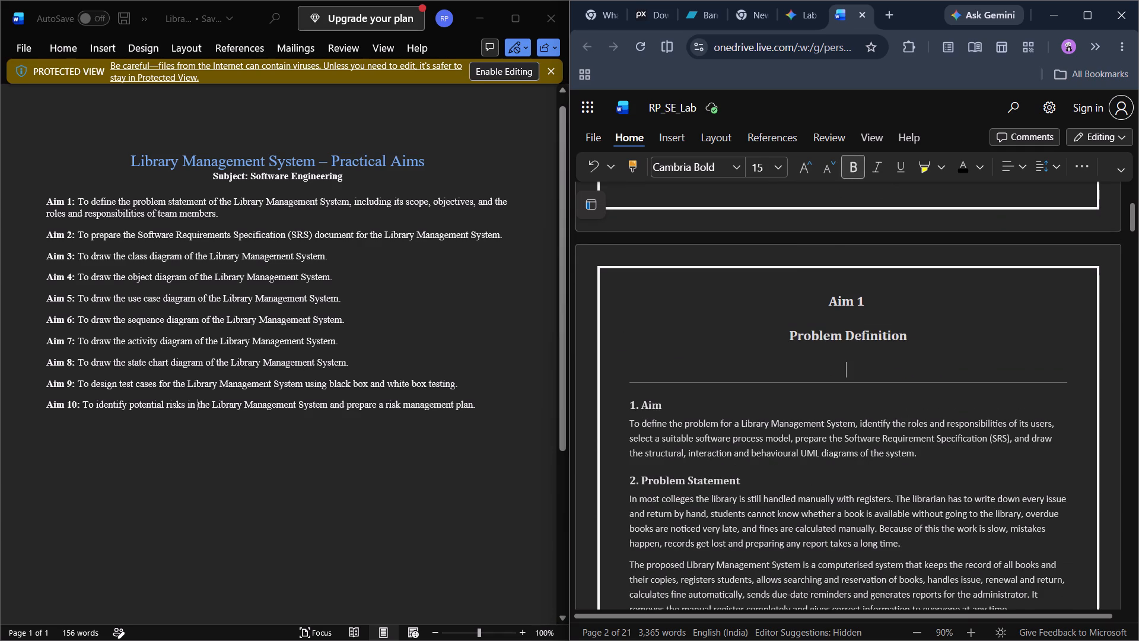
drag(223, 212, 185, 213)
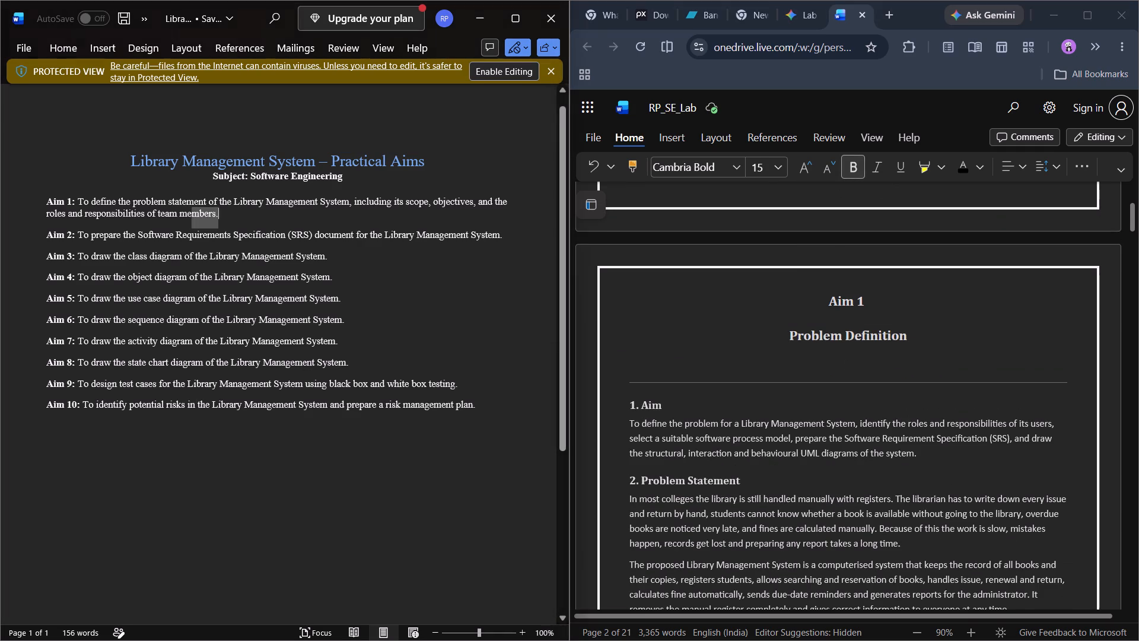
drag(185, 213, 80, 205)
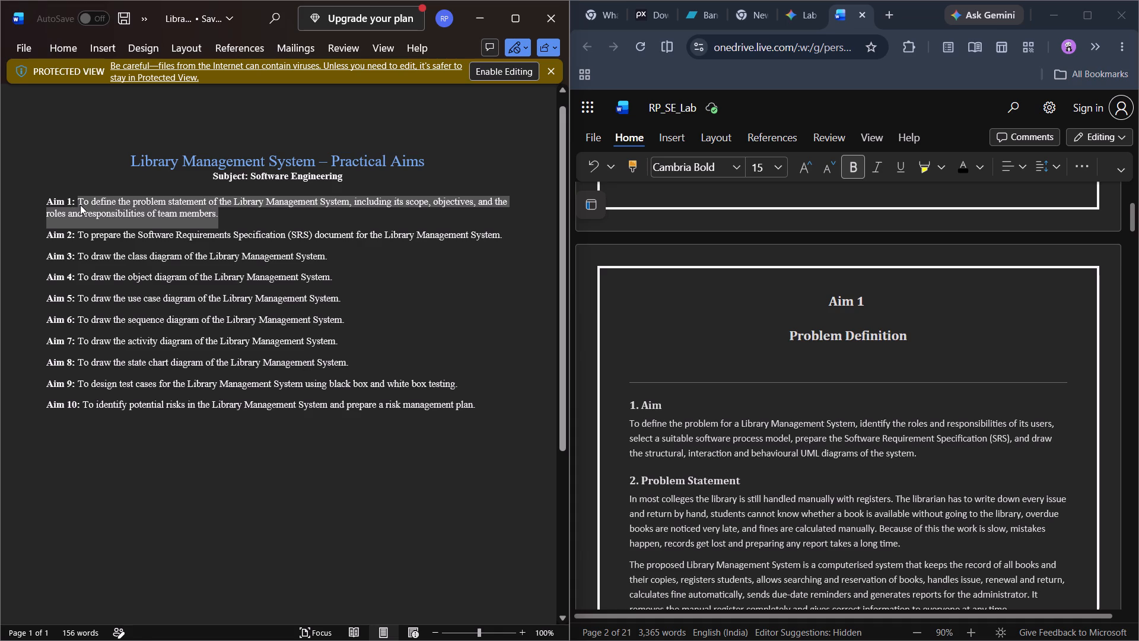
key(ctrl+c)
click(745, 351)
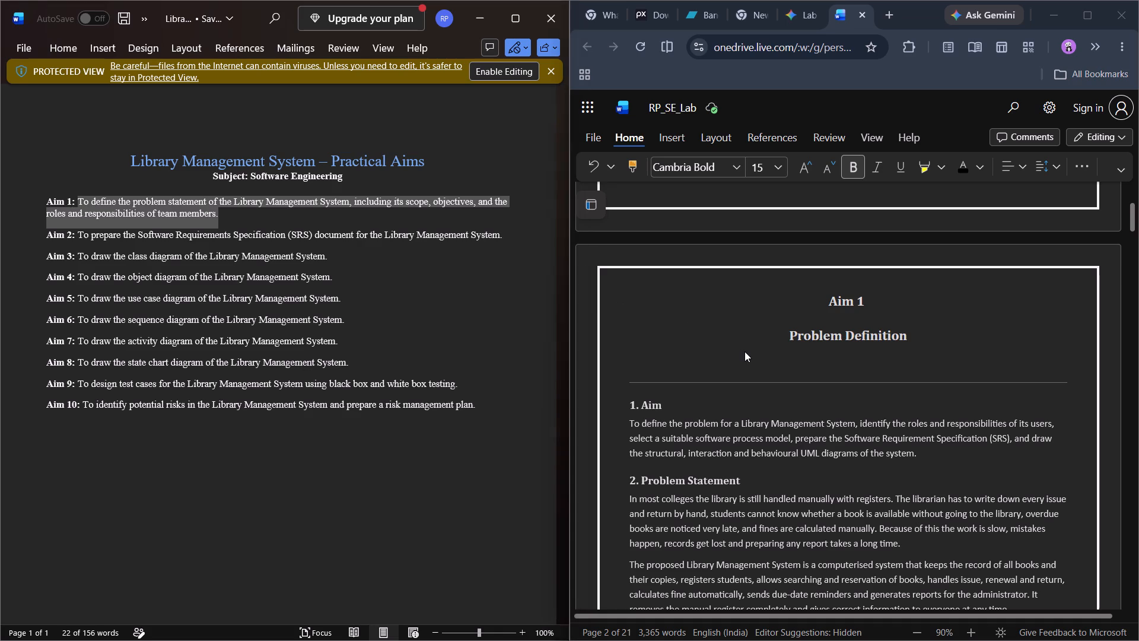
click(814, 367)
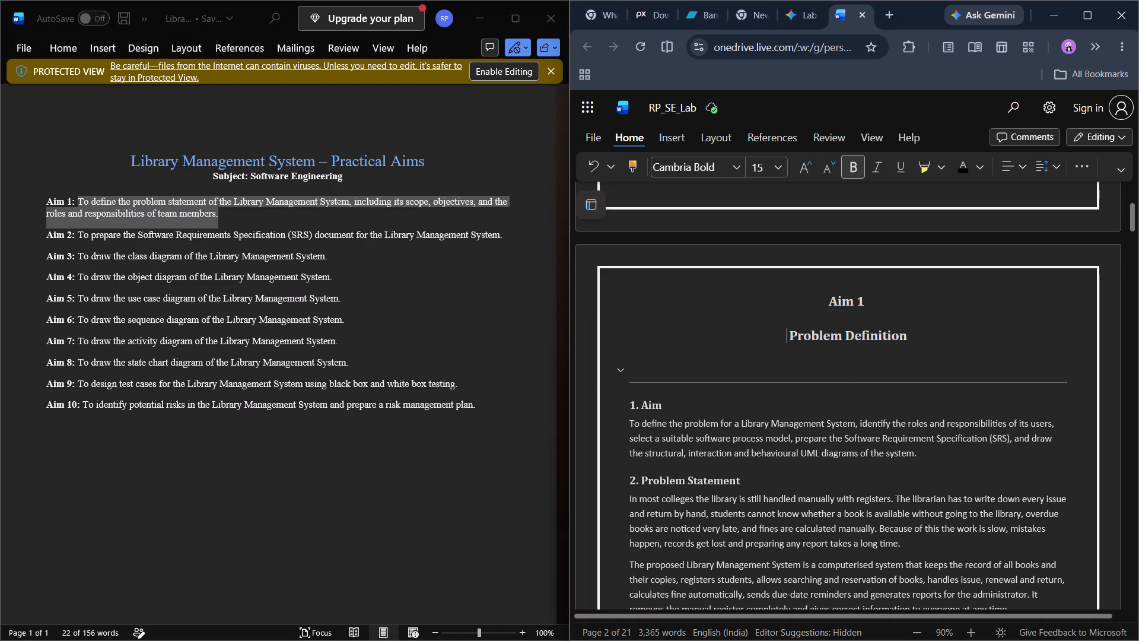
key(ctrl+v)
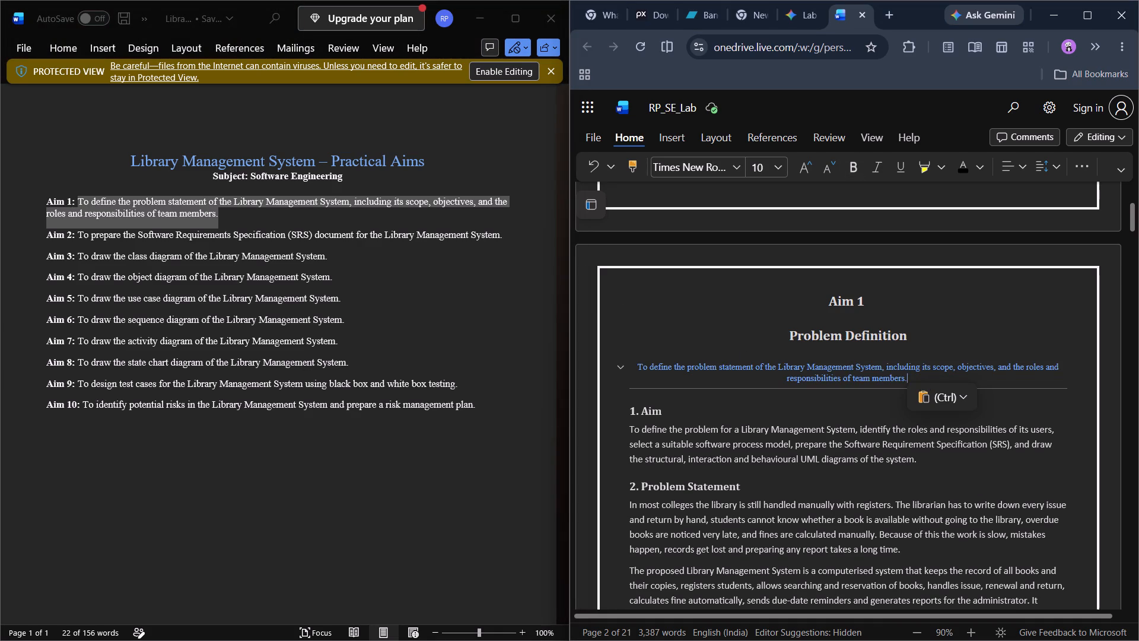
Set the pasted Aim 1 statement's font size to 12.5 and its font colour to white.
drag(913, 375, 618, 358)
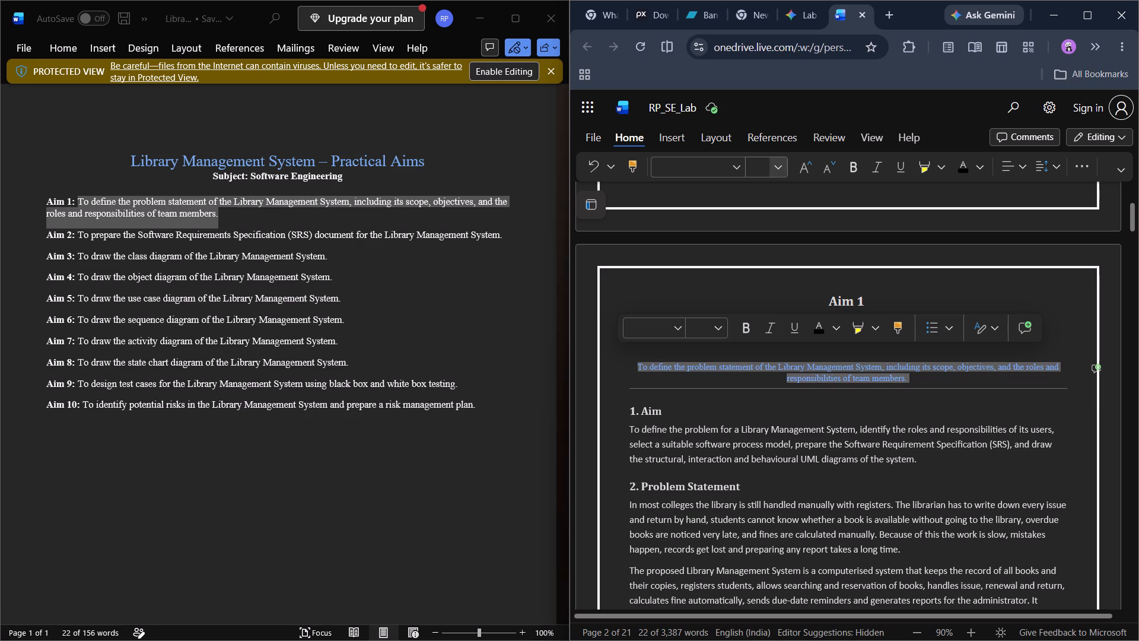
click(759, 175)
text(12.5)
key(Return)
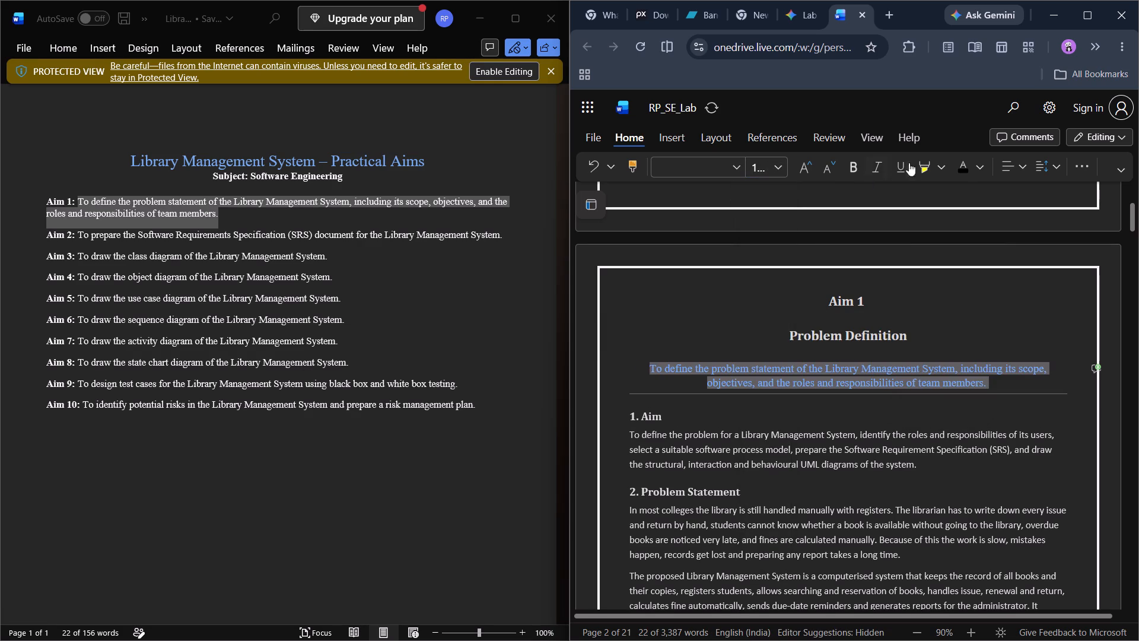
click(964, 167)
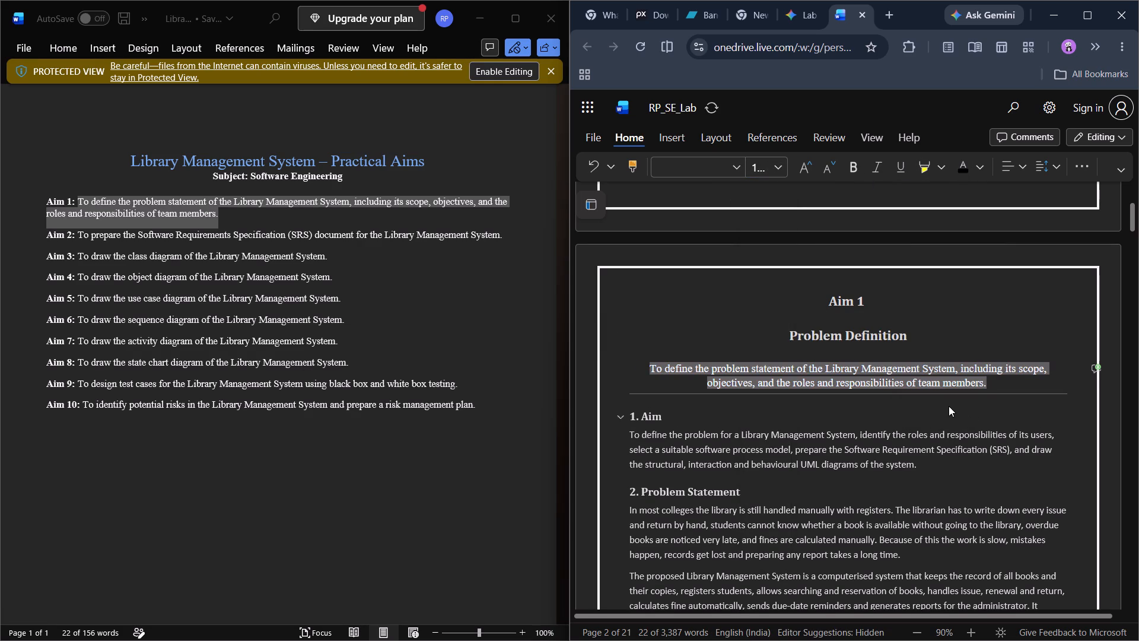
click(949, 404)
Copy the Aim 2 statement from the practical aims list and paste it on a new line beneath "Software Requirement Specification (SRS)" in RP_SE_Lab.
scroll(949, 404, down, 1)
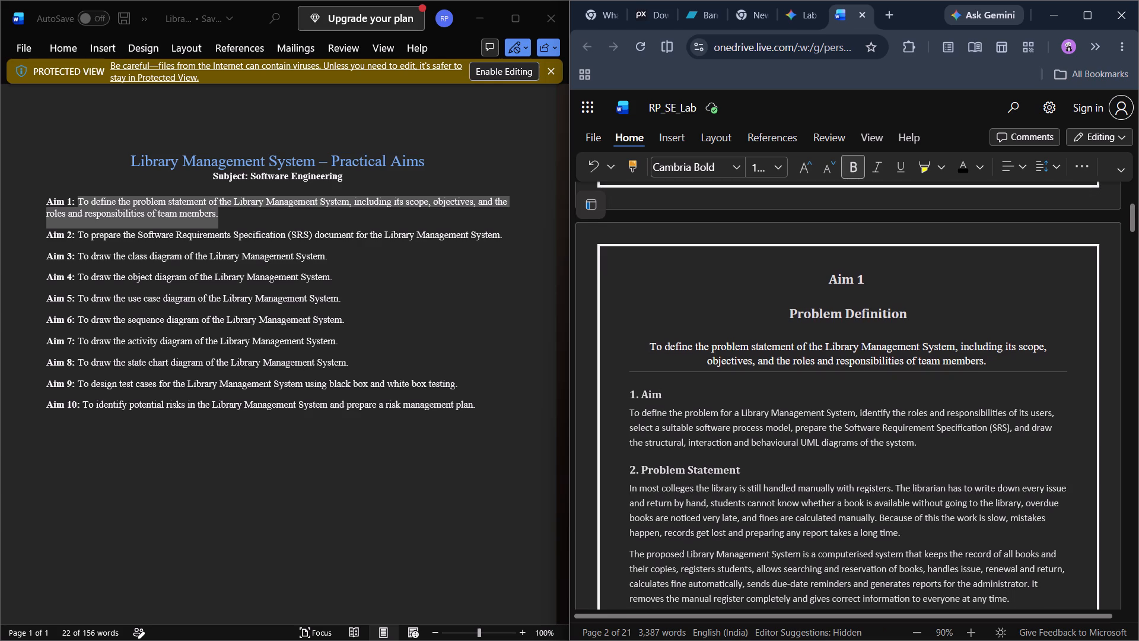
scroll(949, 404, down, 1)
scroll(949, 404, up, 1)
scroll(949, 404, down, 1)
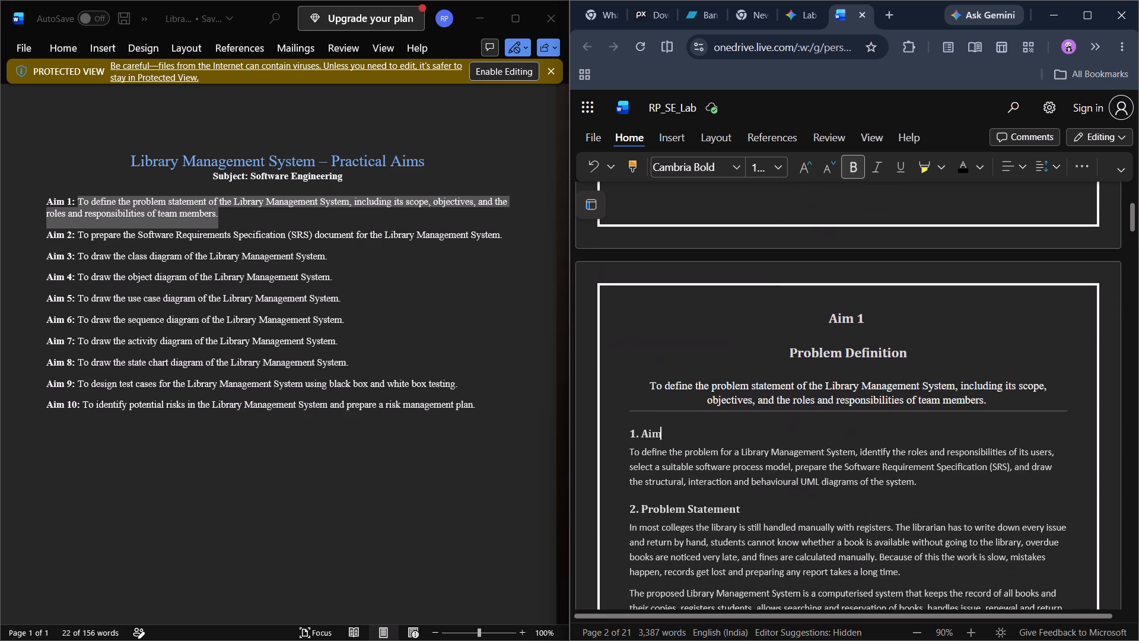
scroll(949, 404, down, 6)
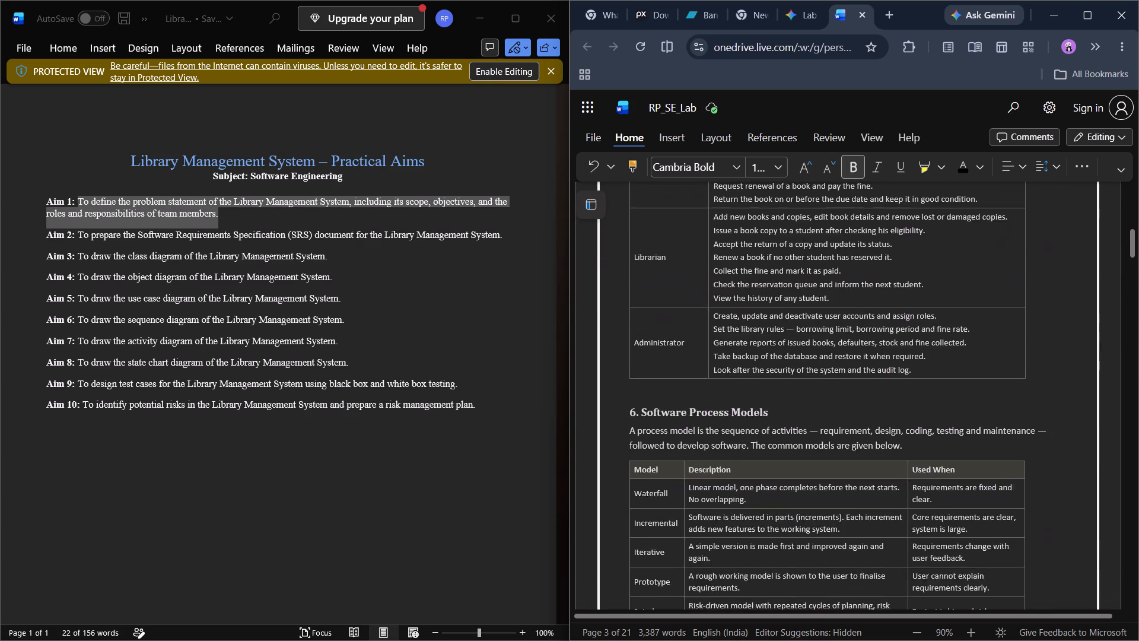
scroll(949, 404, down, 6)
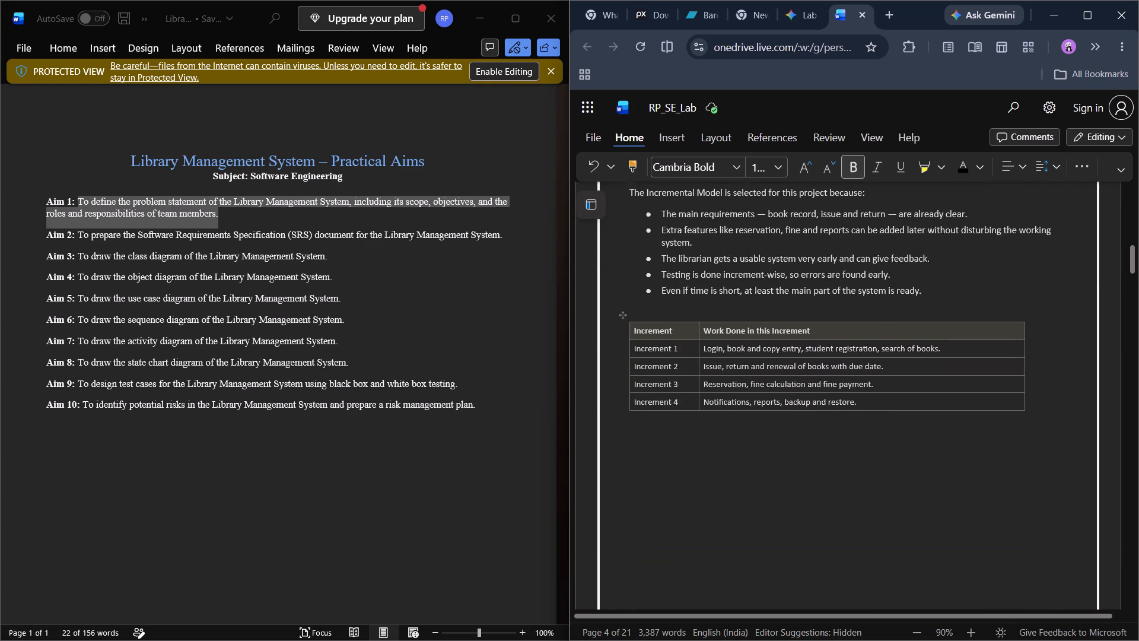
scroll(949, 404, down, 3)
click(1004, 362)
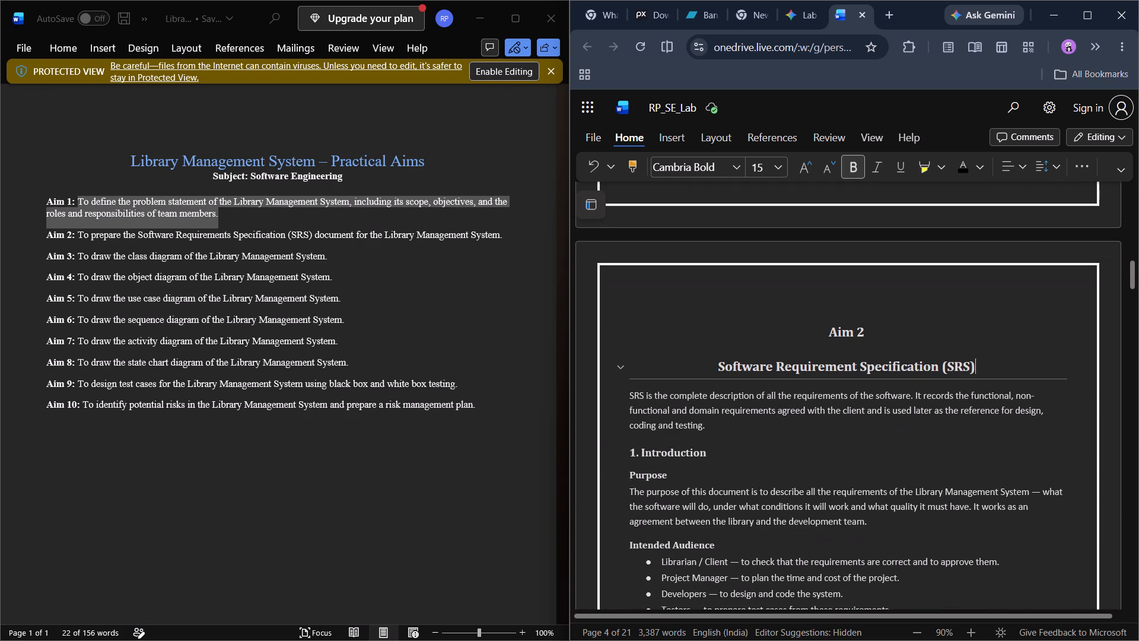
key(Return)
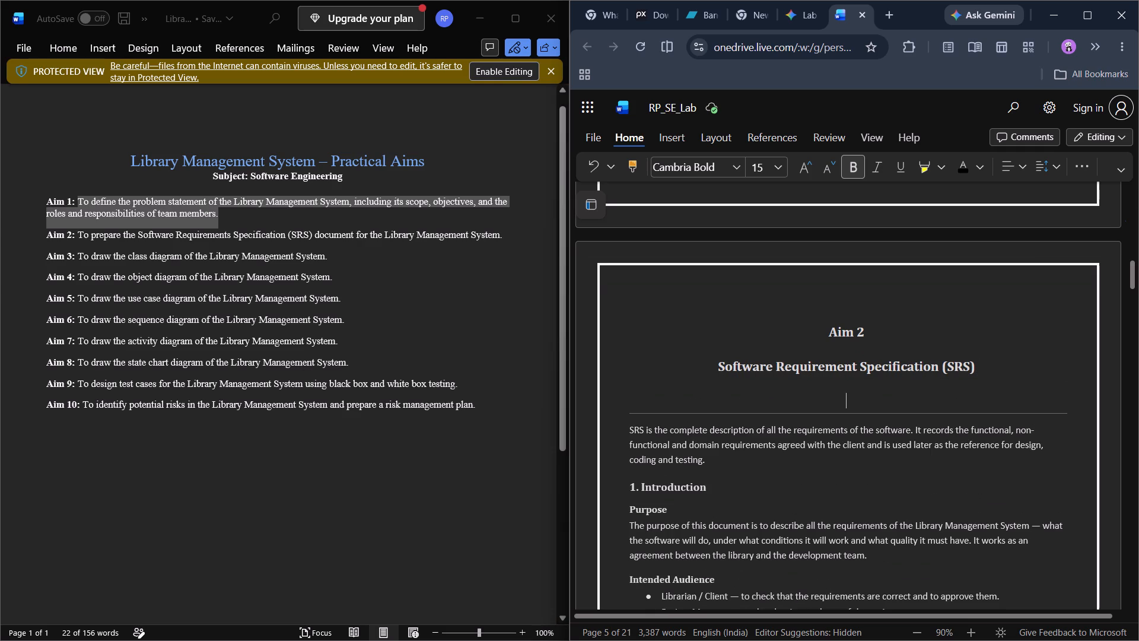
drag(505, 236, 94, 242)
key(ctrl+c)
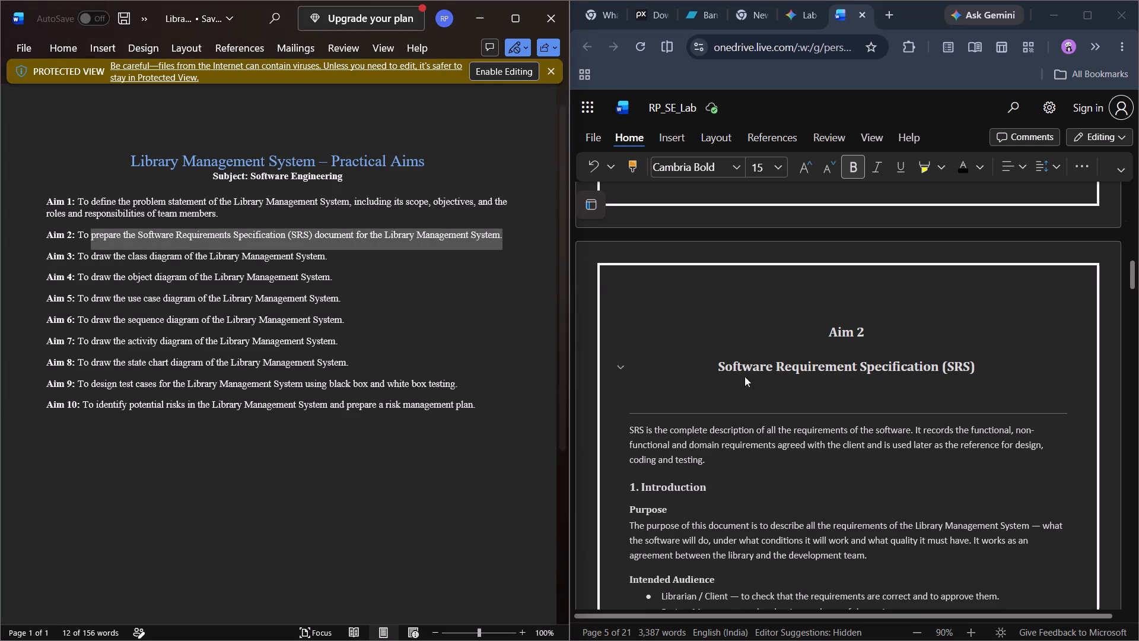
click(796, 389)
key(ctrl+v)
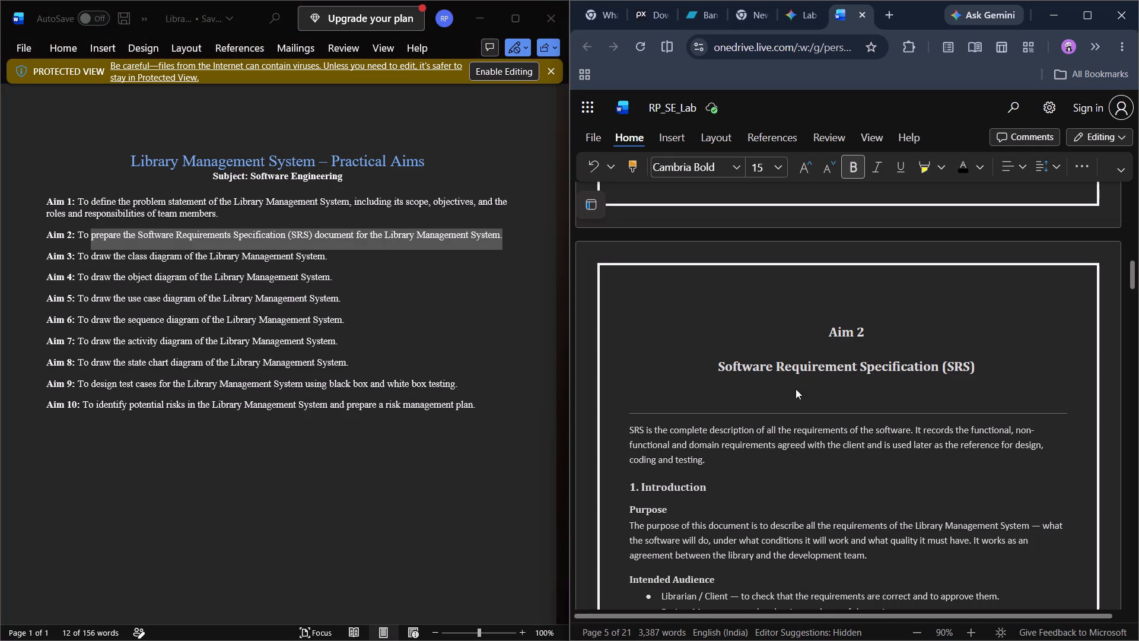
Set the pasted statement under the SRS subtitle to font size 12.5 and white font colour.
drag(914, 404, 687, 396)
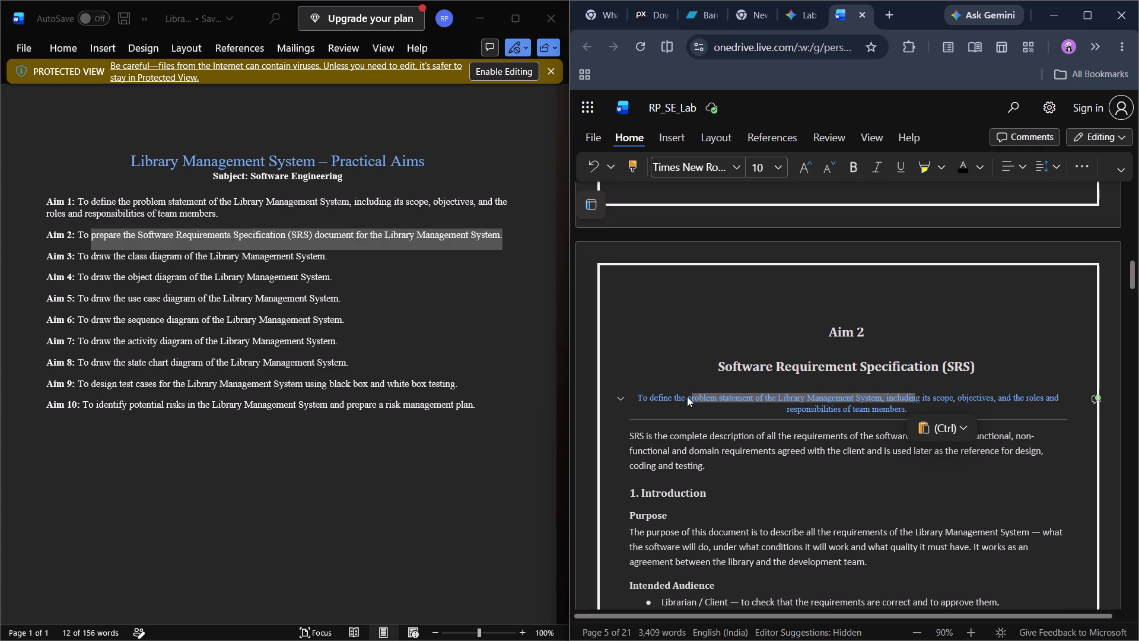
drag(687, 396, 641, 398)
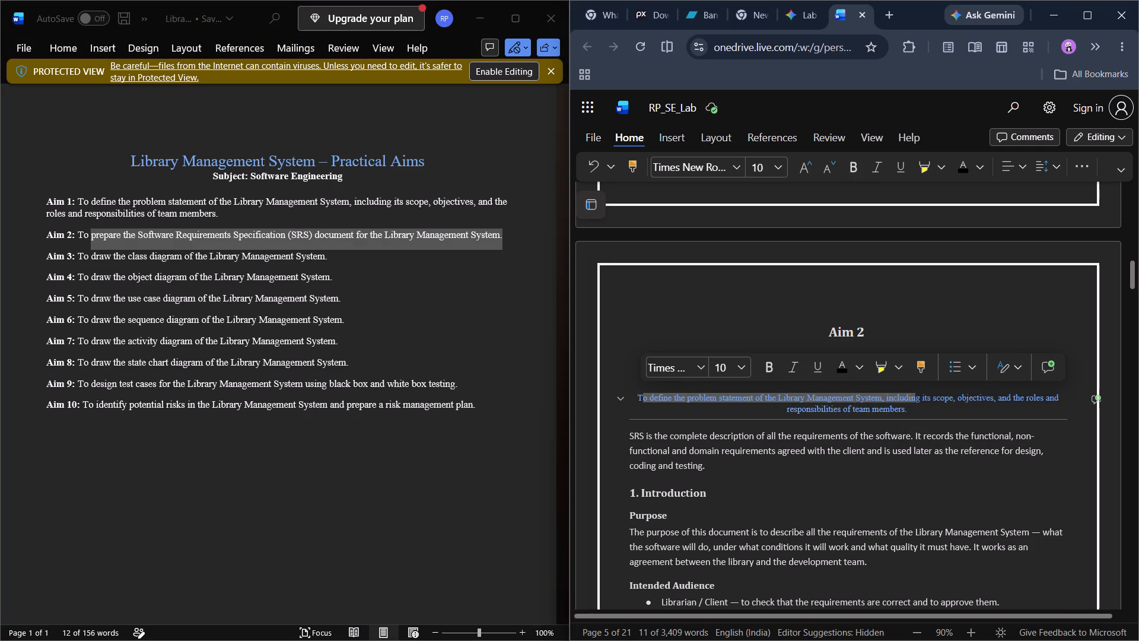
drag(921, 410, 640, 400)
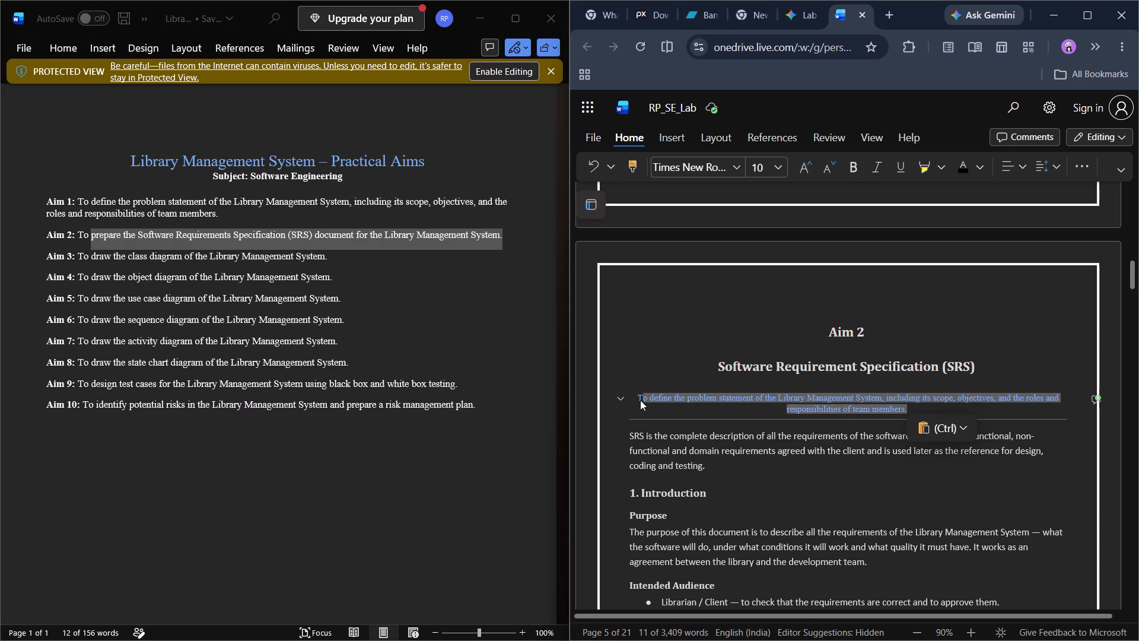
drag(640, 400, 640, 400)
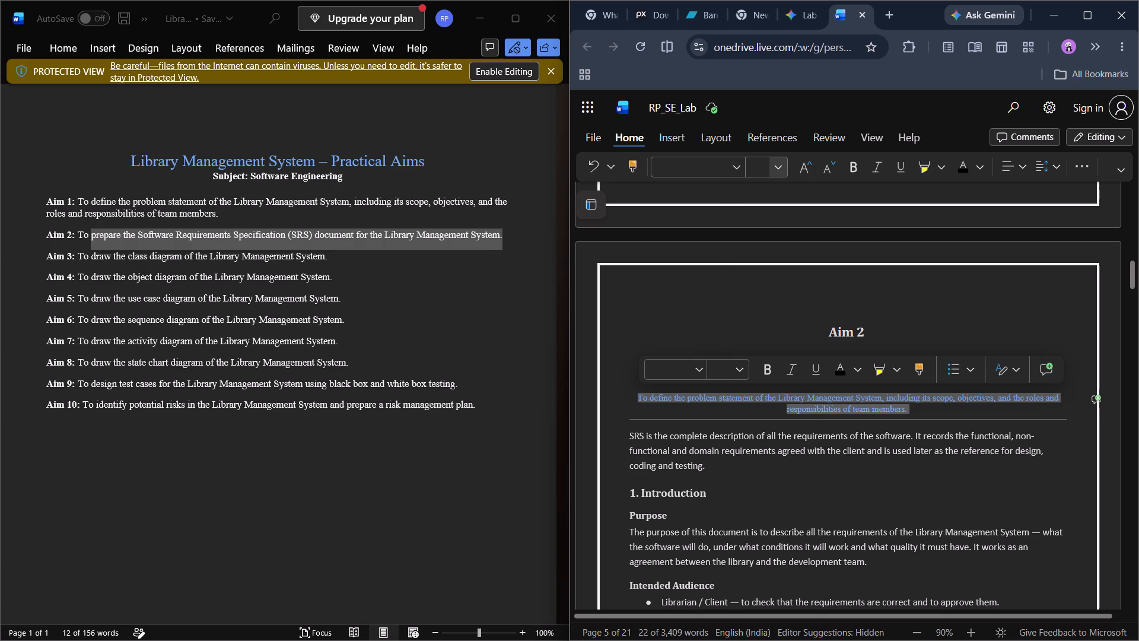
click(762, 169)
text(12.)
key(5)
key(Return)
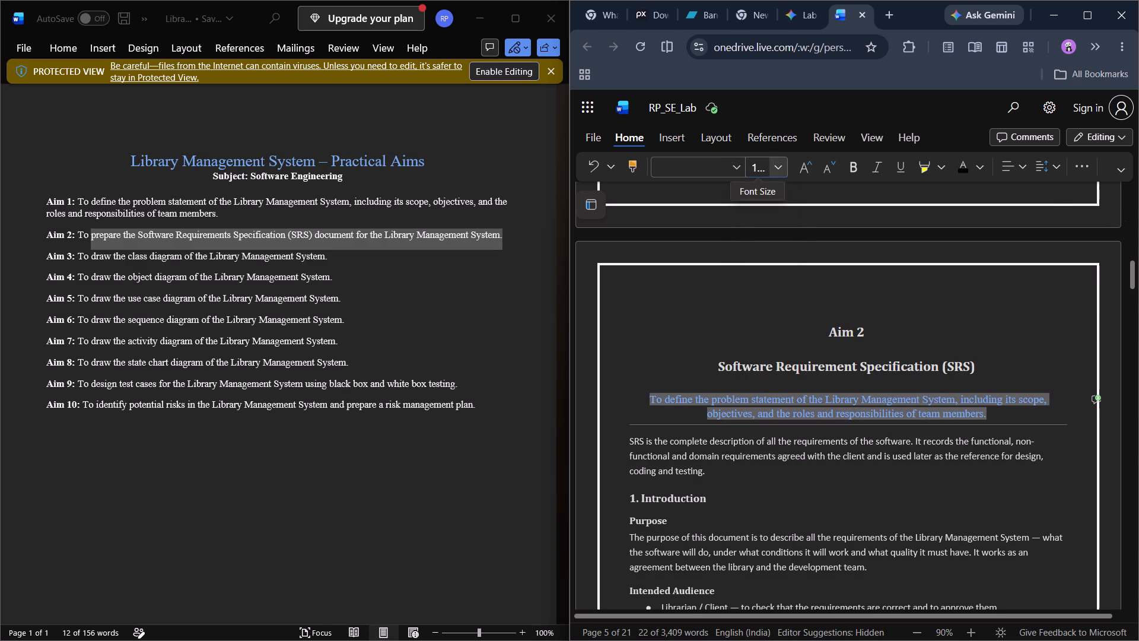
click(969, 165)
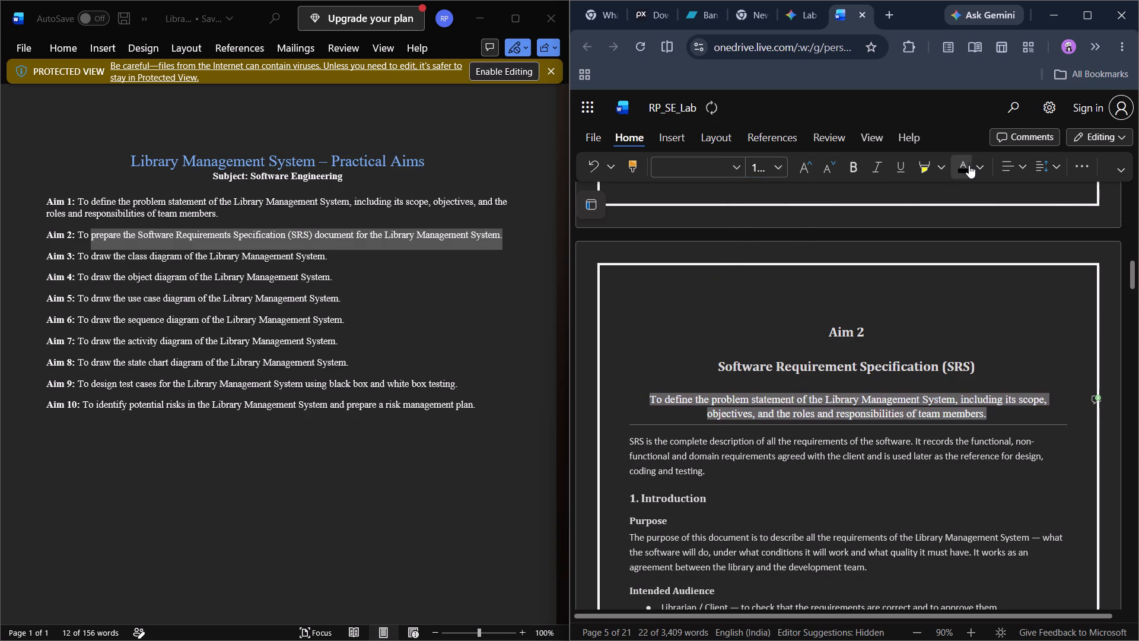
click(922, 480)
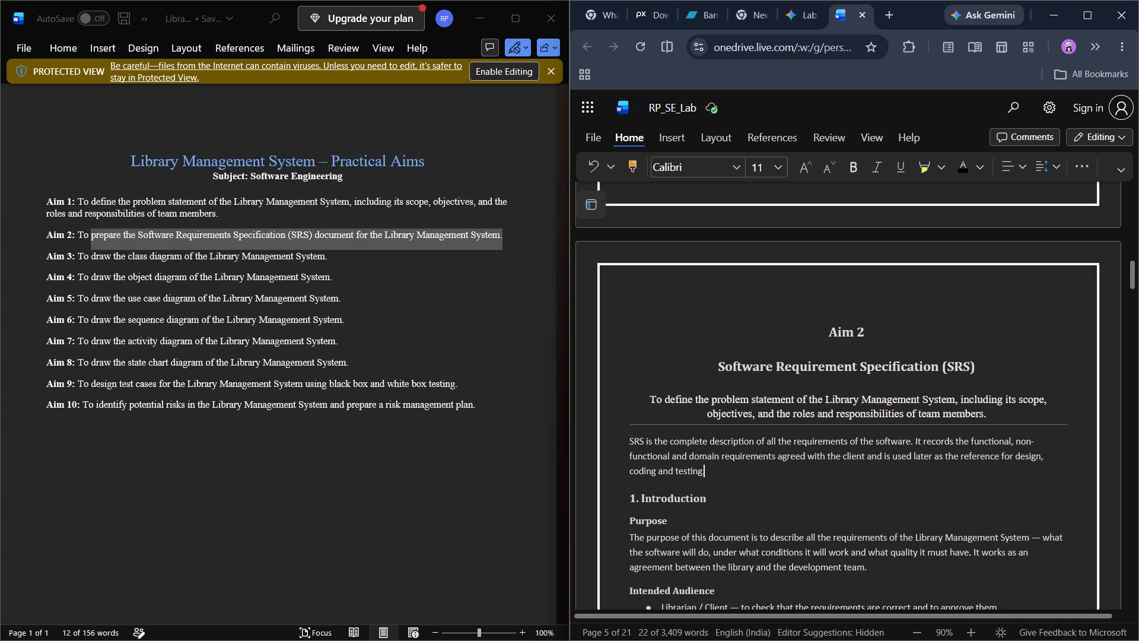
Insert an empty line before the SRS description paragraph under Aim 2.
click(1075, 427)
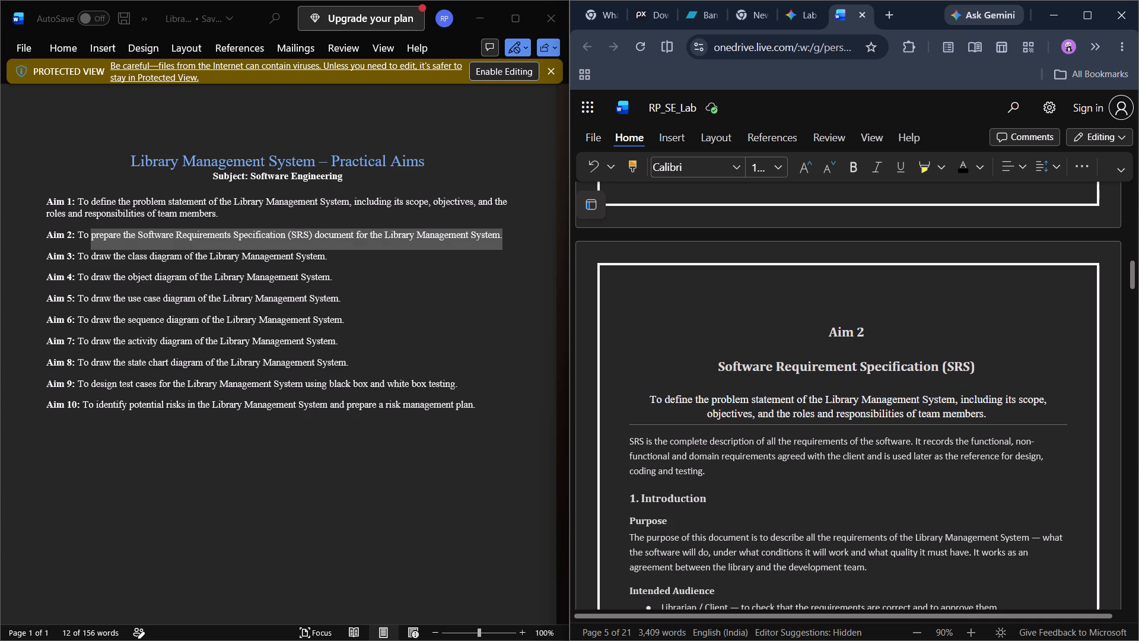
click(631, 442)
key(Return)
Delete the empty lines above the "Aim 3" heading so it starts at the top of its page.
scroll(636, 459, down, 1)
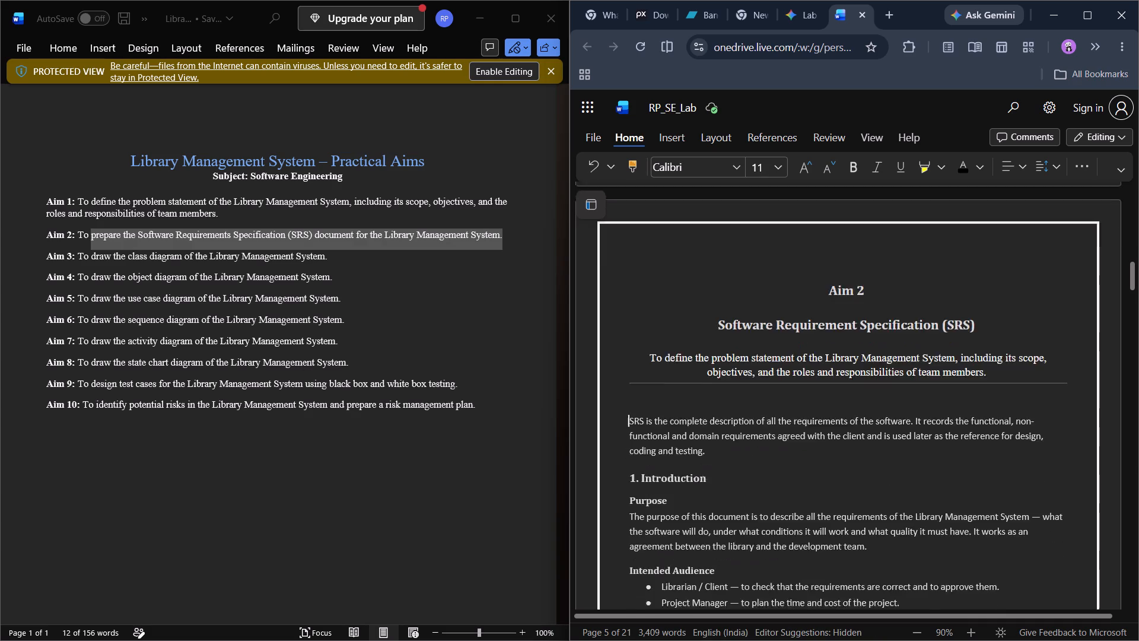
scroll(636, 459, down, 5)
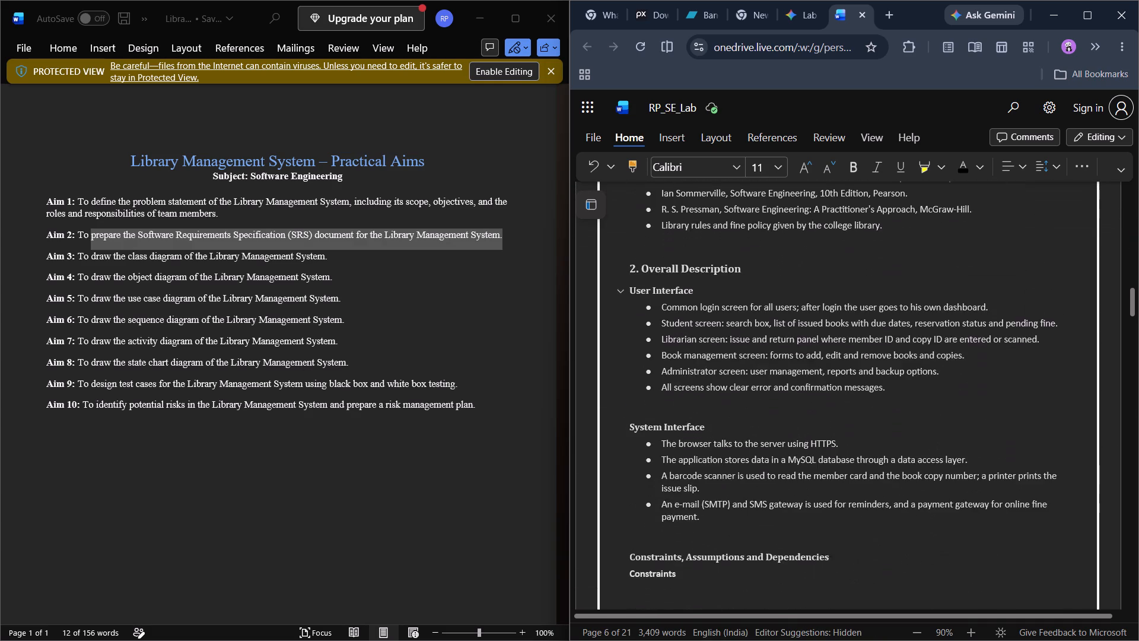
scroll(636, 459, down, 5)
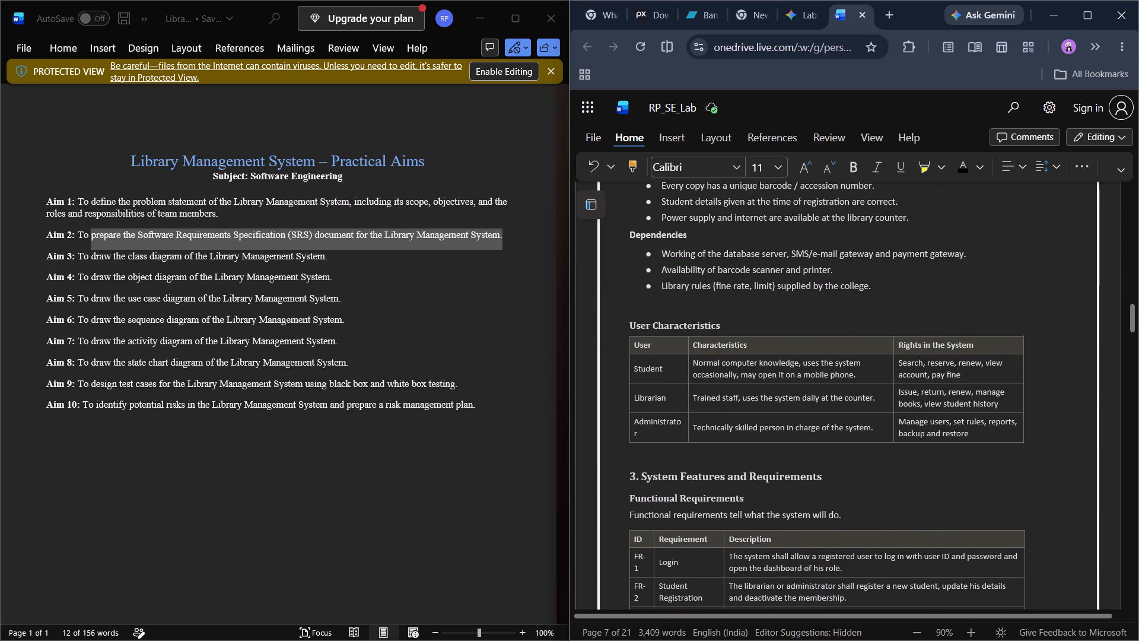
scroll(636, 459, down, 5)
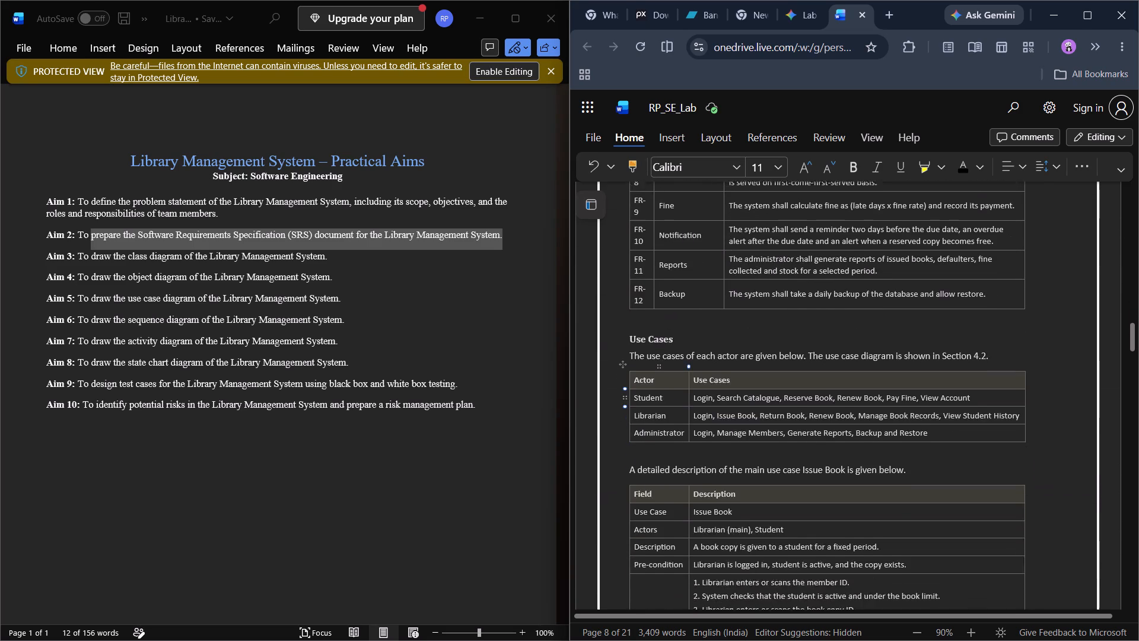
scroll(636, 459, down, 4)
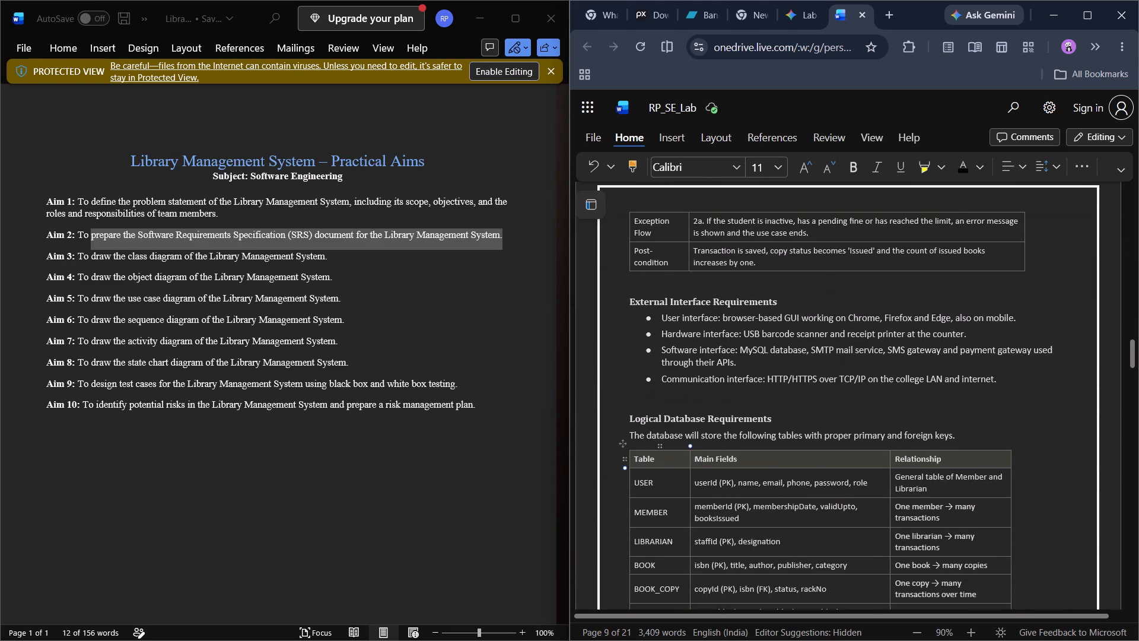
scroll(636, 459, down, 5)
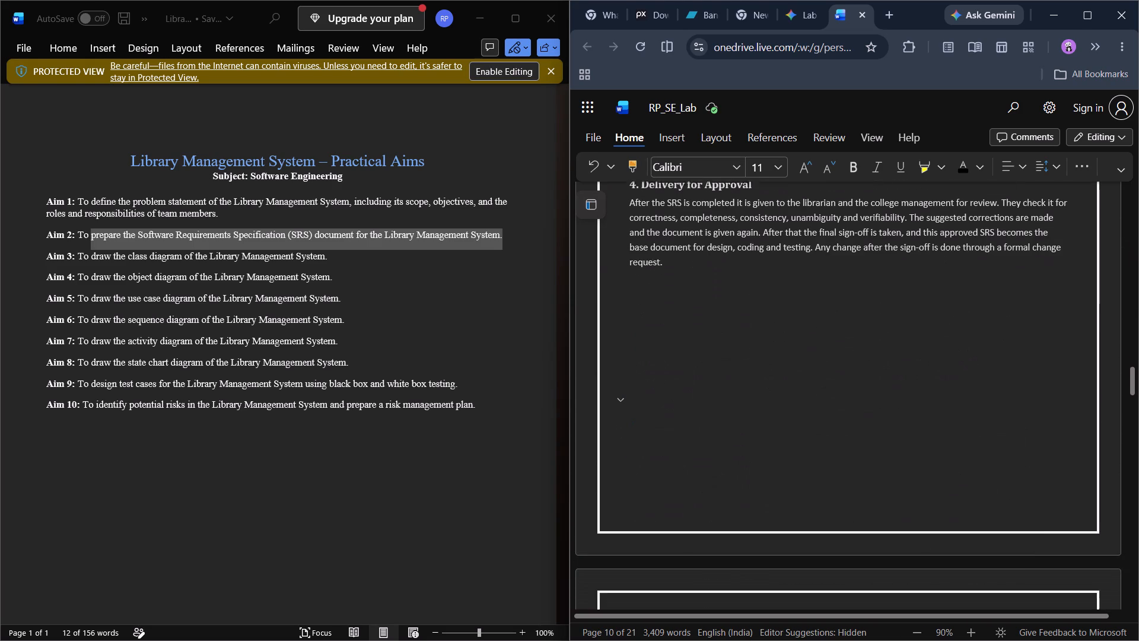
scroll(636, 459, down, 1)
scroll(636, 459, up, 2)
scroll(636, 459, right, 1)
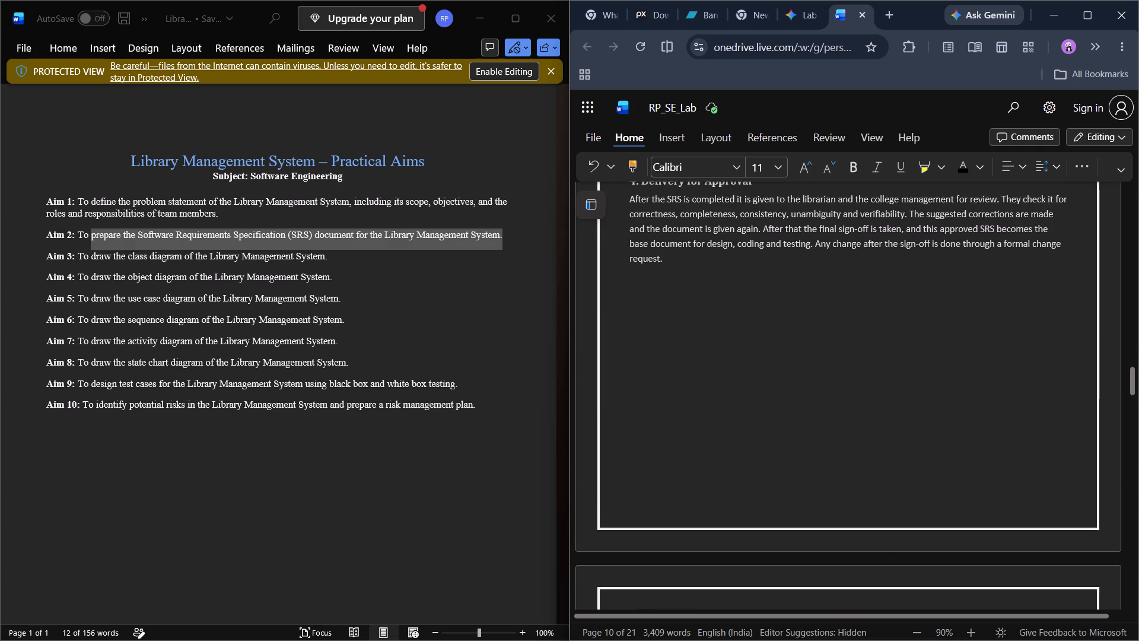
scroll(636, 459, right, 1)
scroll(636, 459, down, 1)
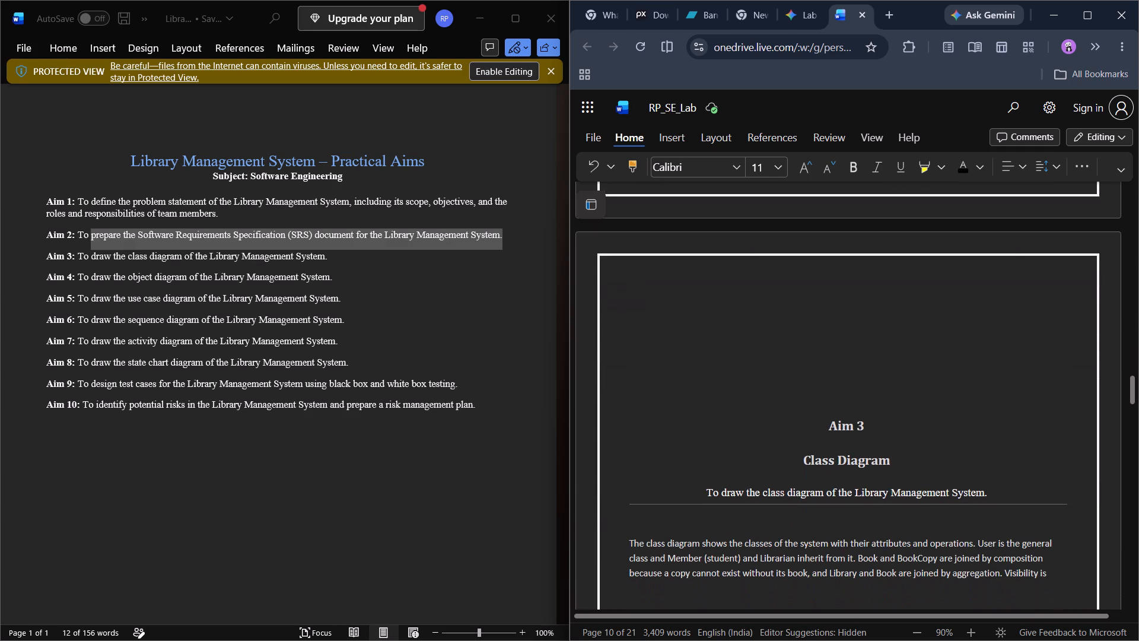
scroll(636, 459, down, 1)
scroll(636, 459, up, 1)
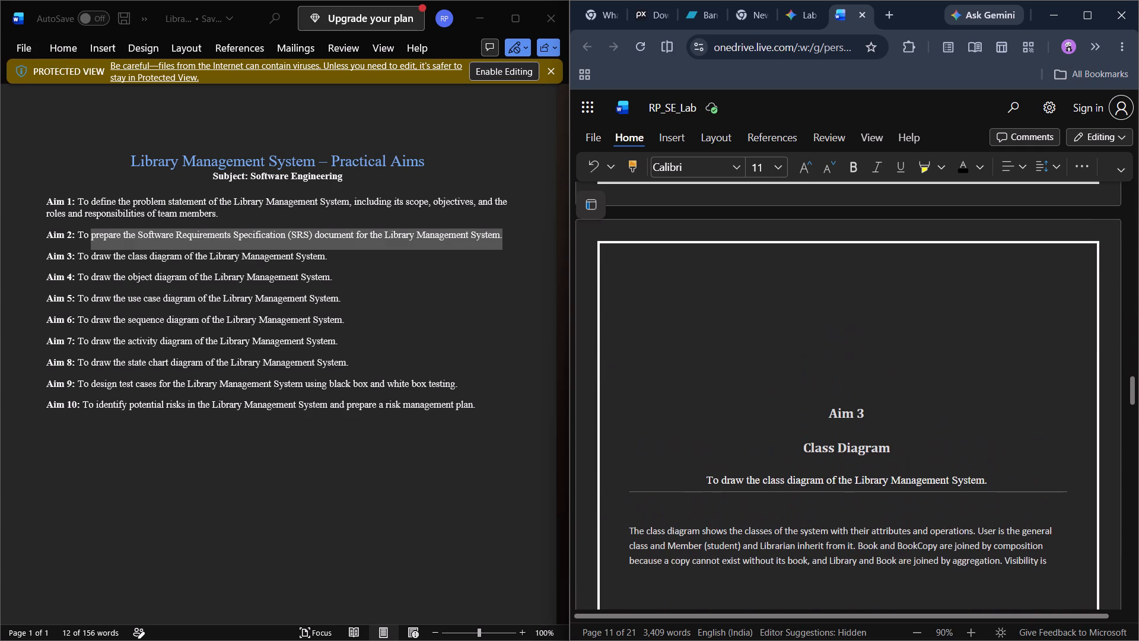
scroll(636, 459, up, 1)
click(806, 409)
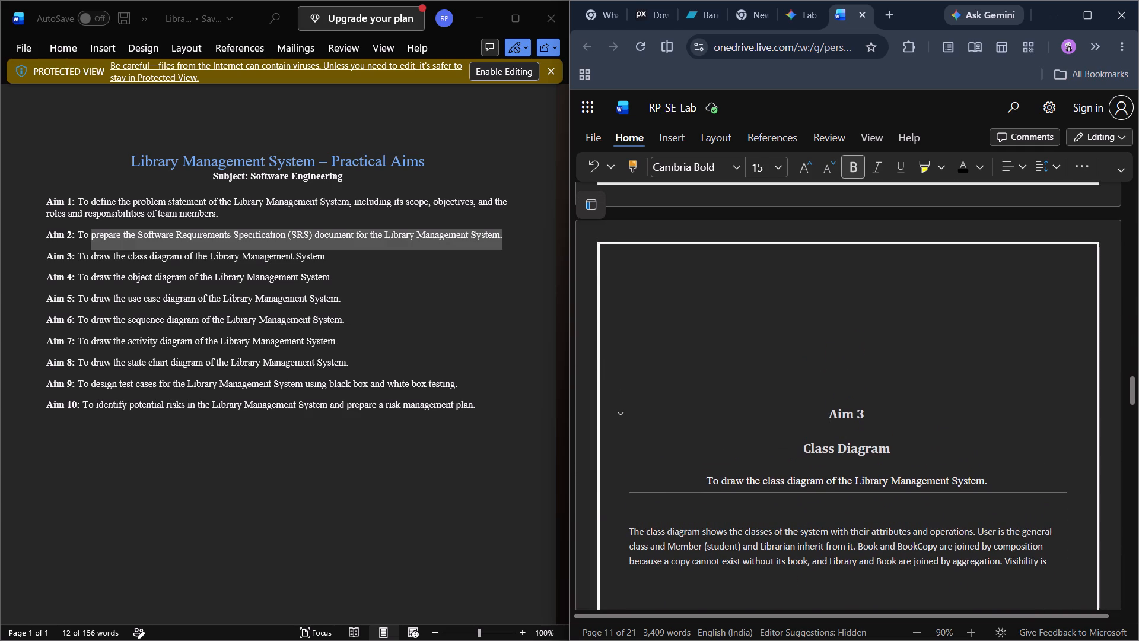
key(BackSpace)
key(BackSpace)
key(BackSpace)
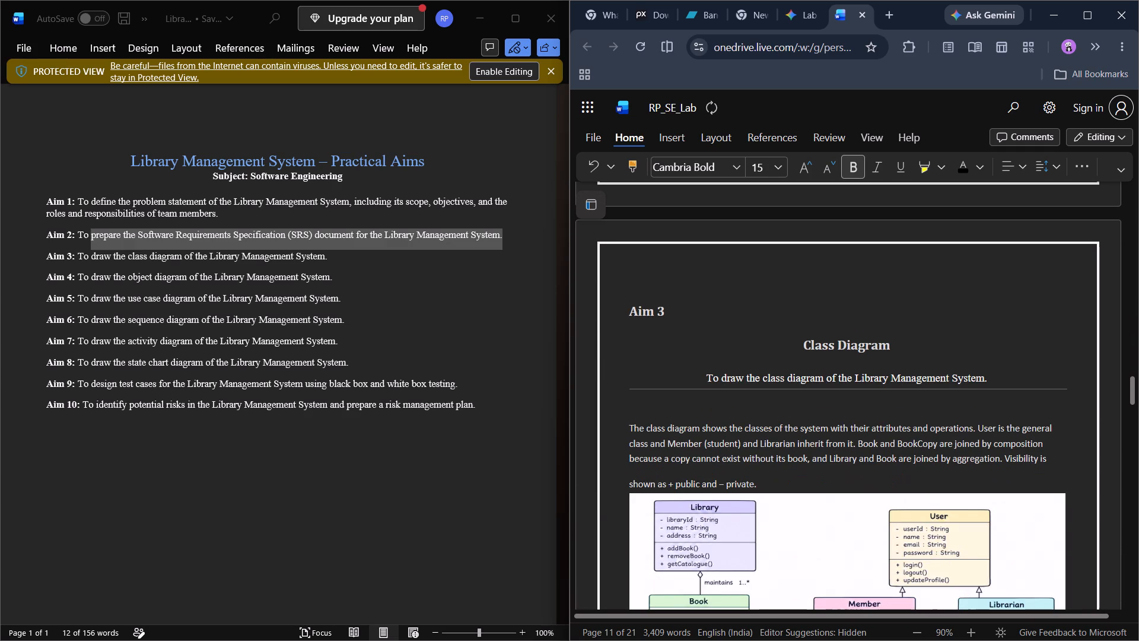
key(BackSpace)
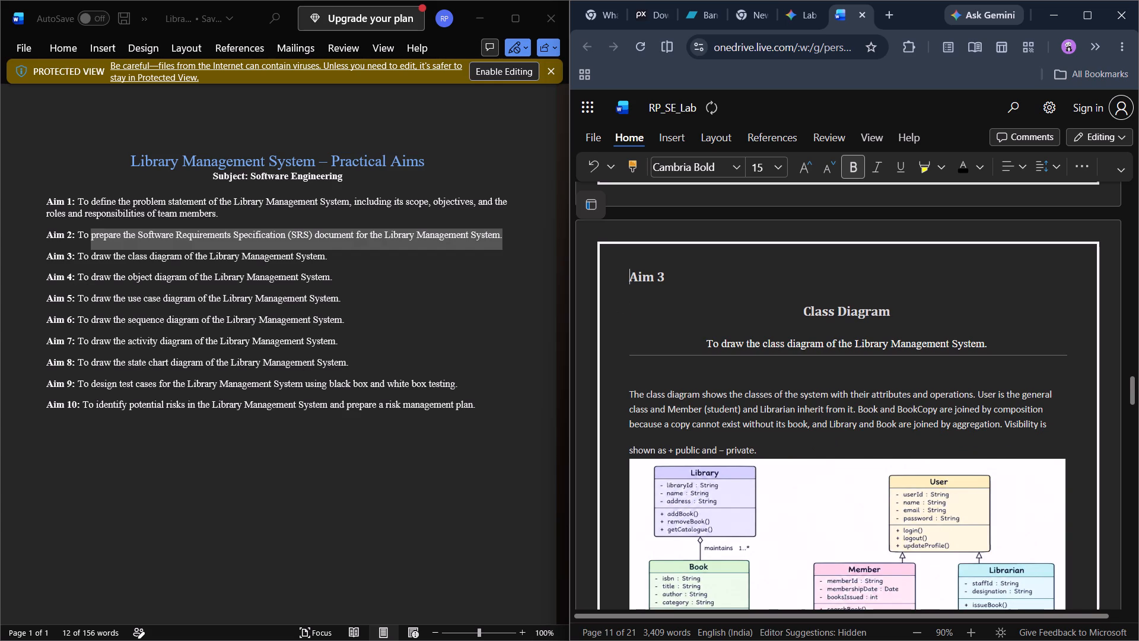
Centre the "Aim 3" heading above "Class Diagram".
drag(672, 275, 610, 278)
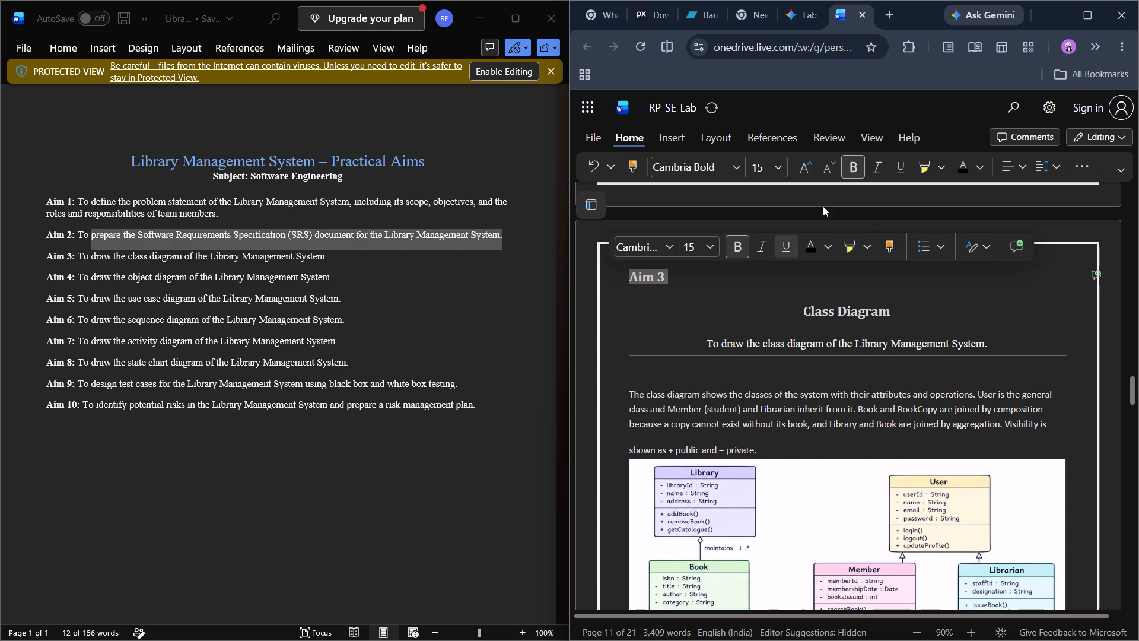
click(1016, 164)
click(1048, 221)
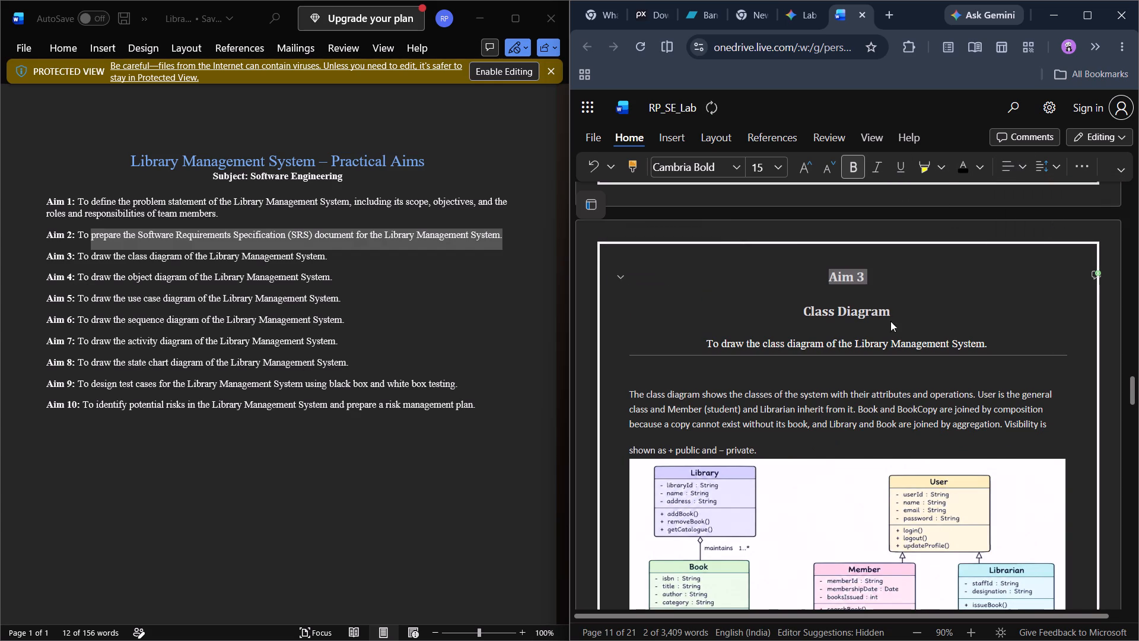
click(814, 367)
Review the layout of the Aim 3 class diagram page and go back to check the Aim 1 page.
scroll(814, 367, down, 3)
scroll(814, 367, up, 1)
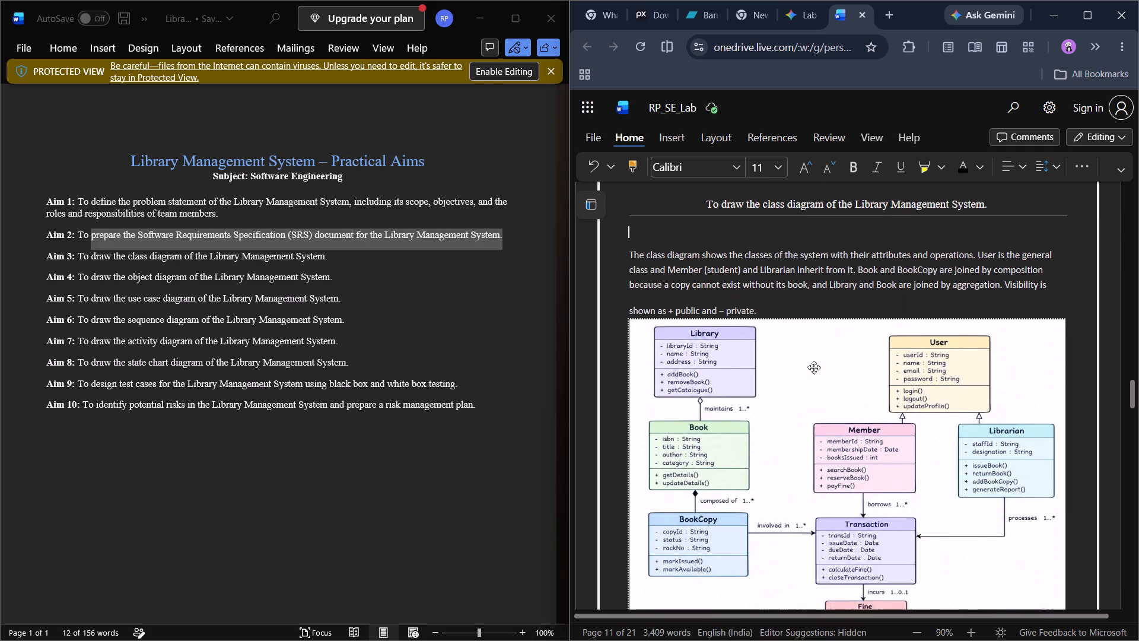
scroll(814, 367, up, 1)
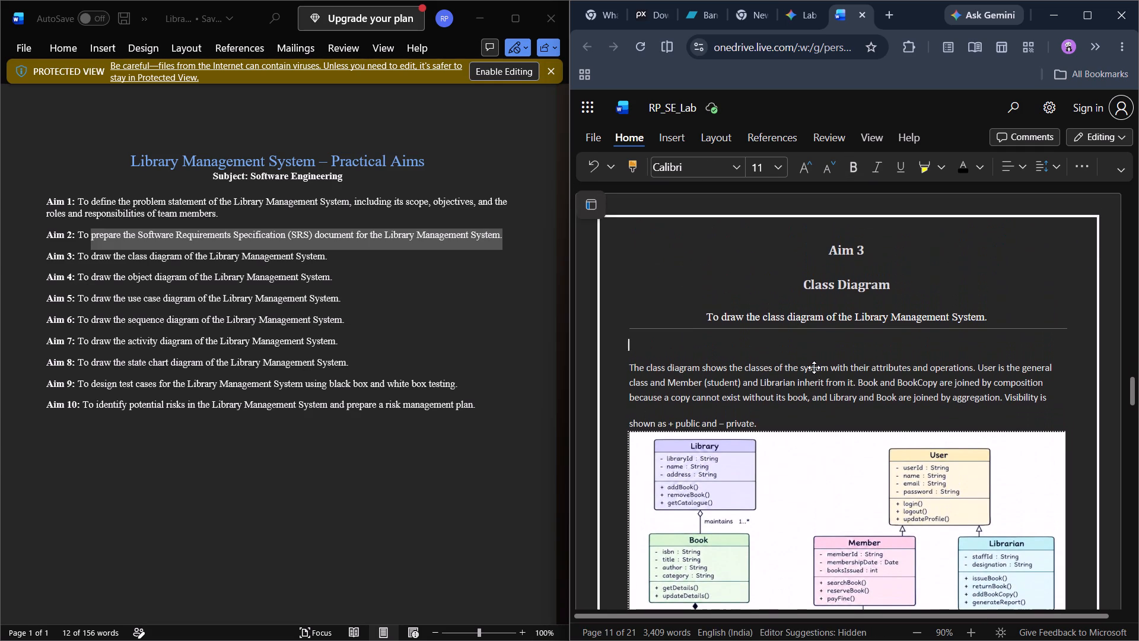
scroll(814, 367, down, 4)
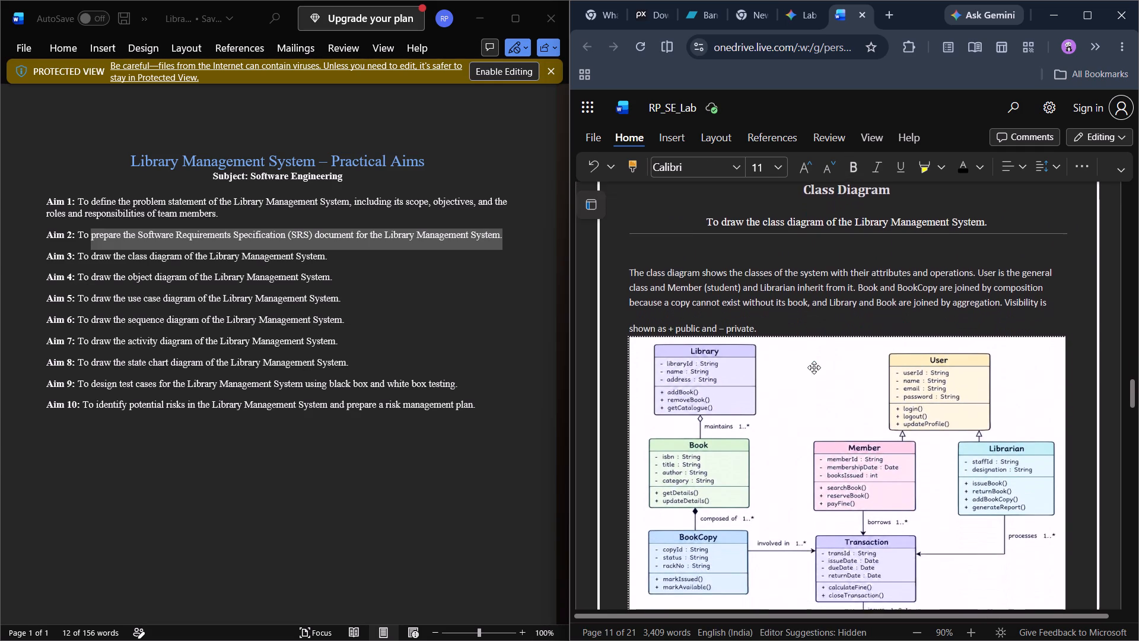
scroll(814, 367, down, 2)
scroll(814, 367, up, 17)
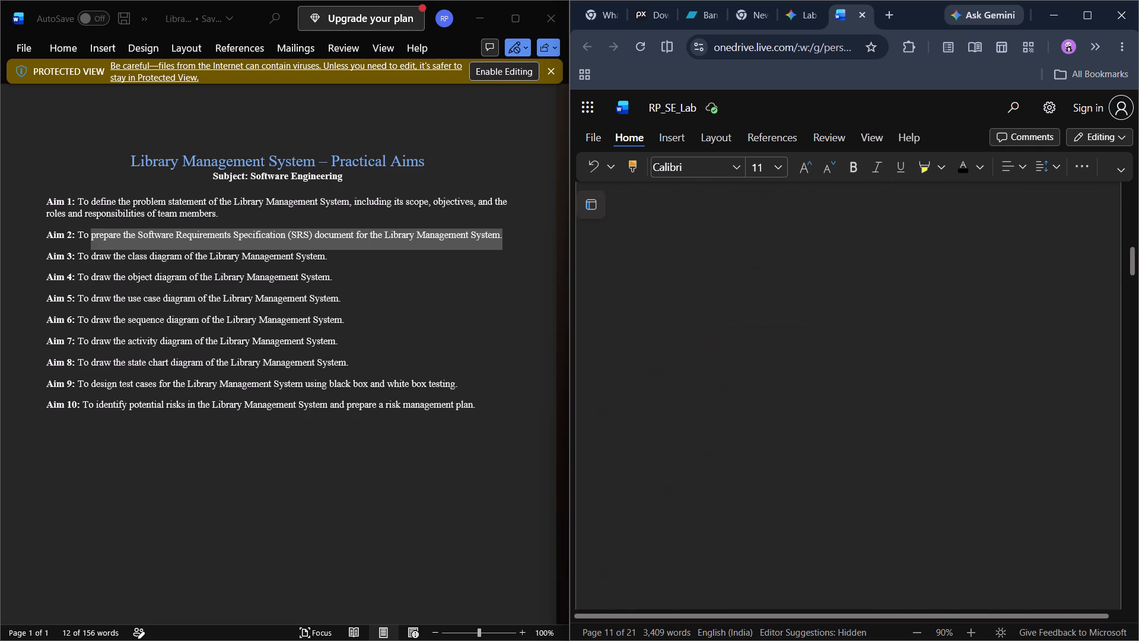
scroll(814, 367, up, 5)
scroll(814, 367, down, 3)
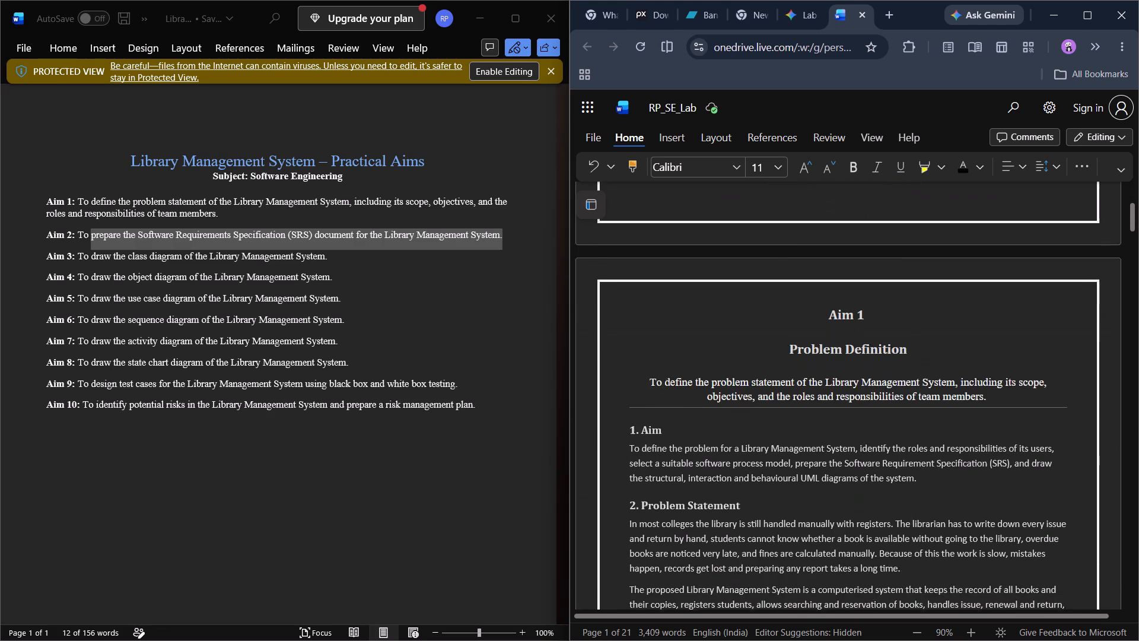
Review the layout and spacing of the pages from Aim 1 through the Aim 5 use case diagram.
scroll(814, 367, down, 5)
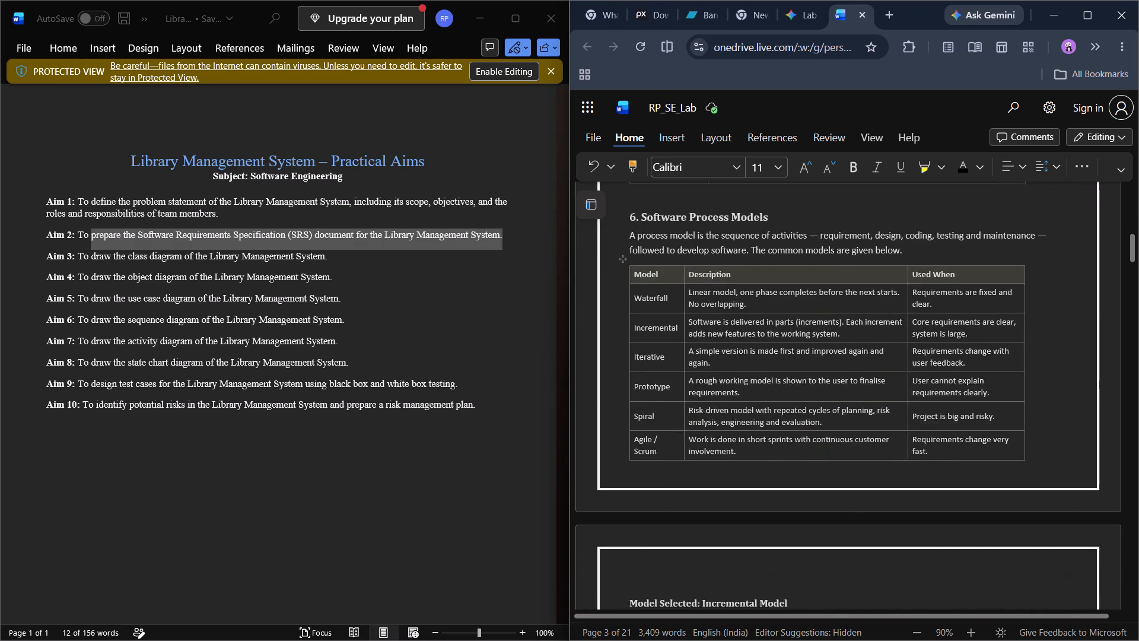
scroll(814, 367, down, 5)
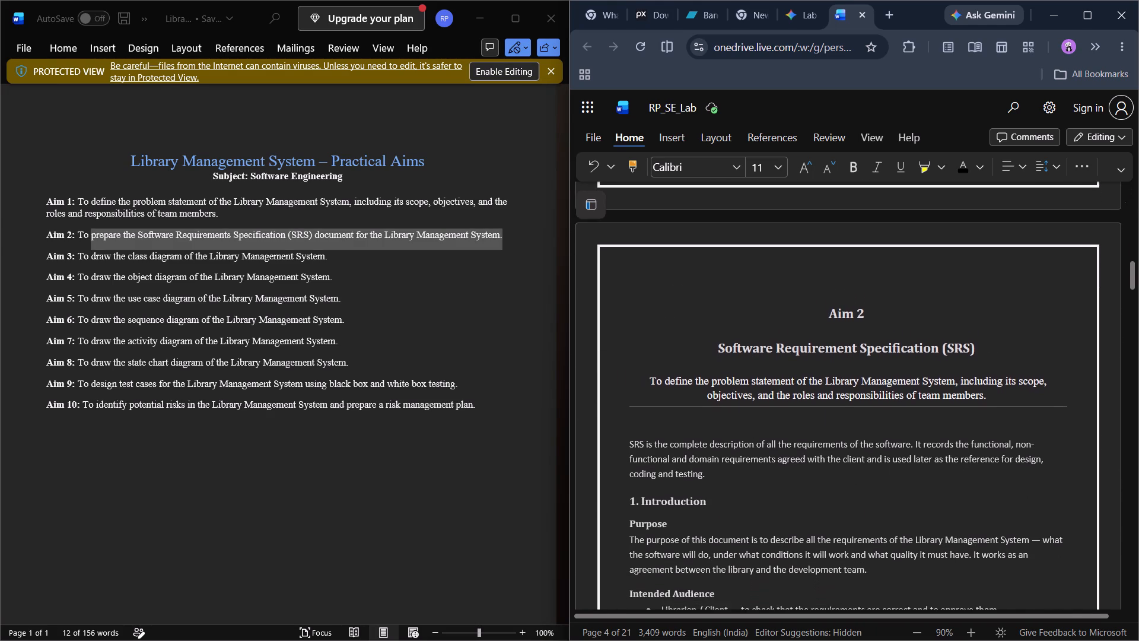
scroll(814, 367, down, 5)
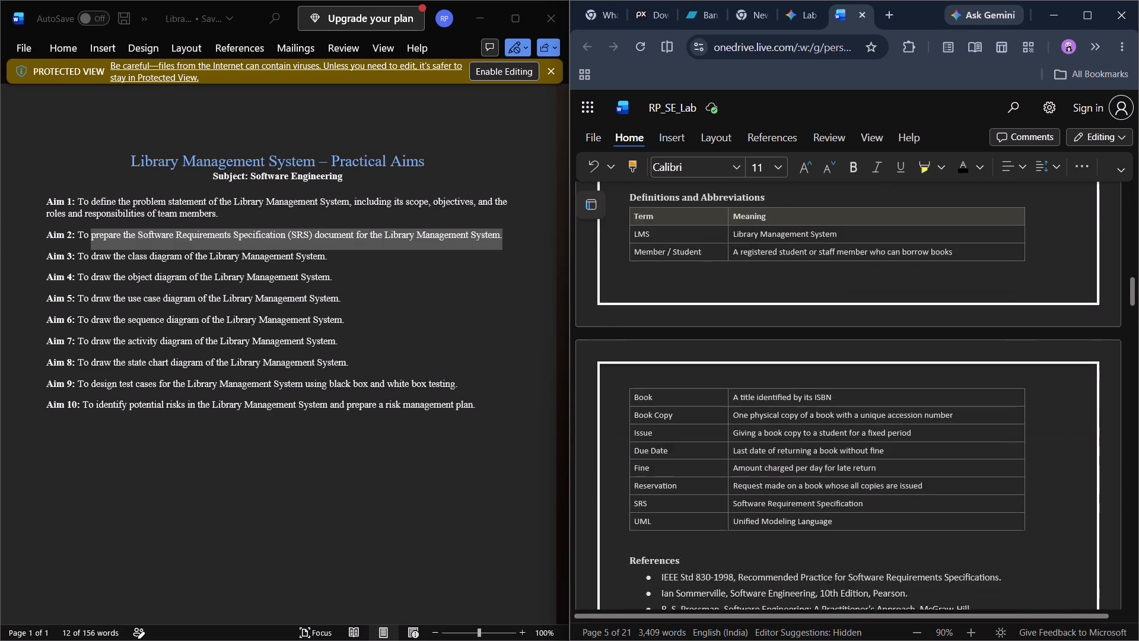
scroll(814, 367, down, 5)
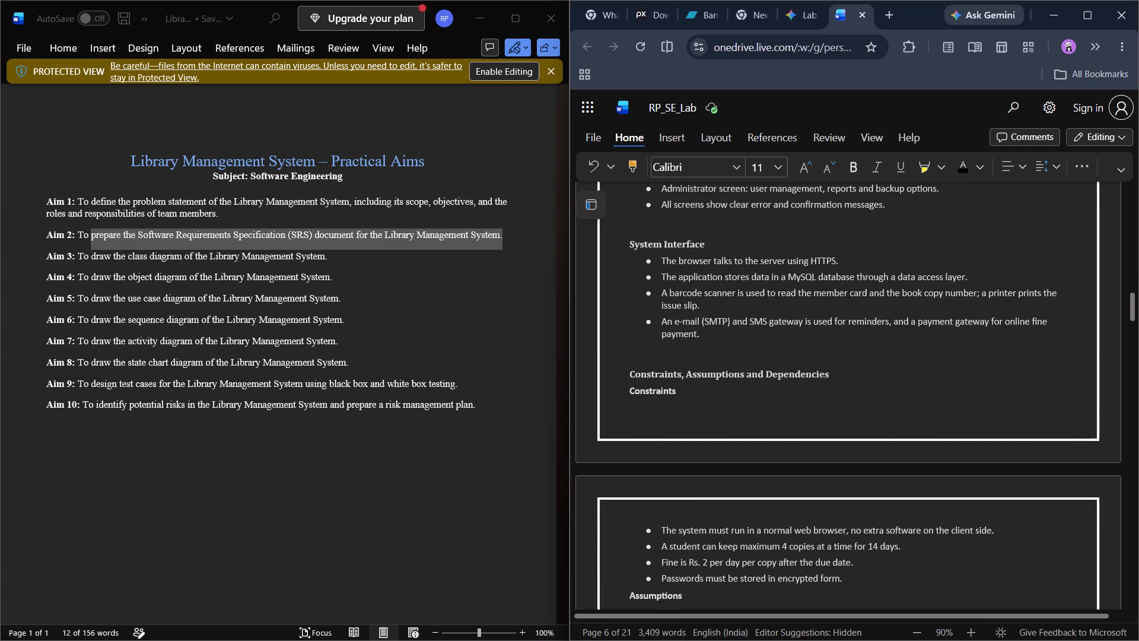
scroll(814, 367, down, 5)
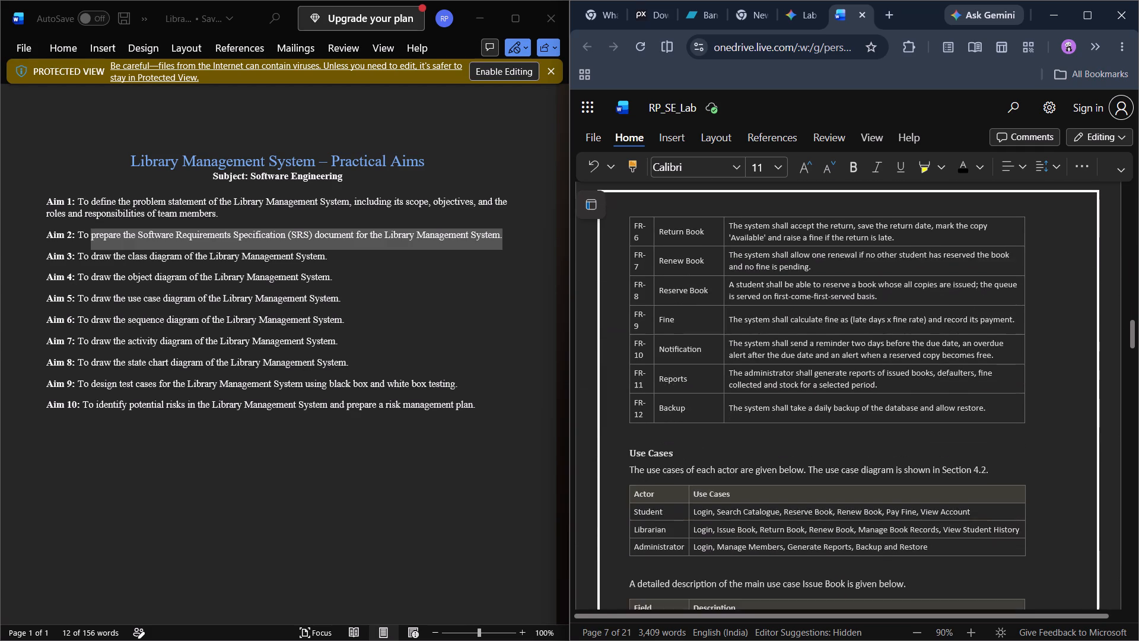
scroll(814, 367, down, 5)
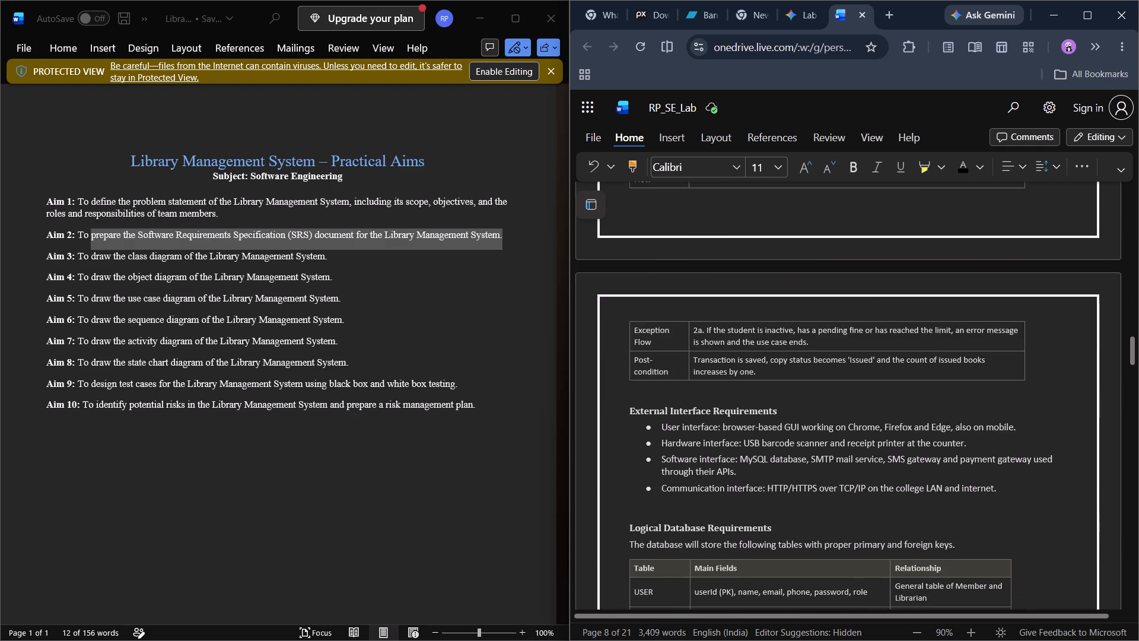
scroll(814, 367, down, 2)
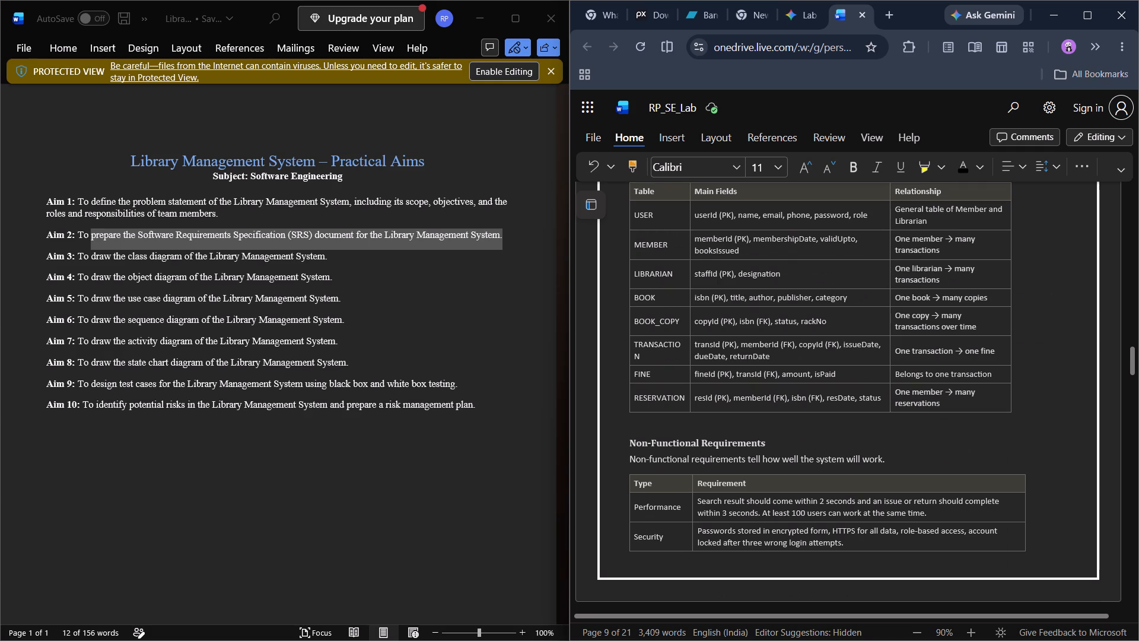
scroll(814, 367, down, 1)
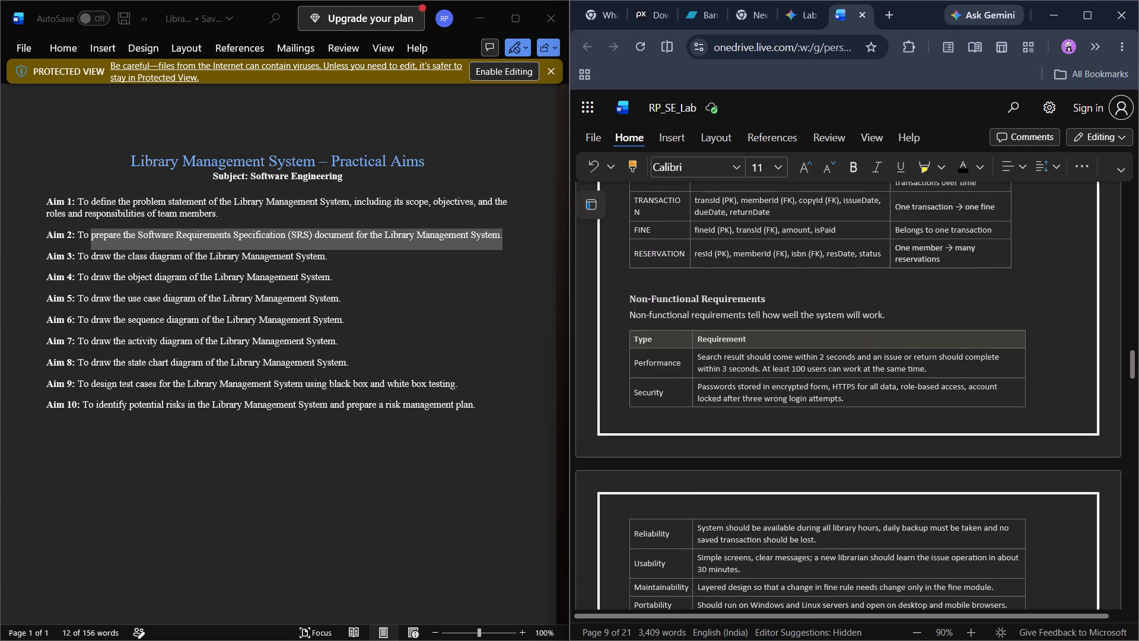
scroll(814, 367, down, 5)
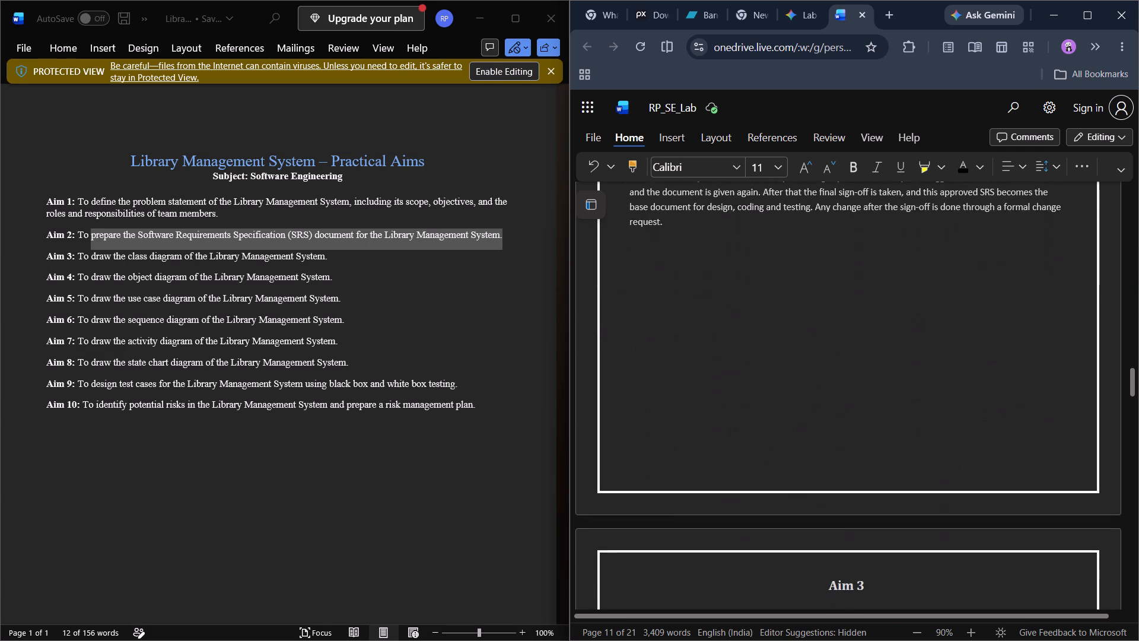
scroll(814, 367, down, 5)
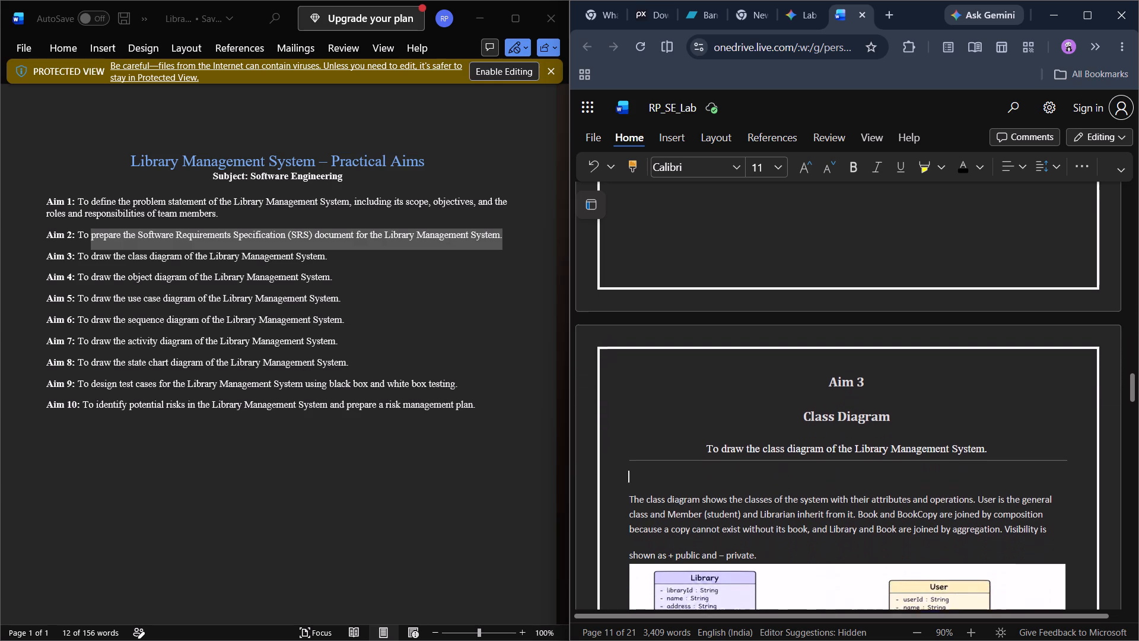
scroll(814, 367, down, 3)
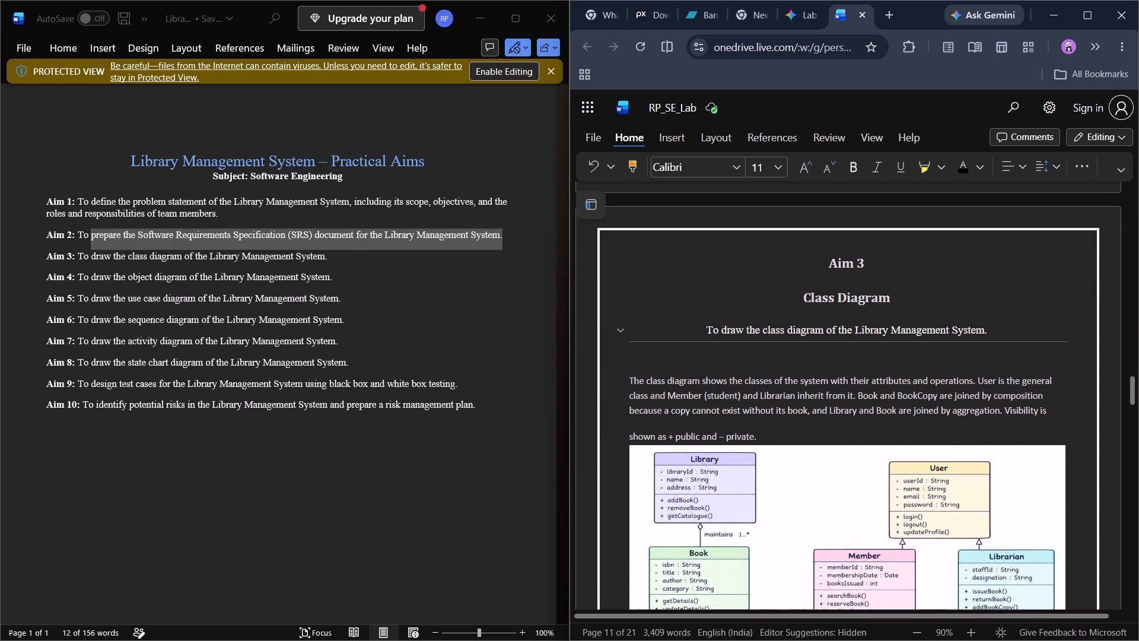
scroll(814, 367, down, 2)
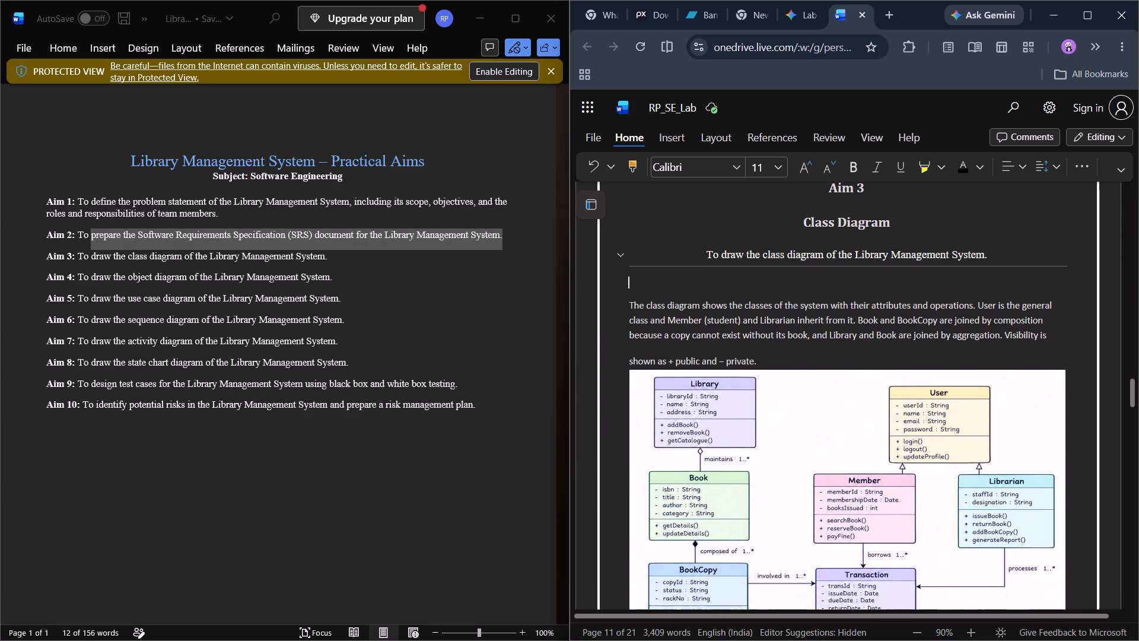
scroll(814, 367, down, 1)
scroll(765, 394, down, 3)
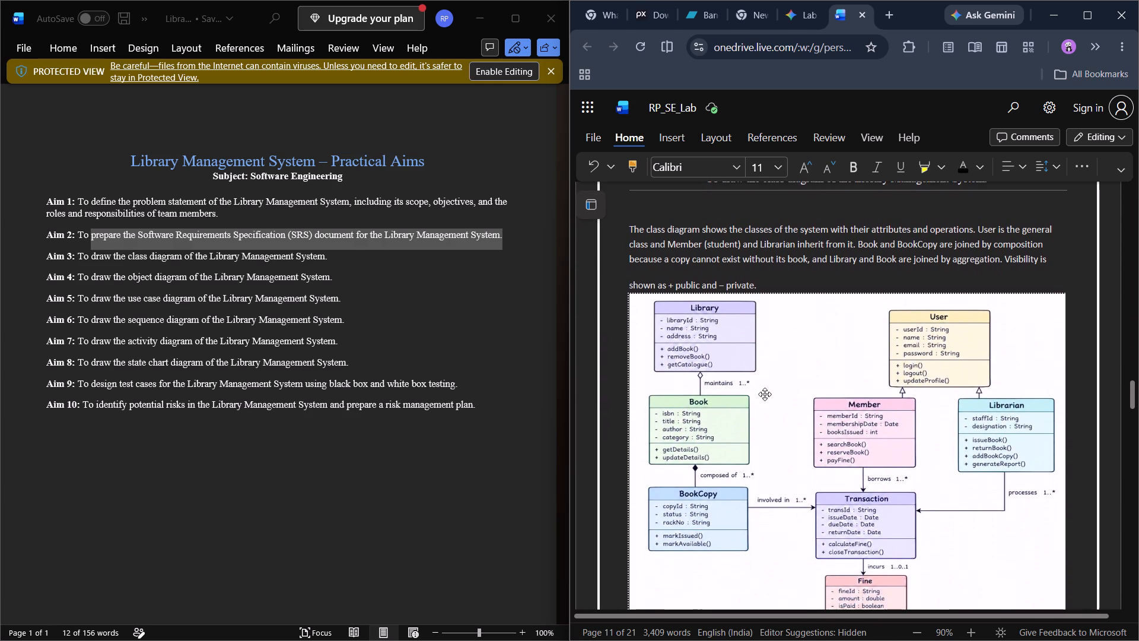
scroll(765, 394, down, 3)
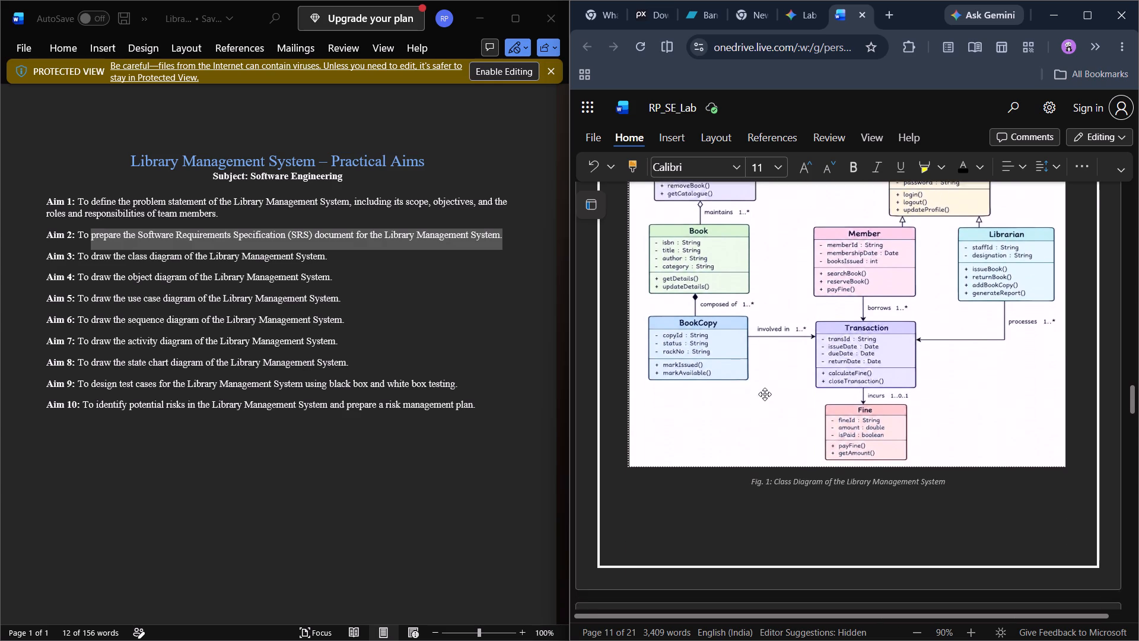
scroll(765, 394, down, 3)
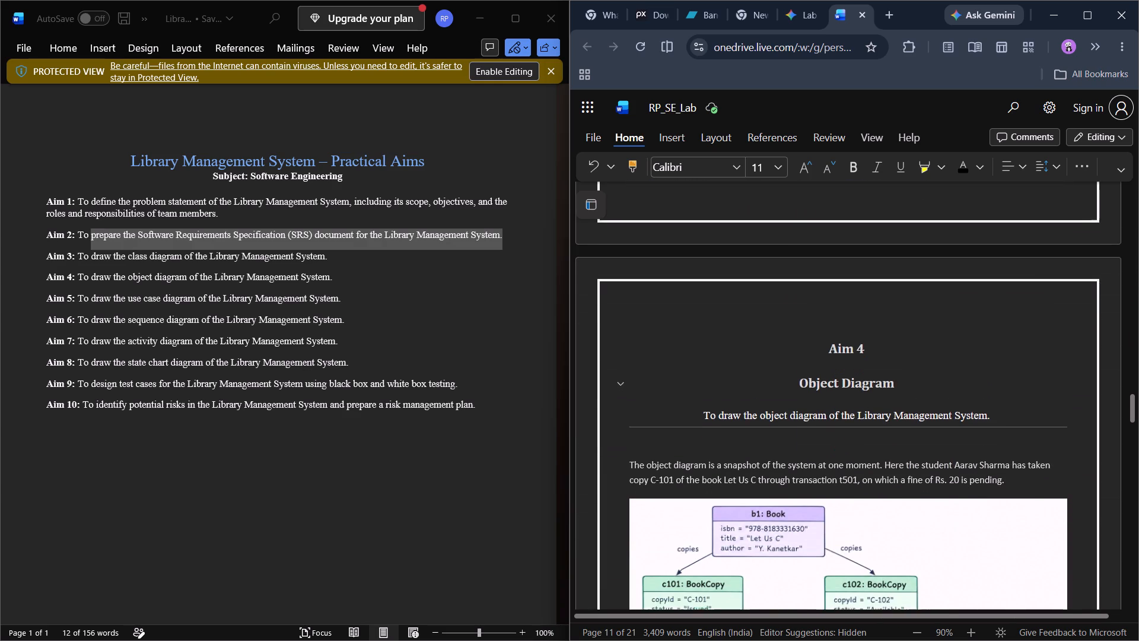
scroll(765, 394, down, 4)
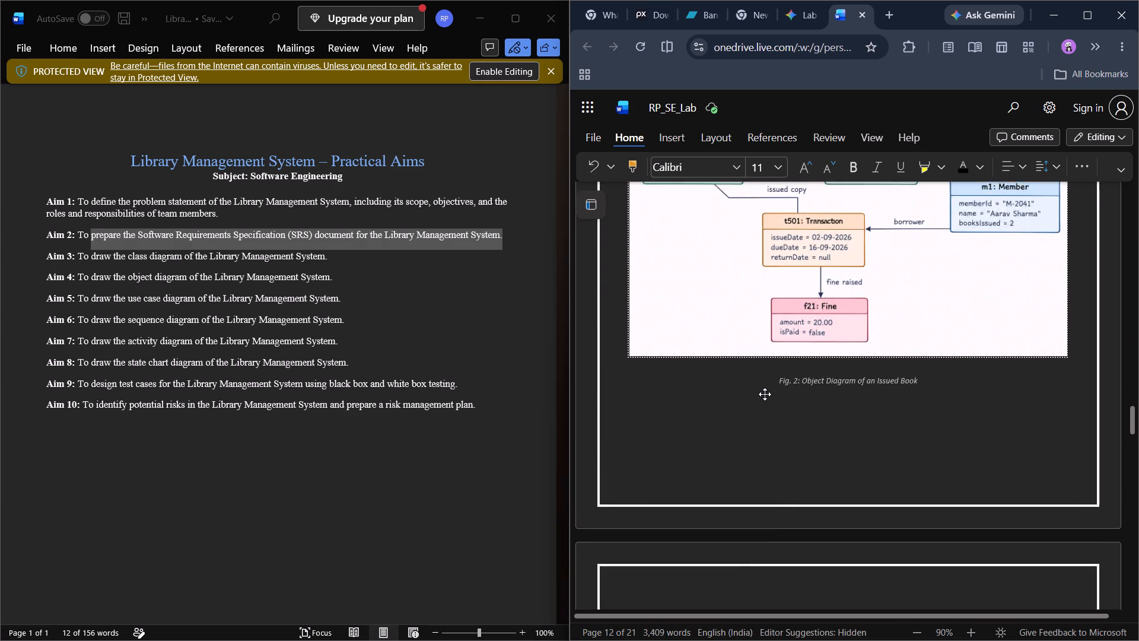
scroll(765, 394, down, 3)
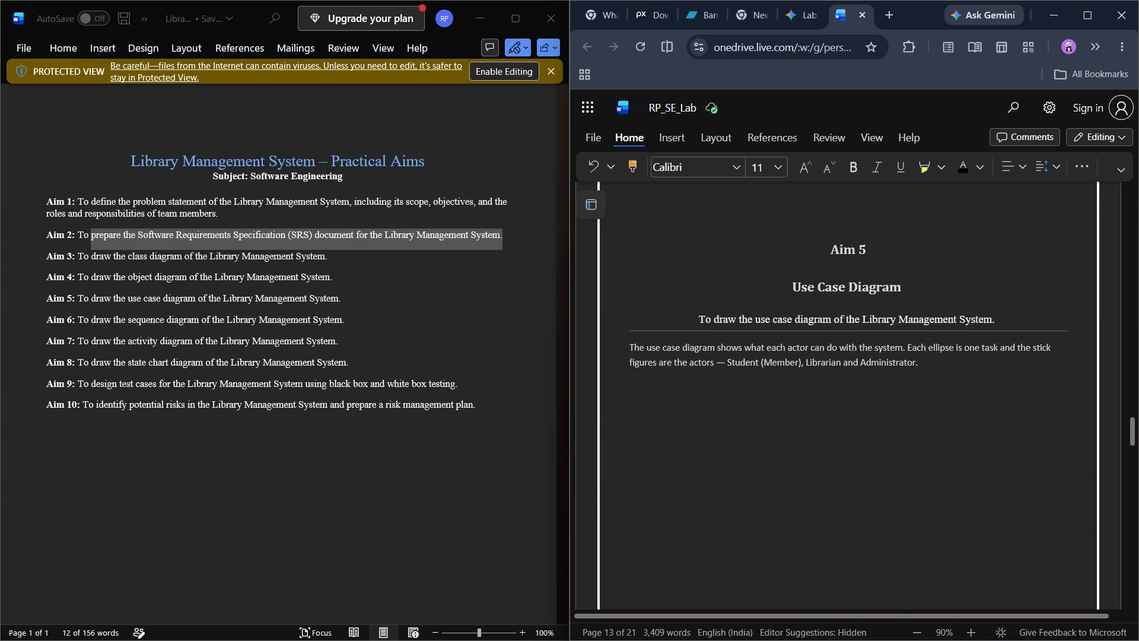
Delete the empty lines above the "Aim 5" heading so it starts at the top of its page.
scroll(765, 394, up, 1)
click(825, 347)
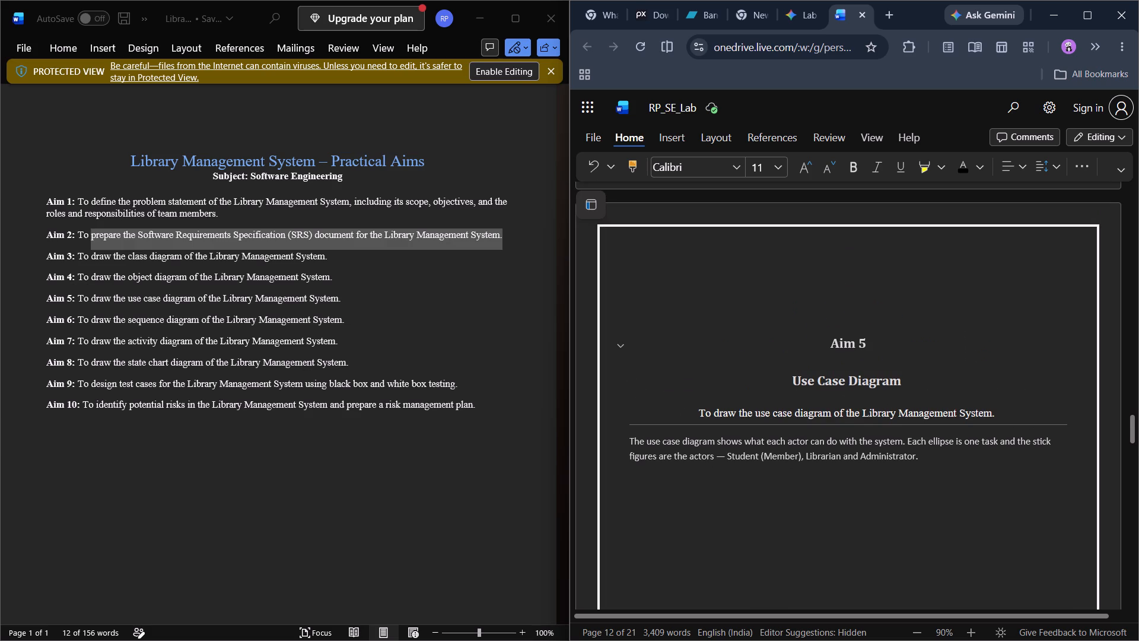
key(BackSpace)
key(BackSpace)
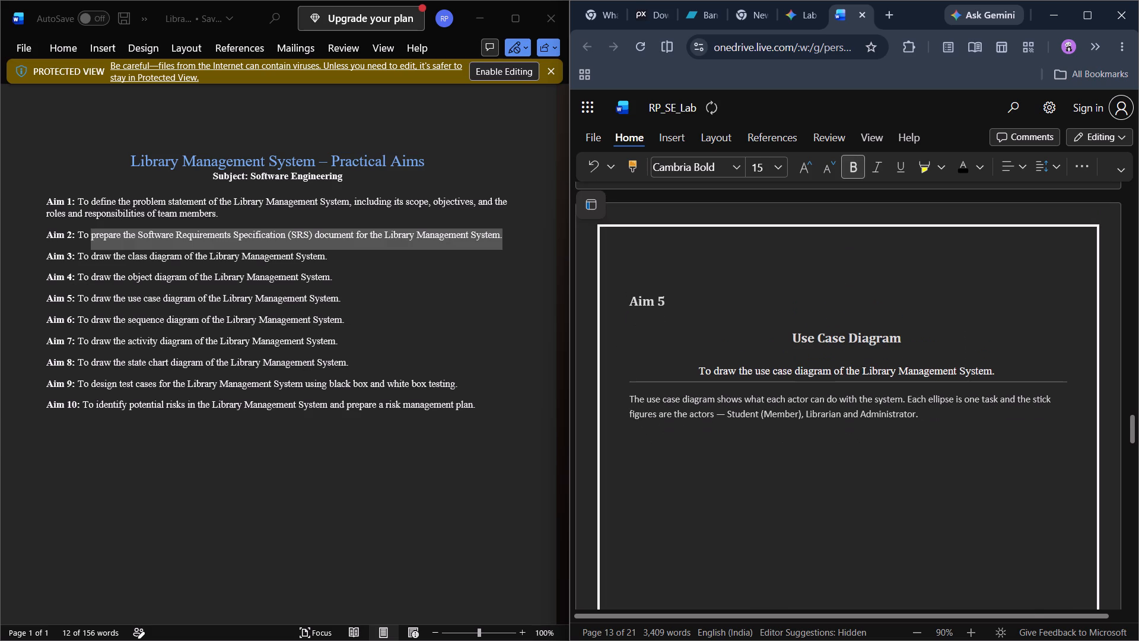
key(BackSpace)
key(BackSpace)
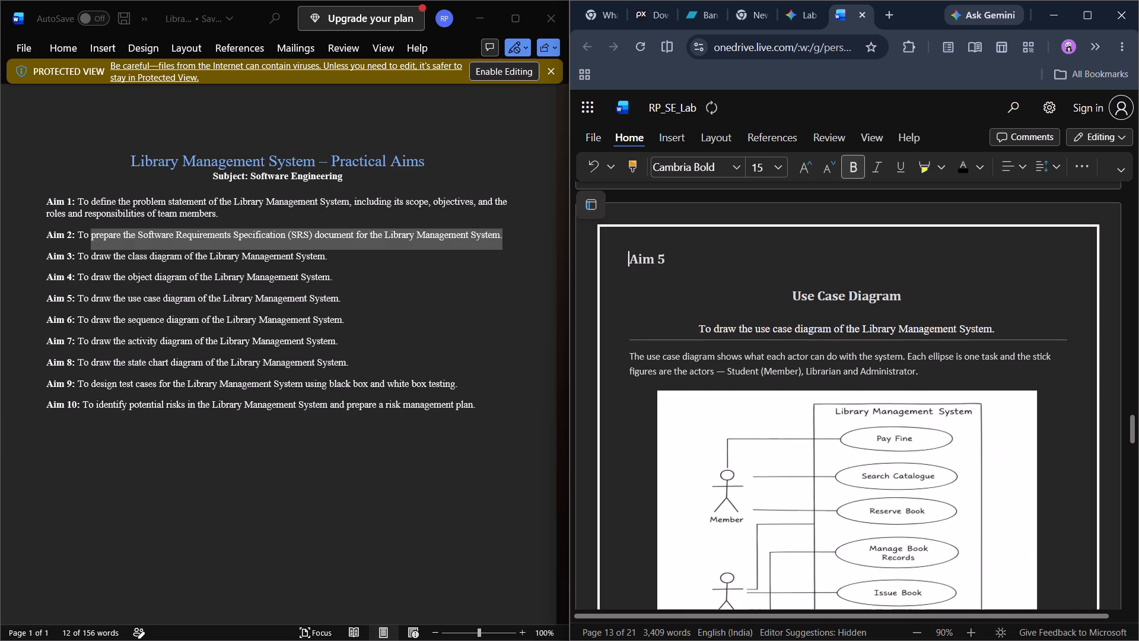
Centre the "Aim 5" heading above "Use Case Diagram".
drag(680, 259, 628, 249)
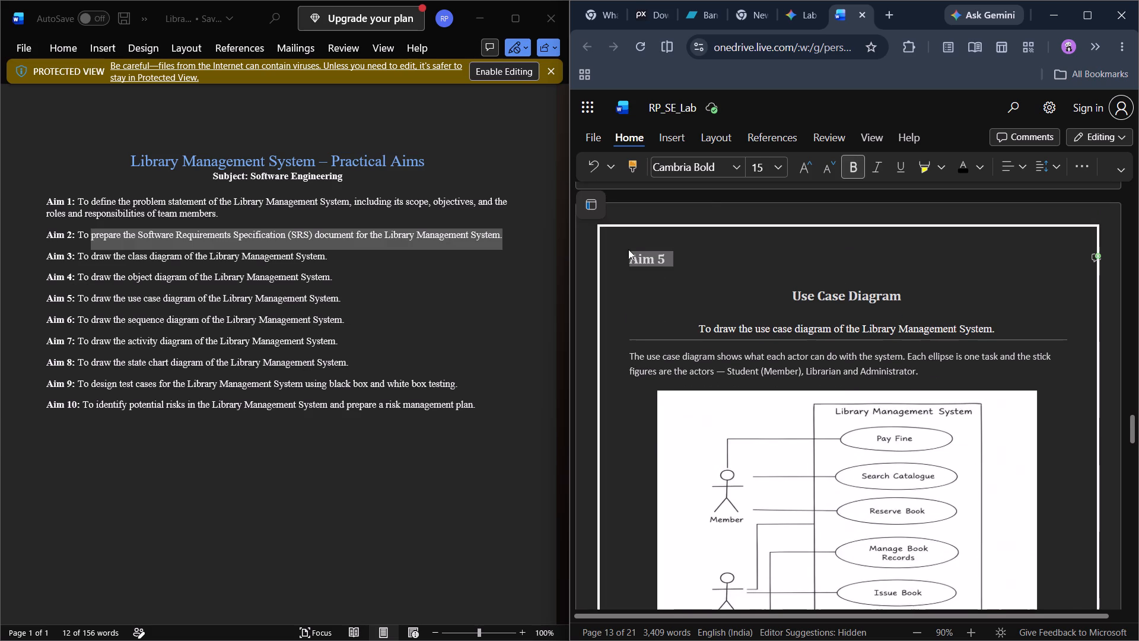
drag(628, 249, 628, 249)
click(1020, 166)
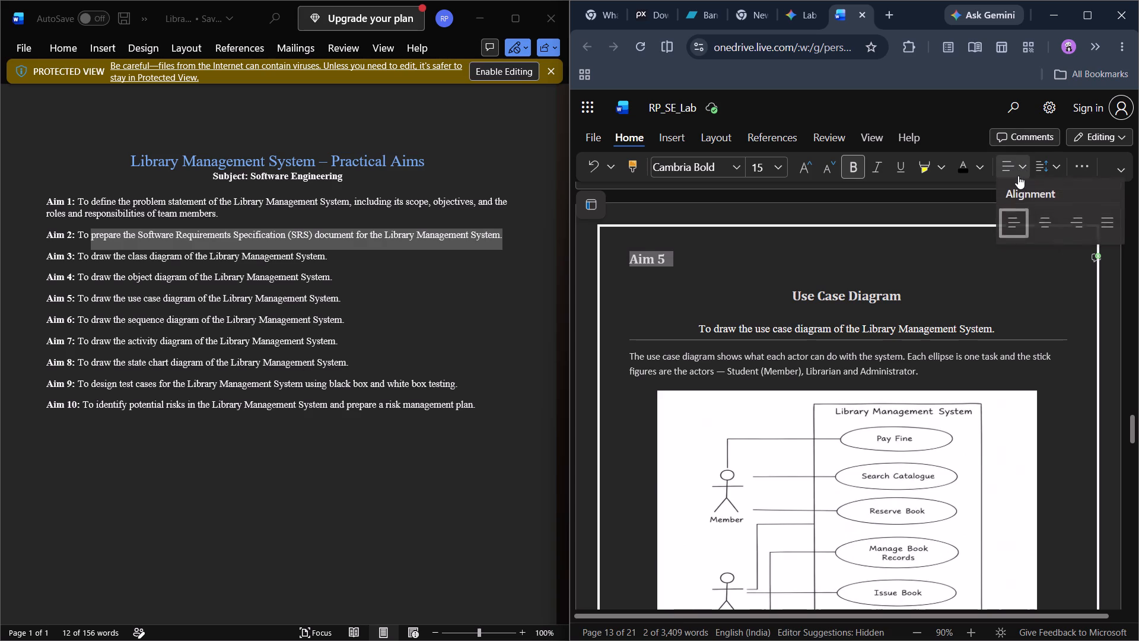
click(1048, 219)
Check how the use case diagram and its caption fit on the Aim 5 page and where Aim 6 begins.
scroll(864, 439, down, 1)
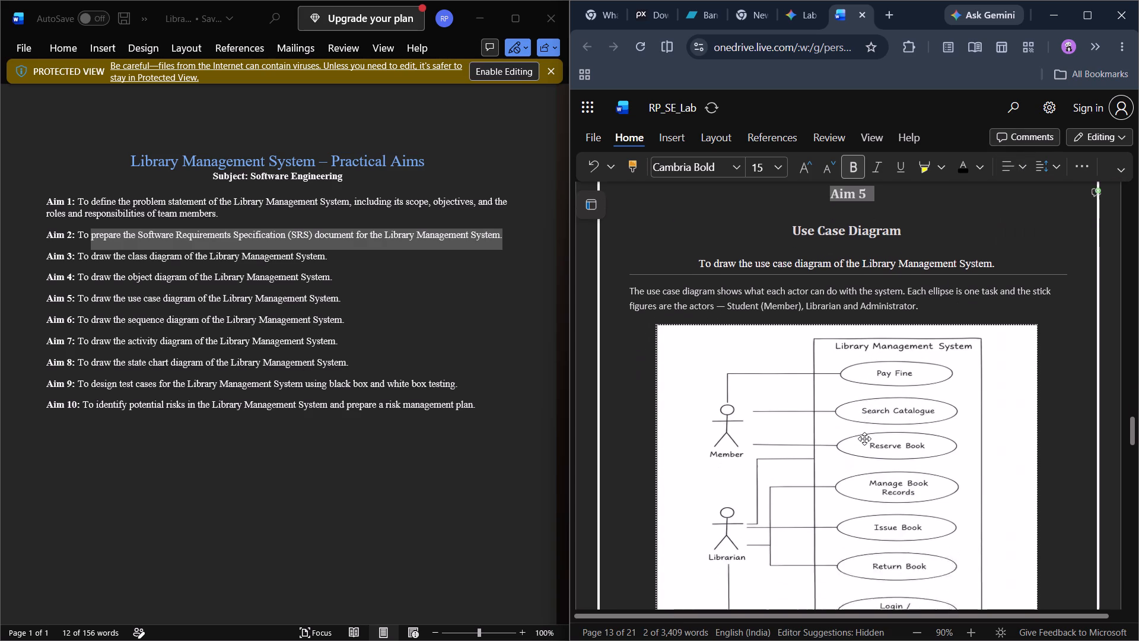
scroll(864, 439, down, 1)
click(920, 212)
scroll(920, 212, down, 1)
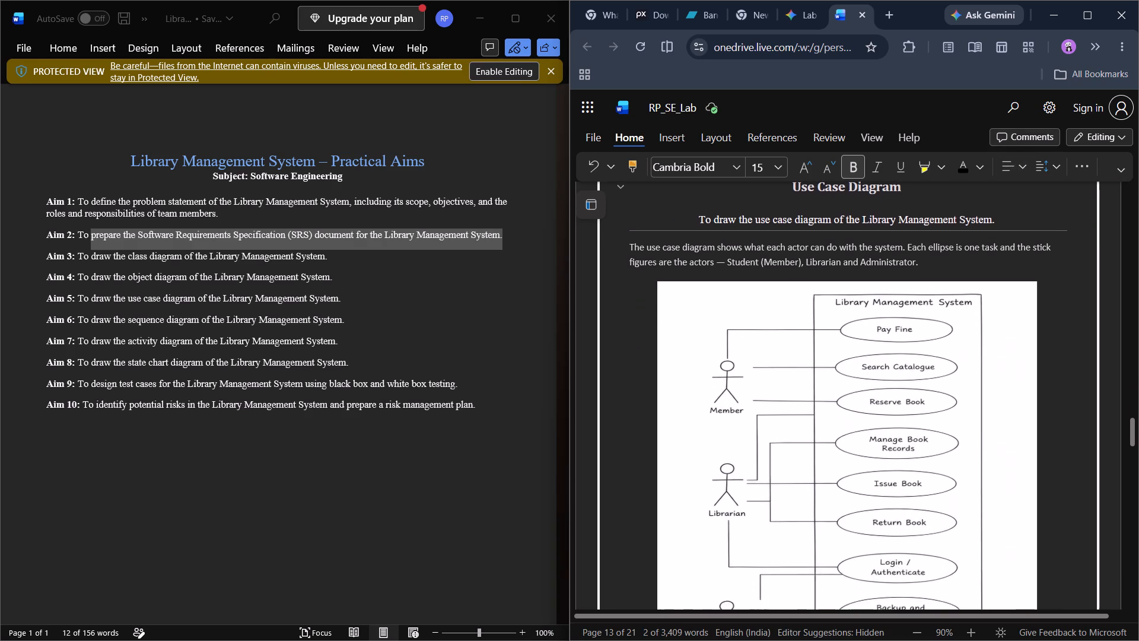
scroll(920, 212, down, 1)
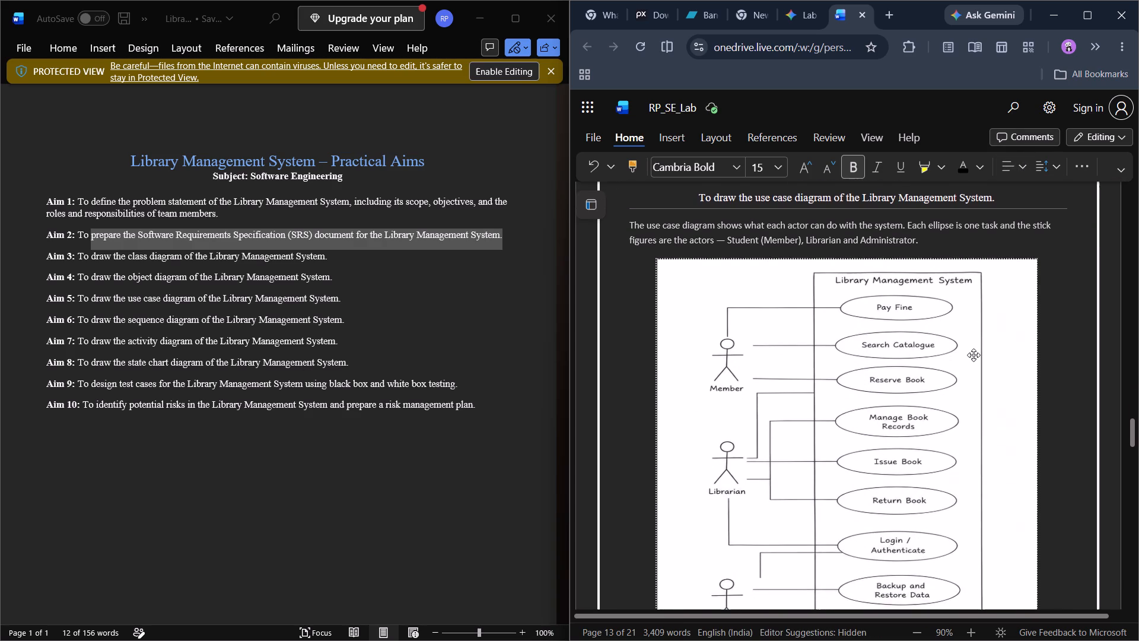
scroll(973, 355, down, 2)
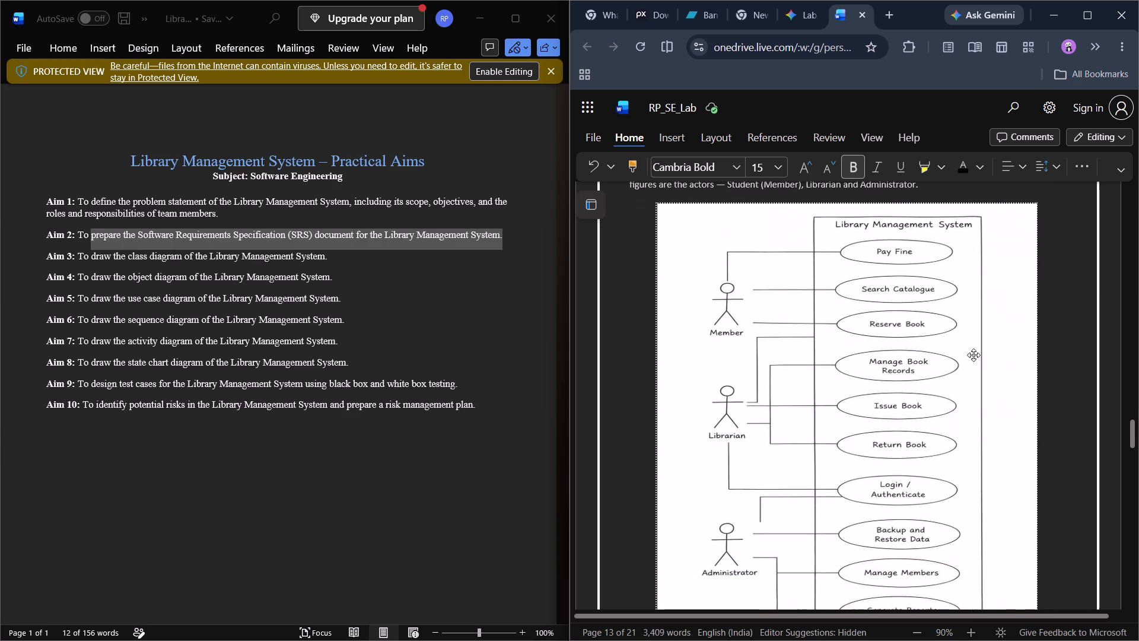
scroll(973, 355, down, 2)
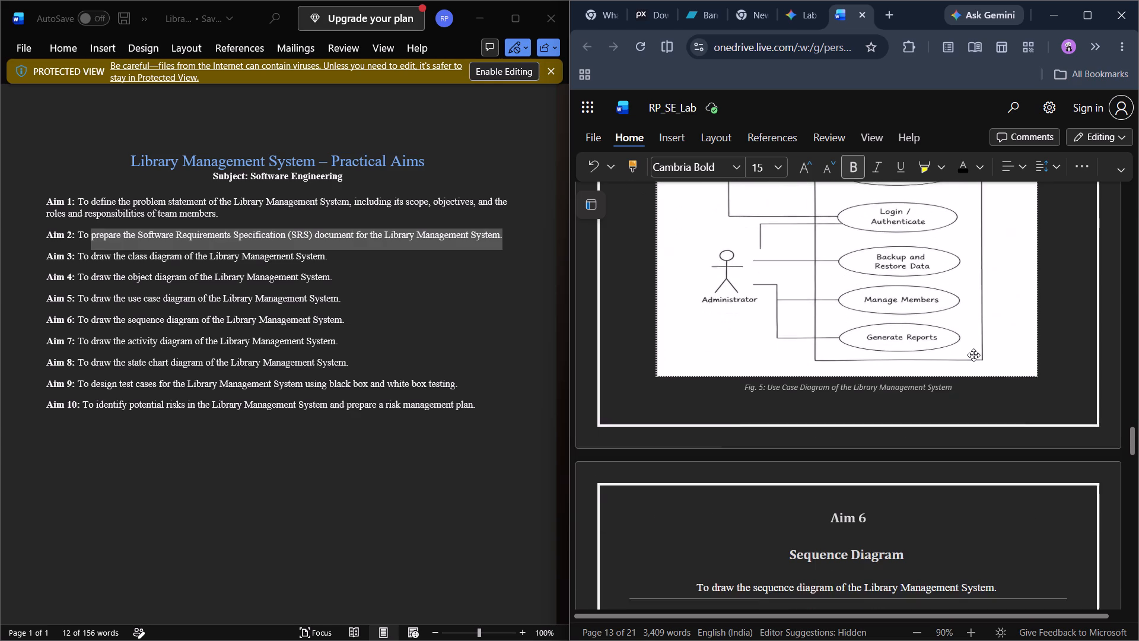
scroll(973, 355, down, 1)
scroll(973, 355, up, 1)
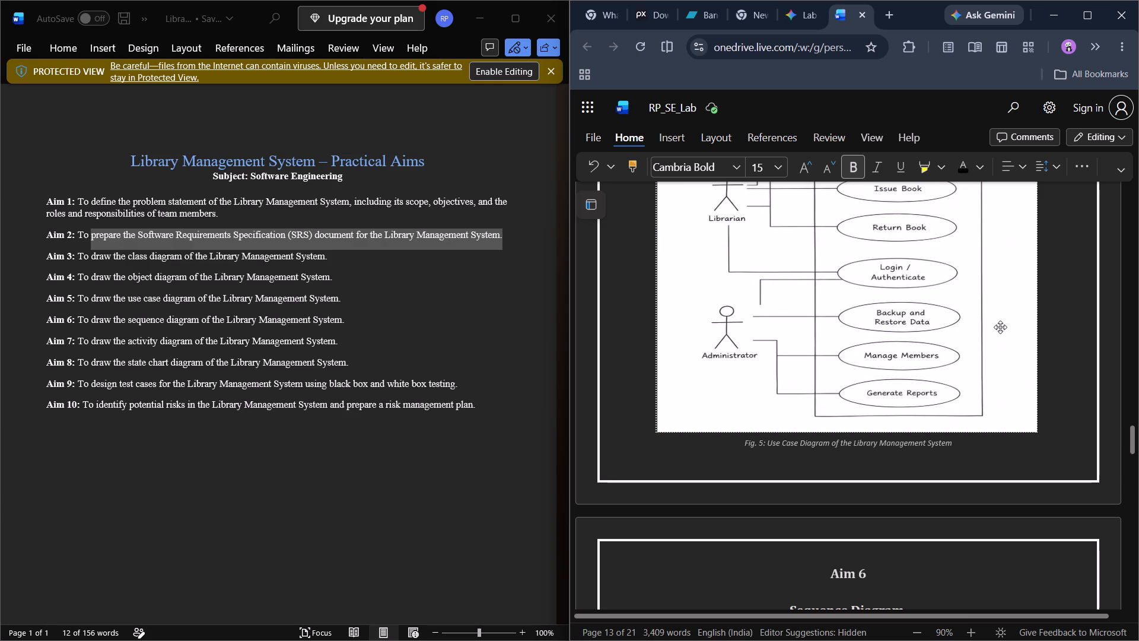
scroll(1000, 327, down, 1)
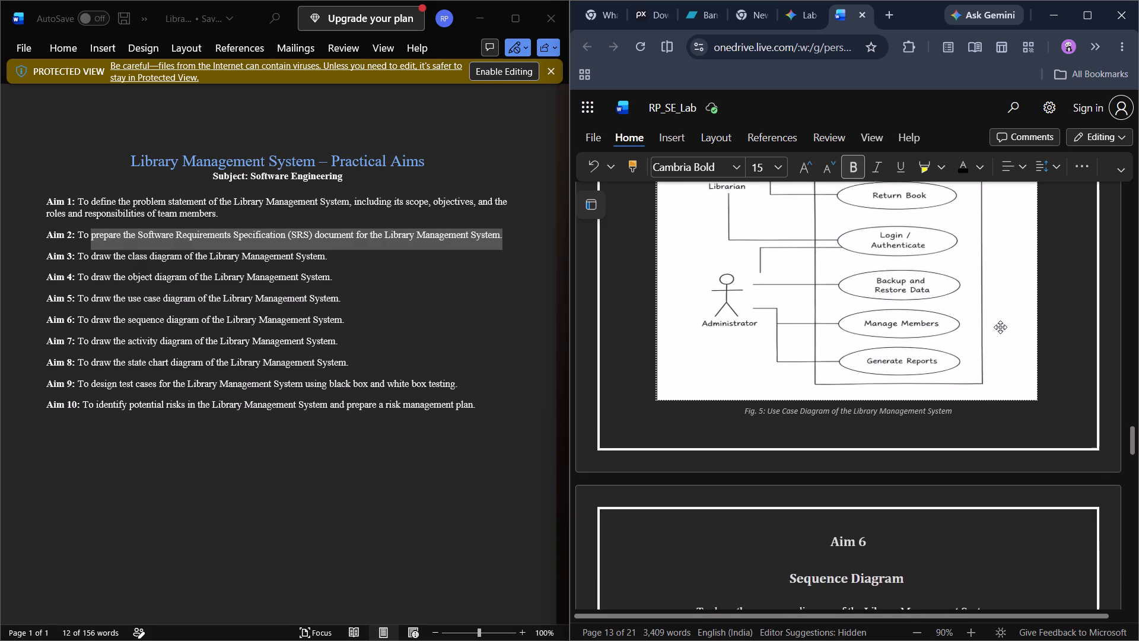
scroll(1000, 327, down, 1)
scroll(1000, 327, up, 2)
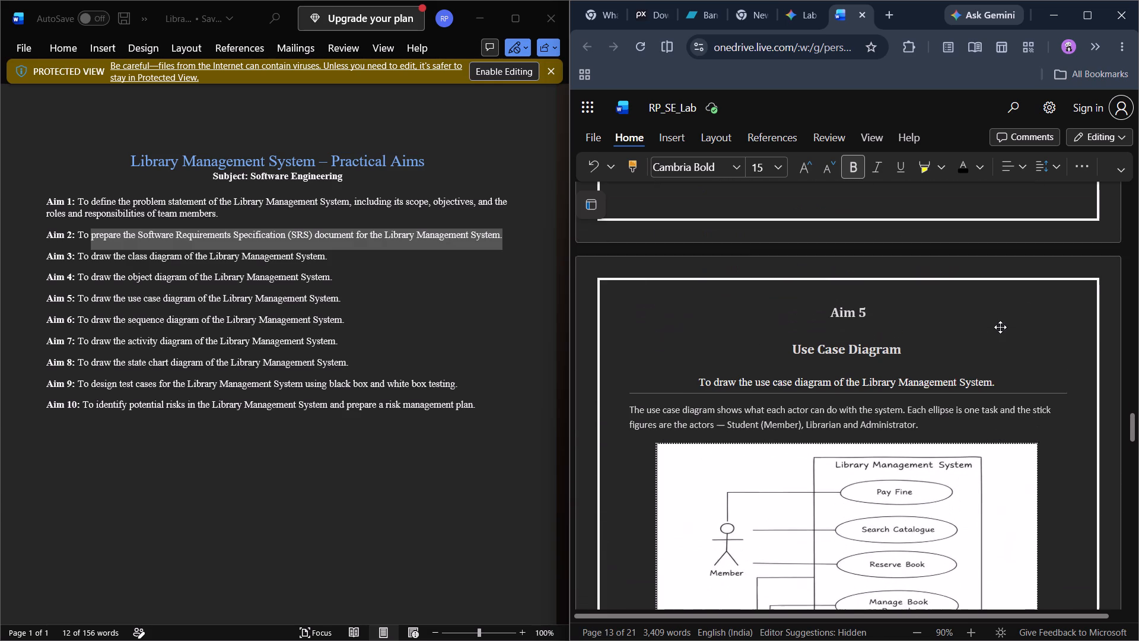
scroll(1000, 327, up, 1)
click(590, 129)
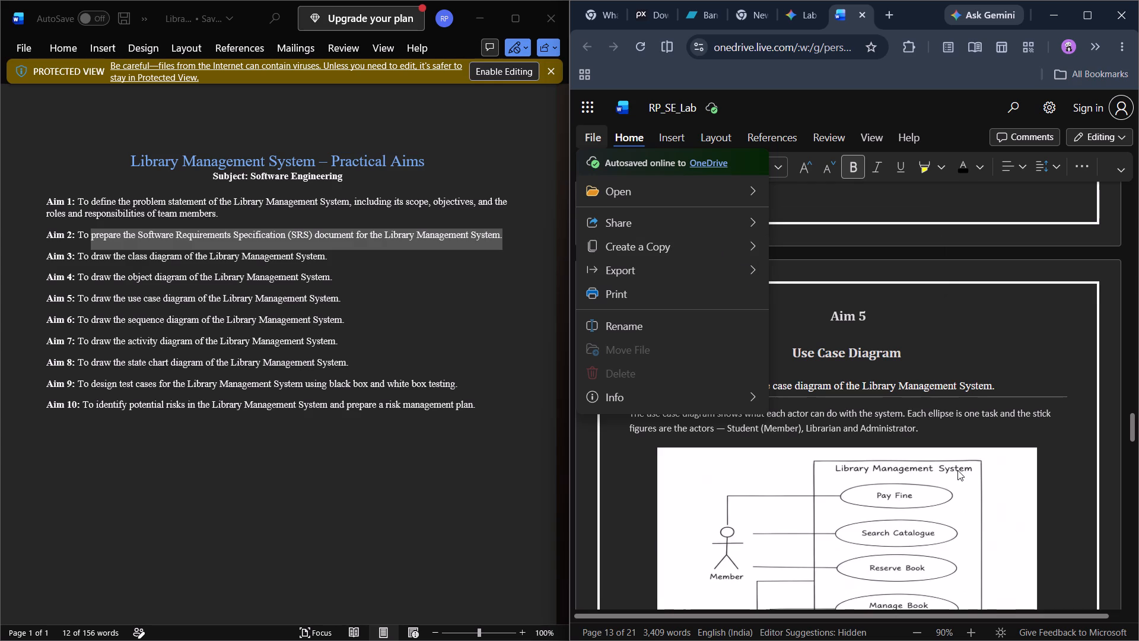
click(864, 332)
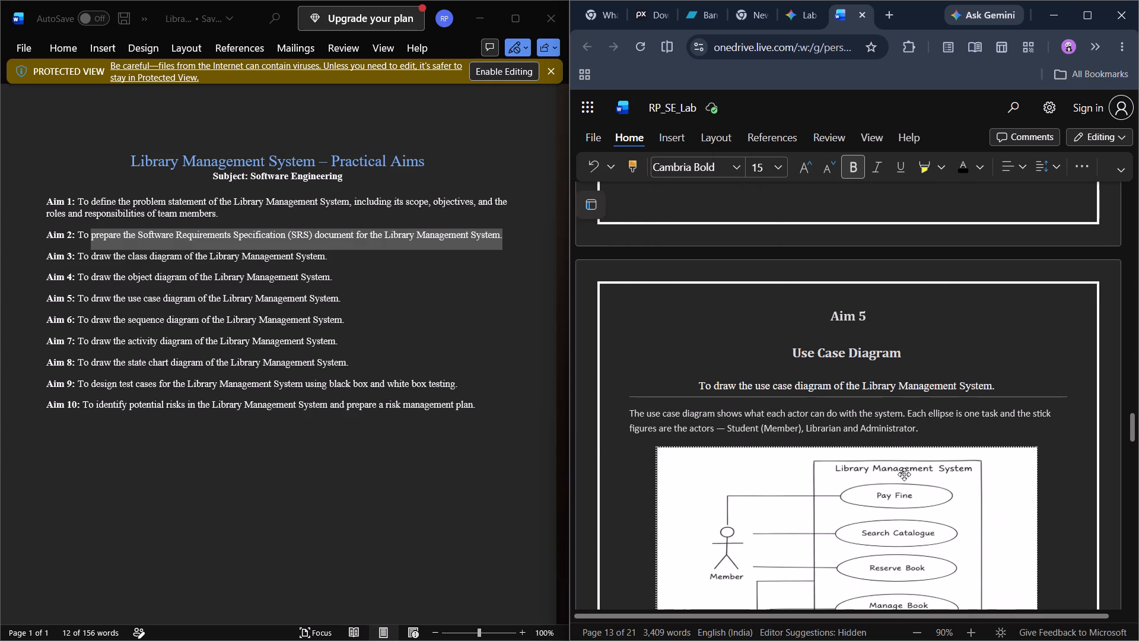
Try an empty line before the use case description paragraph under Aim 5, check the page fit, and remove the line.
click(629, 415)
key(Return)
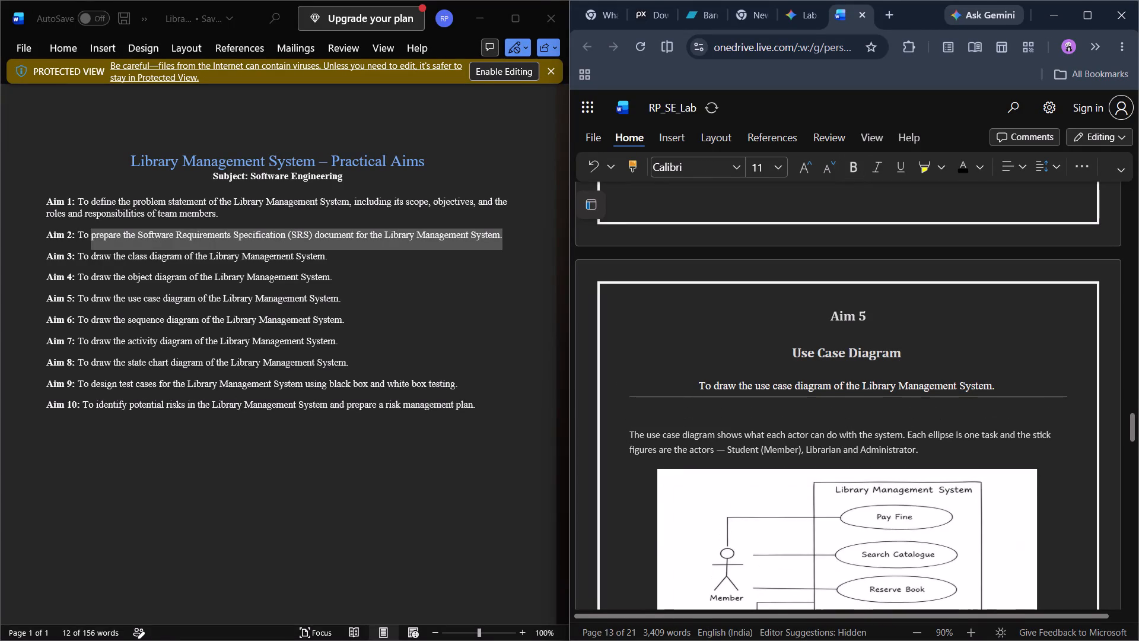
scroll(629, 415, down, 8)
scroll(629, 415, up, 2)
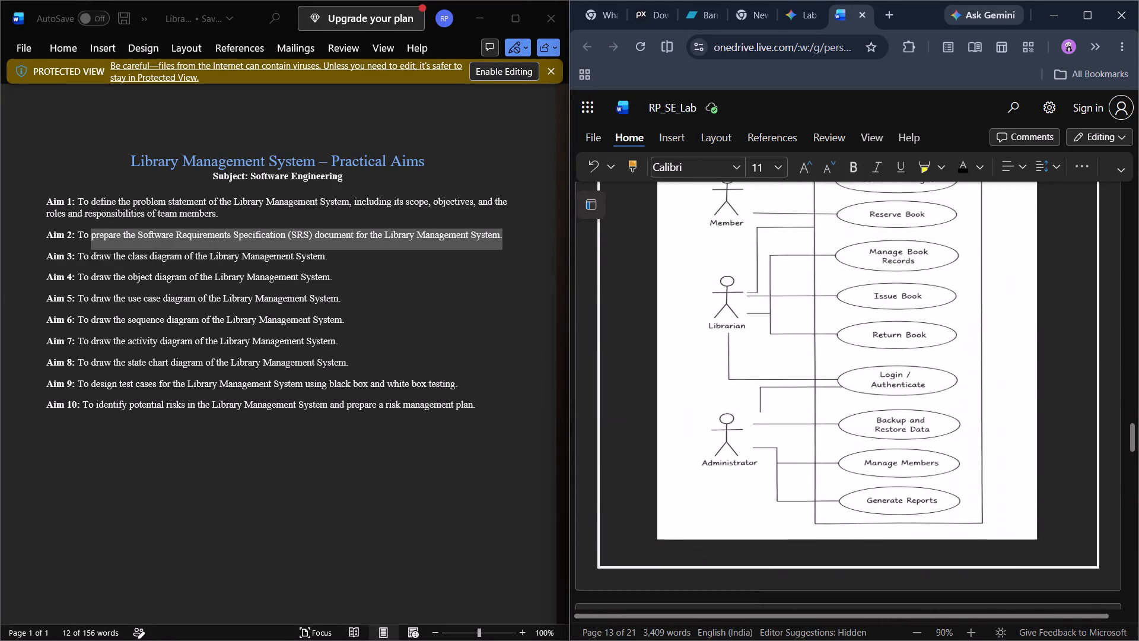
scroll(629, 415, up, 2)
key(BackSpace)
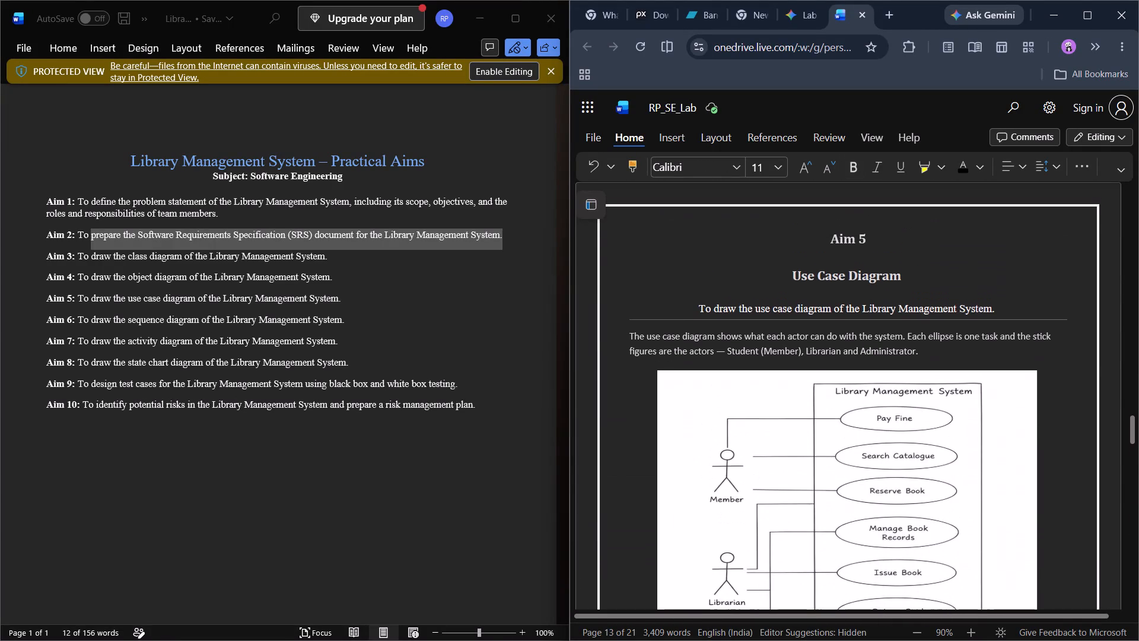
Delete the empty lines above the "Aim 7" heading so it starts at the top of its page.
scroll(743, 417, down, 3)
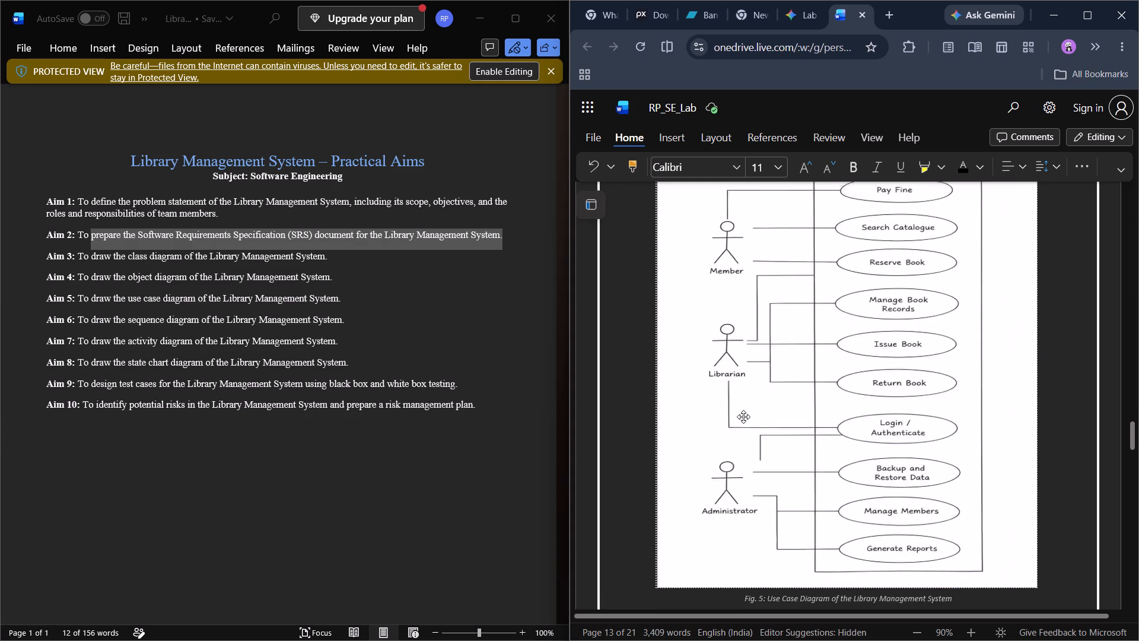
scroll(743, 417, down, 5)
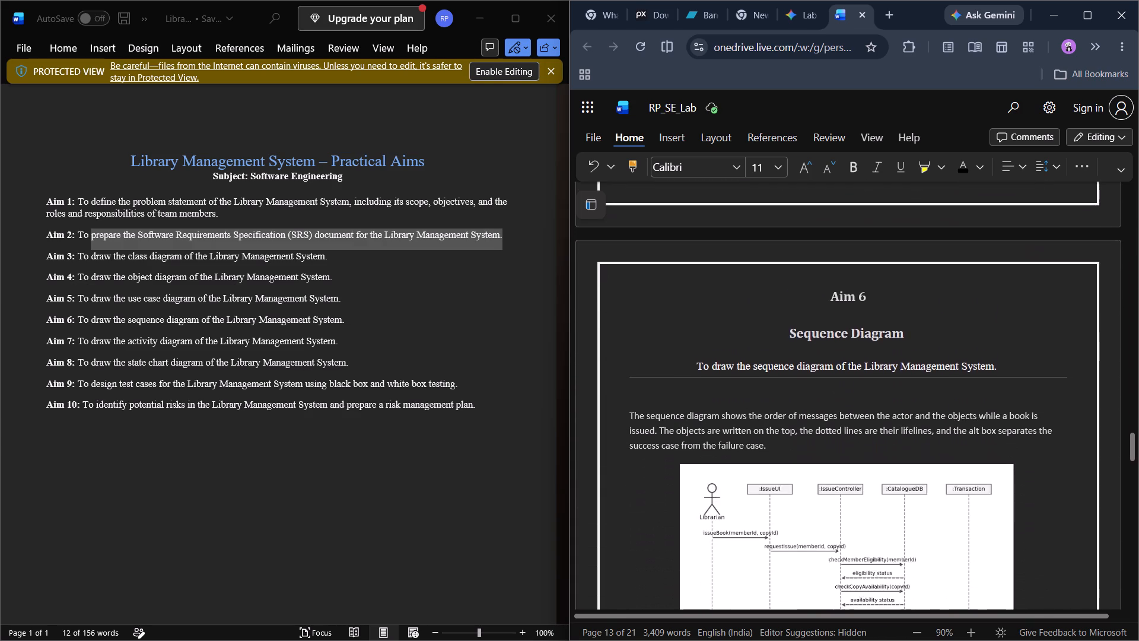
scroll(743, 417, down, 2)
scroll(743, 417, up, 1)
scroll(743, 417, down, 1)
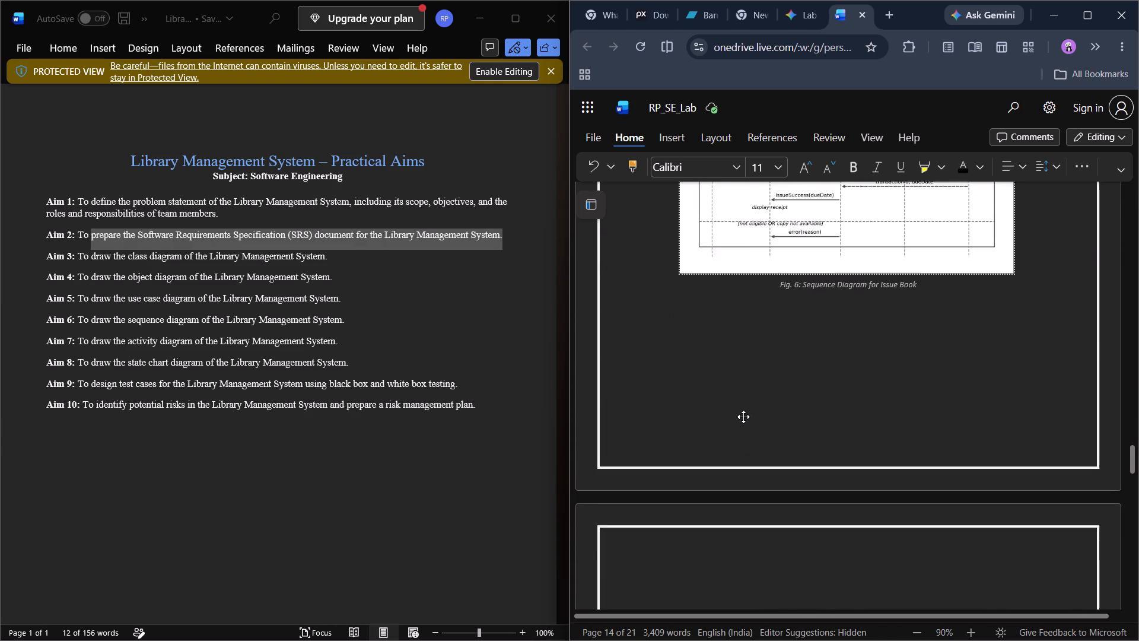
scroll(743, 417, down, 2)
click(816, 388)
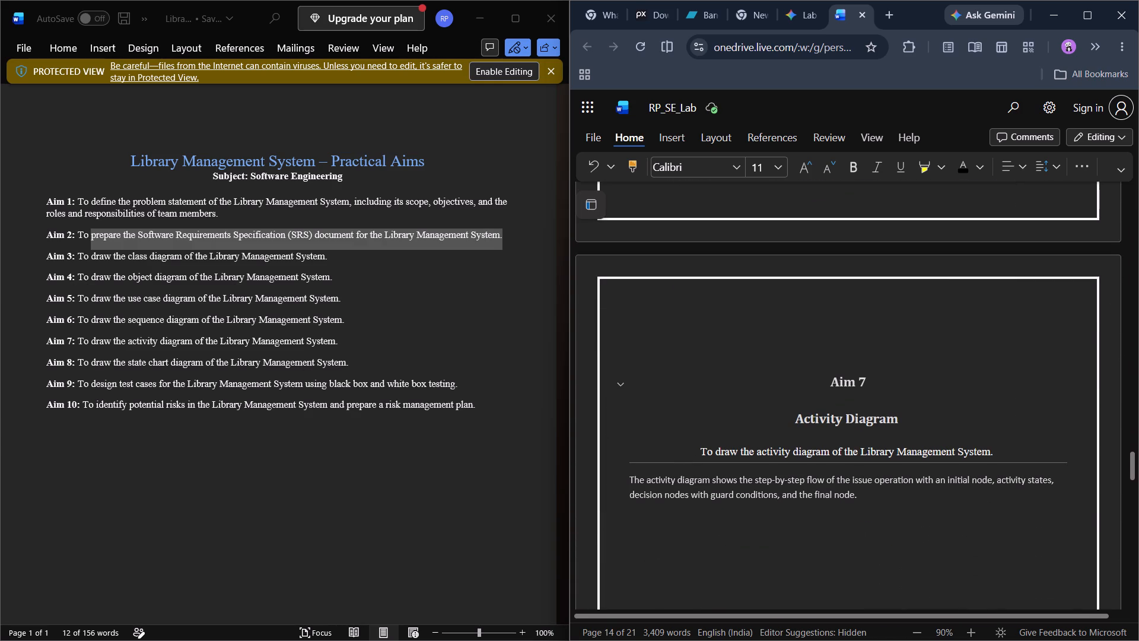
key(BackSpace)
key(BackSpace)
key(BackSpace)
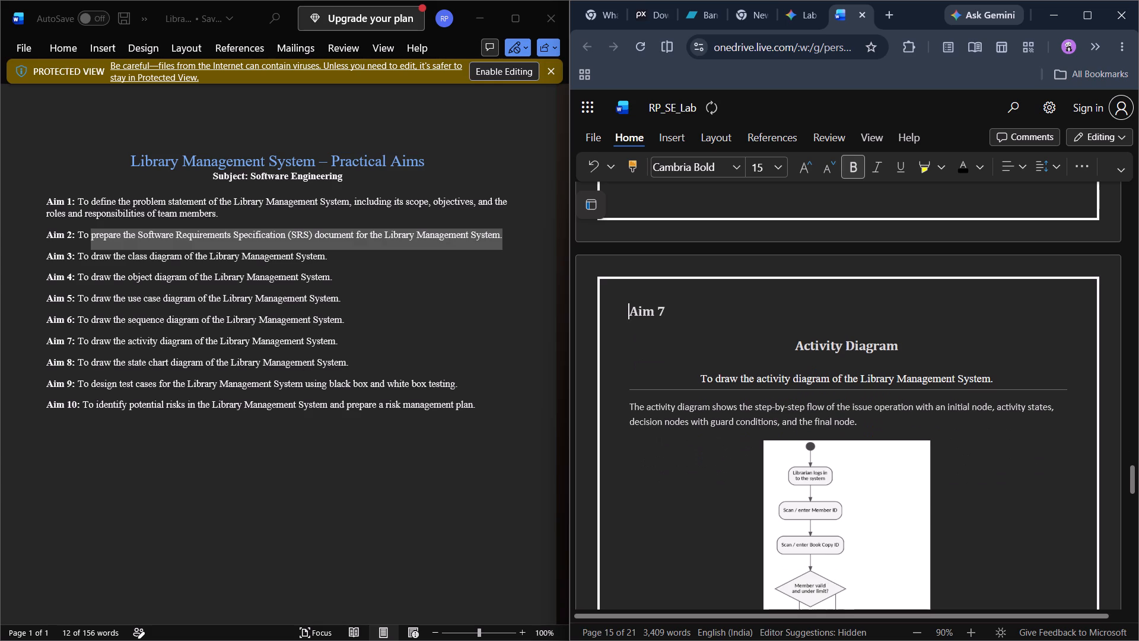
Centre the "Aim 7" heading above "Activity Diagram".
drag(685, 306, 630, 307)
drag(630, 307, 627, 307)
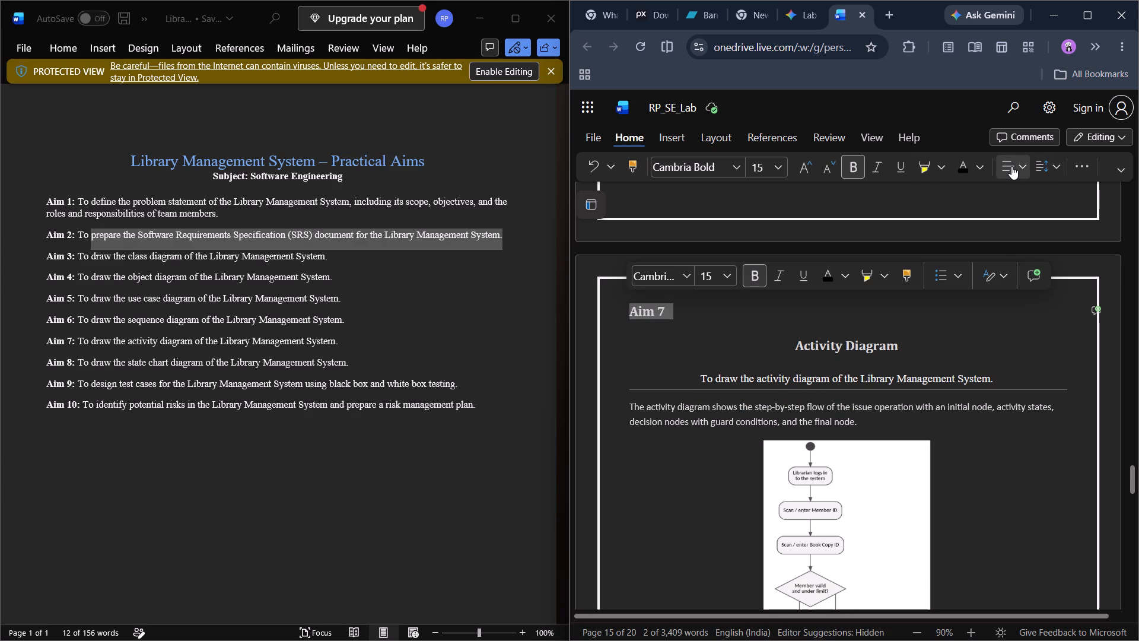
click(1018, 166)
click(1046, 230)
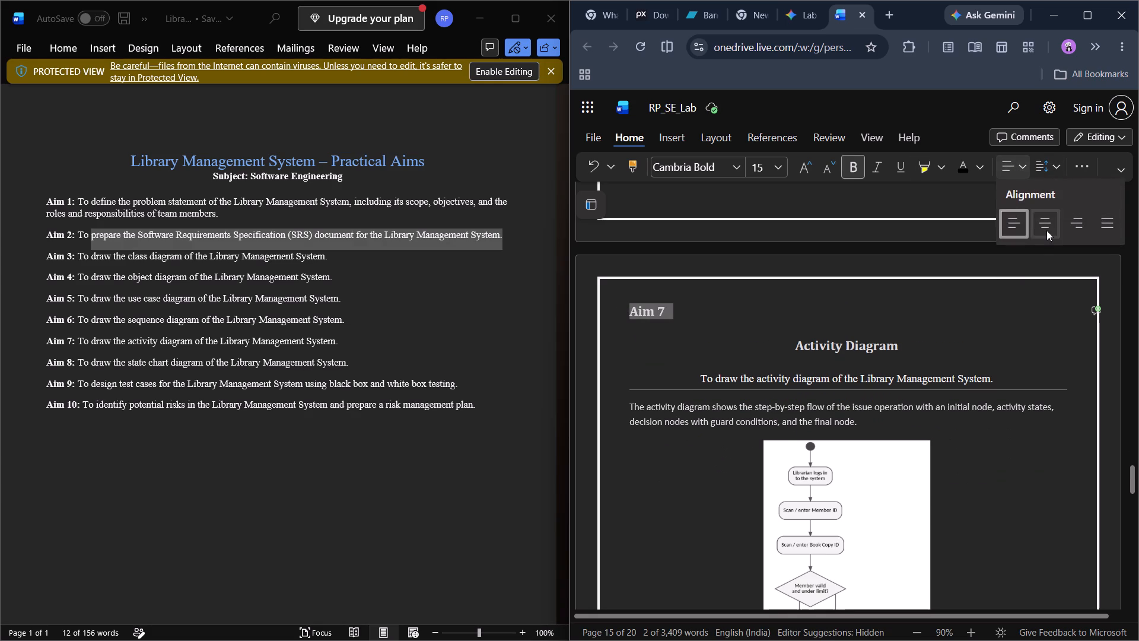
click(963, 490)
Insert an empty line before the state transition diagram description paragraph under Aim 8.
scroll(963, 490, up, 1)
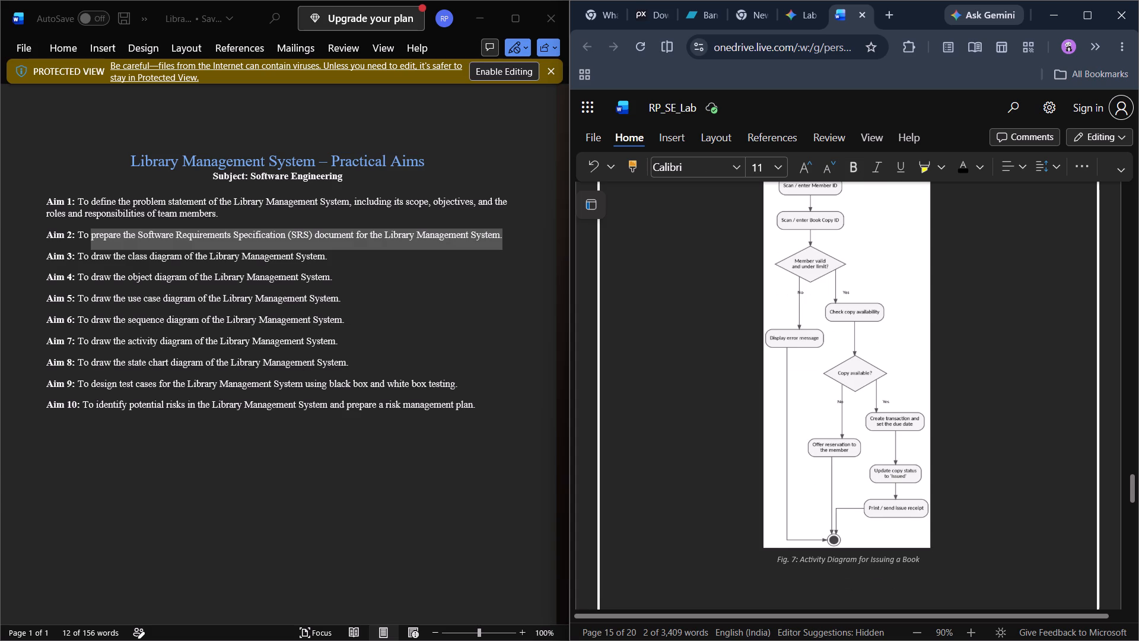
scroll(963, 490, up, 1)
scroll(963, 490, down, 2)
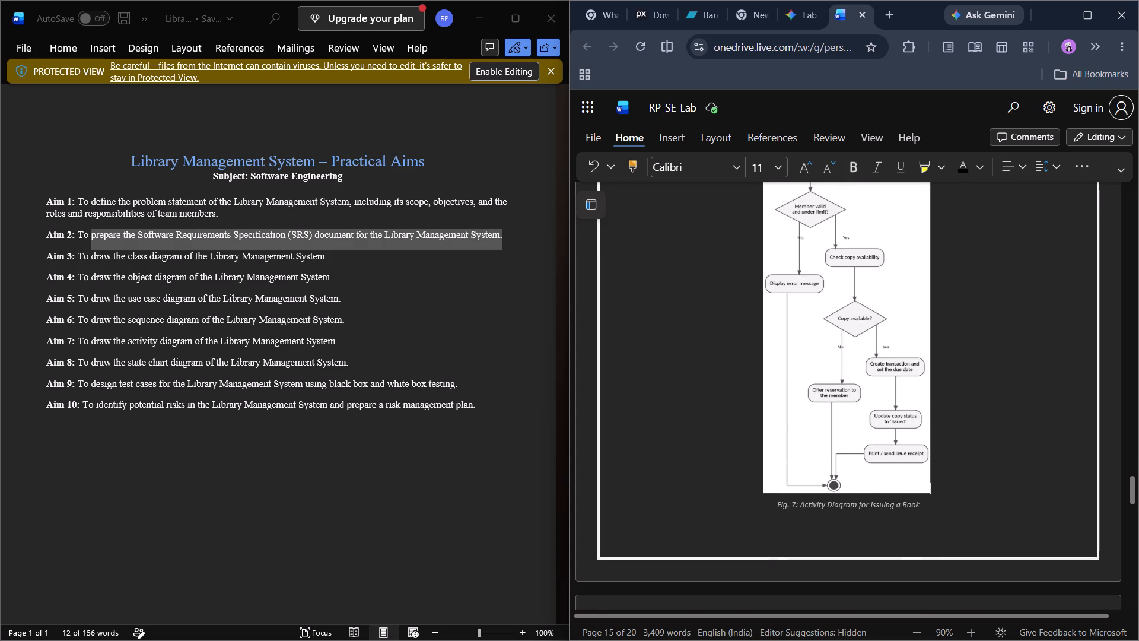
scroll(963, 490, down, 2)
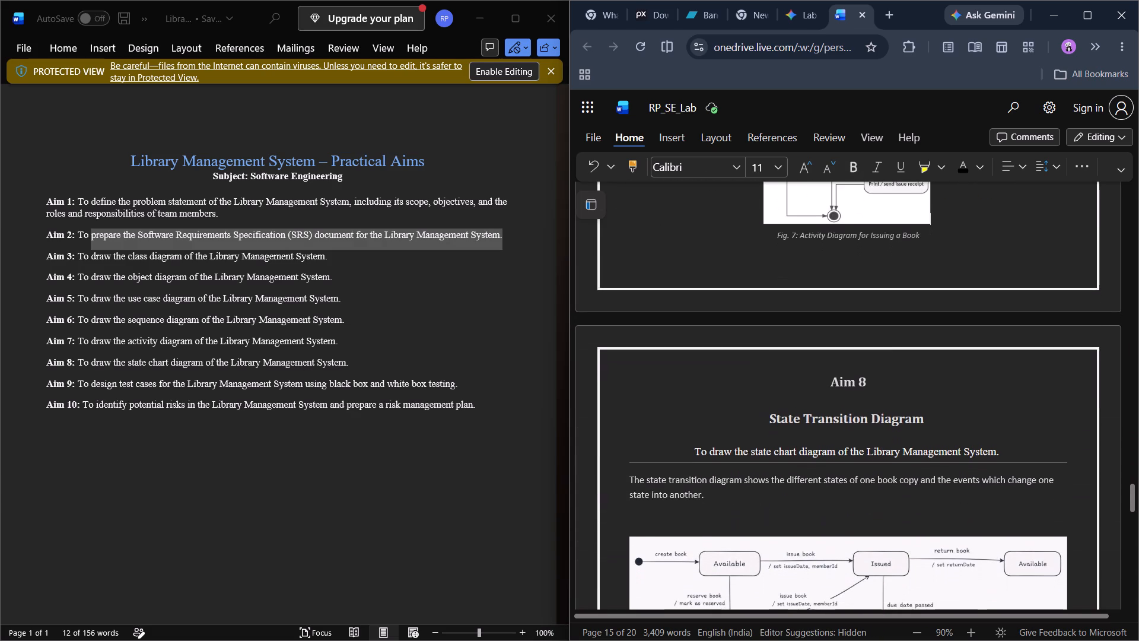
scroll(963, 490, down, 1)
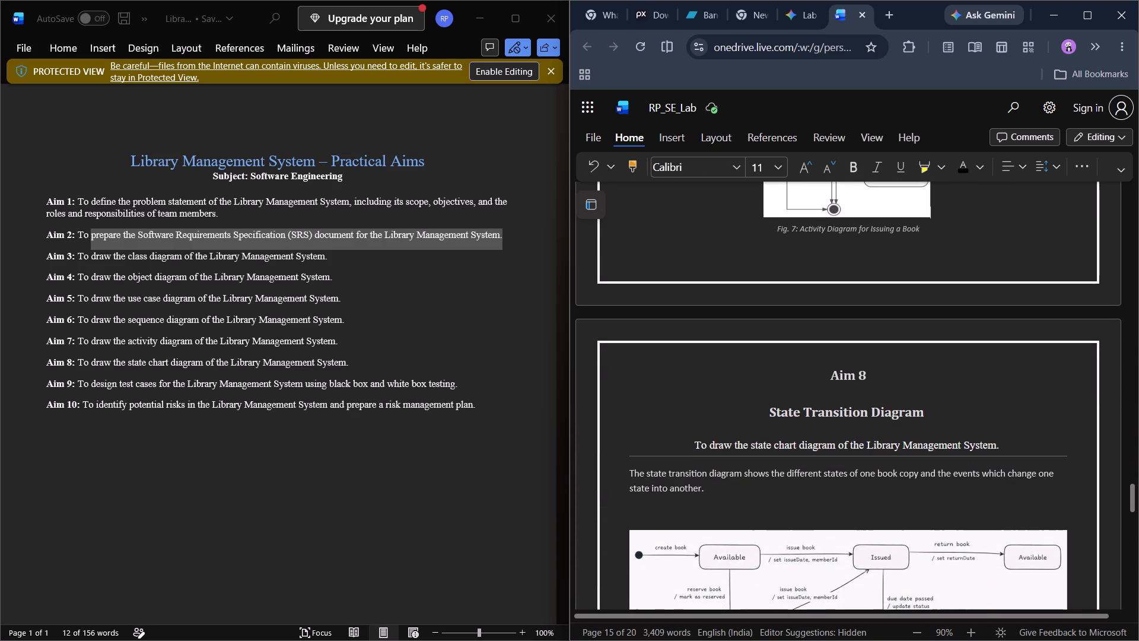
click(626, 480)
key(Return)
Delete the empty lines above the "Aim 9" heading so it sits at the top of its page.
scroll(801, 496, down, 4)
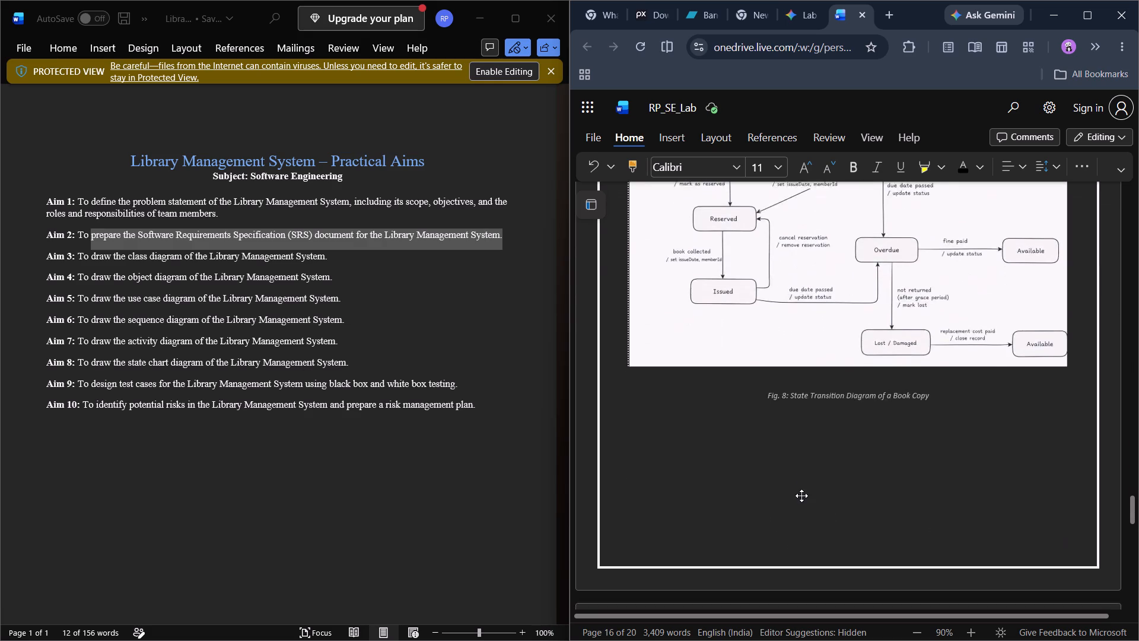
scroll(801, 496, down, 6)
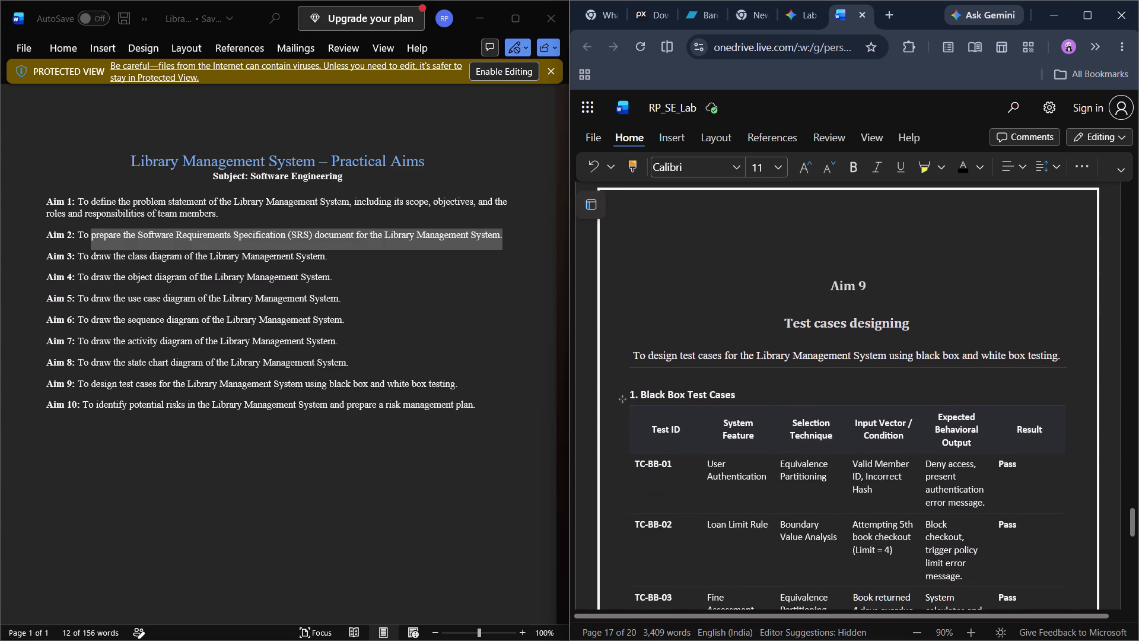
scroll(801, 496, down, 2)
scroll(801, 496, up, 4)
scroll(801, 496, down, 1)
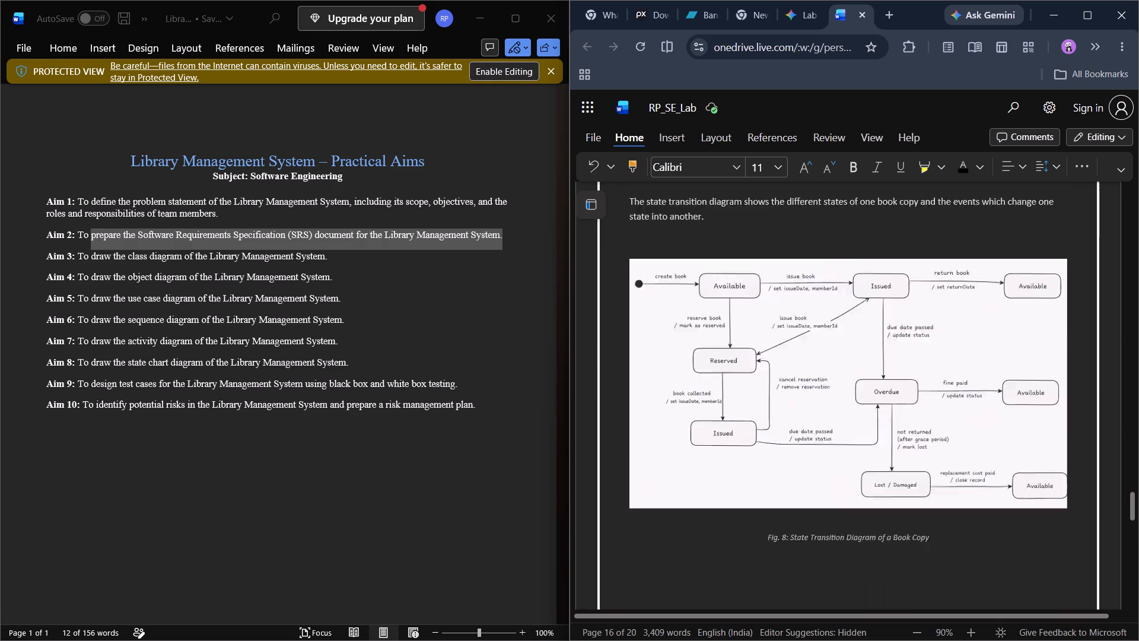
scroll(801, 496, down, 1)
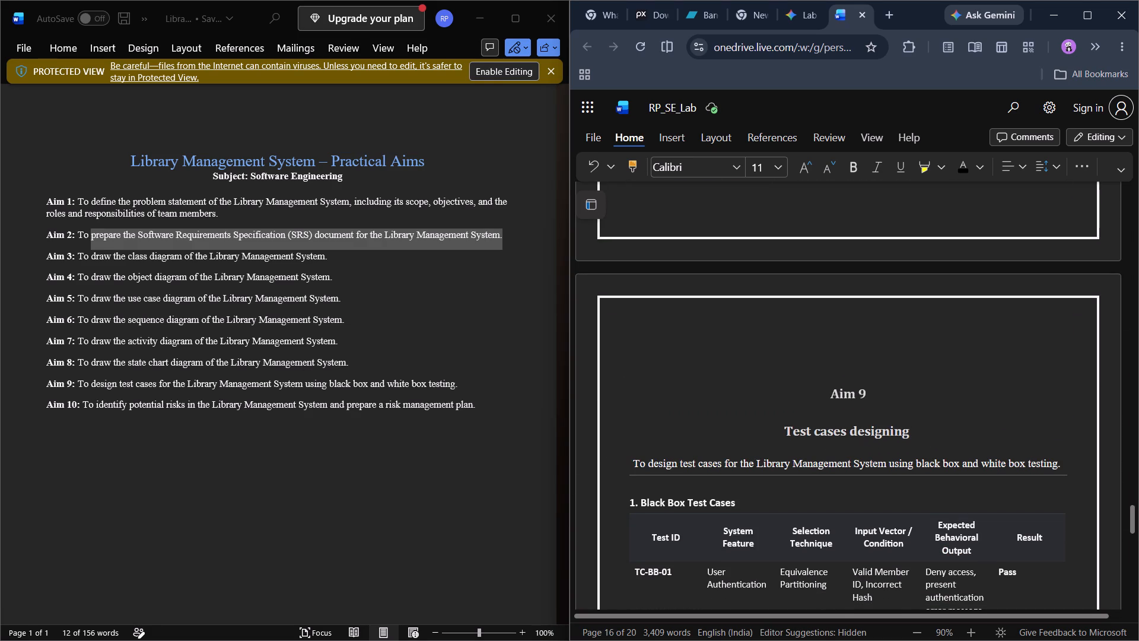
click(853, 356)
key(BackSpace)
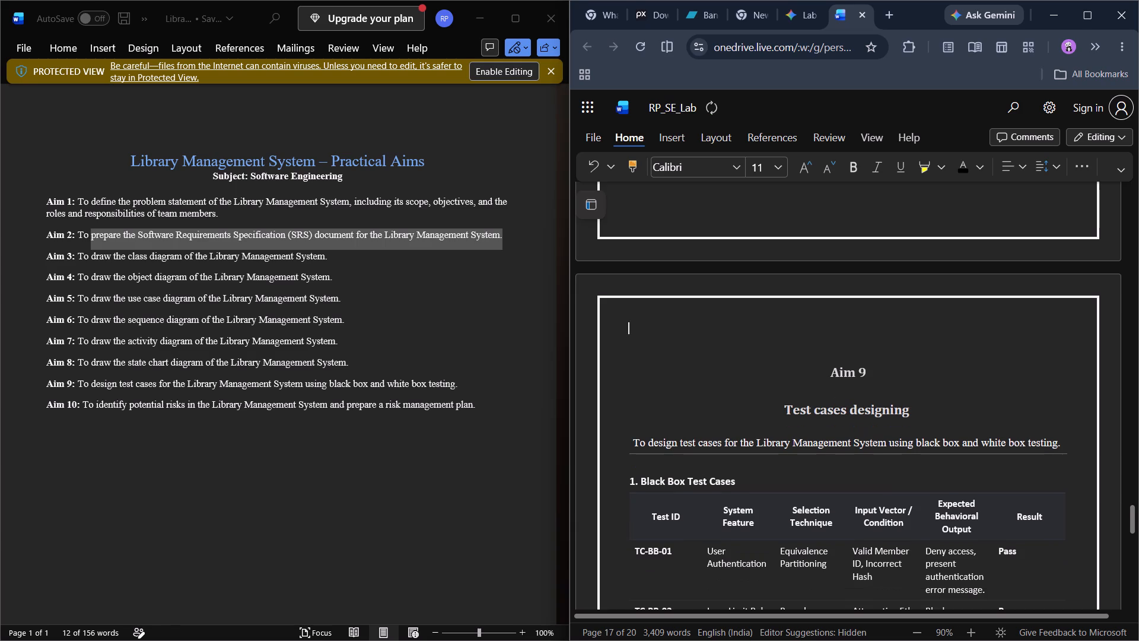
key(BackSpace)
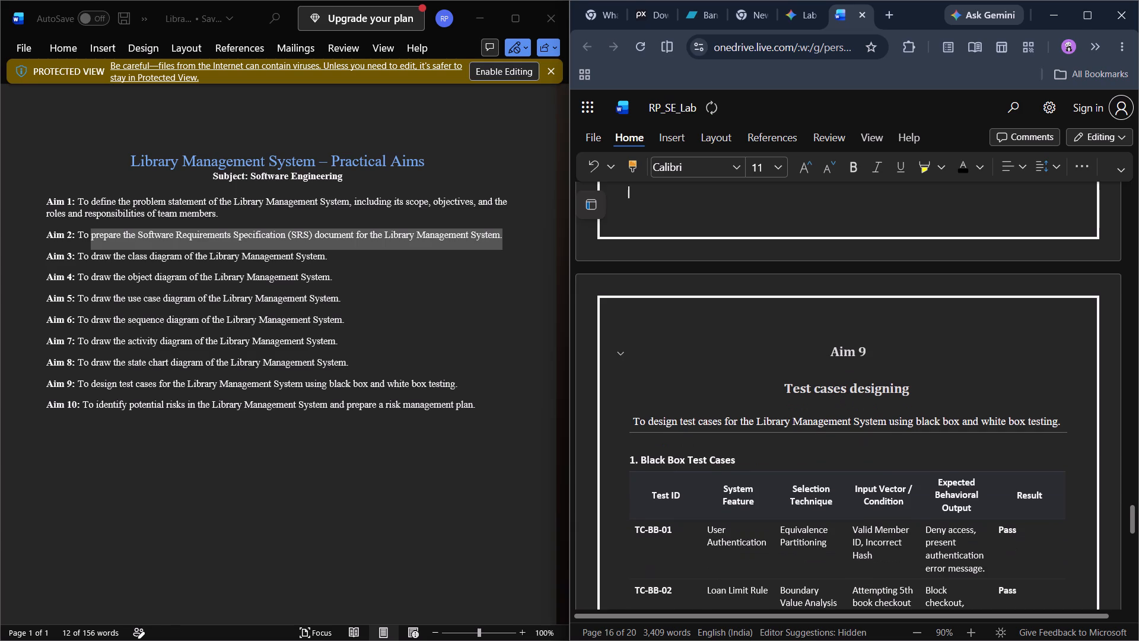
key(BackSpace)
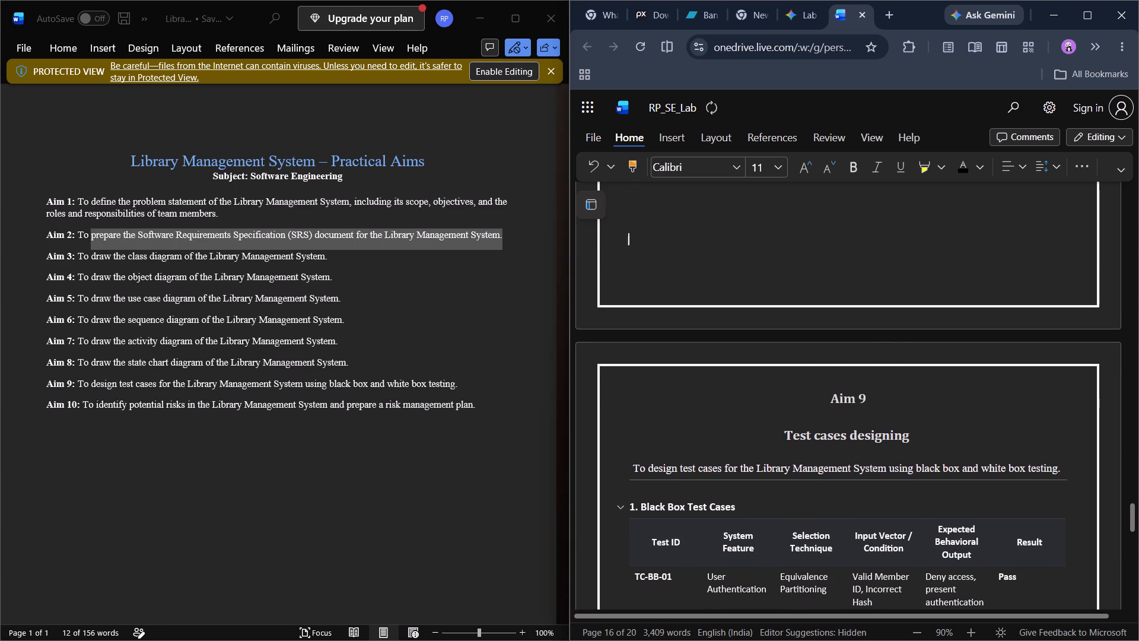
Check the page layout and spacing of Aim 9 and Aim 10, comparing where the Aim 8 and Aim 9 headings start.
scroll(1057, 500, down, 9)
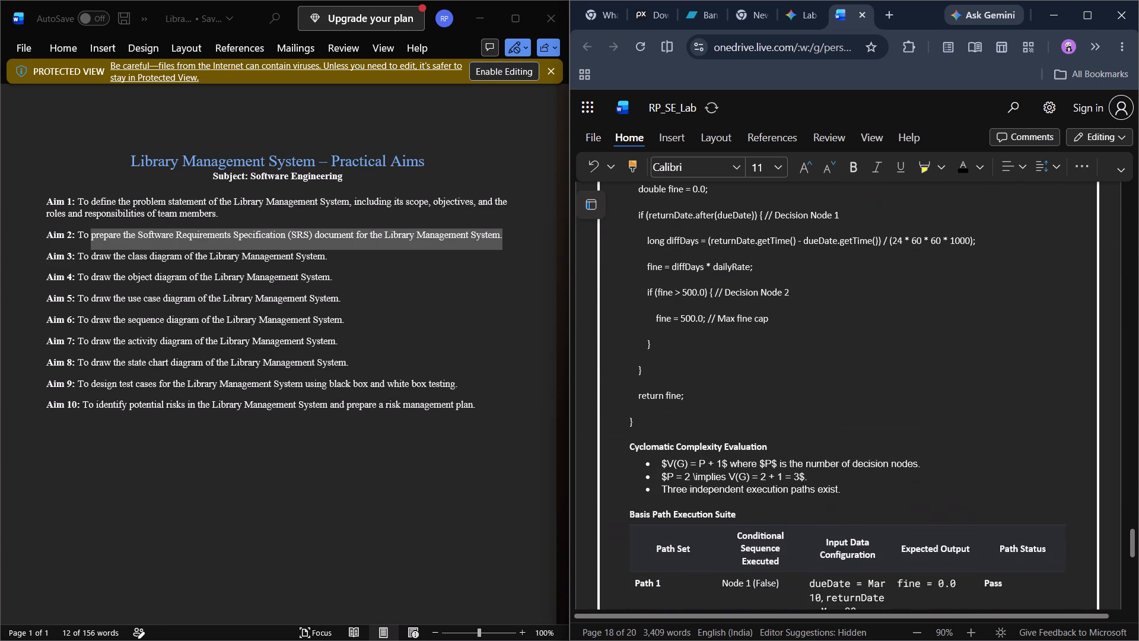
scroll(1057, 500, down, 2)
scroll(1057, 500, up, 1)
scroll(1057, 500, down, 2)
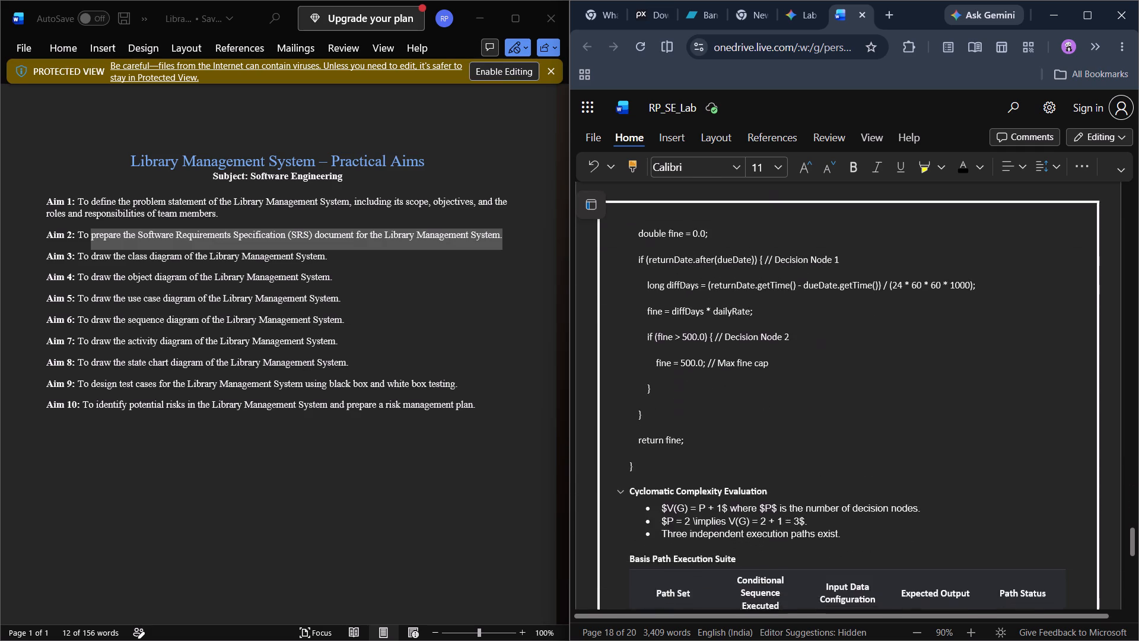
scroll(1057, 500, down, 4)
click(841, 309)
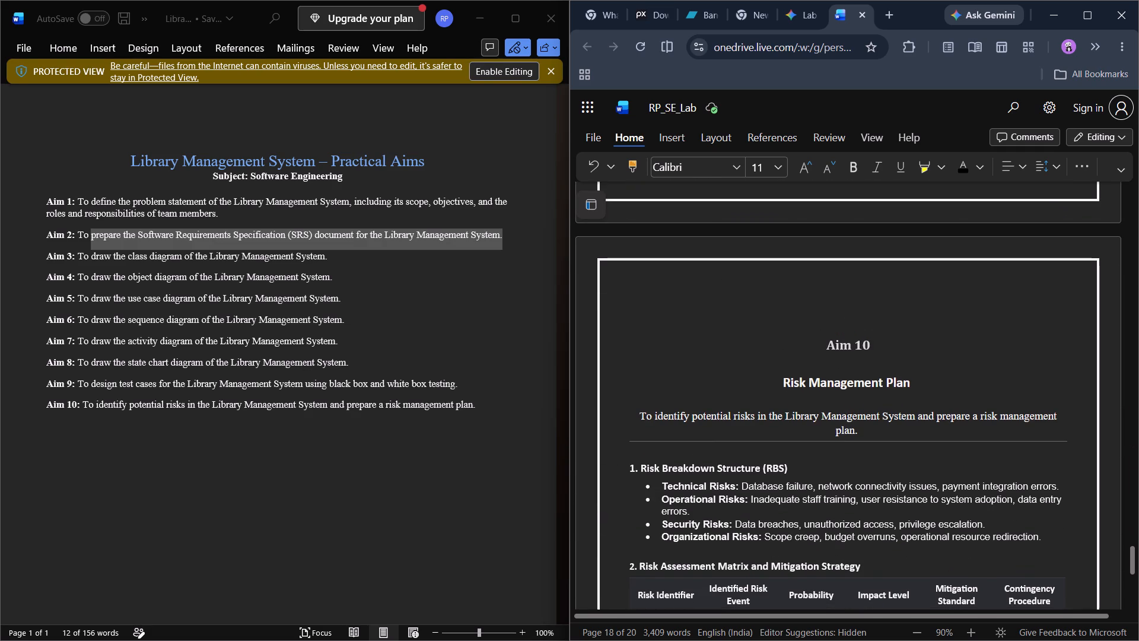
scroll(841, 309, down, 4)
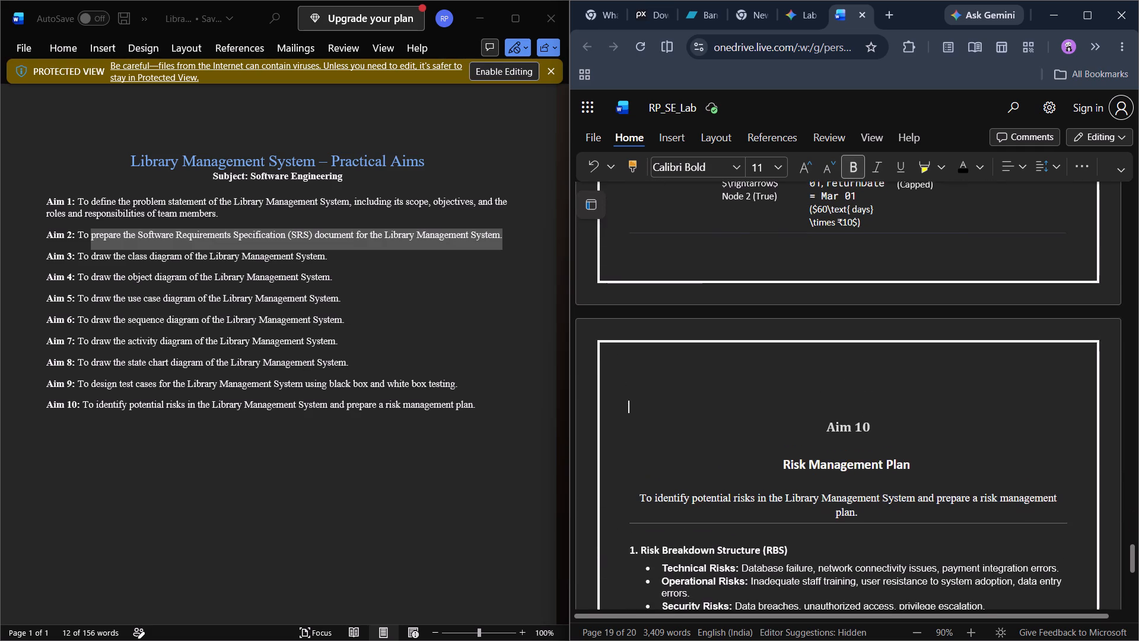
scroll(841, 309, down, 5)
scroll(841, 309, up, 1)
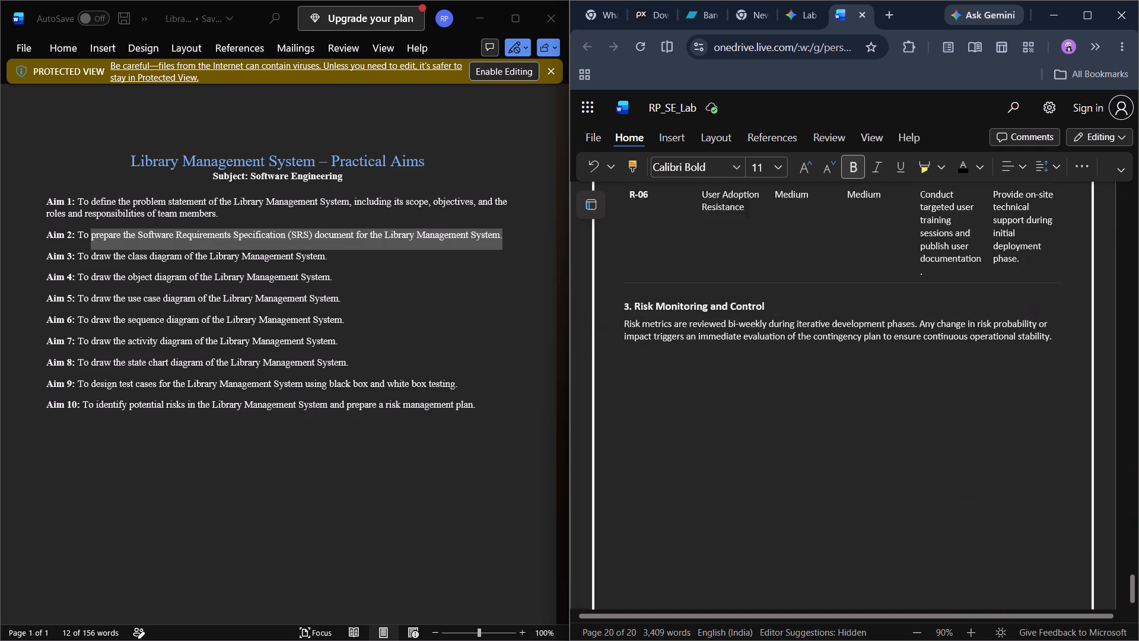
scroll(841, 309, up, 7)
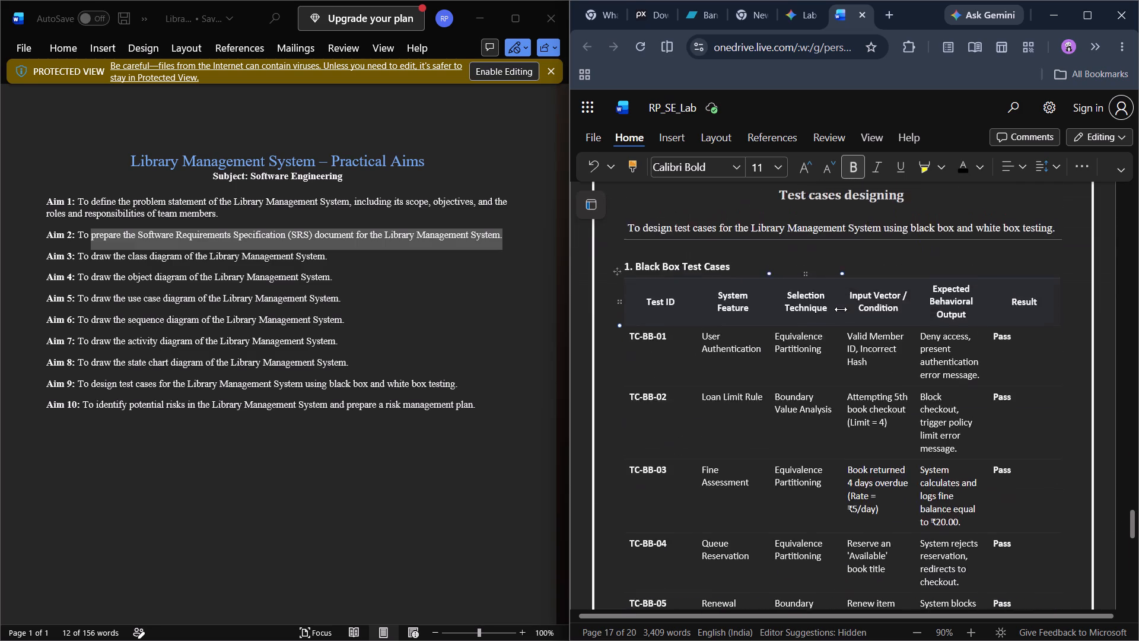
scroll(841, 309, up, 3)
scroll(841, 309, down, 3)
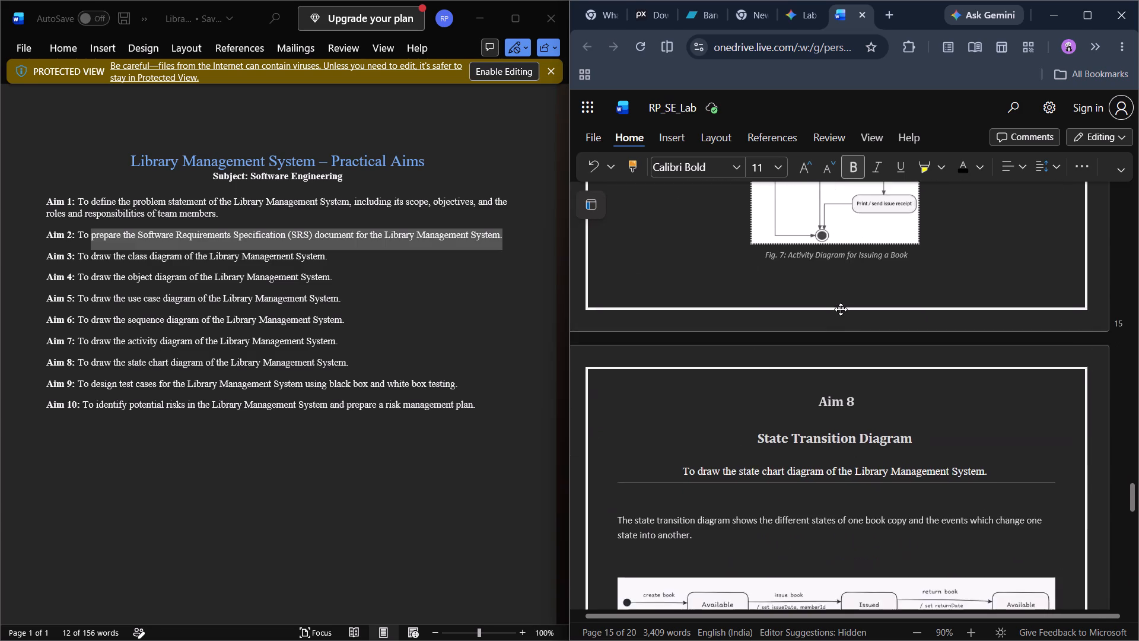
scroll(841, 309, down, 6)
Add an empty line at the end of the Aim 8 page, just before the Aim 9 page.
click(807, 274)
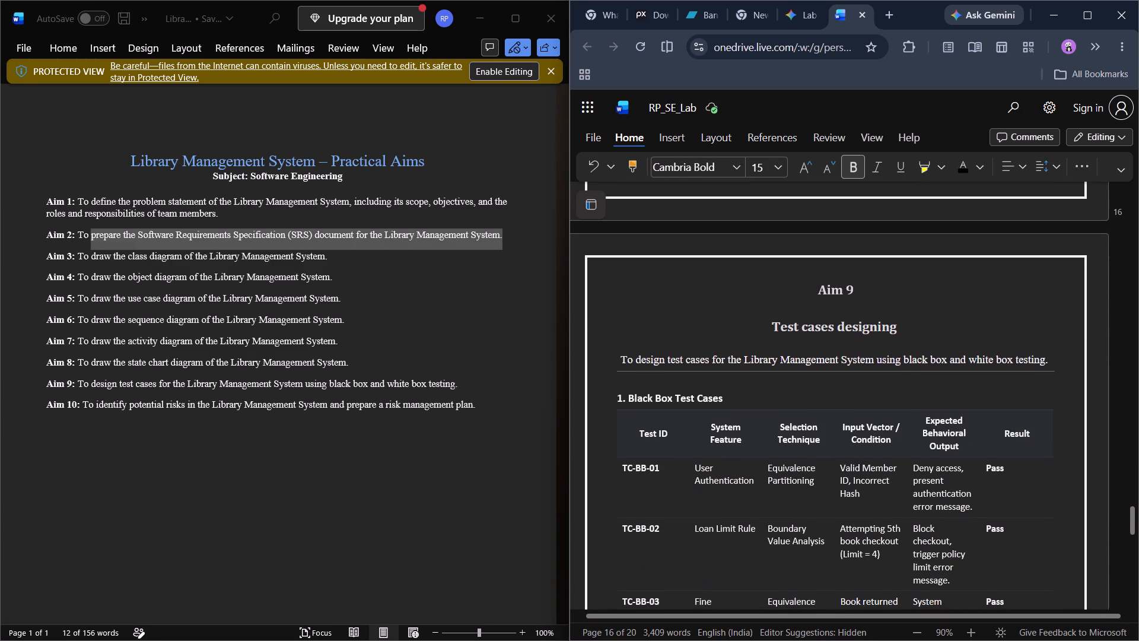
scroll(807, 274, up, 2)
click(816, 299)
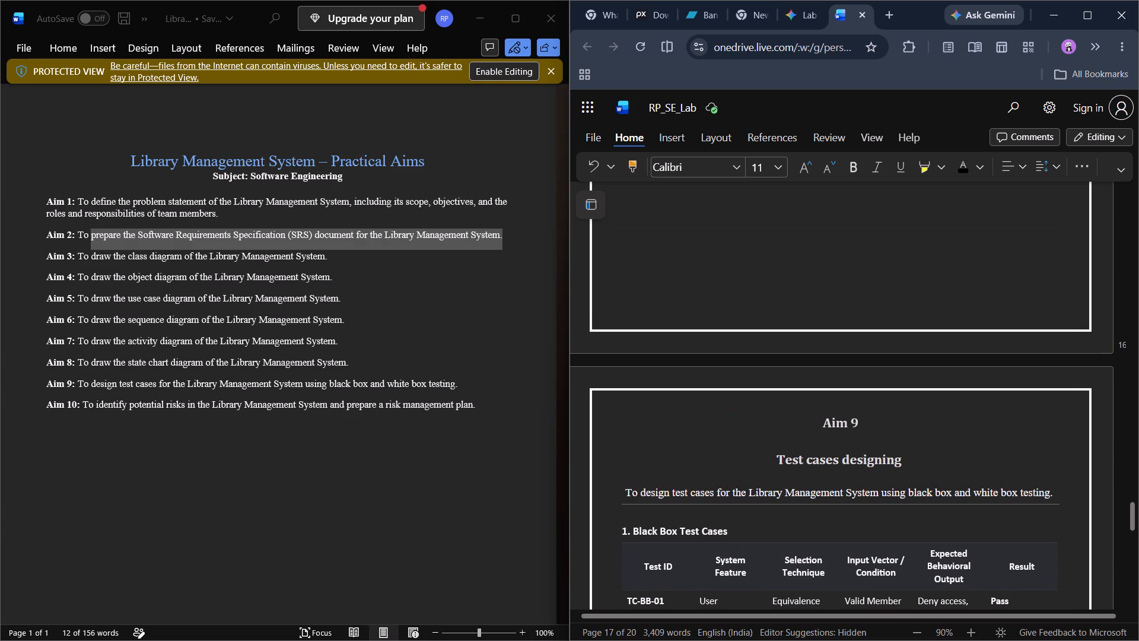
key(Return)
Remove the extra empty lines above the "Aim 10" heading so it sits closer to the top of its page.
scroll(974, 448, down, 8)
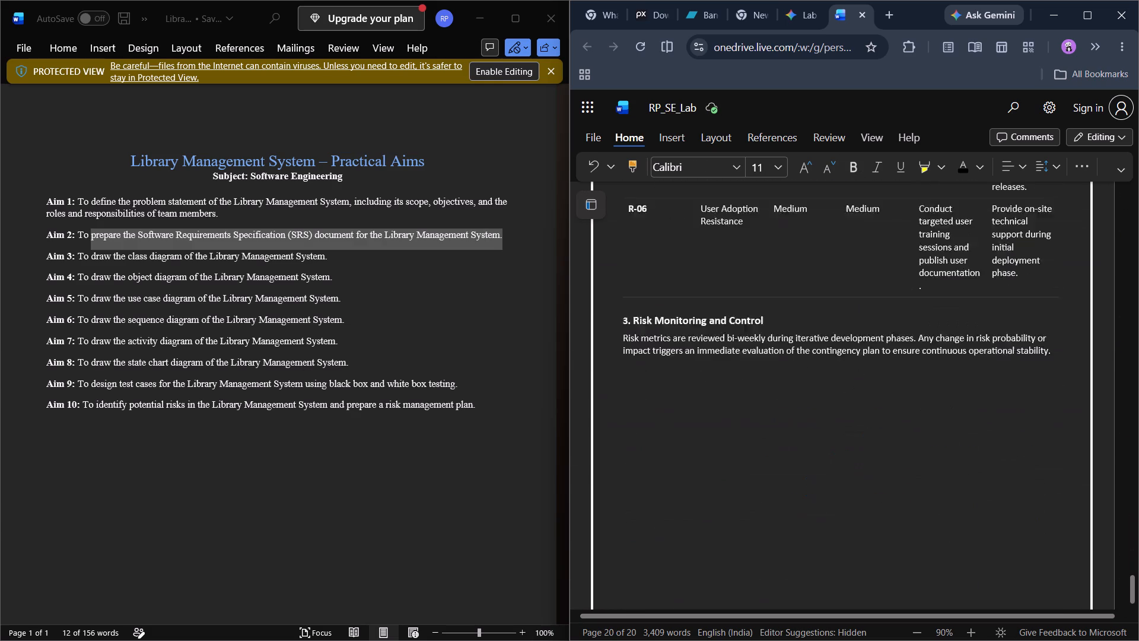
scroll(974, 448, down, 3)
scroll(974, 448, up, 7)
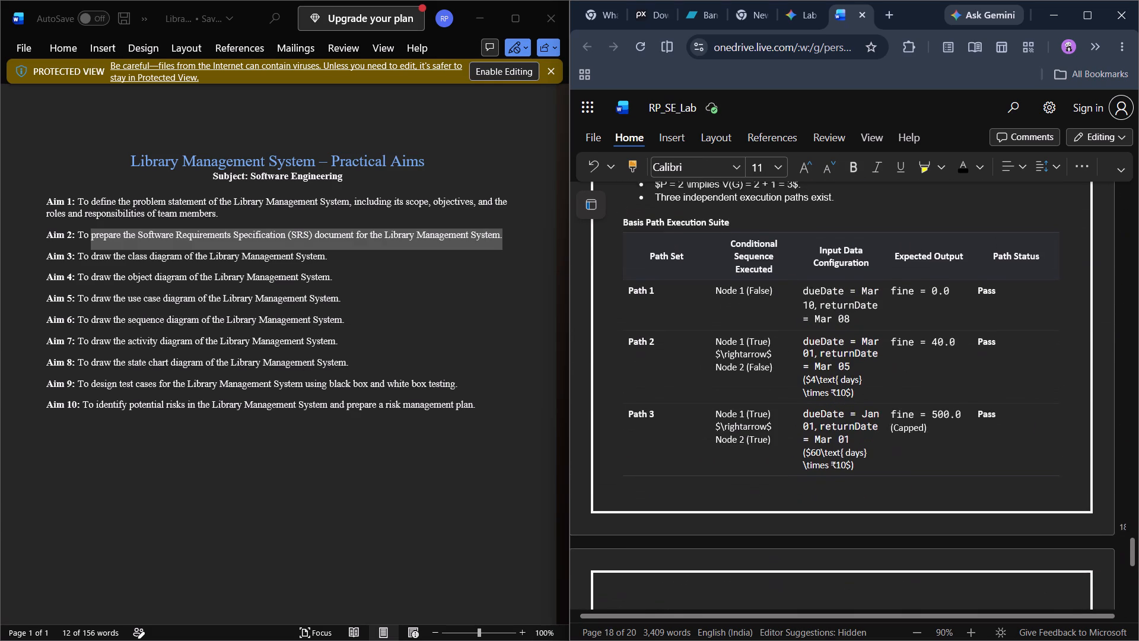
scroll(974, 448, down, 2)
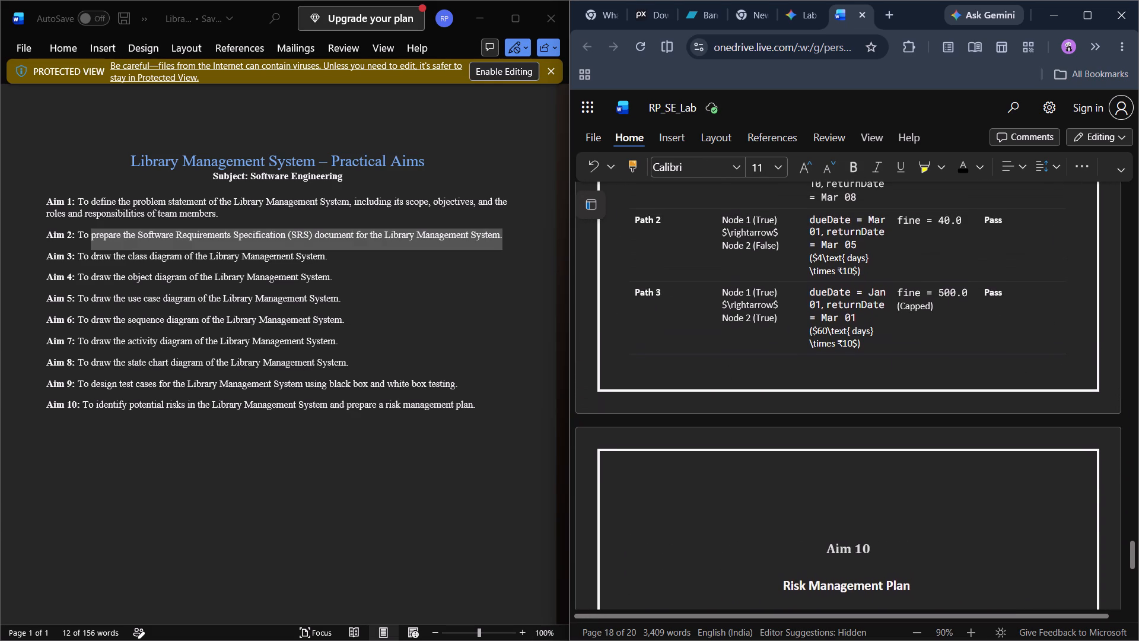
click(871, 503)
key(Up)
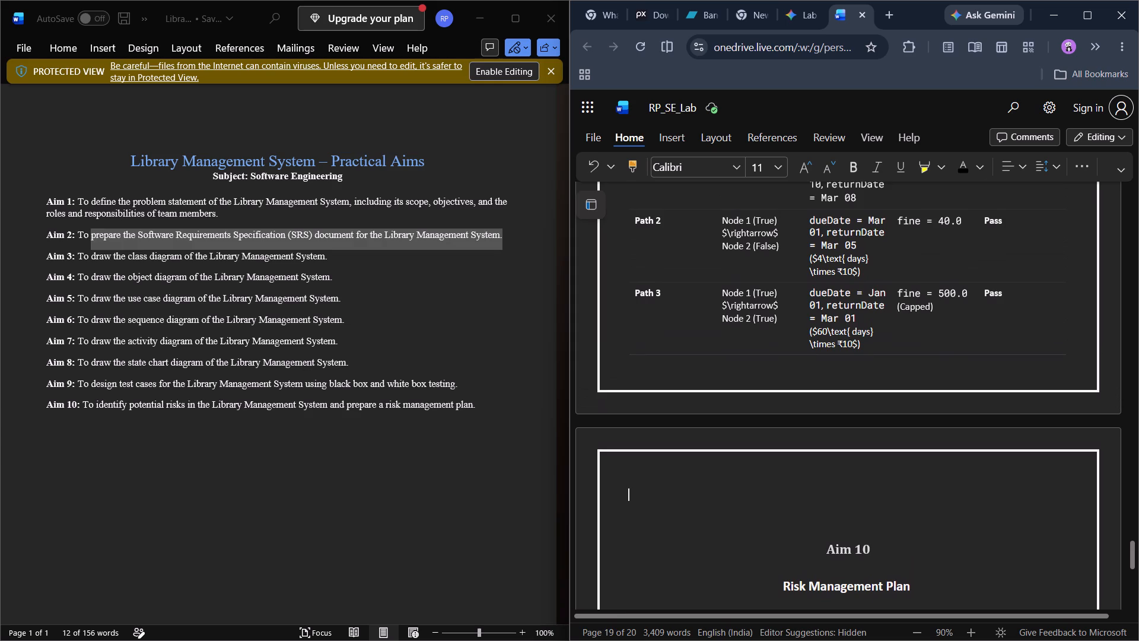
key(Up)
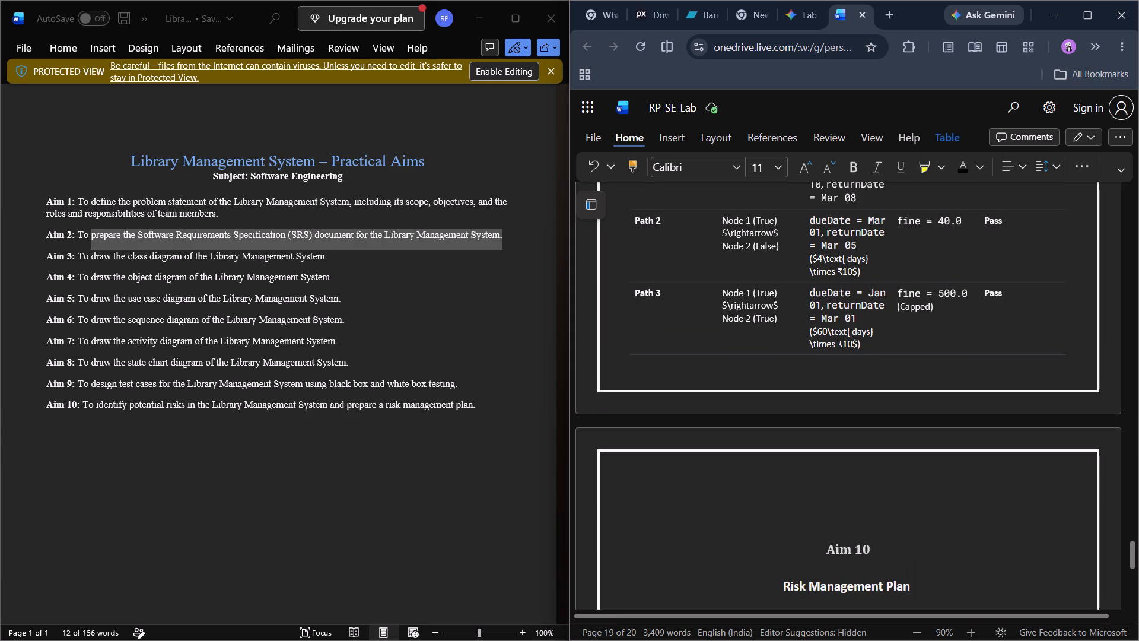
key(Down)
key(Down)
key(BackSpace)
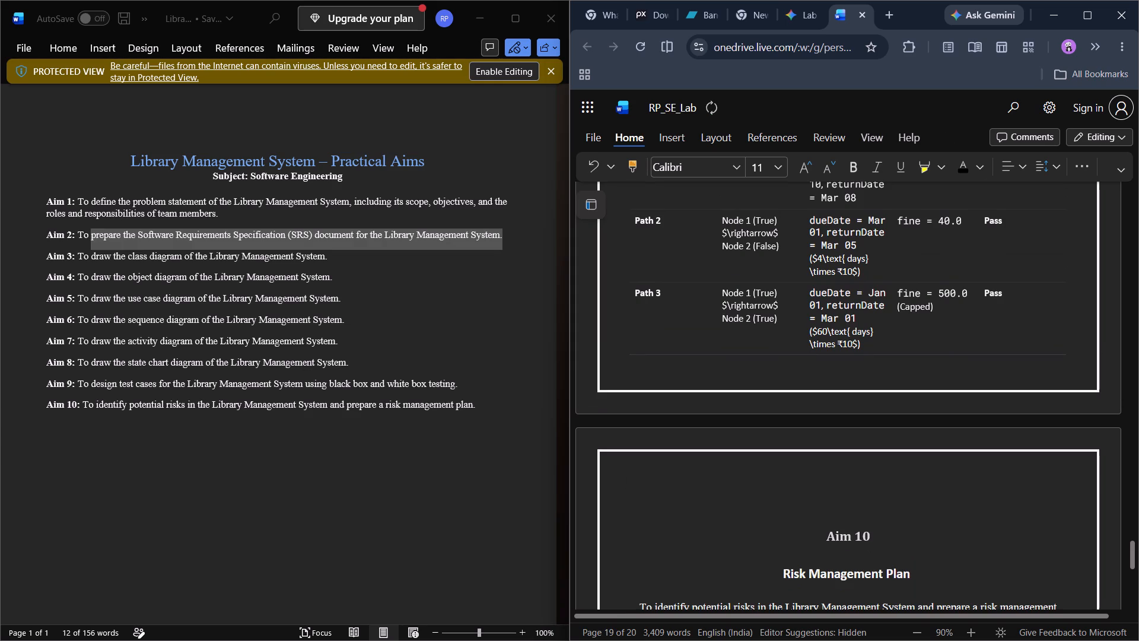
key(BackSpace)
key(BackSpace)
key(Down)
key(BackSpace)
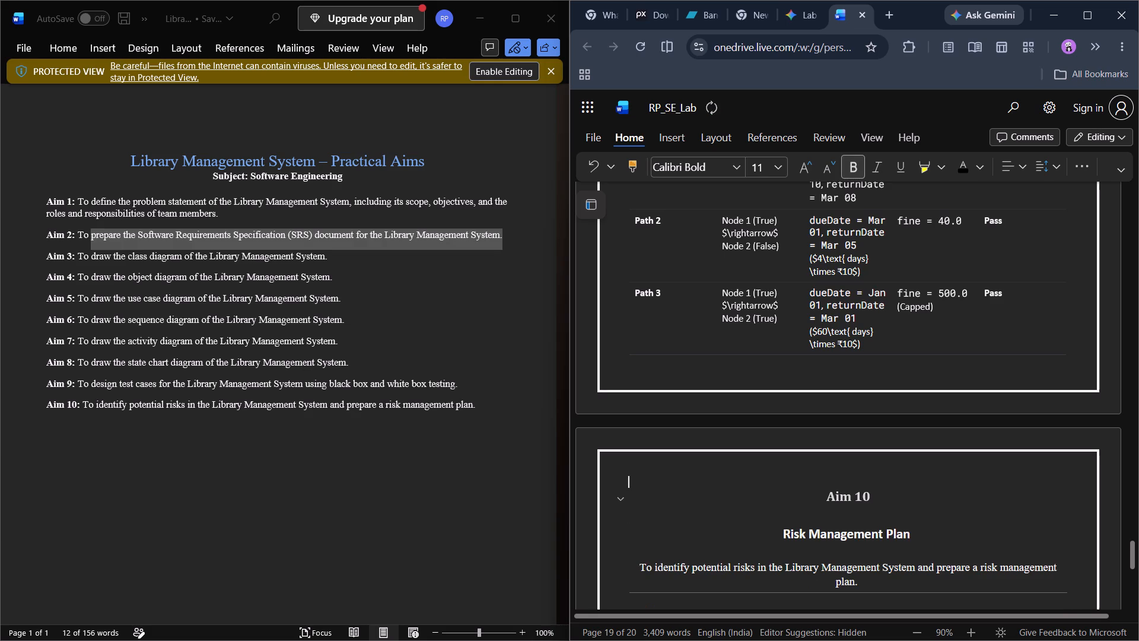
key(Return)
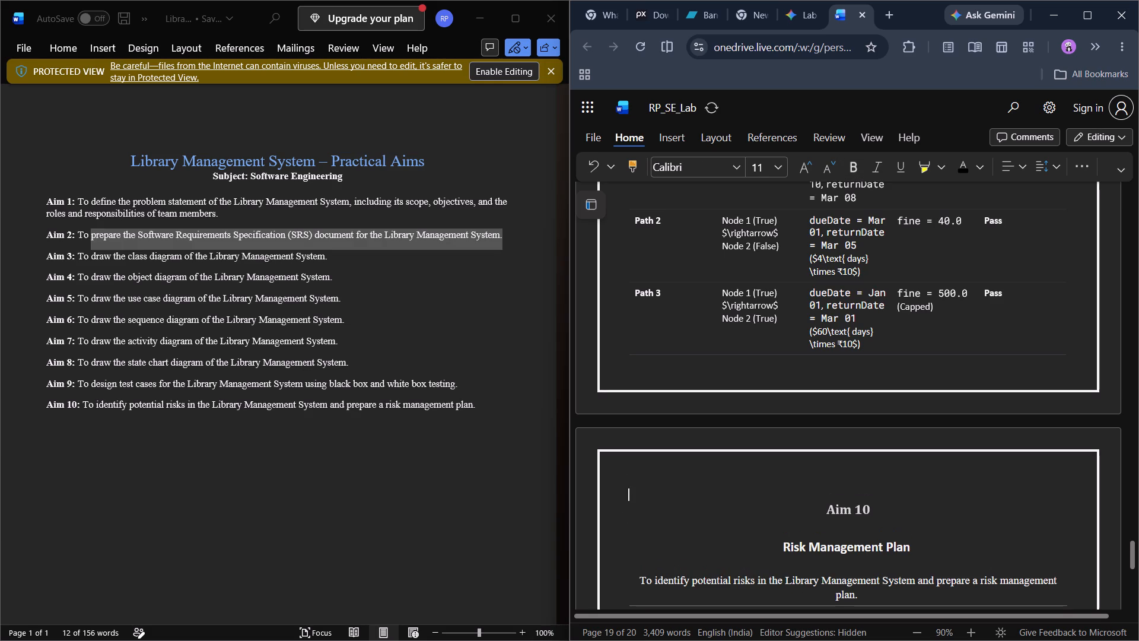
Review the page layout, heading positions and spacing of the whole document from Aim 10 back to the cover page.
scroll(933, 535, down, 20)
scroll(933, 535, down, 1)
scroll(933, 535, up, 3)
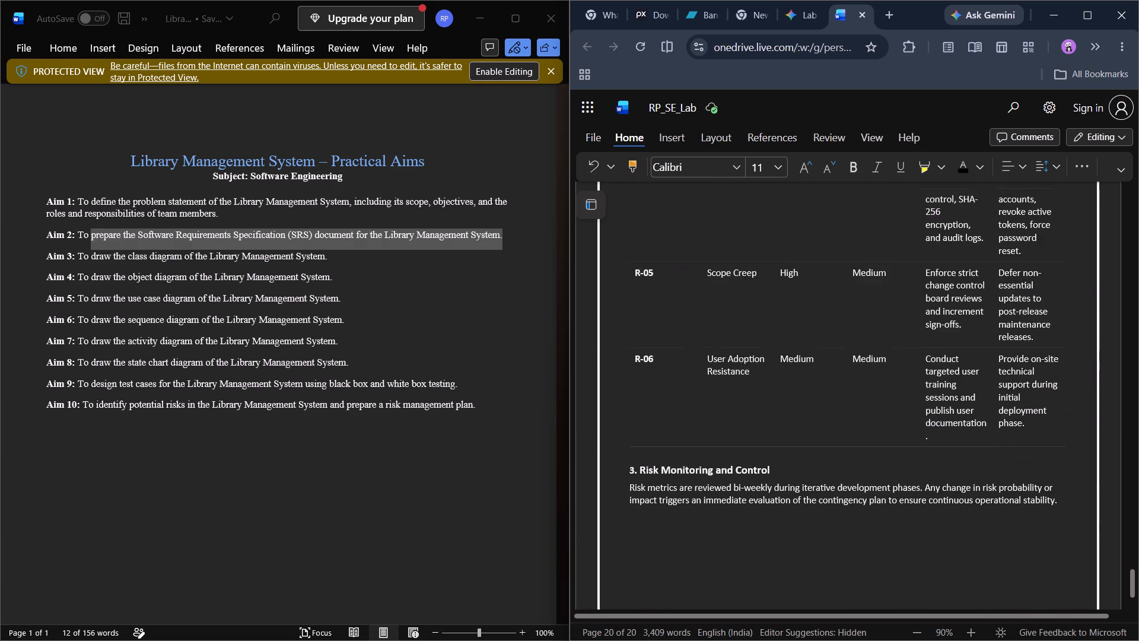
scroll(933, 535, up, 8)
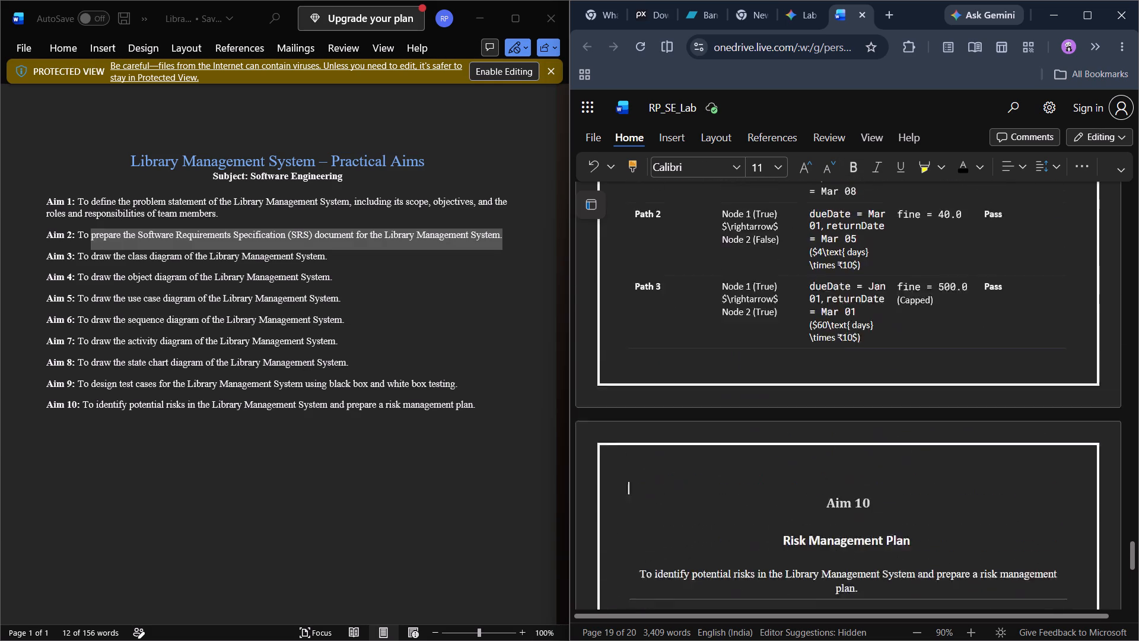
scroll(933, 535, up, 8)
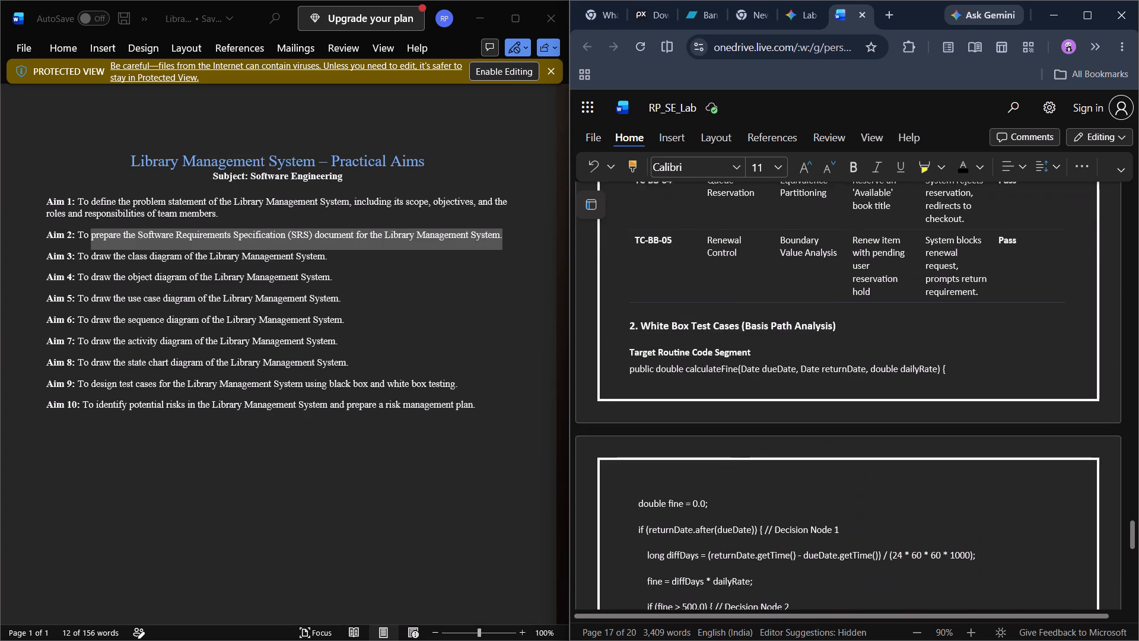
scroll(933, 535, up, 7)
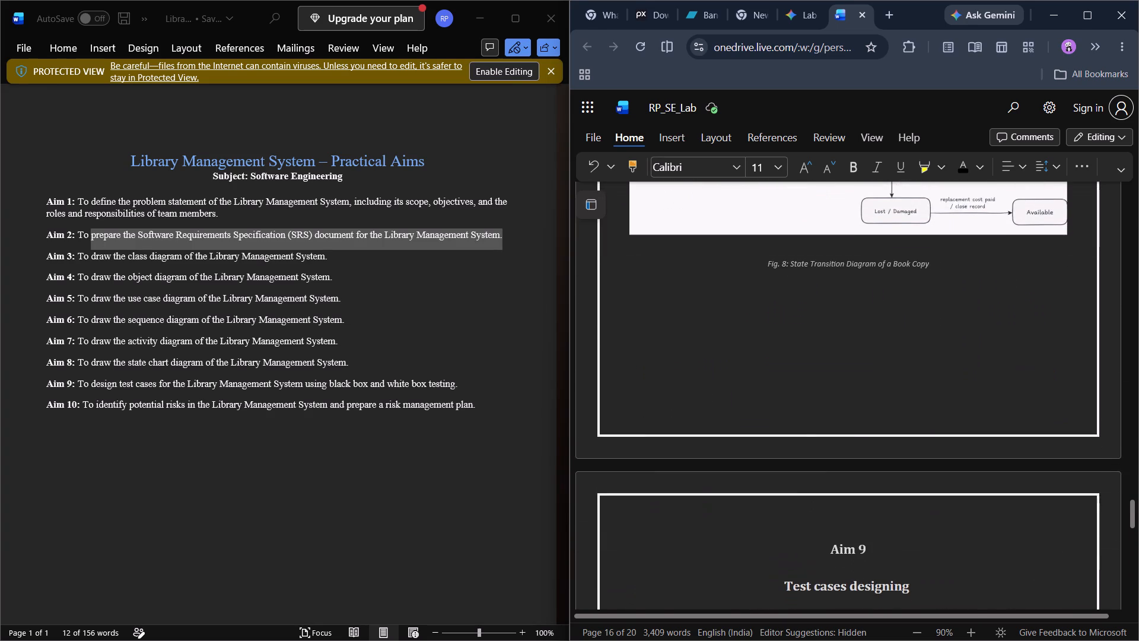
scroll(933, 535, up, 3)
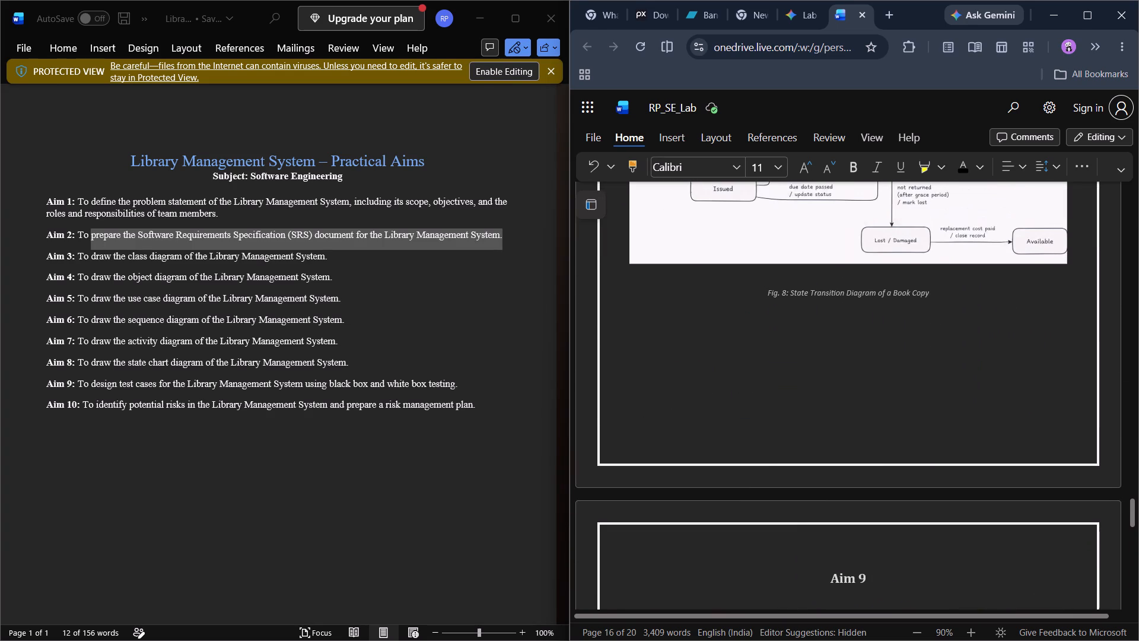
scroll(933, 535, up, 2)
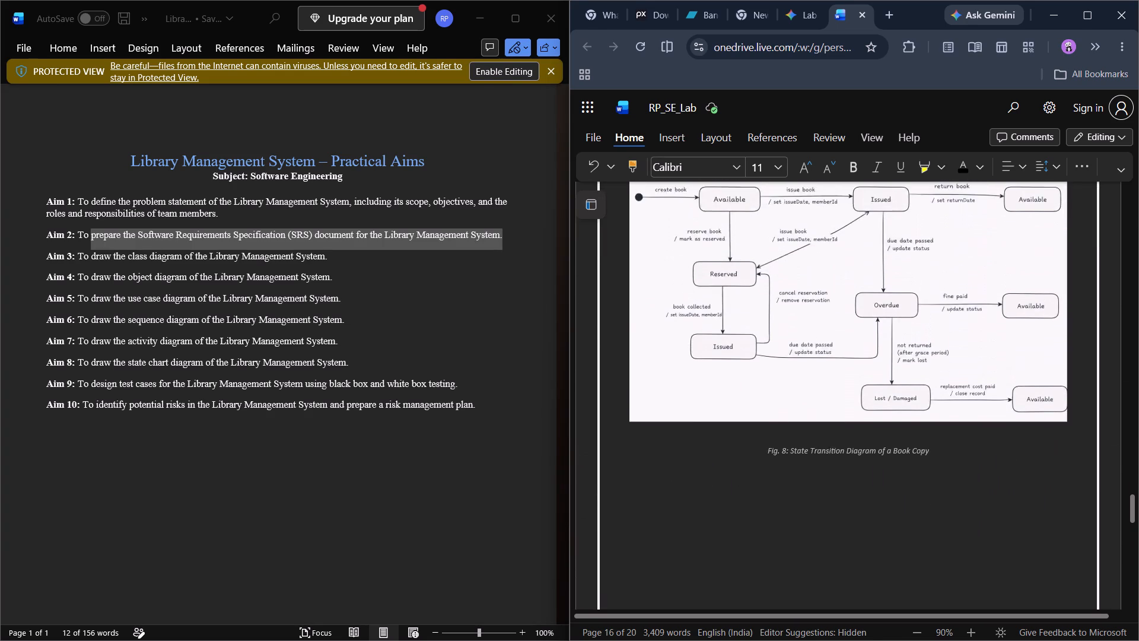
scroll(933, 535, up, 8)
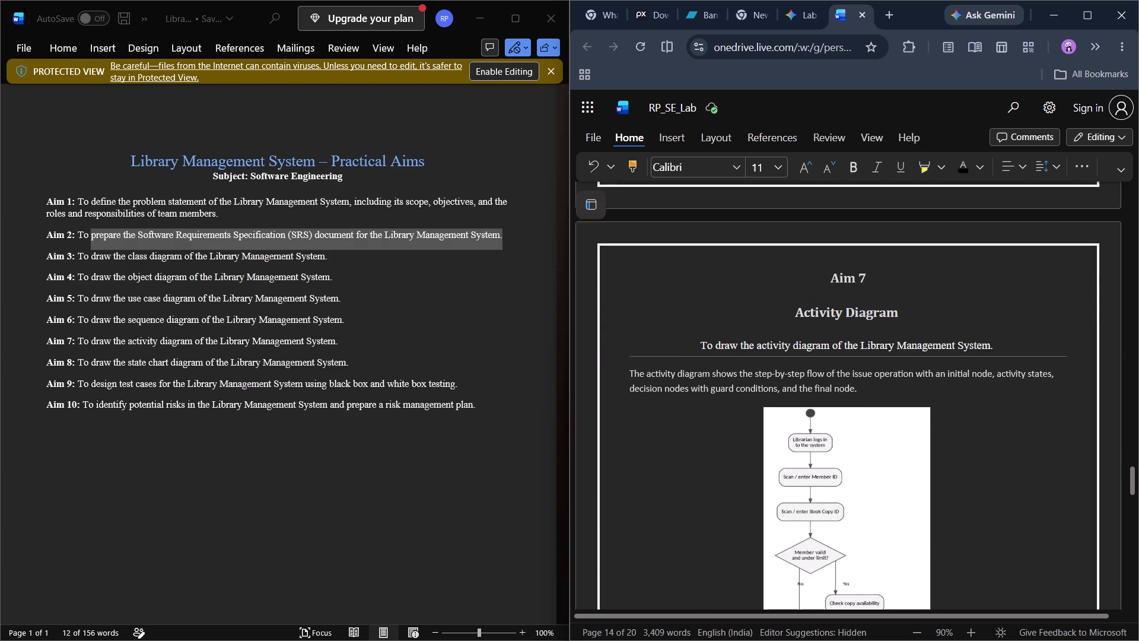
scroll(933, 535, up, 3)
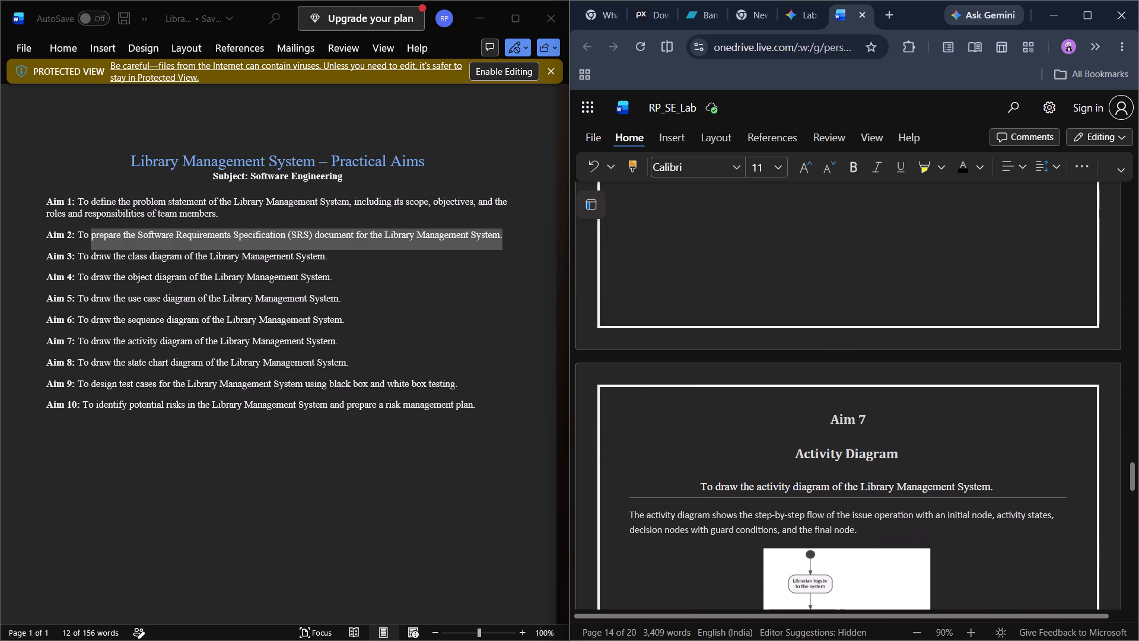
scroll(933, 535, up, 4)
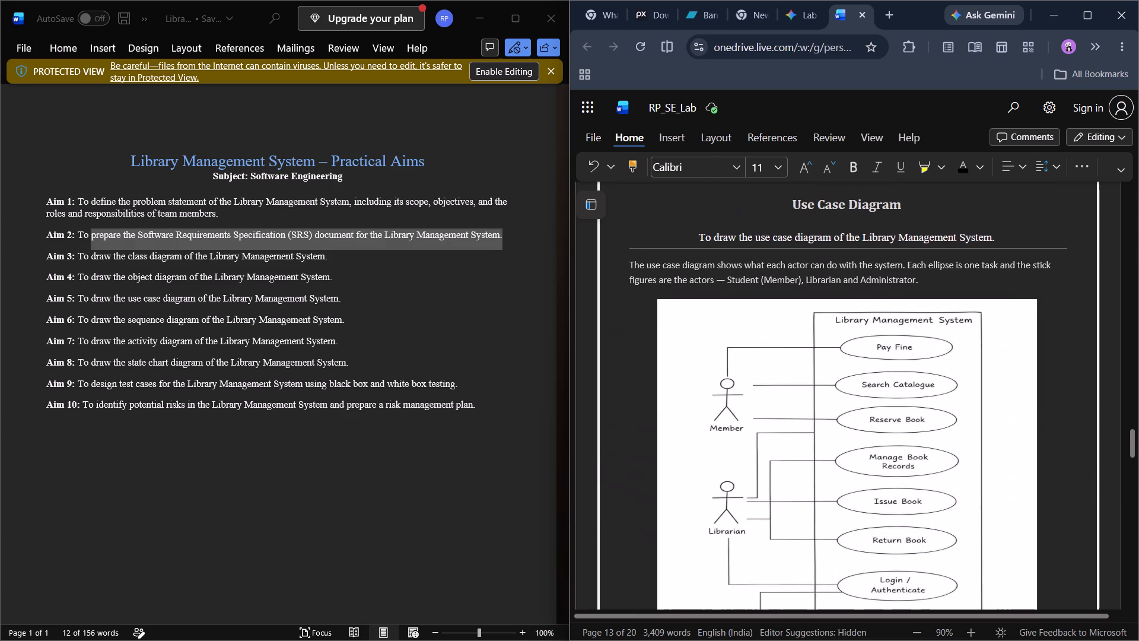
scroll(933, 535, up, 4)
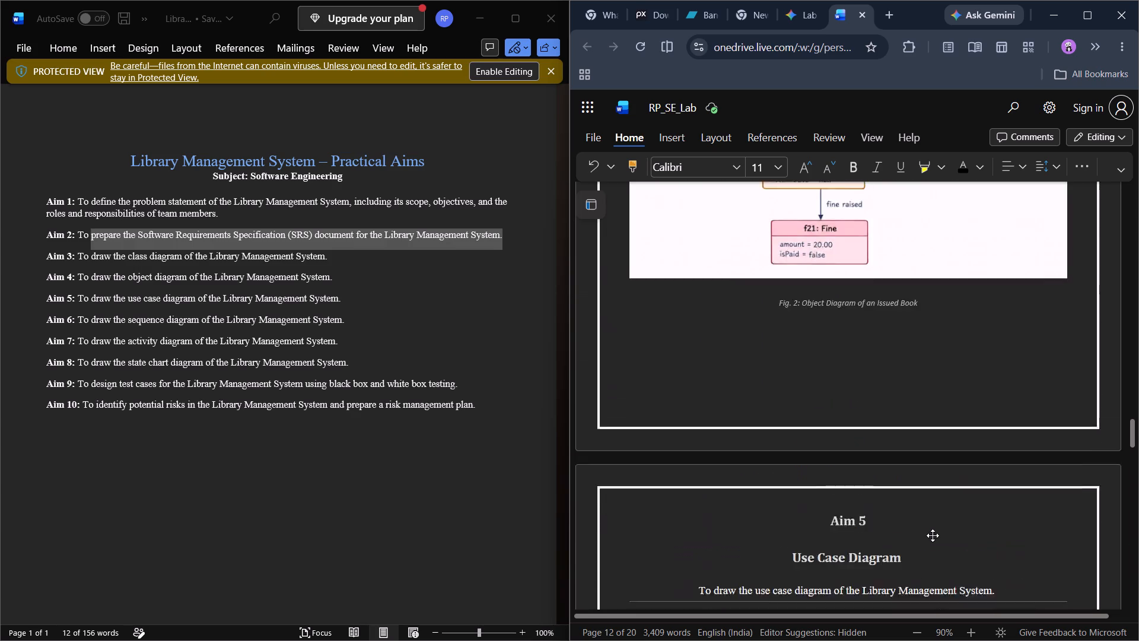
scroll(933, 535, up, 4)
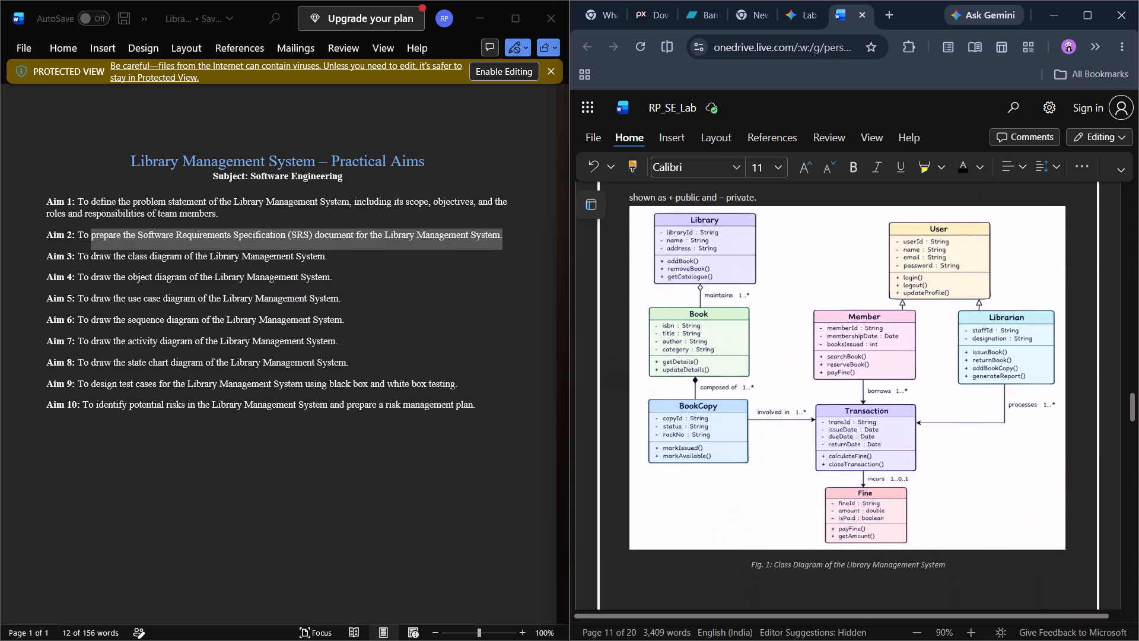
scroll(933, 535, up, 2)
scroll(933, 535, down, 2)
scroll(933, 535, up, 1)
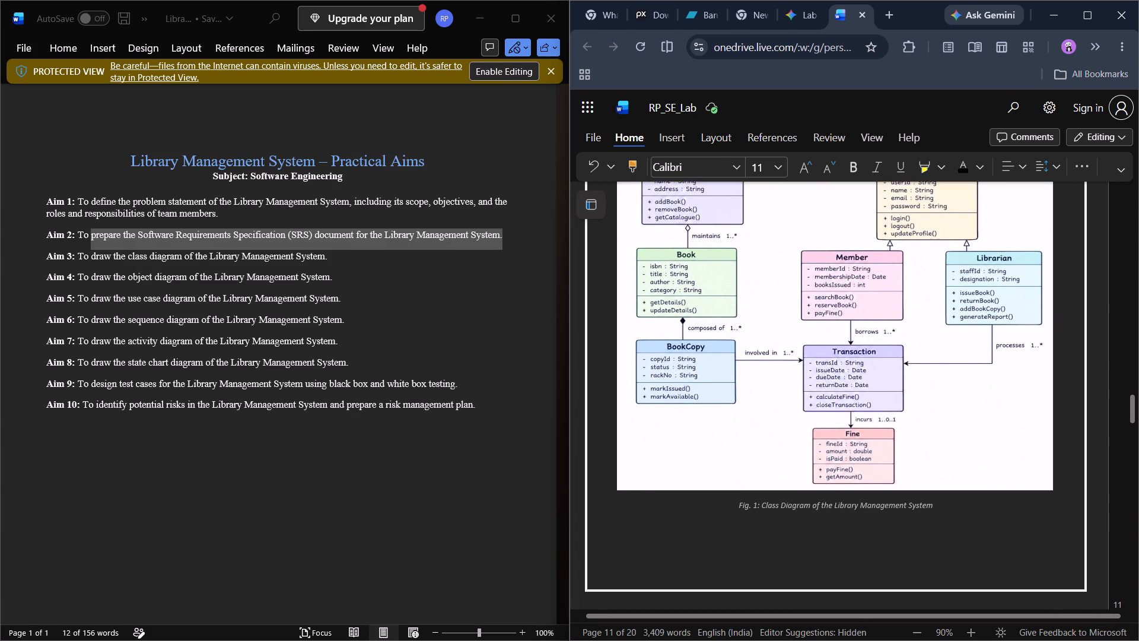
scroll(933, 535, up, 3)
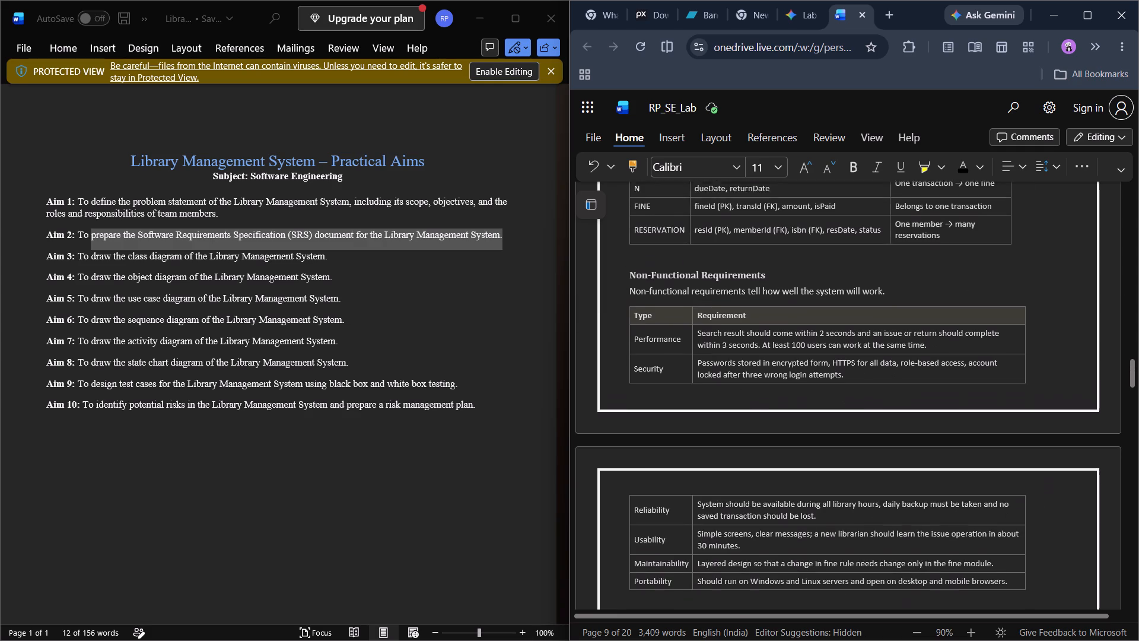
scroll(933, 535, up, 4)
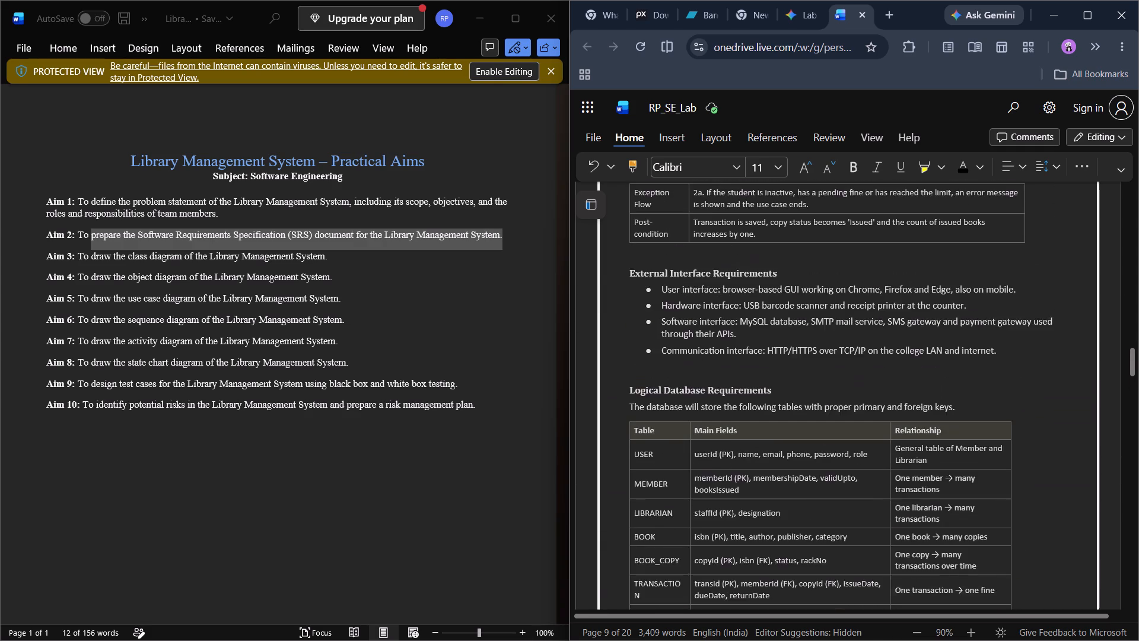
scroll(933, 535, up, 3)
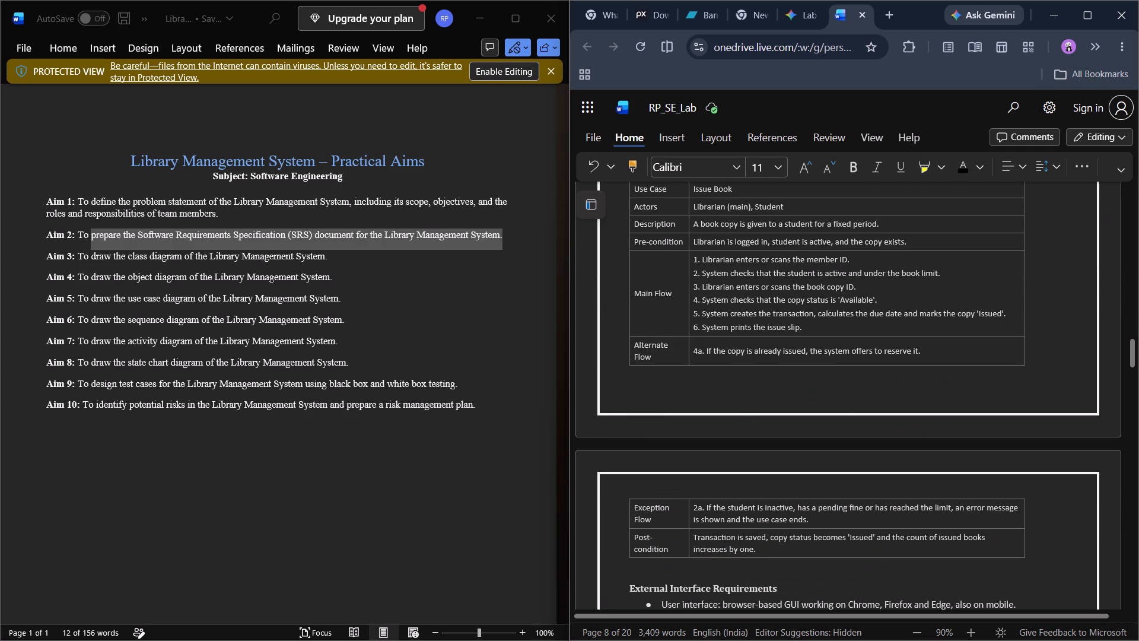
scroll(933, 535, up, 3)
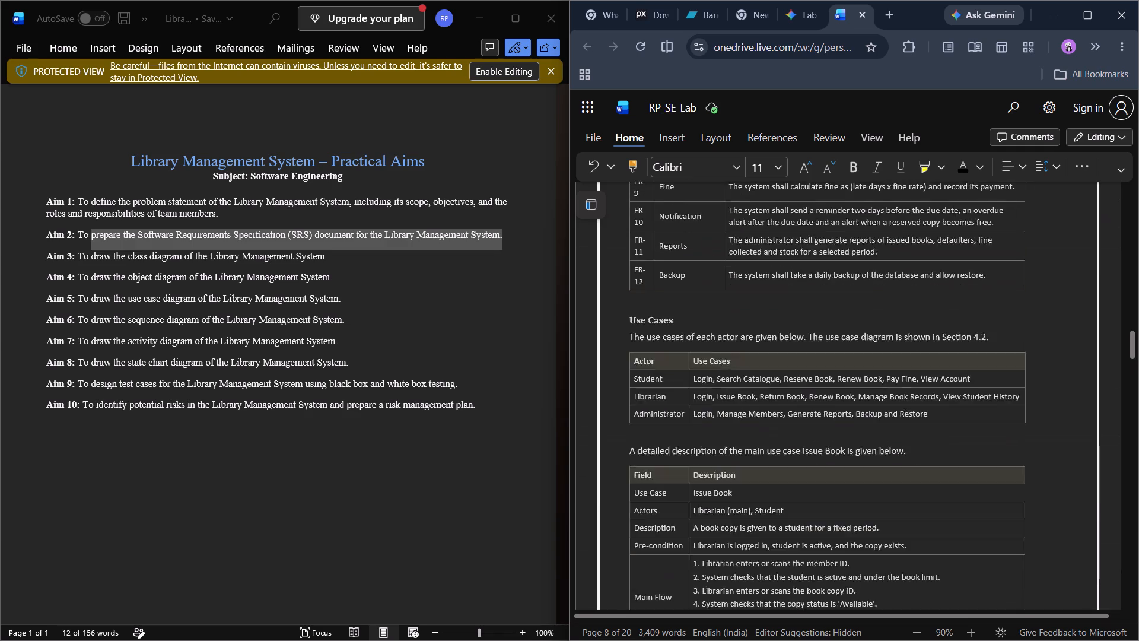
scroll(933, 535, up, 8)
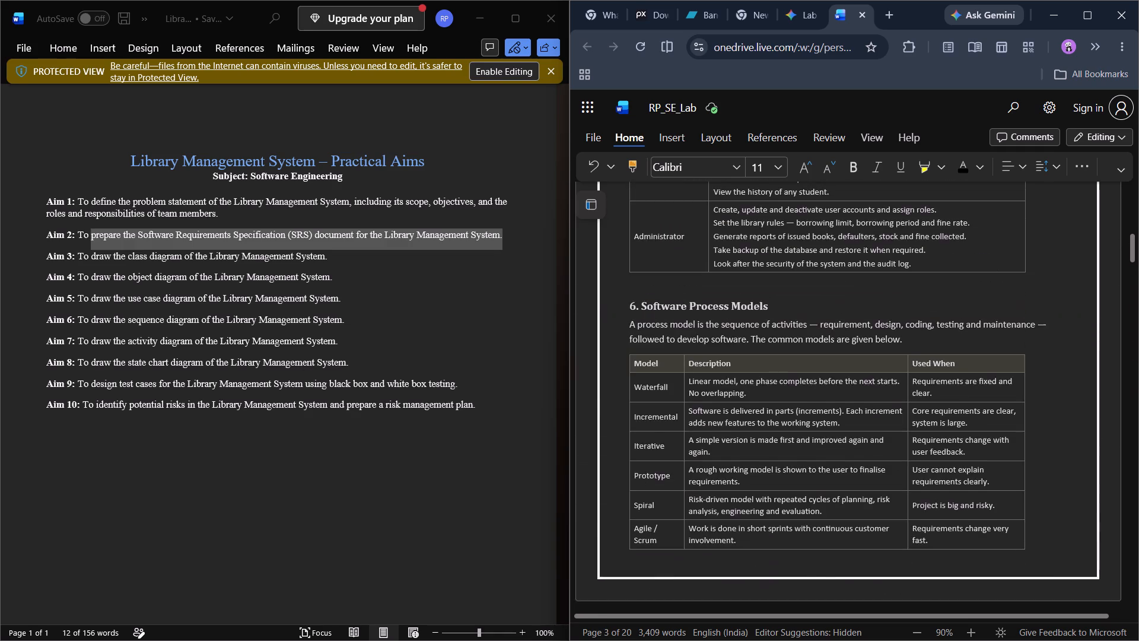
scroll(933, 535, up, 8)
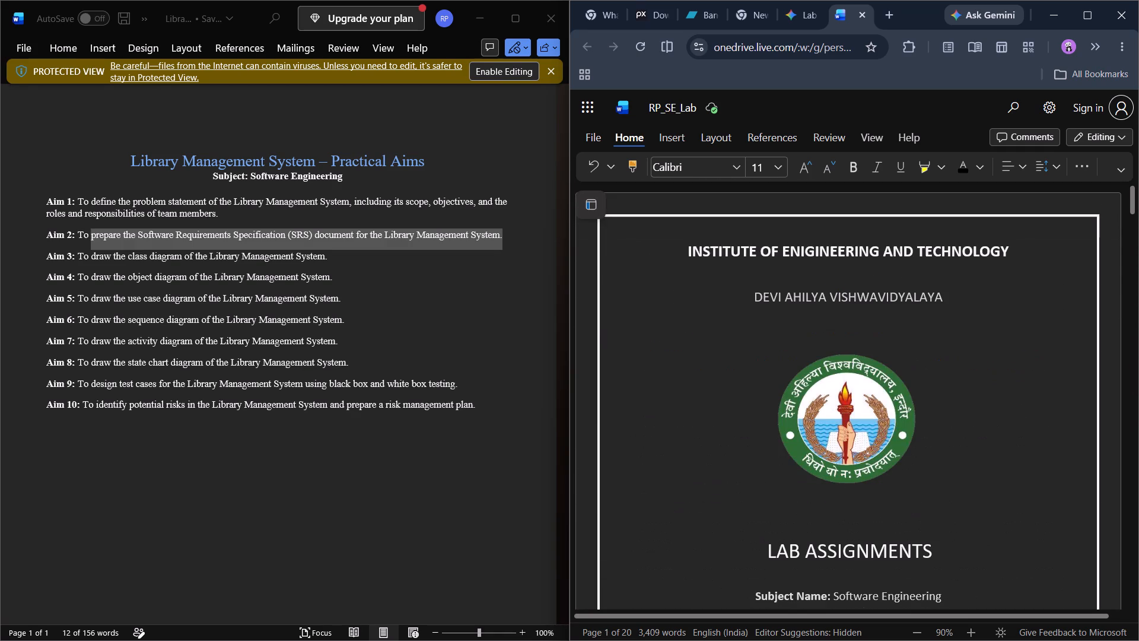
scroll(933, 535, up, 1)
scroll(913, 480, down, 4)
scroll(913, 480, up, 1)
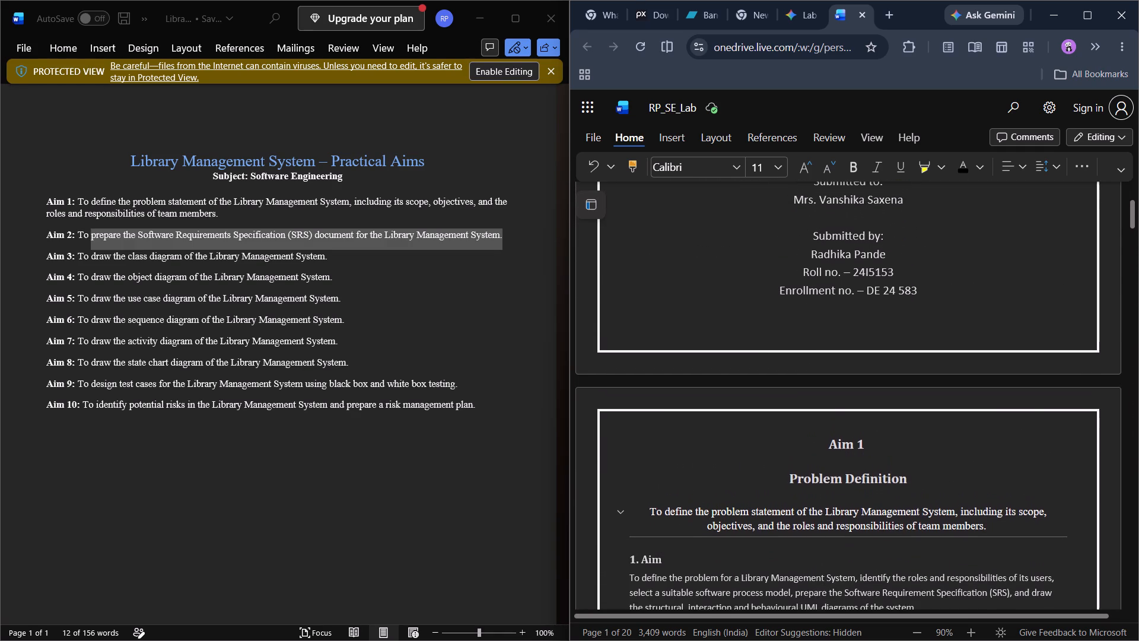
Start a new page after the enrollment number line of the cover page and title it "Index".
click(931, 299)
key(Return)
key(Return)
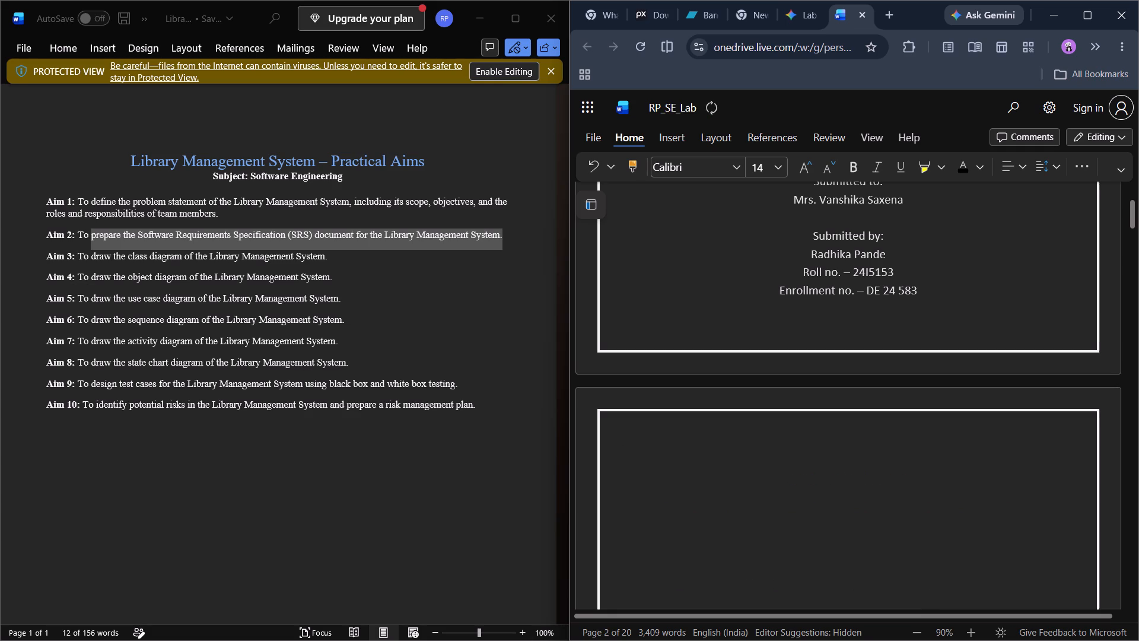
text(In)
text(dex)
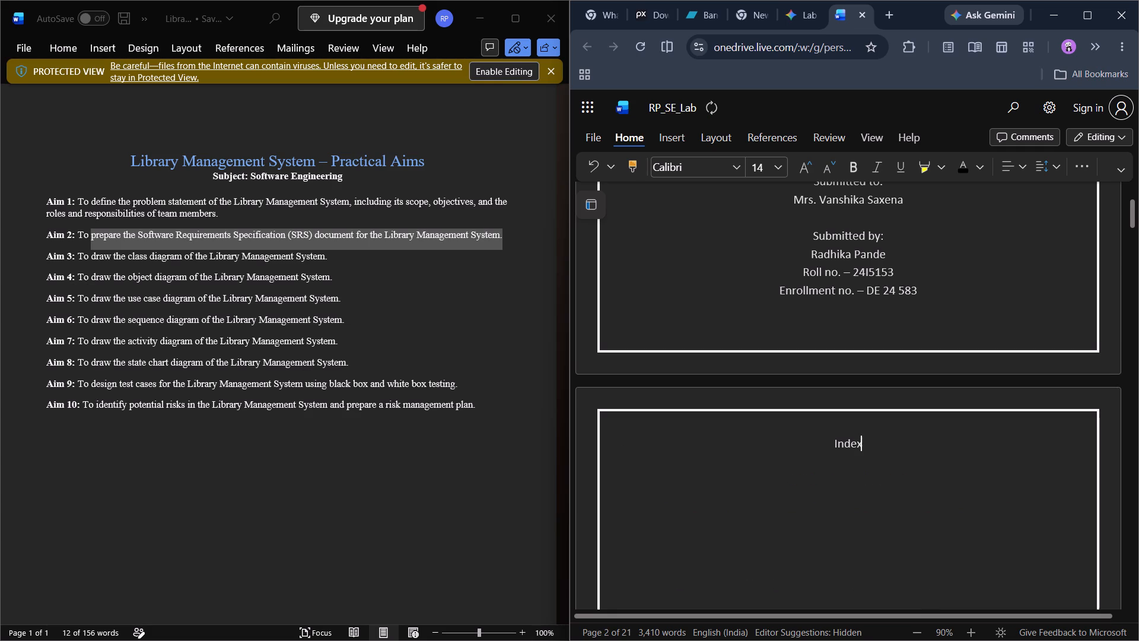
Set the font size of the "Index" title to 15.
drag(867, 445, 820, 441)
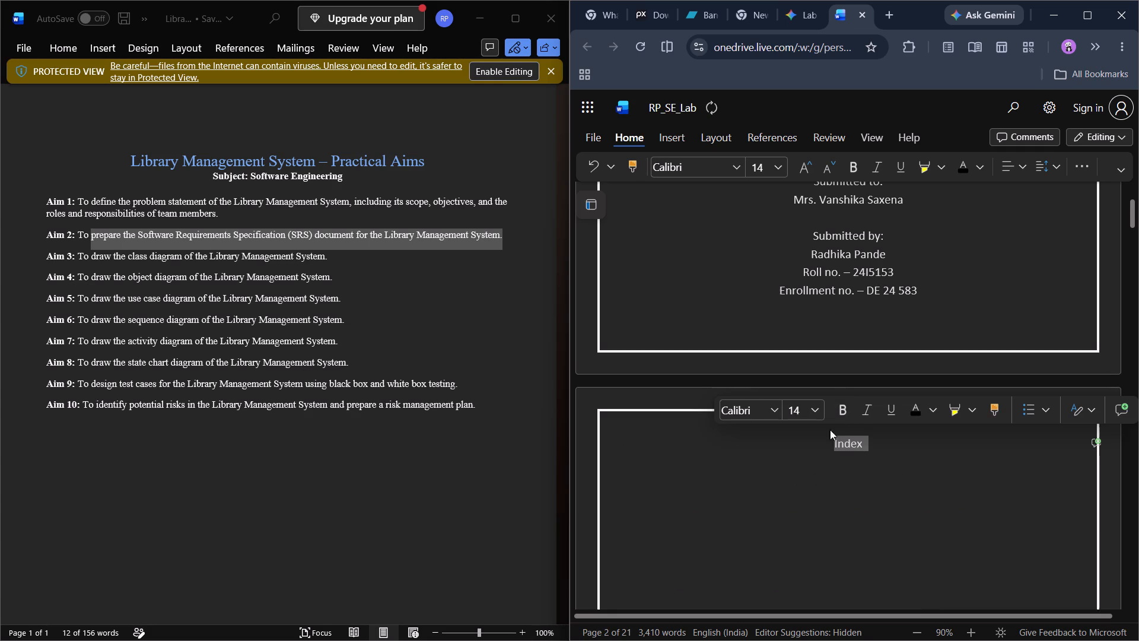
click(815, 410)
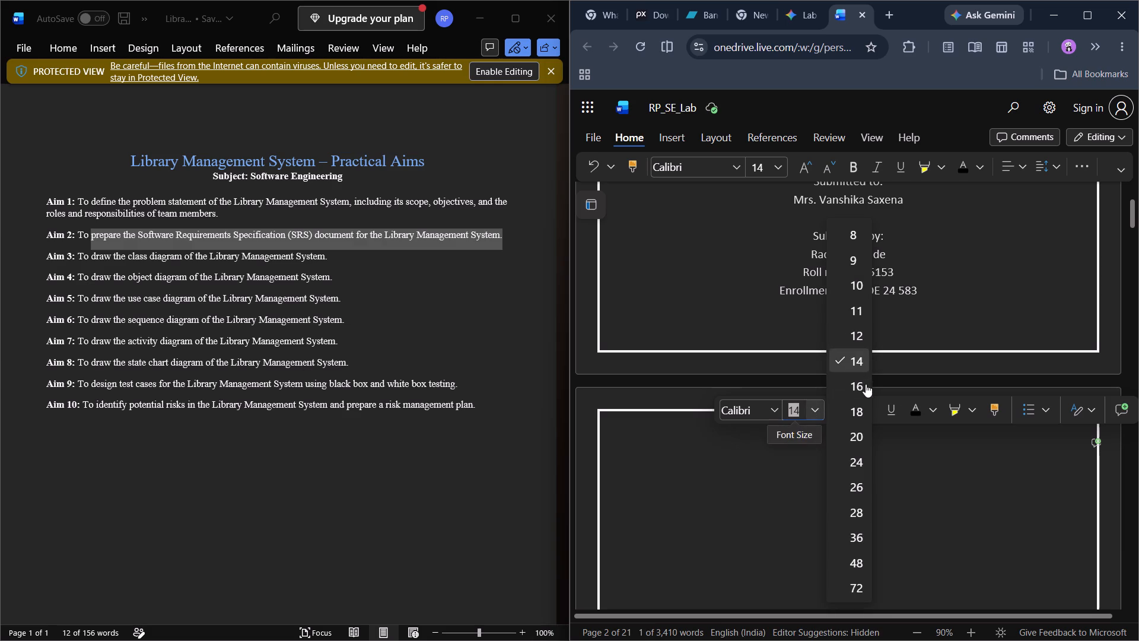
text(15)
key(Return)
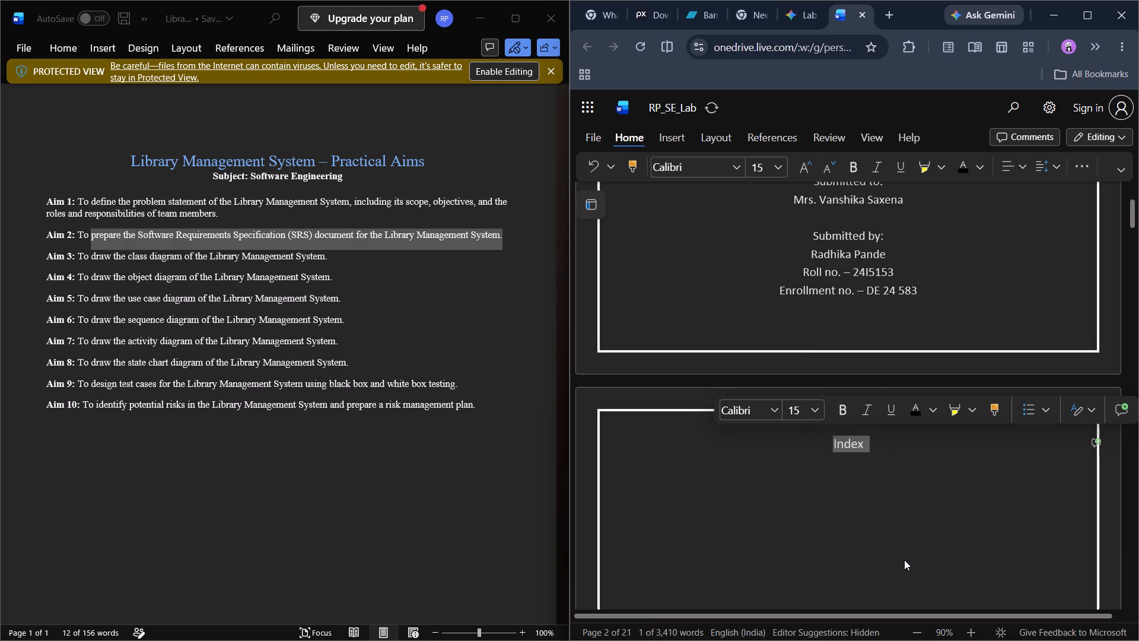
Check the font size of the cover's "LAB ASSIGNMENTS" title and set the "Index" title to size 22.
scroll(868, 531, up, 3)
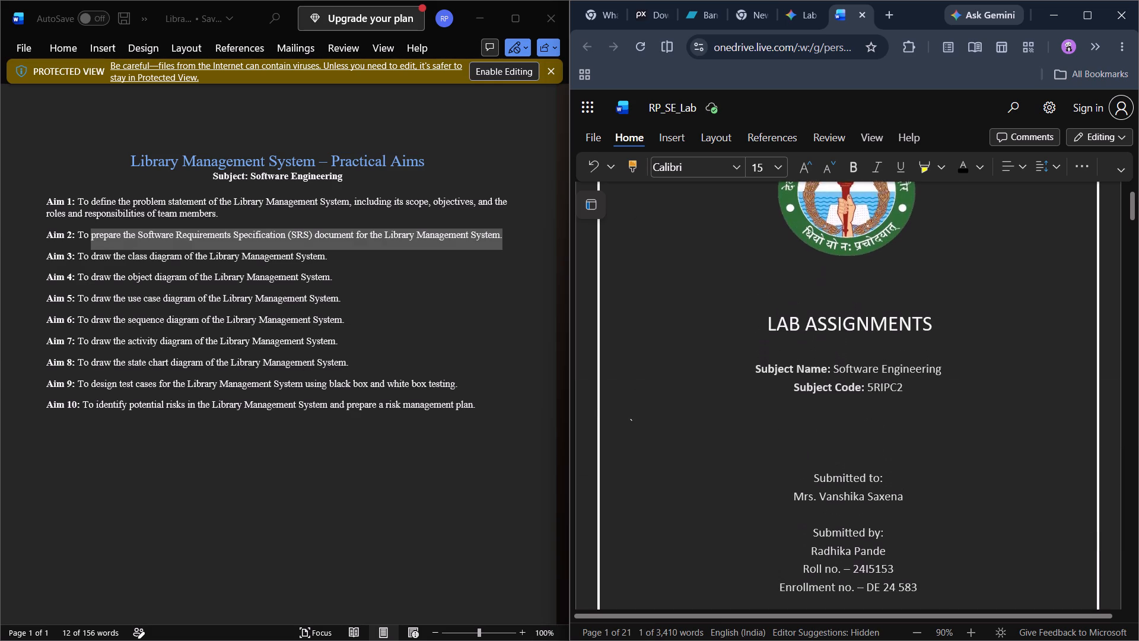
double_click(862, 272)
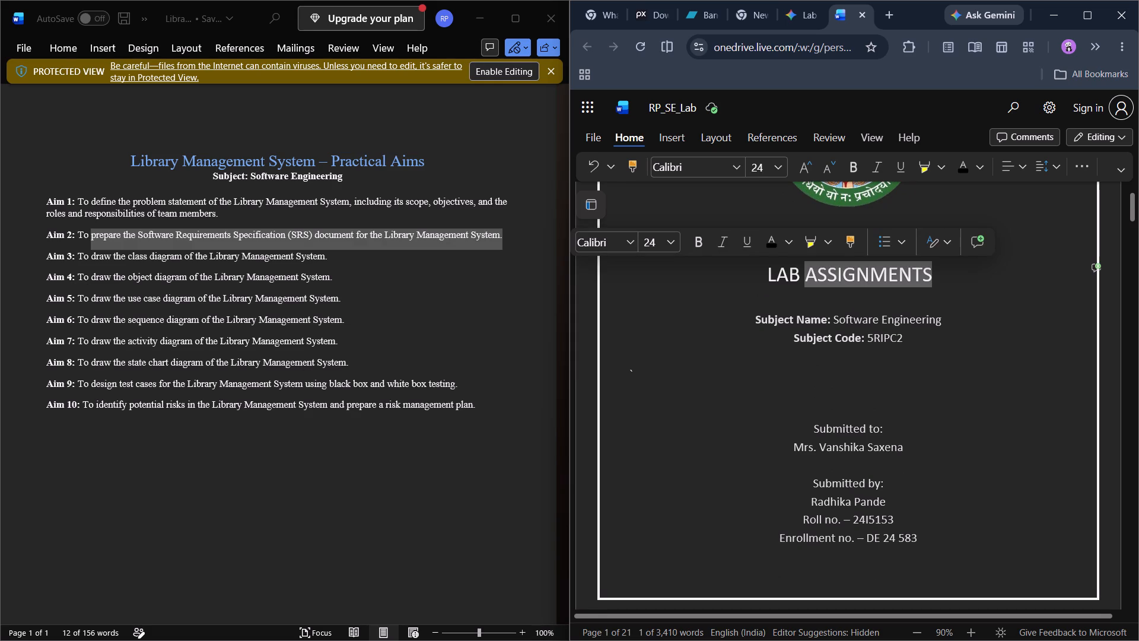
scroll(883, 394, down, 2)
double_click(854, 557)
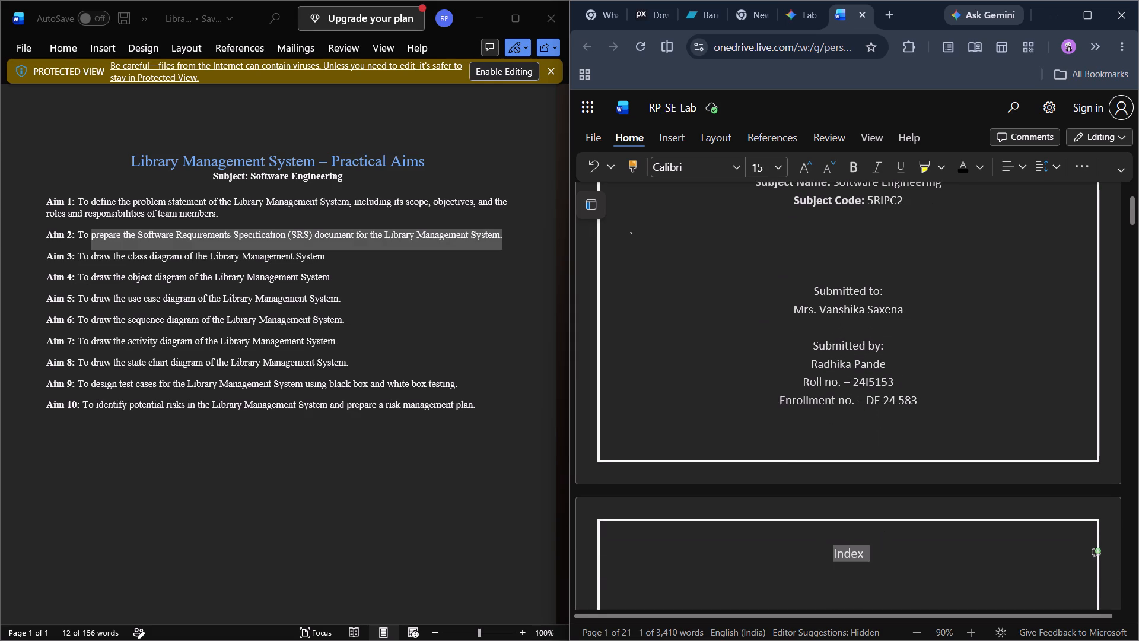
click(803, 522)
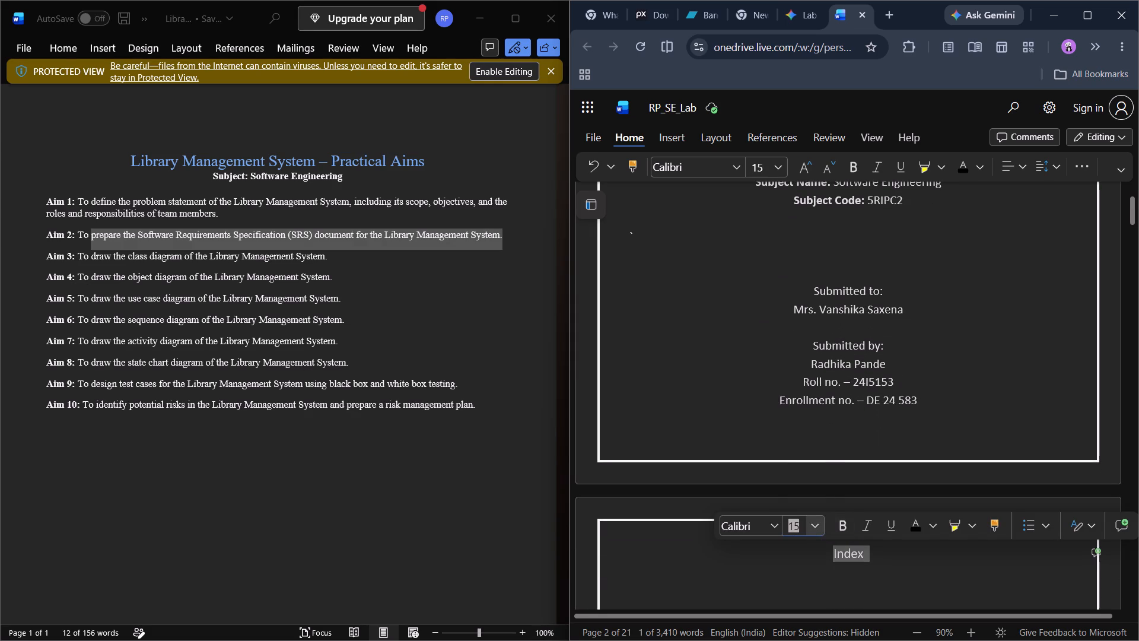
text(22)
key(Return)
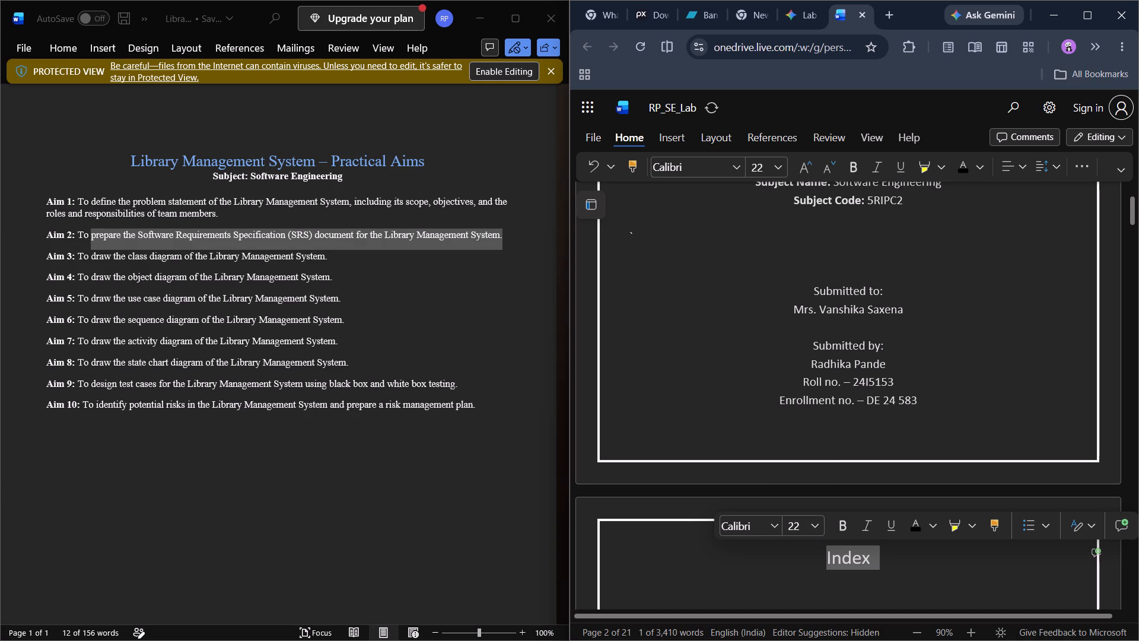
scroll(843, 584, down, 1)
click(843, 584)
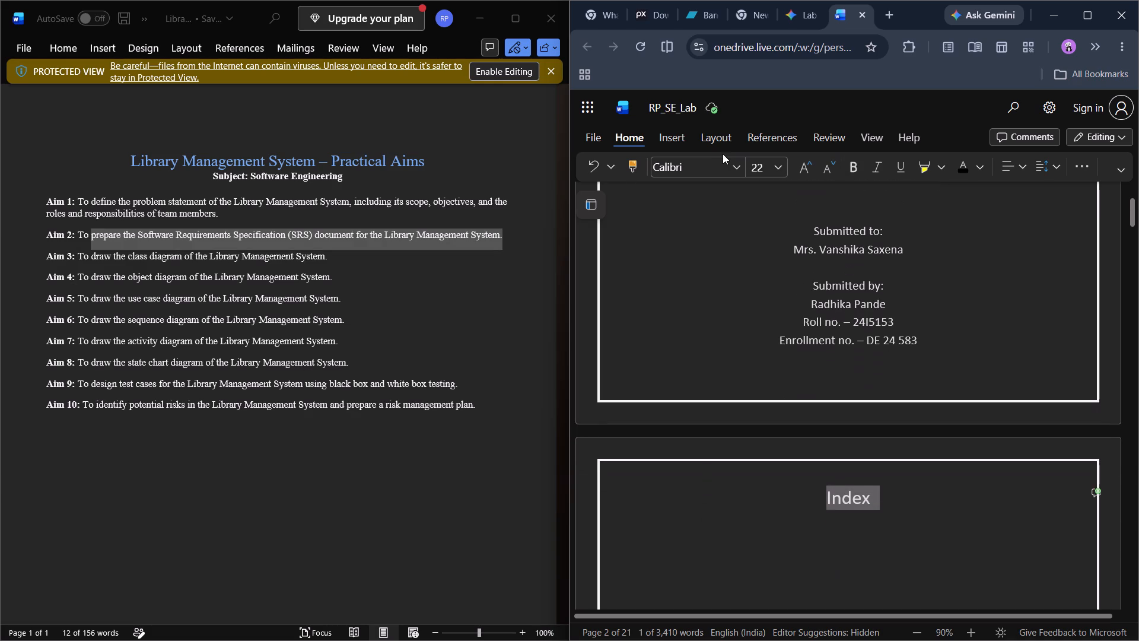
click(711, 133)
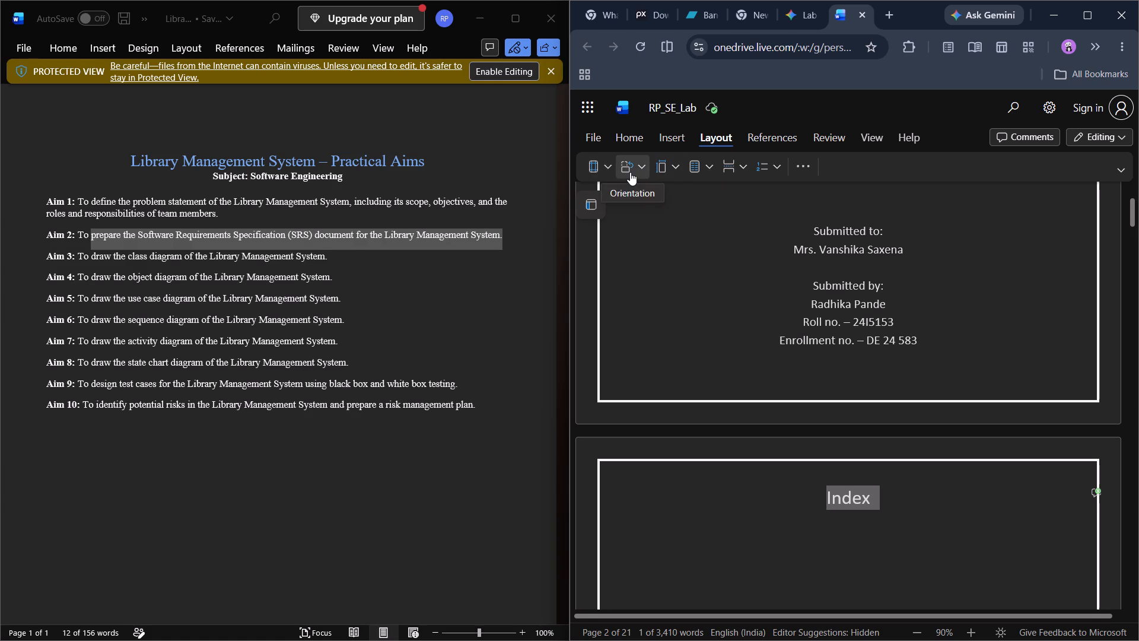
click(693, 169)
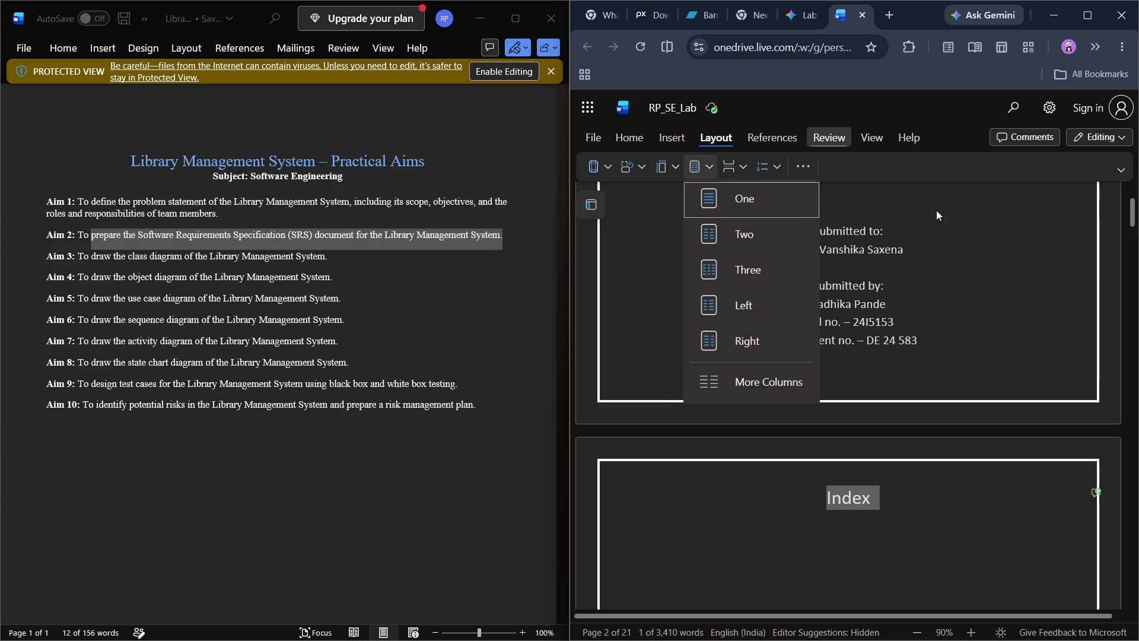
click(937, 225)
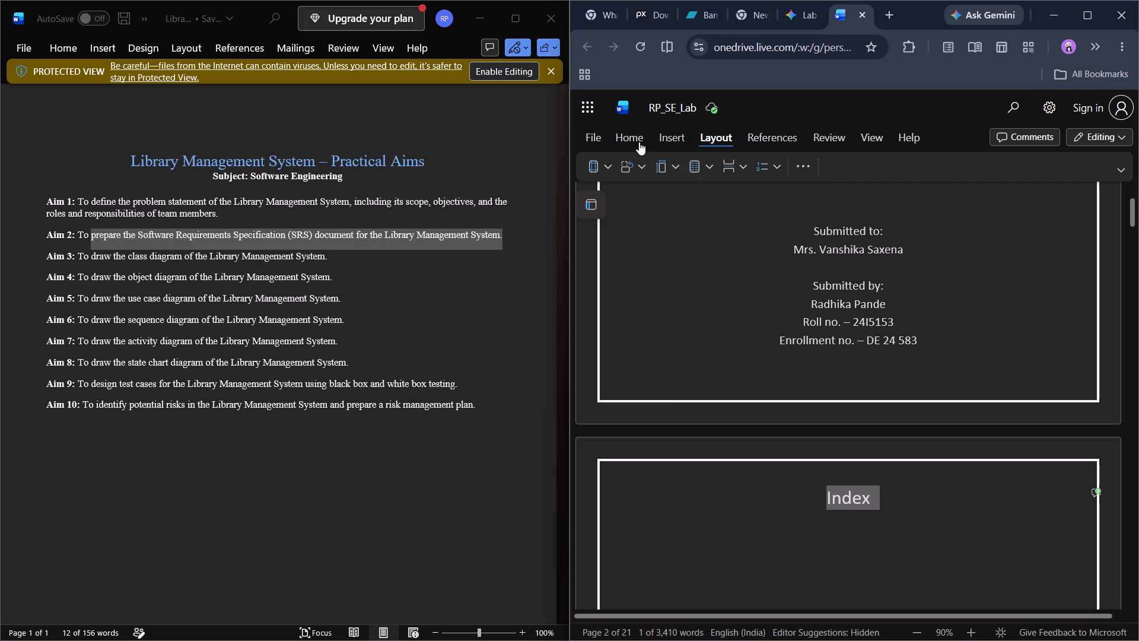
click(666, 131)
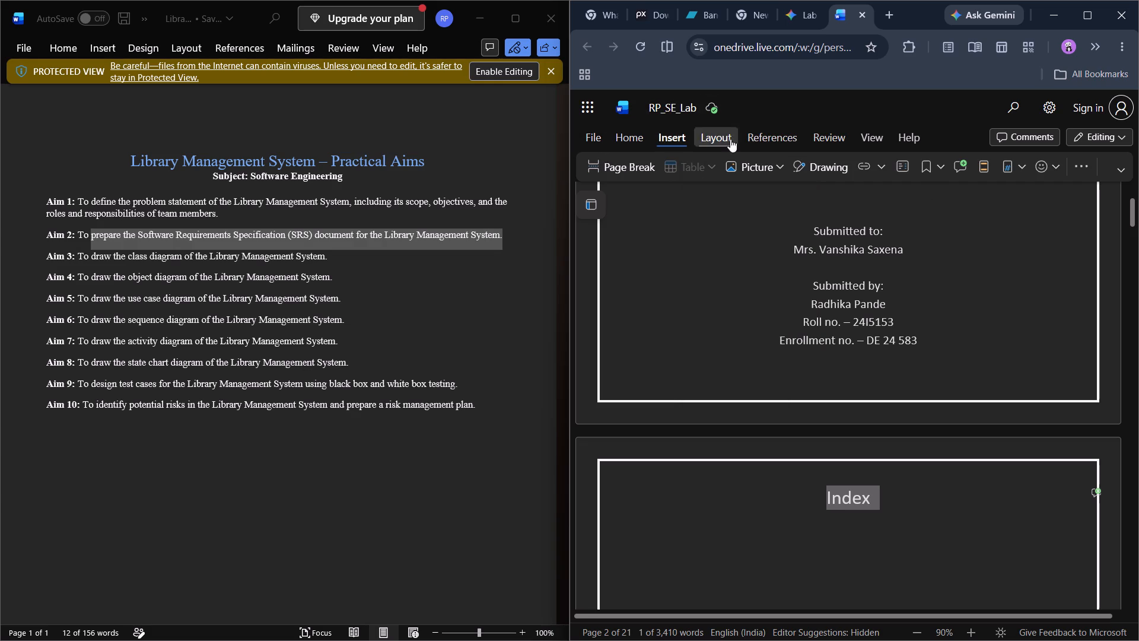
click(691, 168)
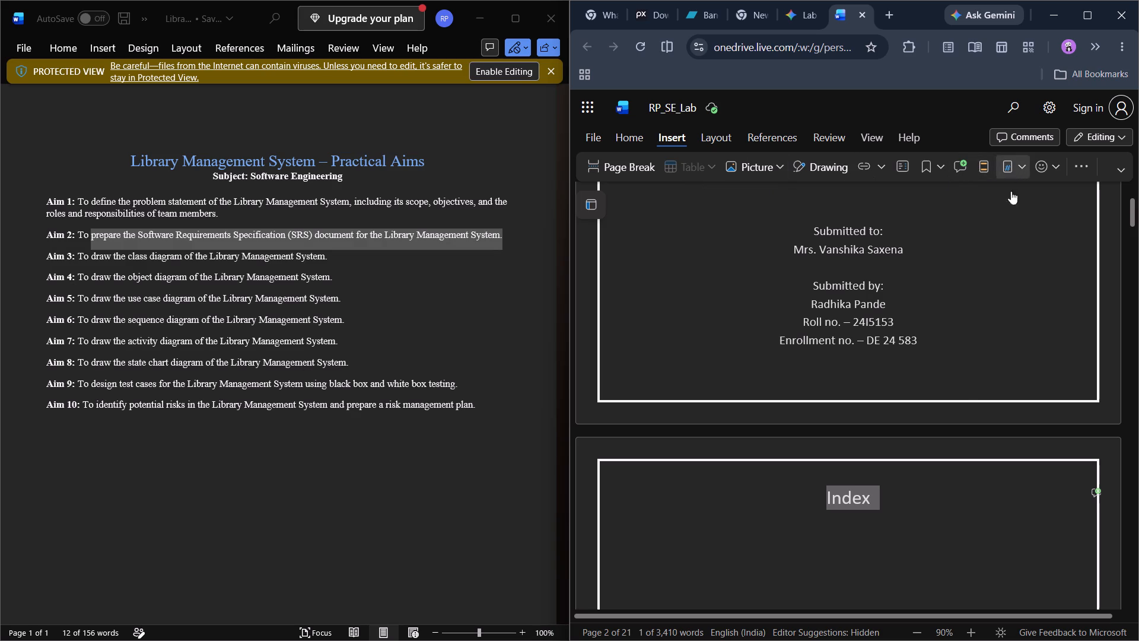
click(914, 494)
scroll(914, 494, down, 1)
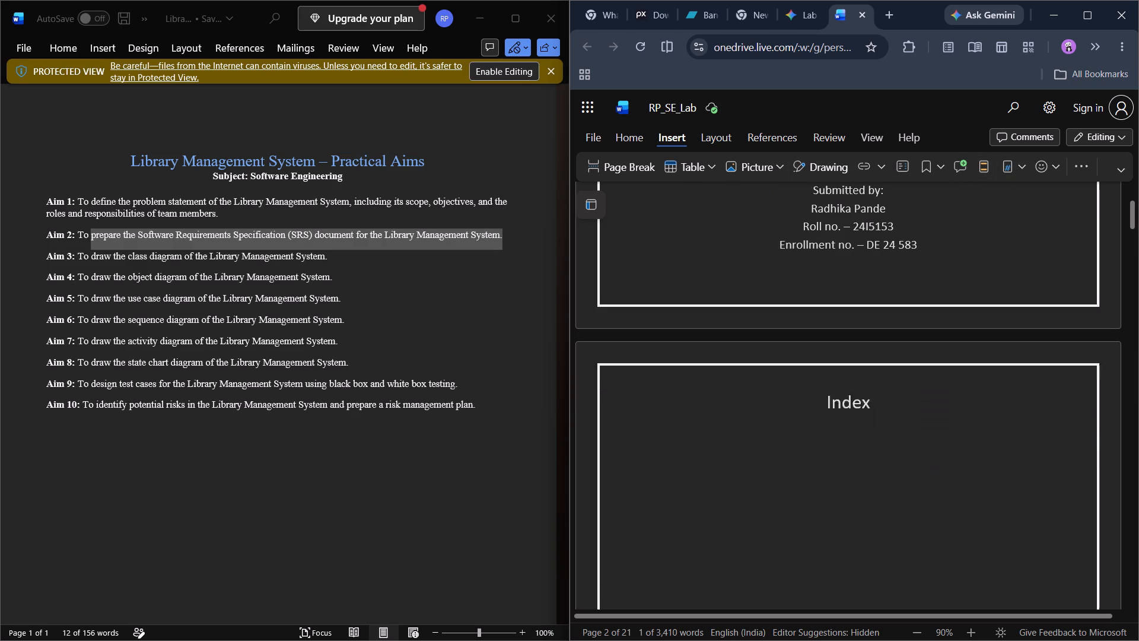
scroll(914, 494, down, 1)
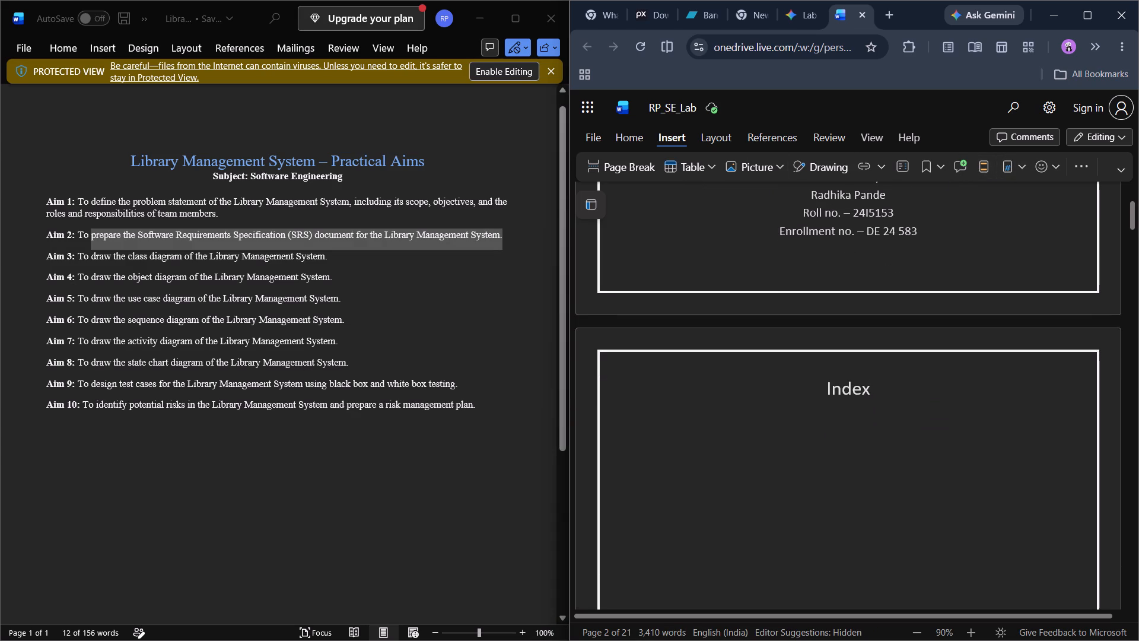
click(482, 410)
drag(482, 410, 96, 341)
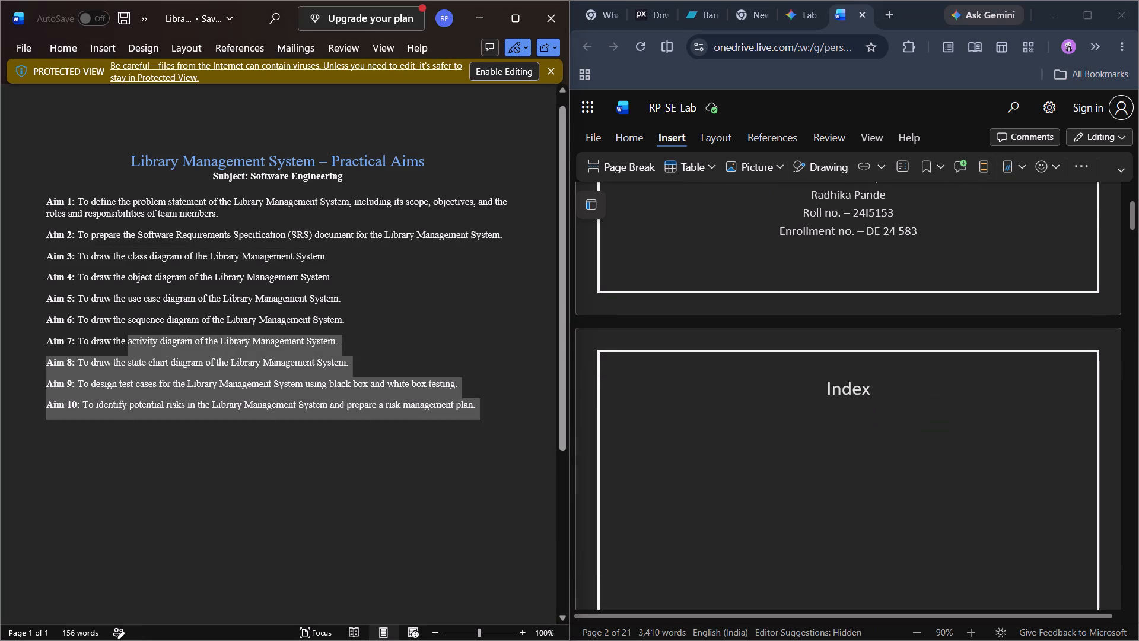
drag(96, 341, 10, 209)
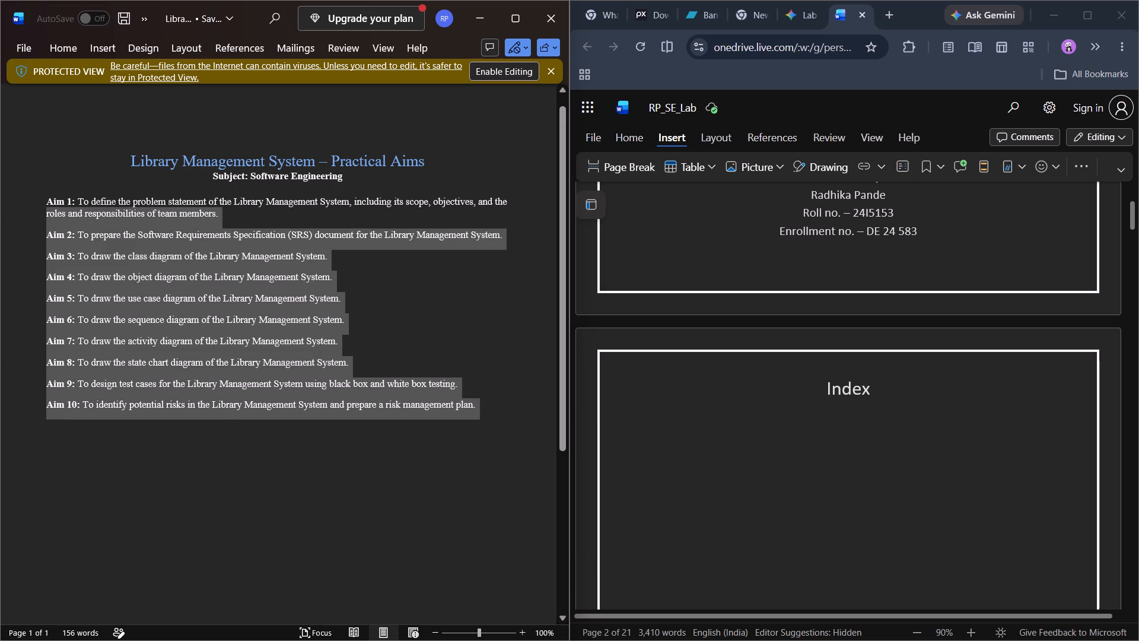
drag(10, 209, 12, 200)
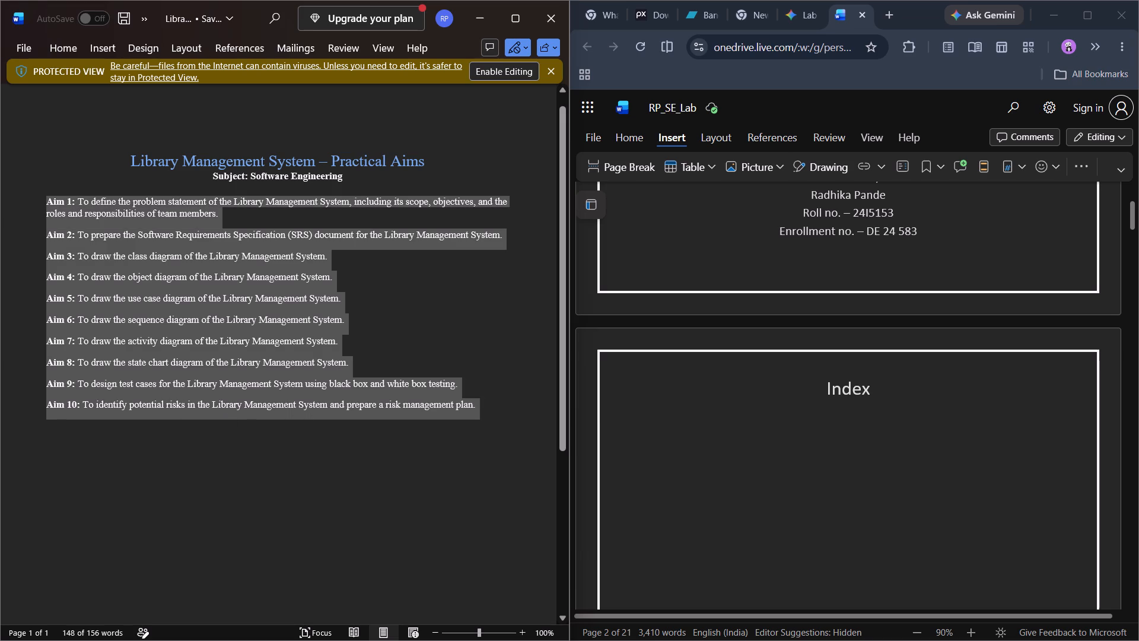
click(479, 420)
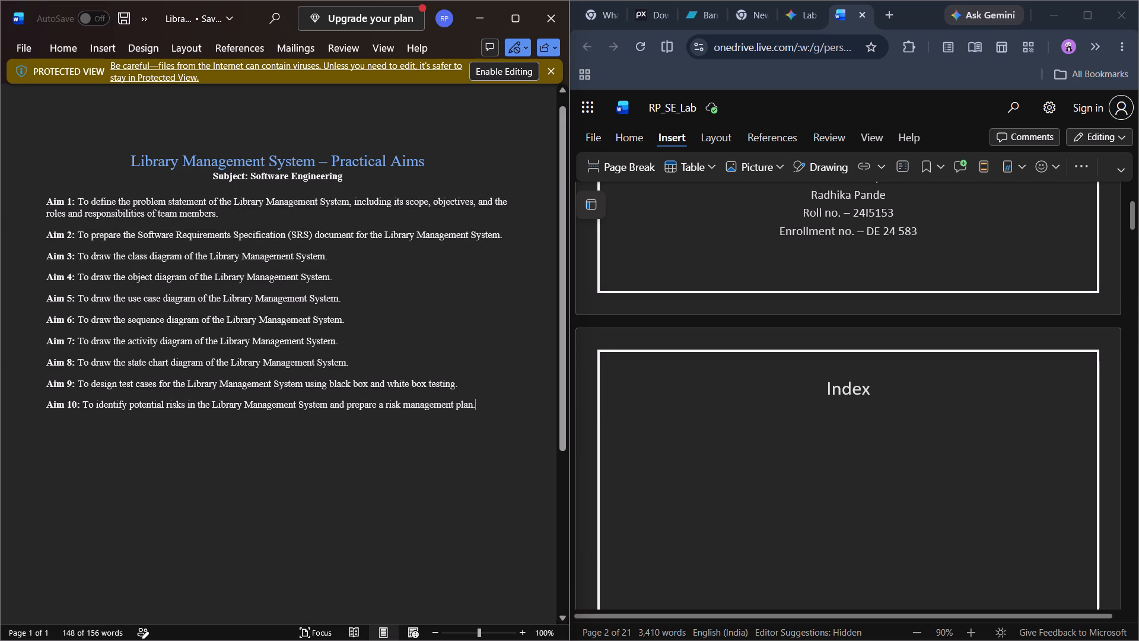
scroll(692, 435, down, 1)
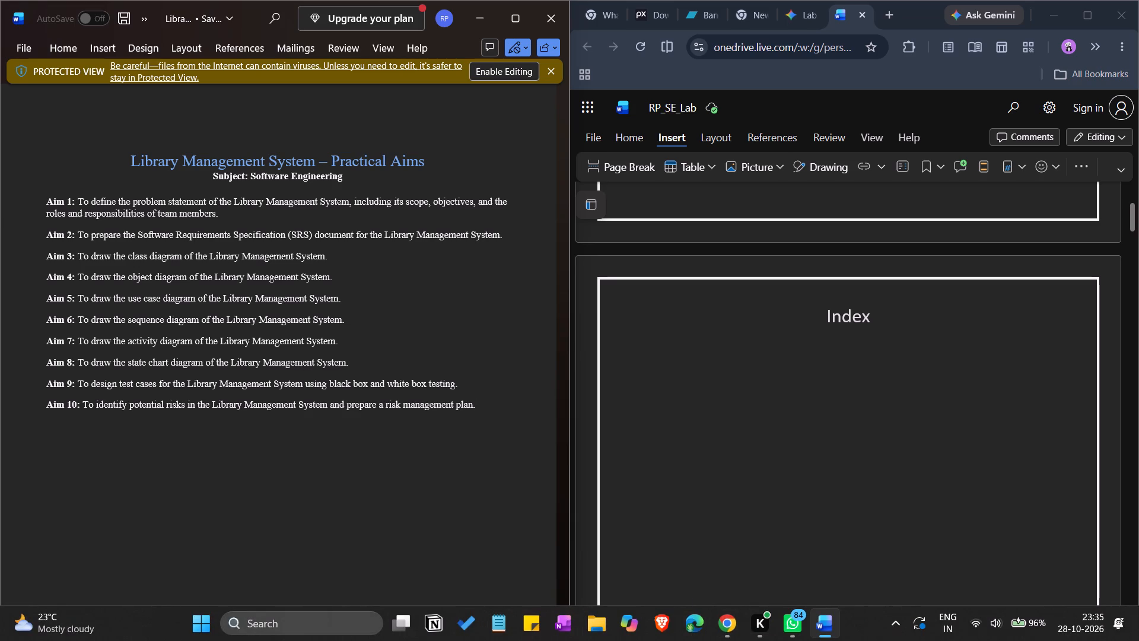
Open the recent document CN_lab_Dhruv.docx from desktop Word's recent files.
click(312, 622)
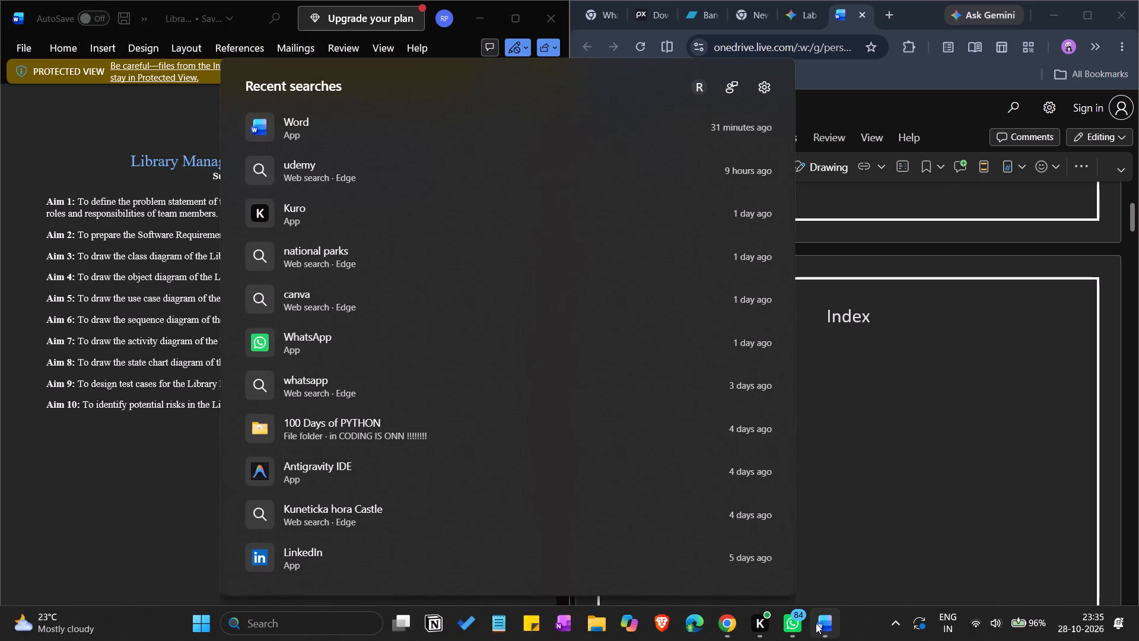
click(63, 426)
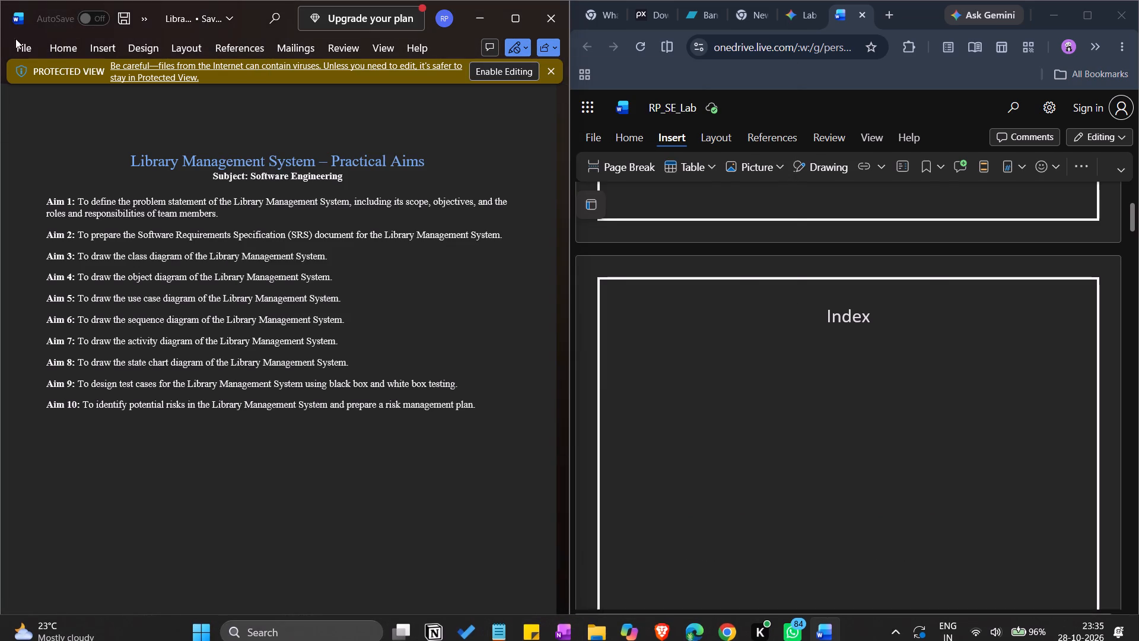
click(24, 46)
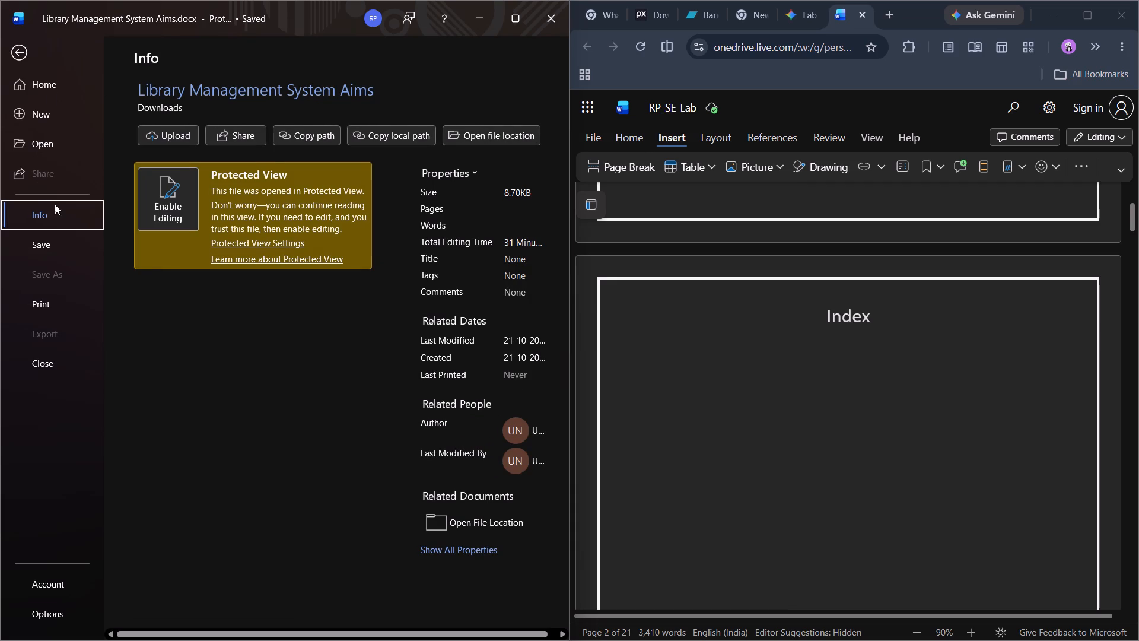
click(40, 88)
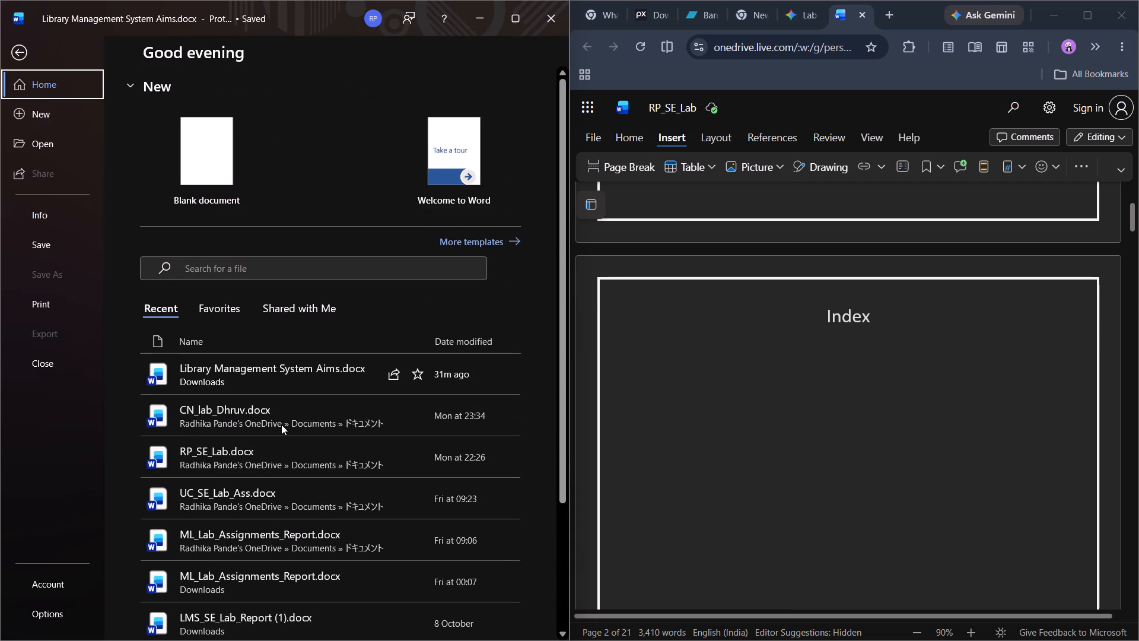
double_click(281, 424)
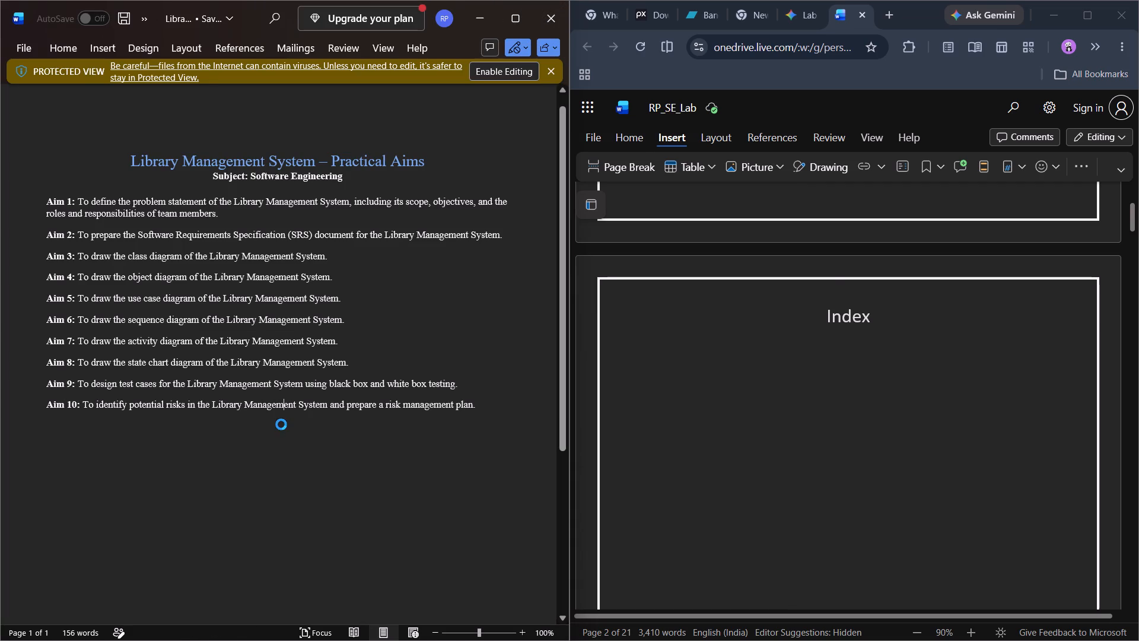
Examine the index page of CN_lab_Dhruv.docx, including its table columns and rows, down to the end of the table.
scroll(357, 445, down, 2)
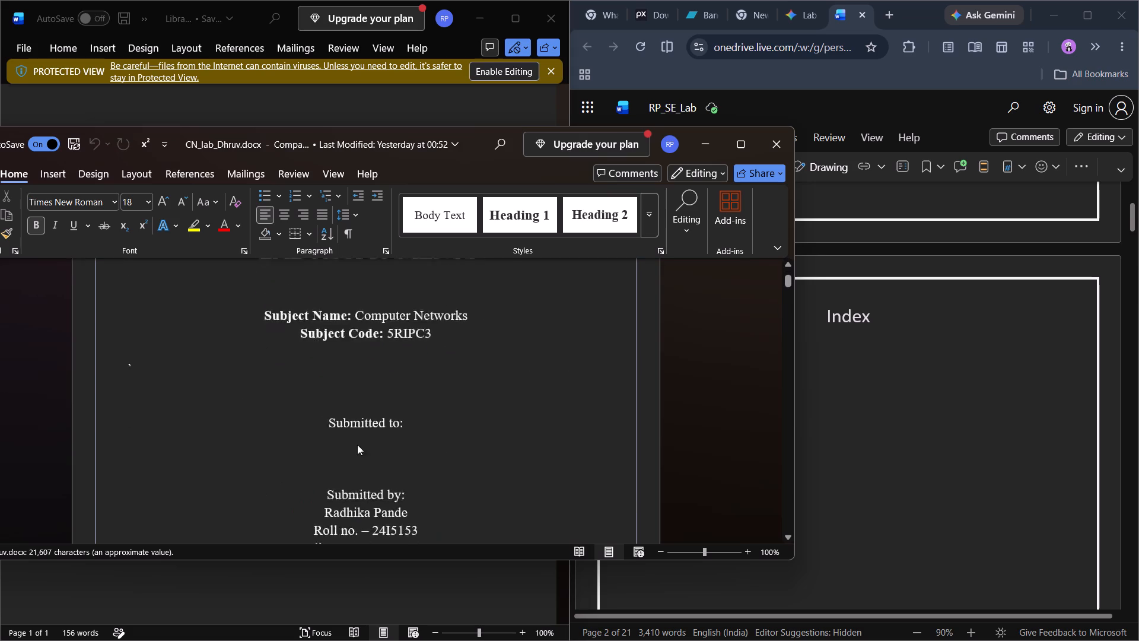
scroll(357, 445, down, 4)
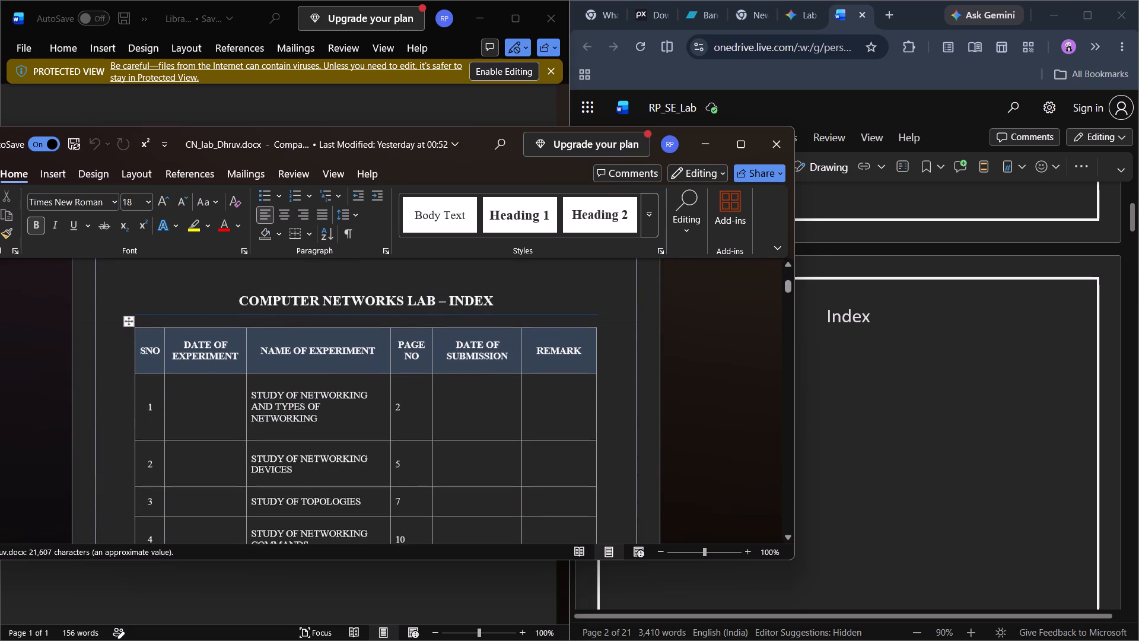
scroll(357, 445, down, 5)
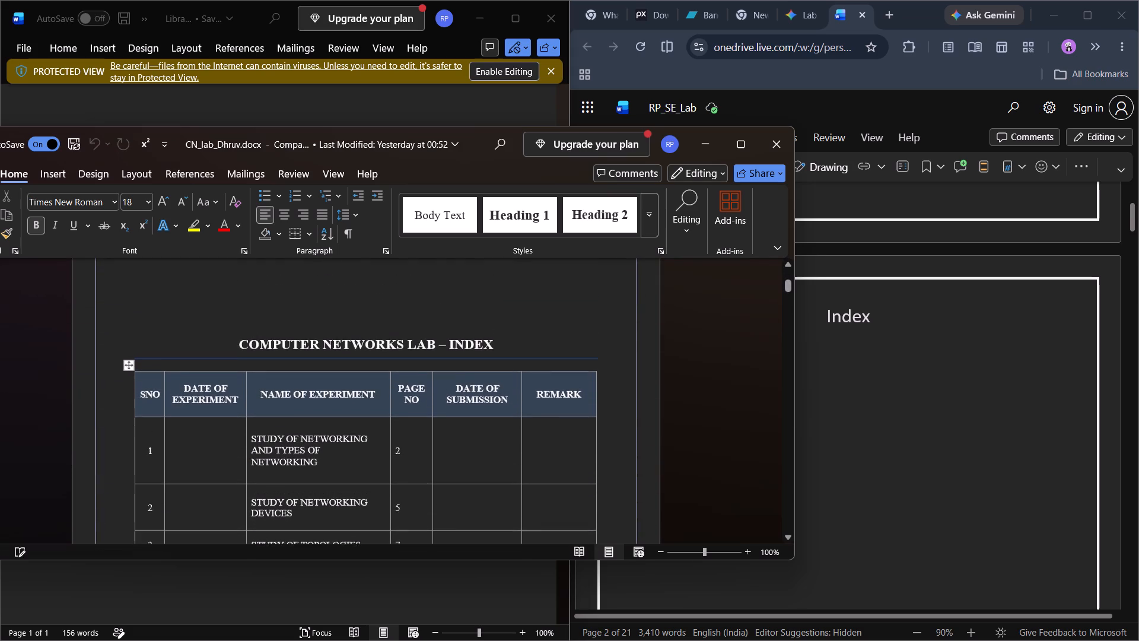
scroll(357, 445, down, 6)
scroll(353, 384, down, 1)
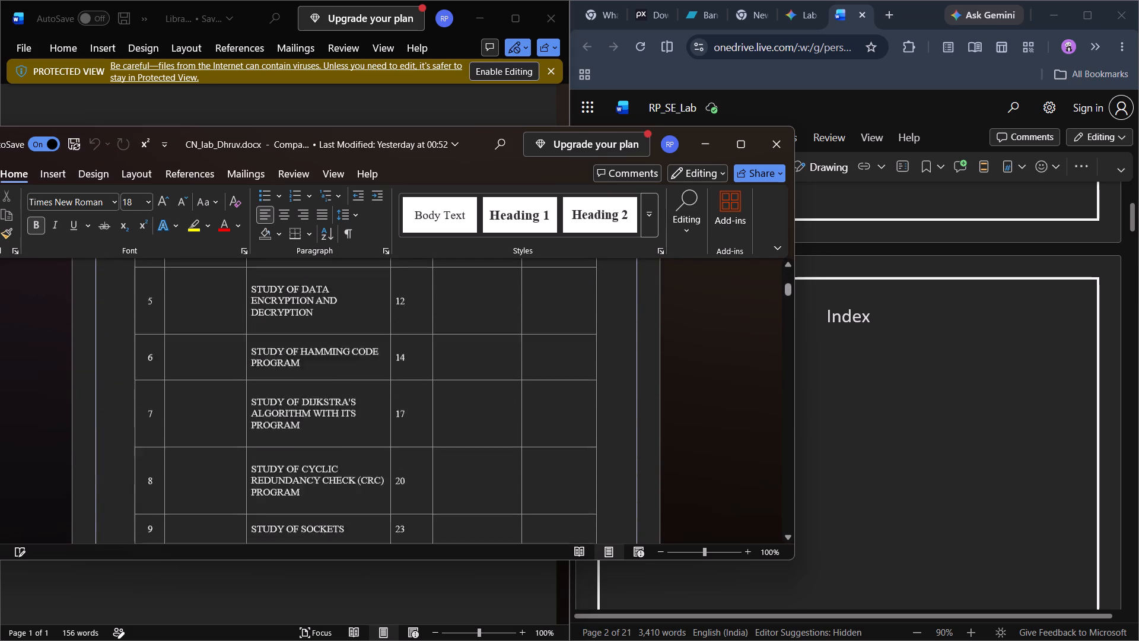
scroll(353, 384, down, 1)
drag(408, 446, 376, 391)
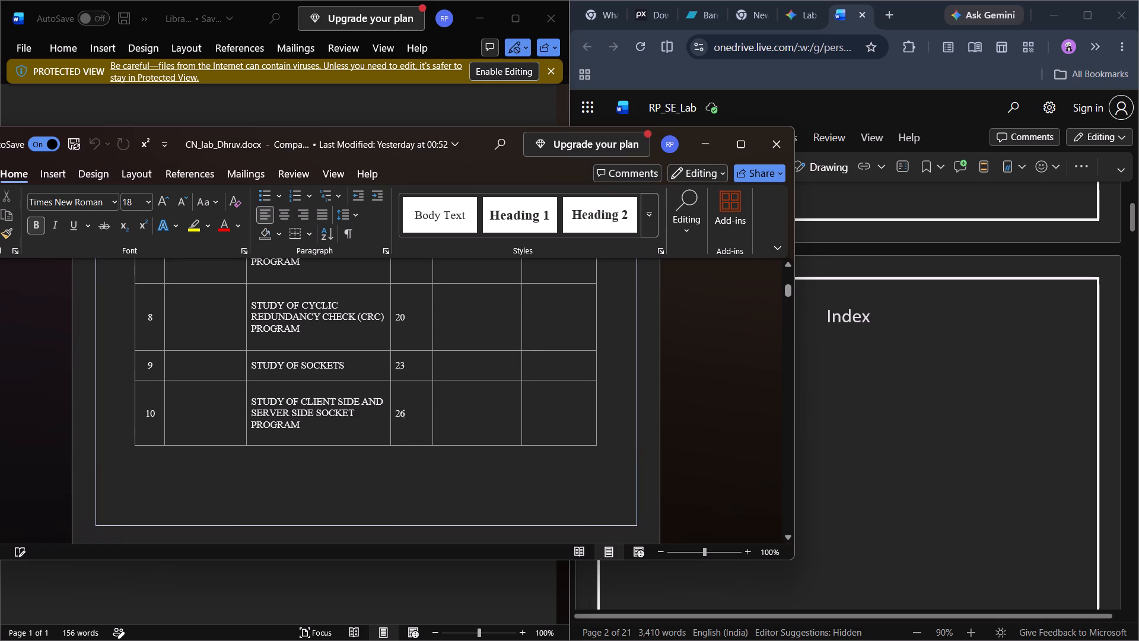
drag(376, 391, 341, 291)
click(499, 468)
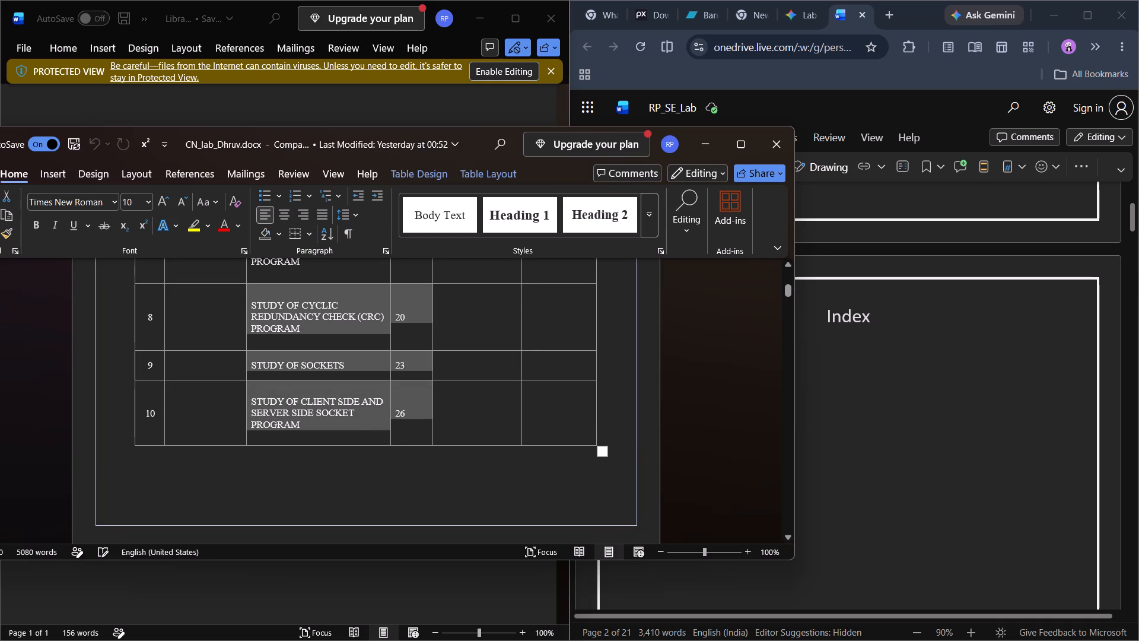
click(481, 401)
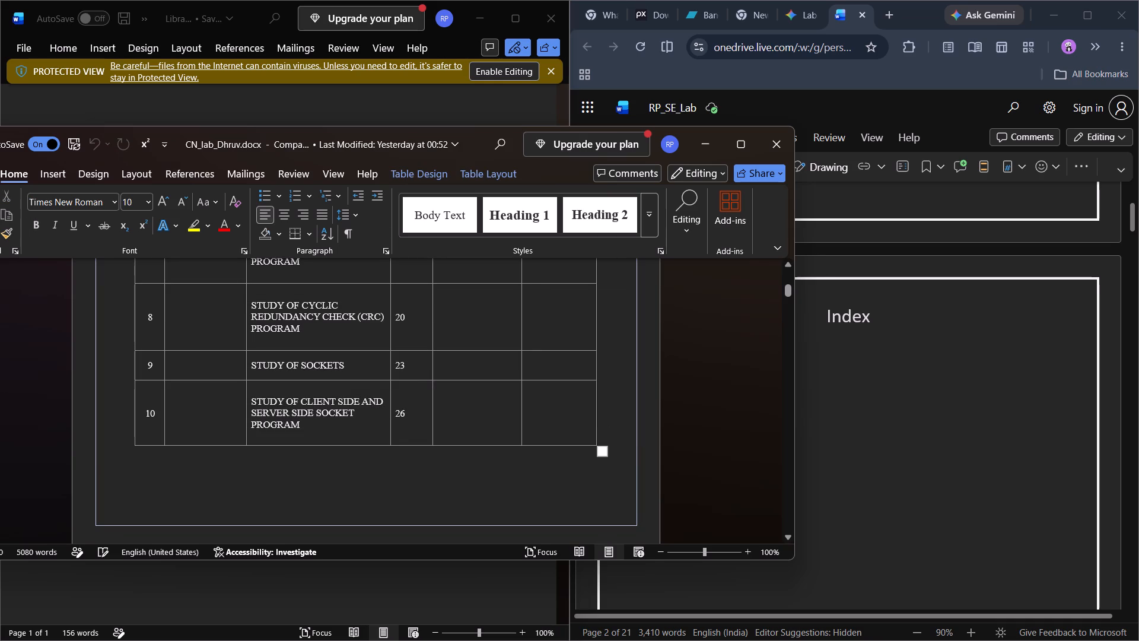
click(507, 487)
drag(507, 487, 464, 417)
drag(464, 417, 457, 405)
Copy the "COMPUTER NETWORKS LAB – INDEX" heading and the whole index table, rows 1 to 10, from CN_lab_Dhruv.docx.
scroll(457, 405, up, 2)
scroll(457, 405, down, 1)
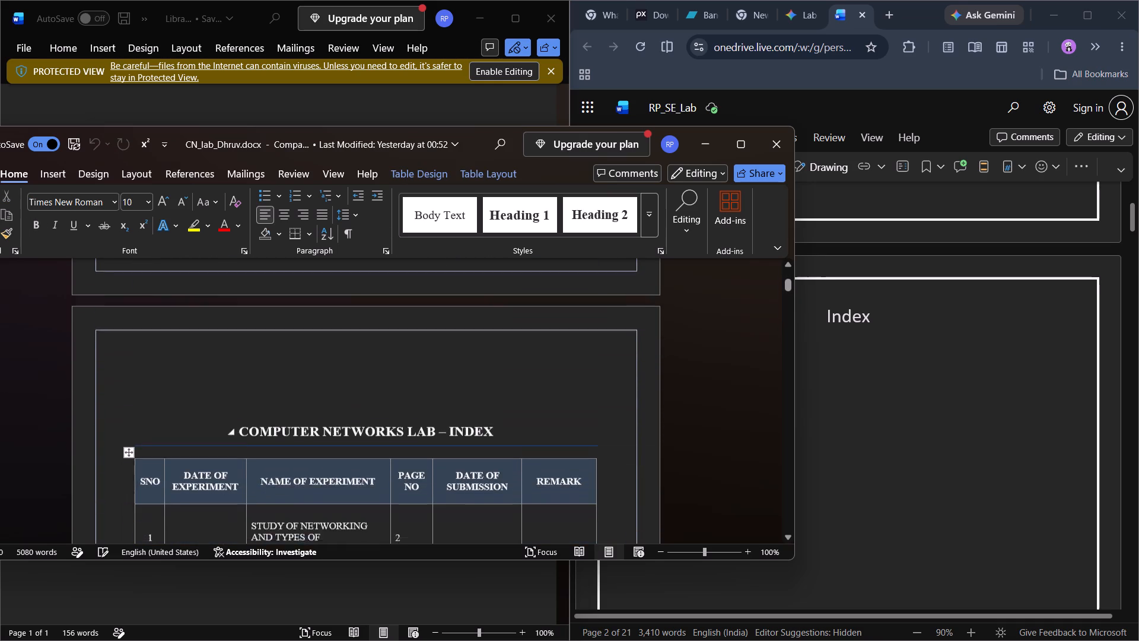
scroll(457, 405, down, 1)
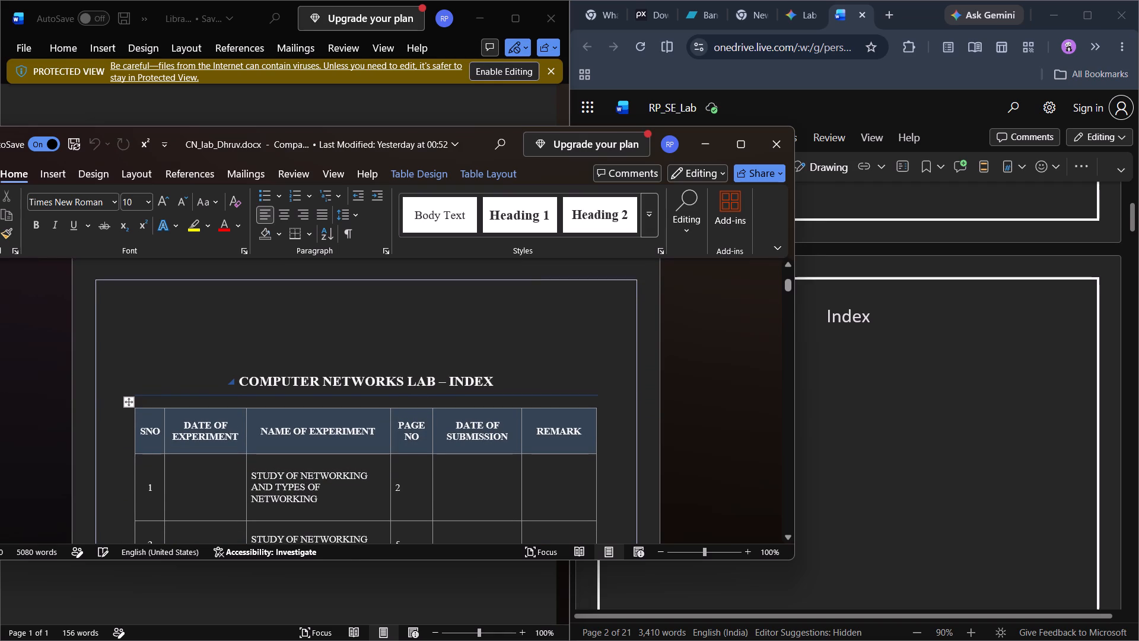
click(141, 385)
drag(141, 385, 250, 518)
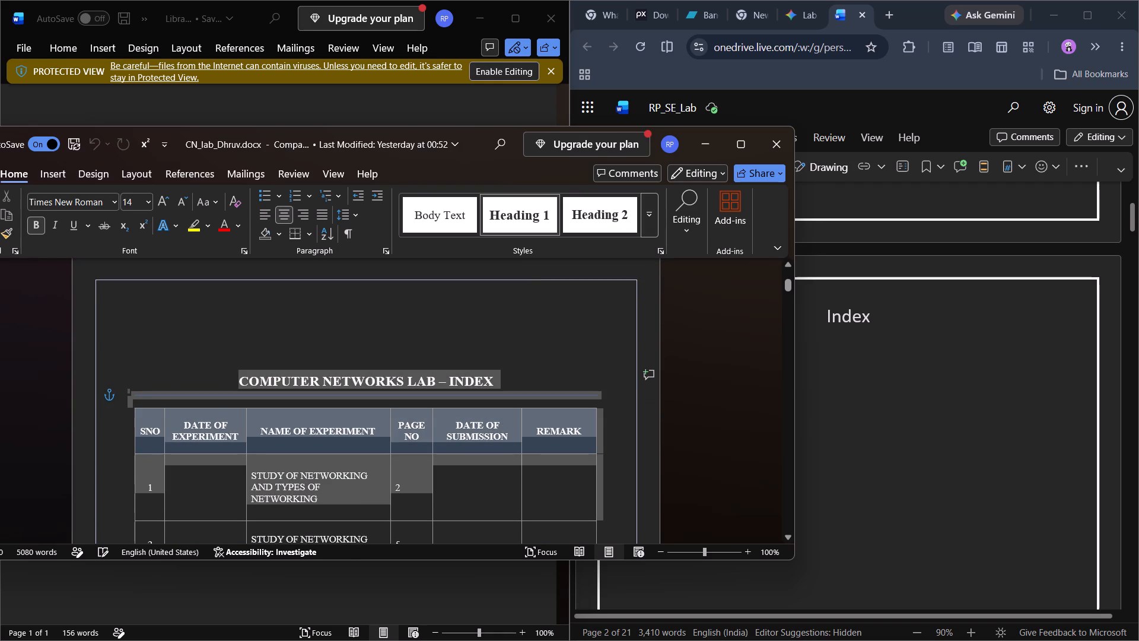
drag(250, 518, 270, 210)
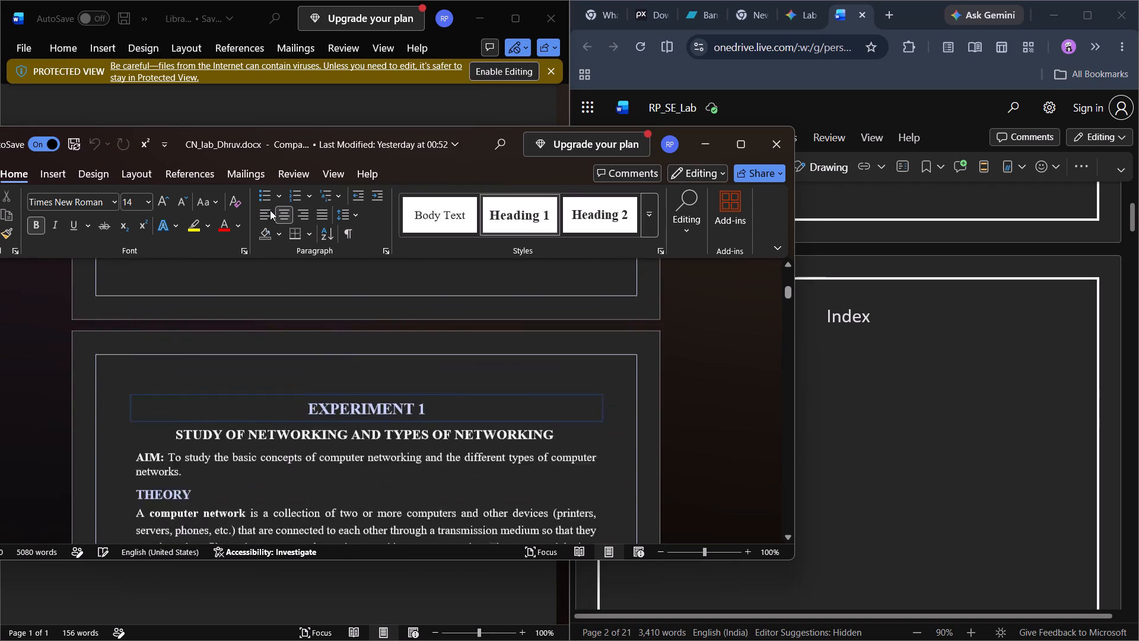
drag(270, 210, 365, 545)
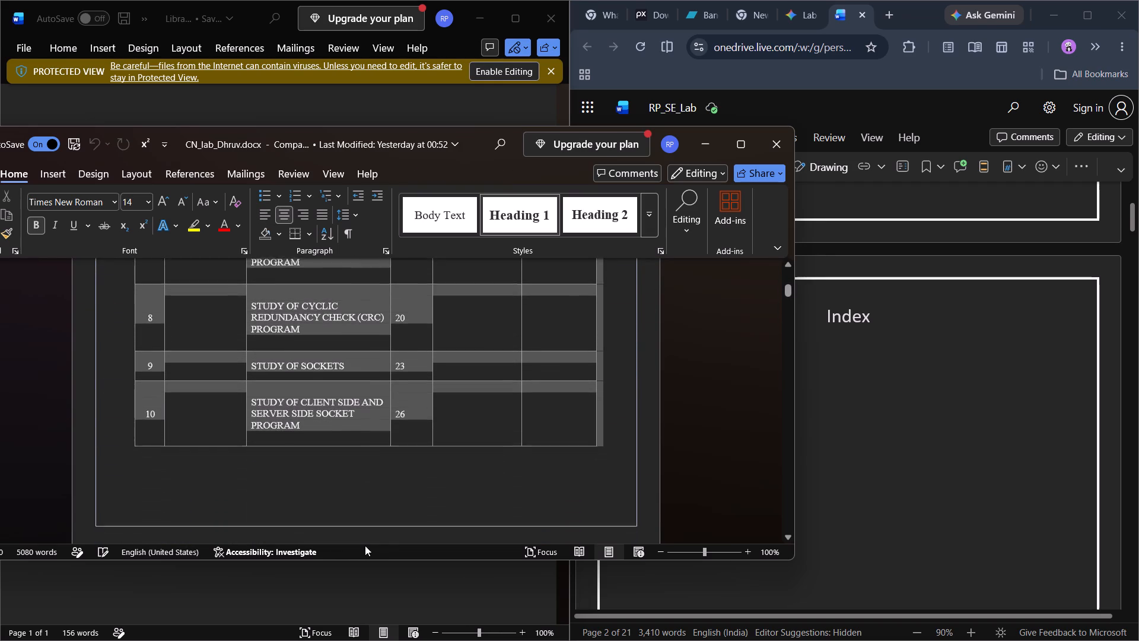
drag(365, 545, 381, 453)
key(ctrl+c)
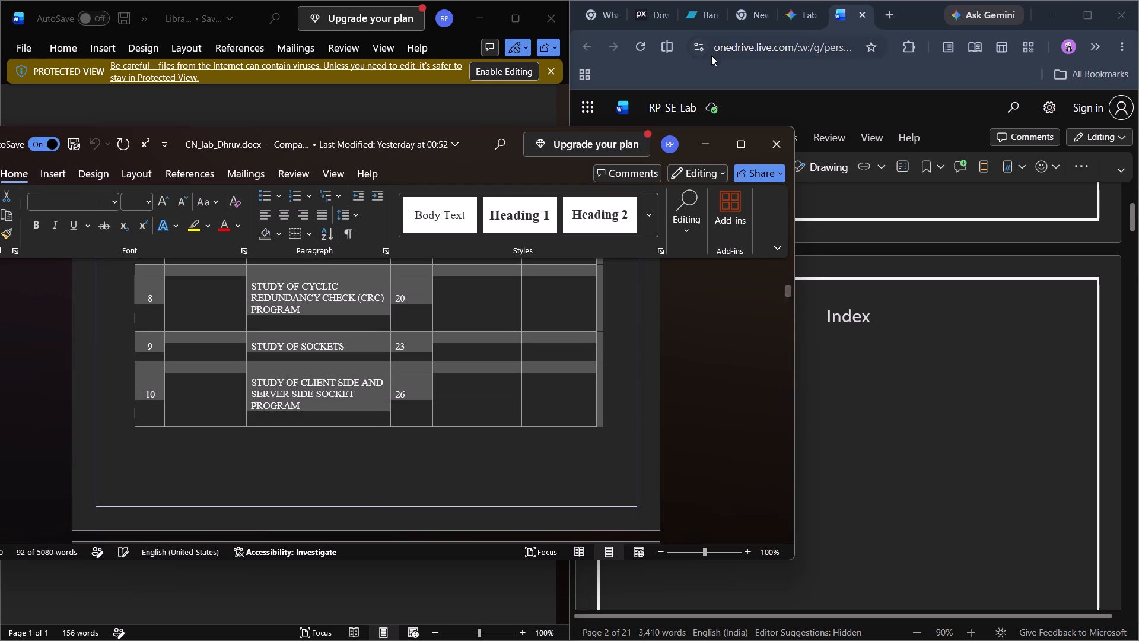
Switch to RP_SE_Lab in the browser and paste the copied heading and table on a new line below the "Index" title.
click(702, 151)
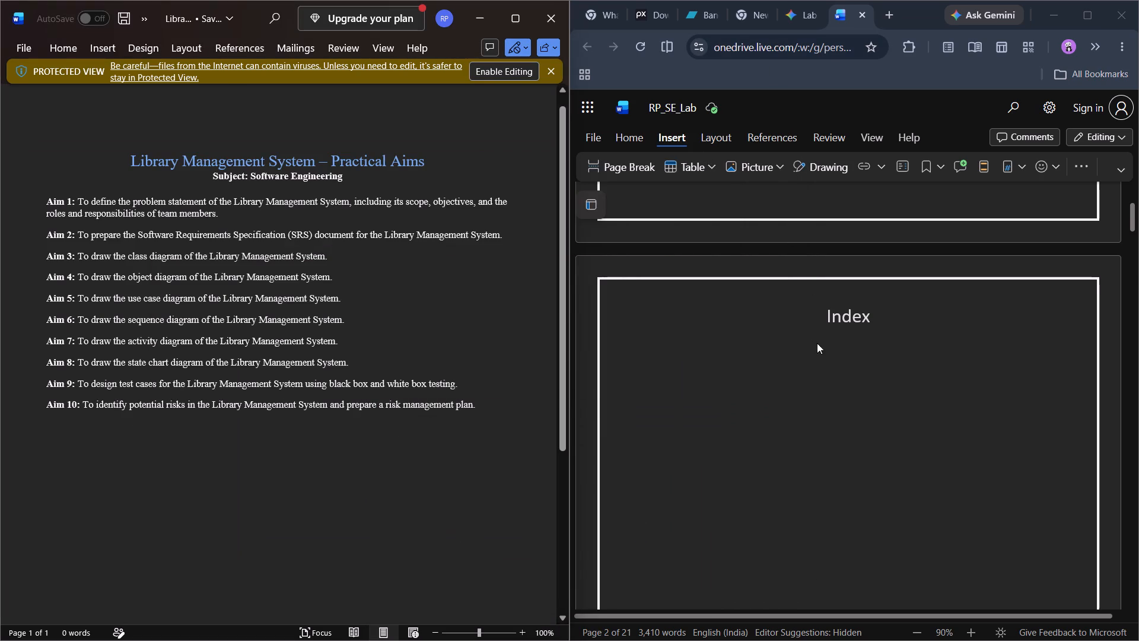
click(844, 342)
key(Return)
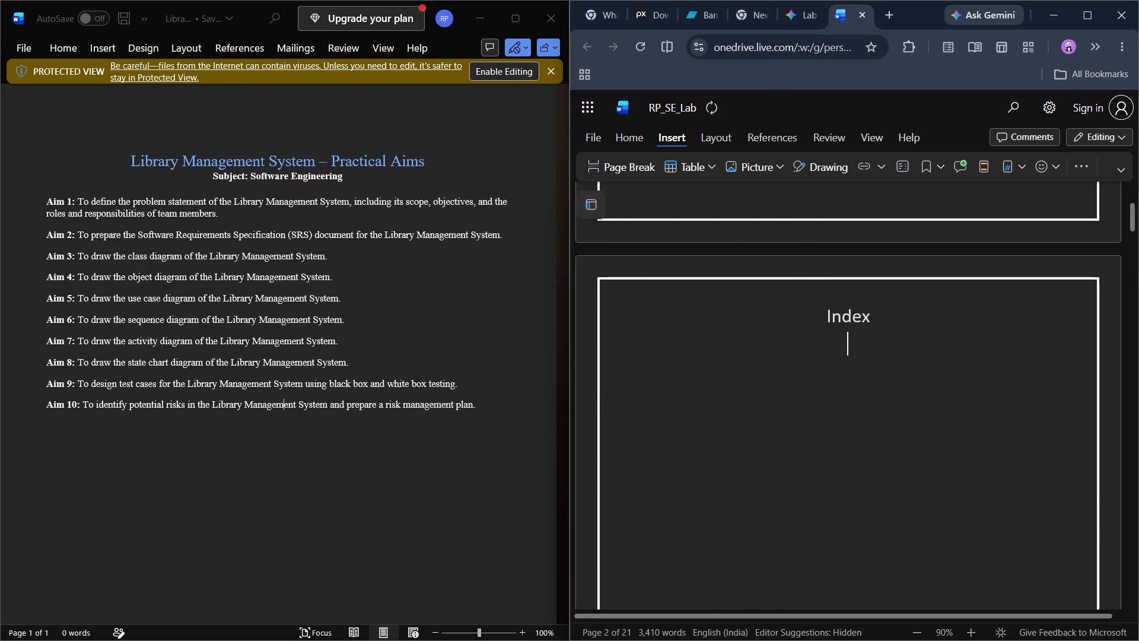
key(ctrl+v)
scroll(871, 402, down, 2)
scroll(871, 402, up, 2)
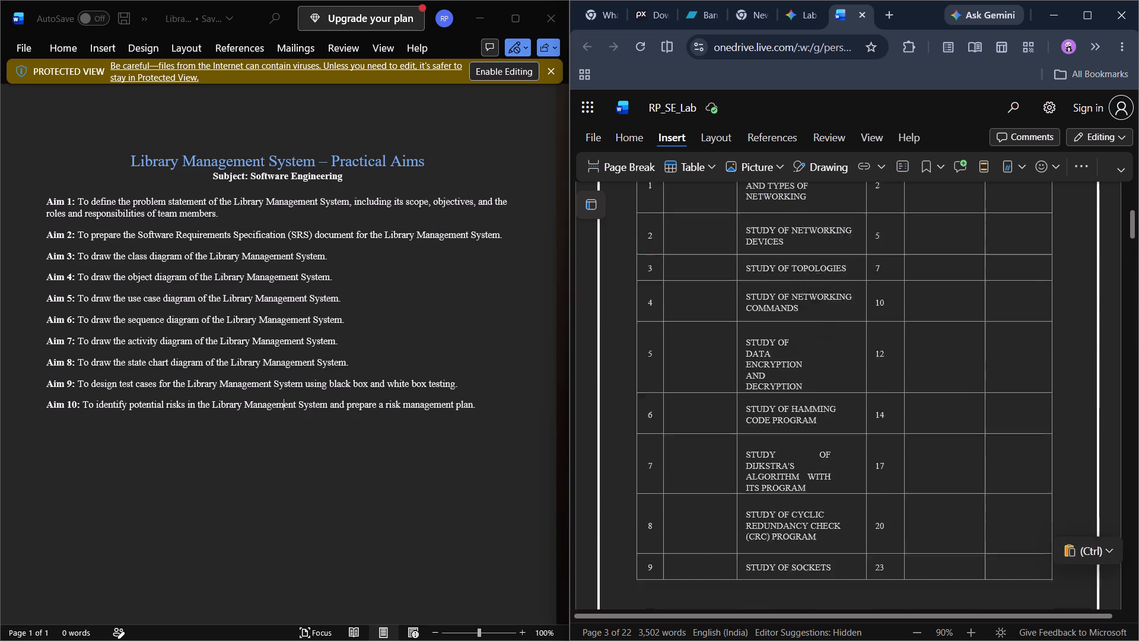
Delete the pasted "COMPUTER NETWORKS LAB – INDEX" heading text beneath the "Index" title.
scroll(871, 402, up, 1)
click(975, 485)
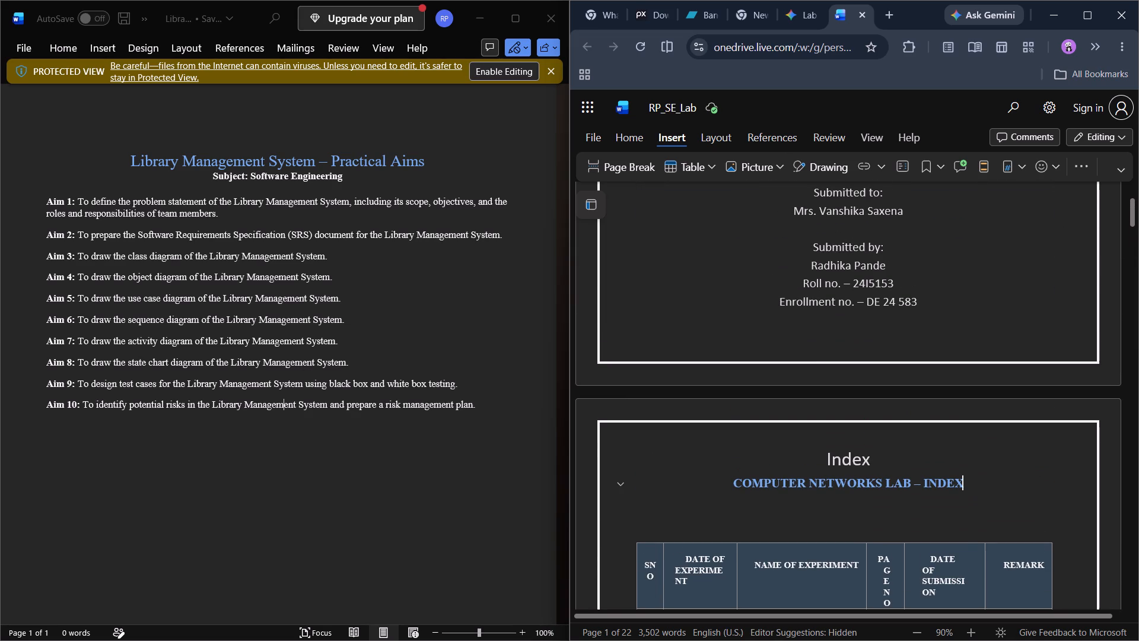
key(BackSpace)
key(BackSpace)
key(BackSpace)
key(BackSpace)
key(BackSpace)
key(BackSpace)
key(BackSpace)
key(BackSpace)
key(BackSpace)
key(BackSpace)
key(BackSpace)
key(BackSpace)
key(BackSpace)
key(BackSpace)
key(BackSpace)
key(BackSpace)
key(BackSpace)
key(BackSpace)
key(BackSpace)
key(BackSpace)
key(BackSpace)
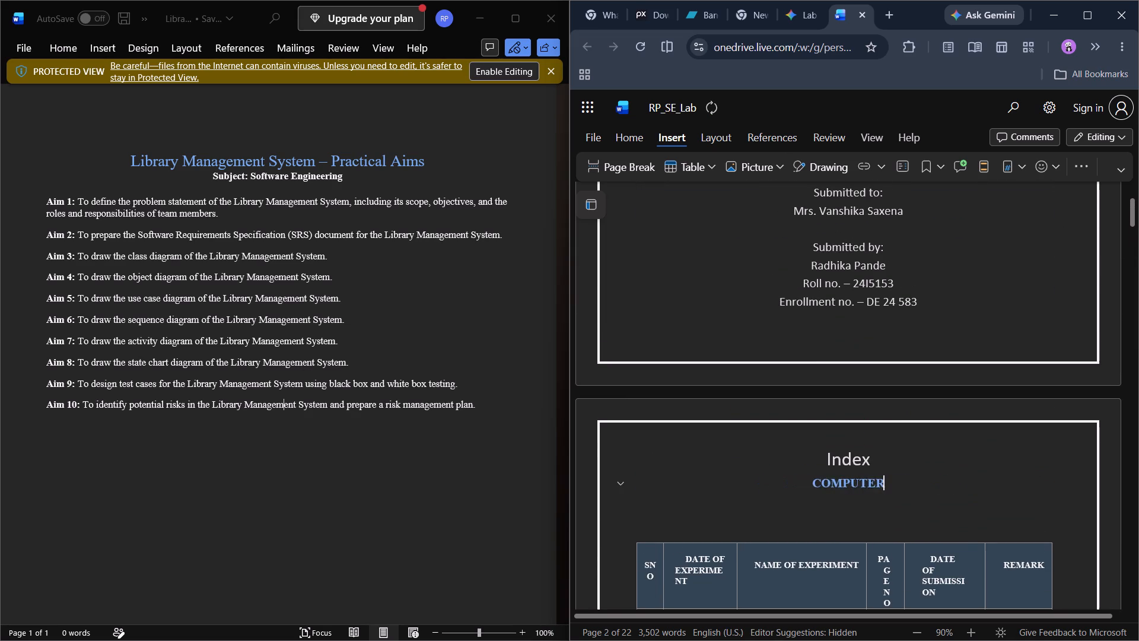
key(BackSpace)
key(BackSpace)
key(BackSpace)
key(BackSpace)
key(BackSpace)
key(BackSpace)
key(BackSpace)
key(BackSpace)
key(BackSpace)
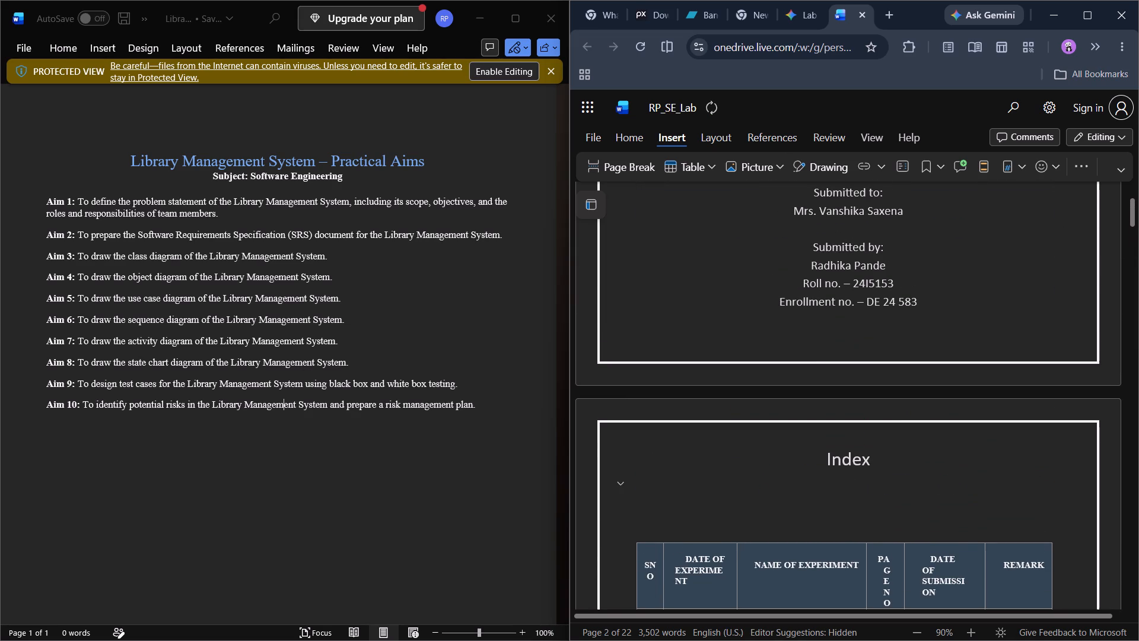
key(BackSpace)
Remove leftover blank content between the "Index" title and the pasted table.
key(Down)
key(BackSpace)
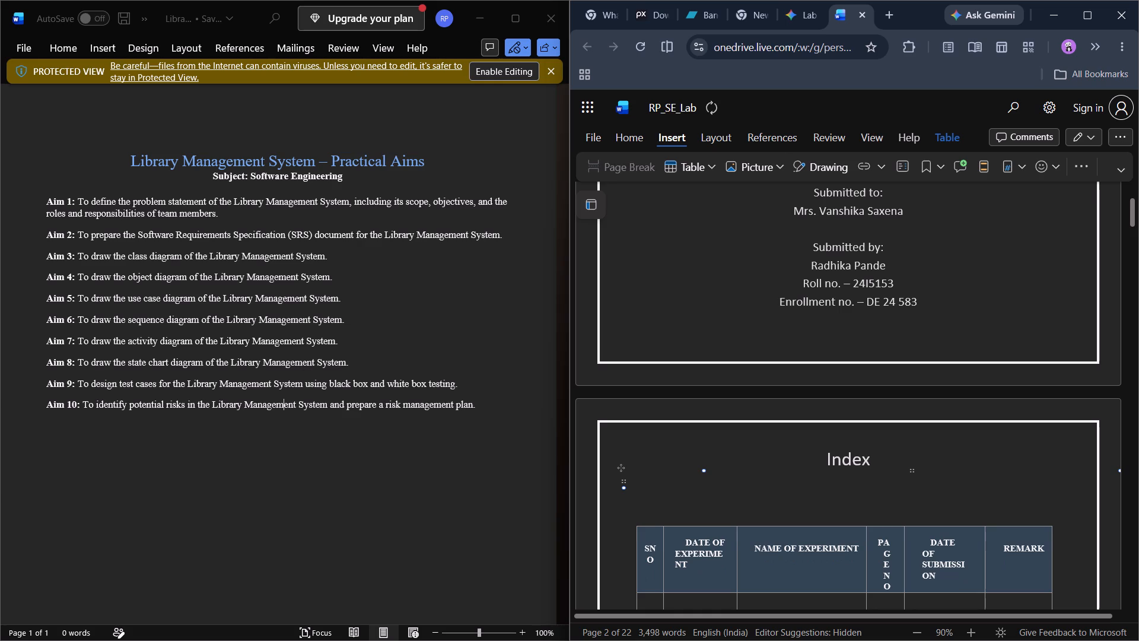
key(BackSpace)
key(Down)
key(BackSpace)
key(BackSpace)
Widen the index table by moving the REMARK column's outer edge closer to the page border.
scroll(955, 559, down, 4)
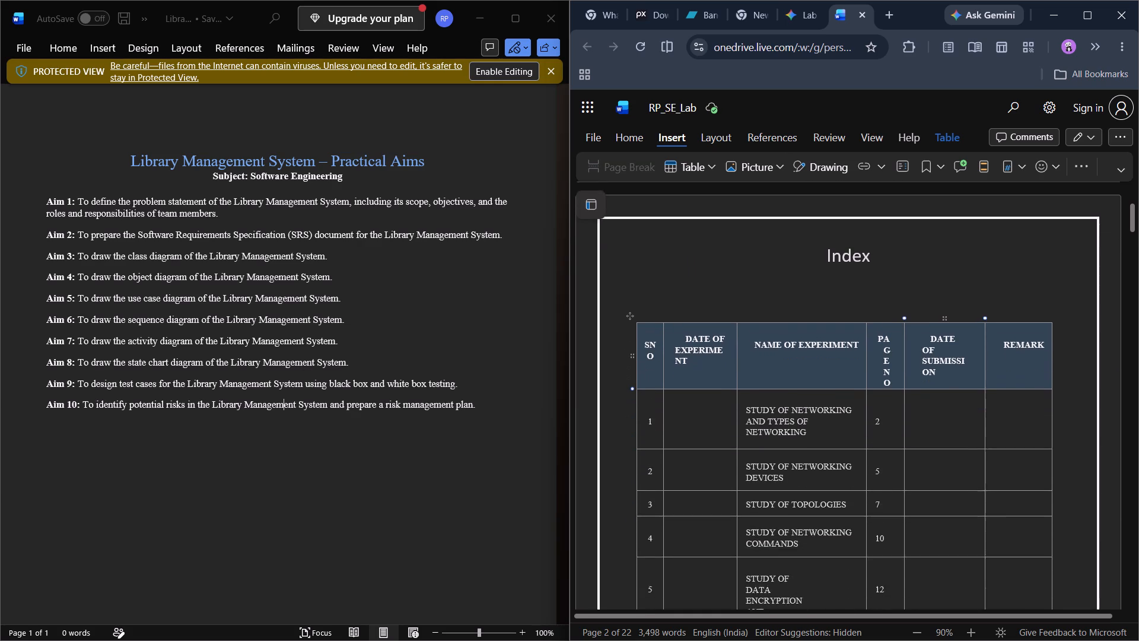
scroll(955, 559, down, 2)
scroll(955, 559, up, 1)
scroll(955, 559, down, 1)
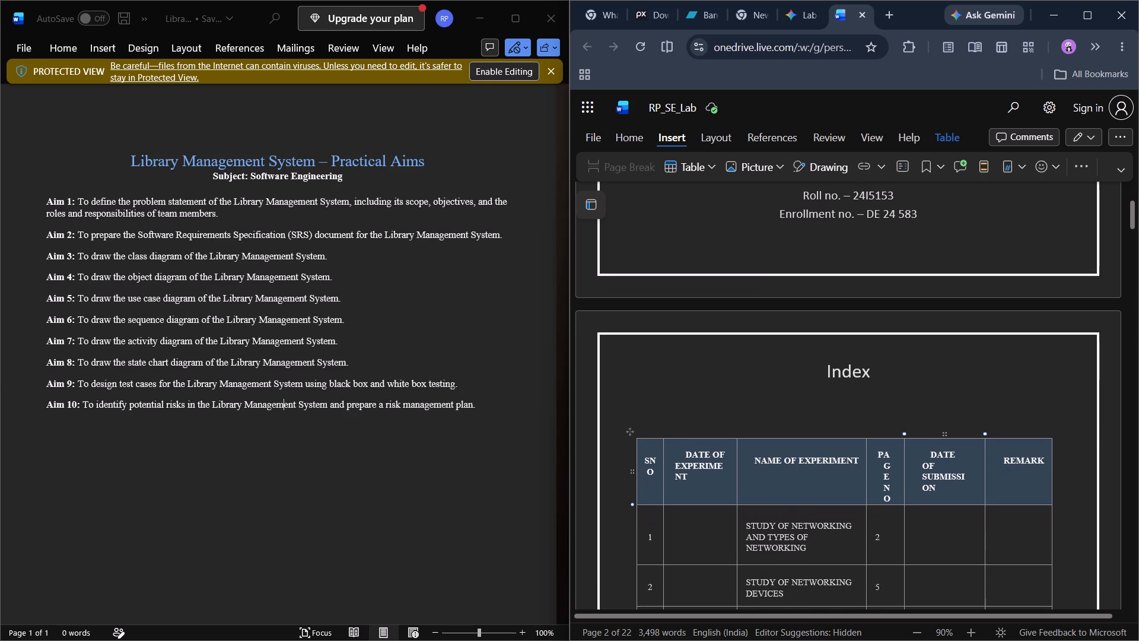
scroll(955, 559, down, 2)
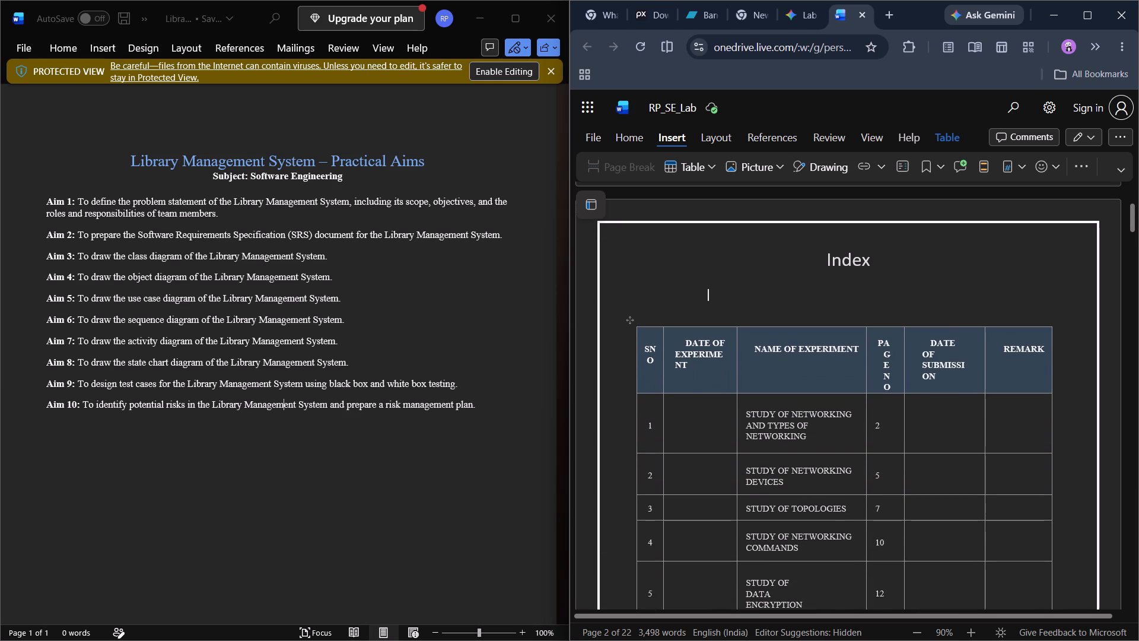
click(982, 433)
scroll(982, 433, down, 2)
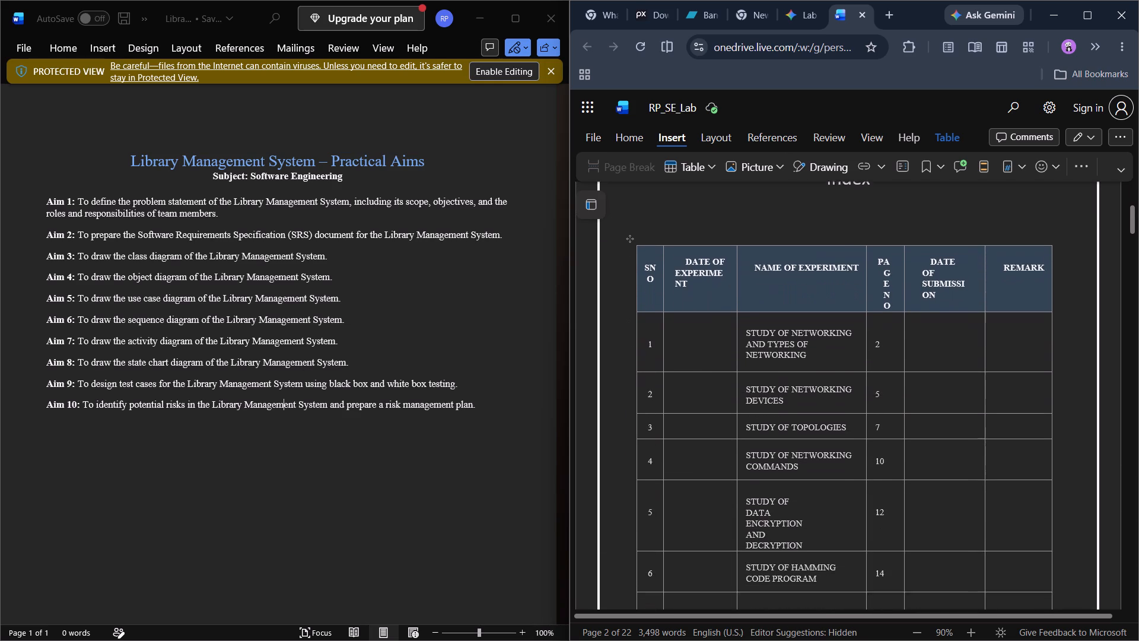
scroll(982, 433, down, 2)
scroll(982, 433, up, 1)
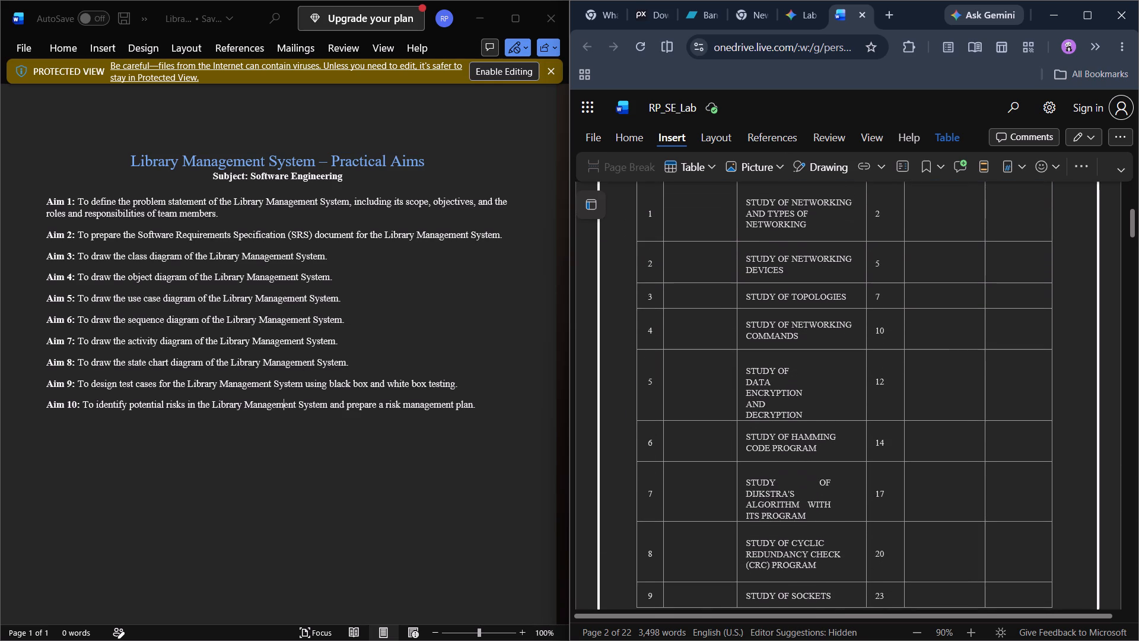
drag(1052, 389, 1115, 386)
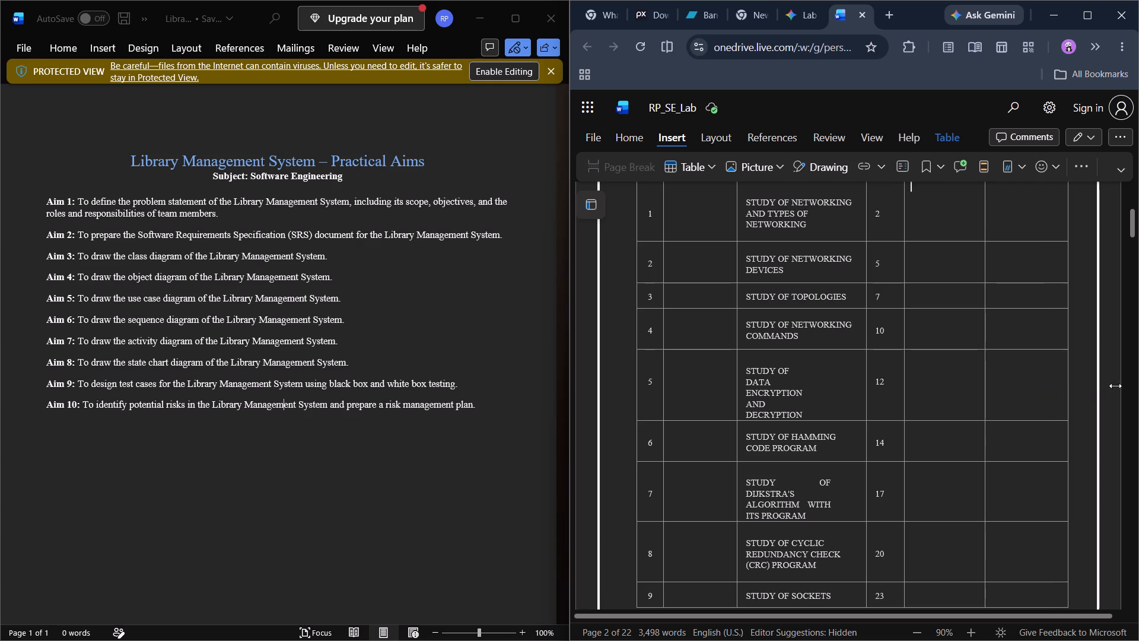
drag(1115, 386, 1138, 386)
Widen the index table's PAGE NO and DATE OF SUBMISSION columns by adjusting their boundaries.
scroll(1011, 376, up, 1)
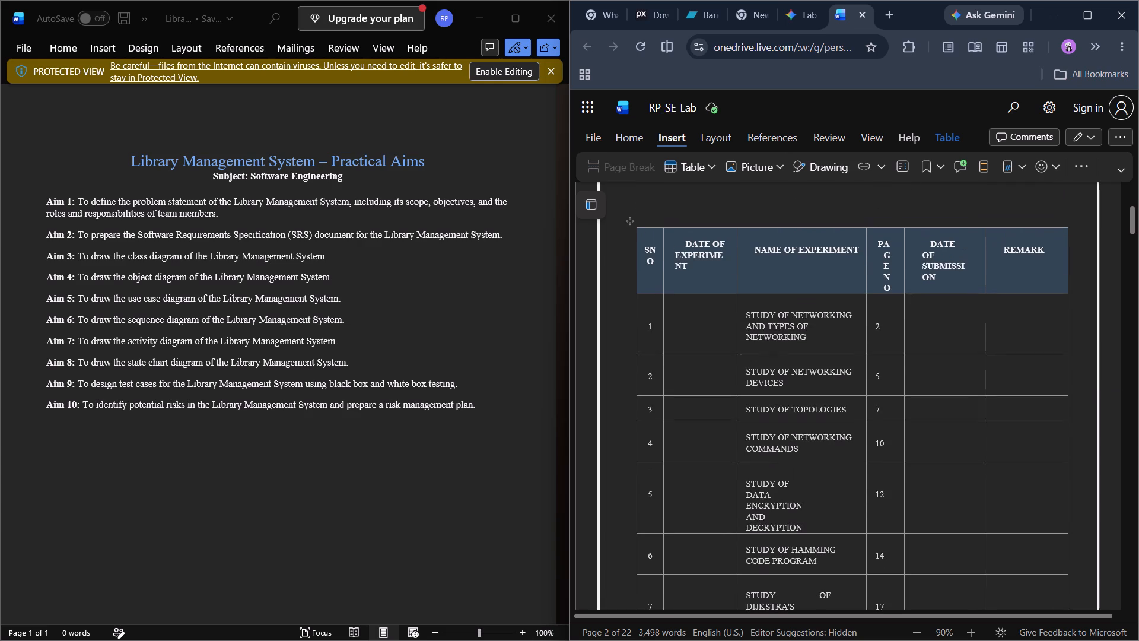
drag(983, 446, 997, 442)
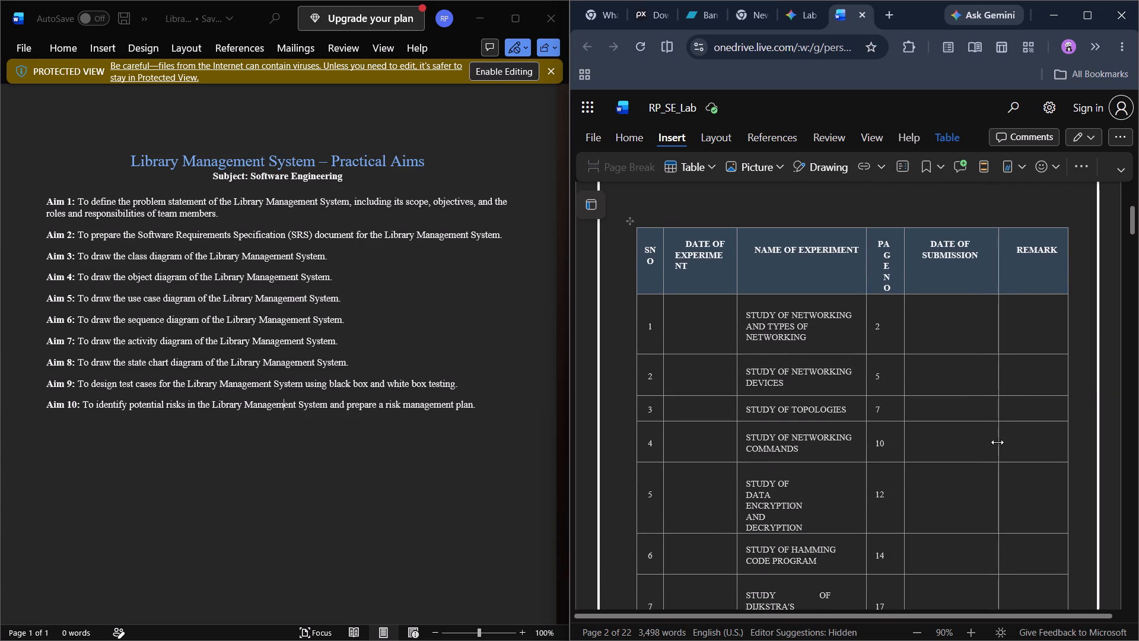
drag(997, 442, 994, 442)
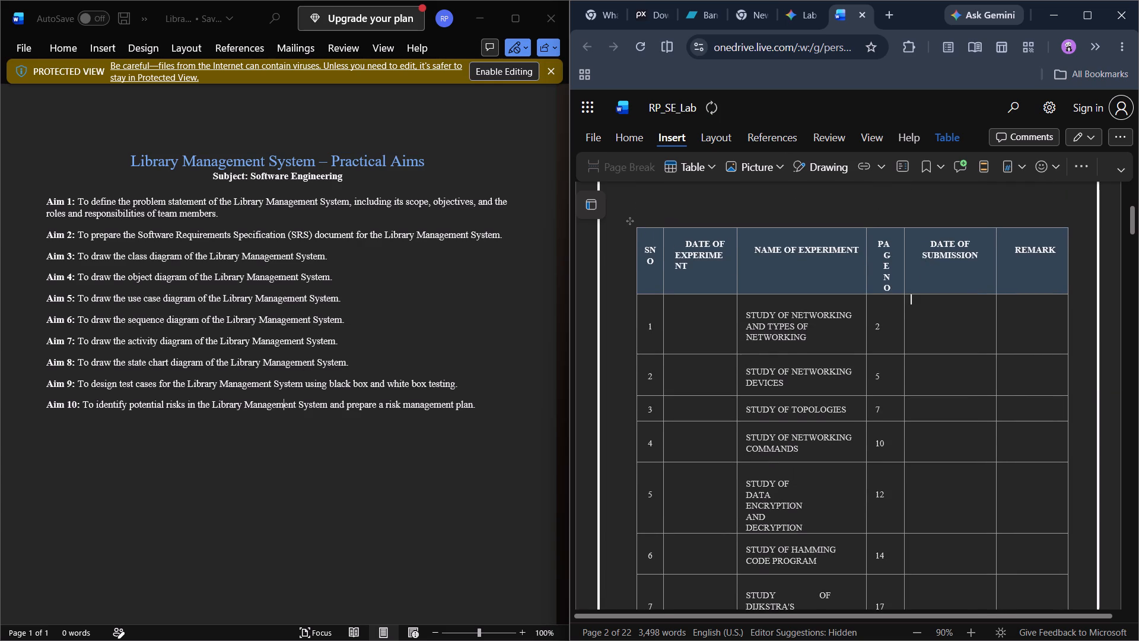
drag(902, 442, 910, 439)
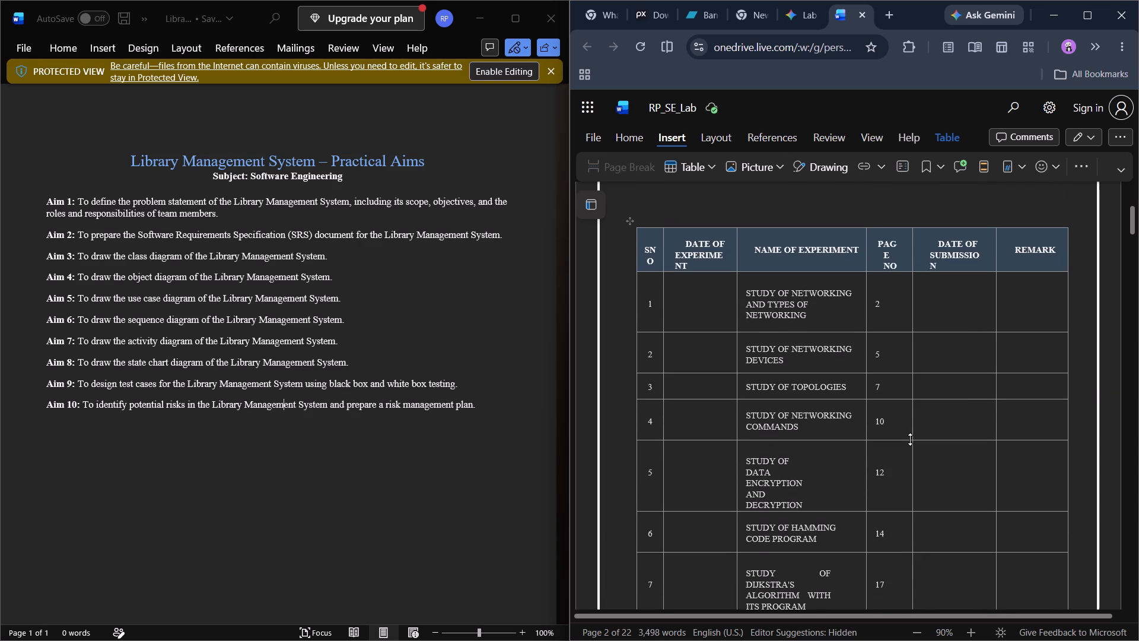
drag(910, 439, 915, 436)
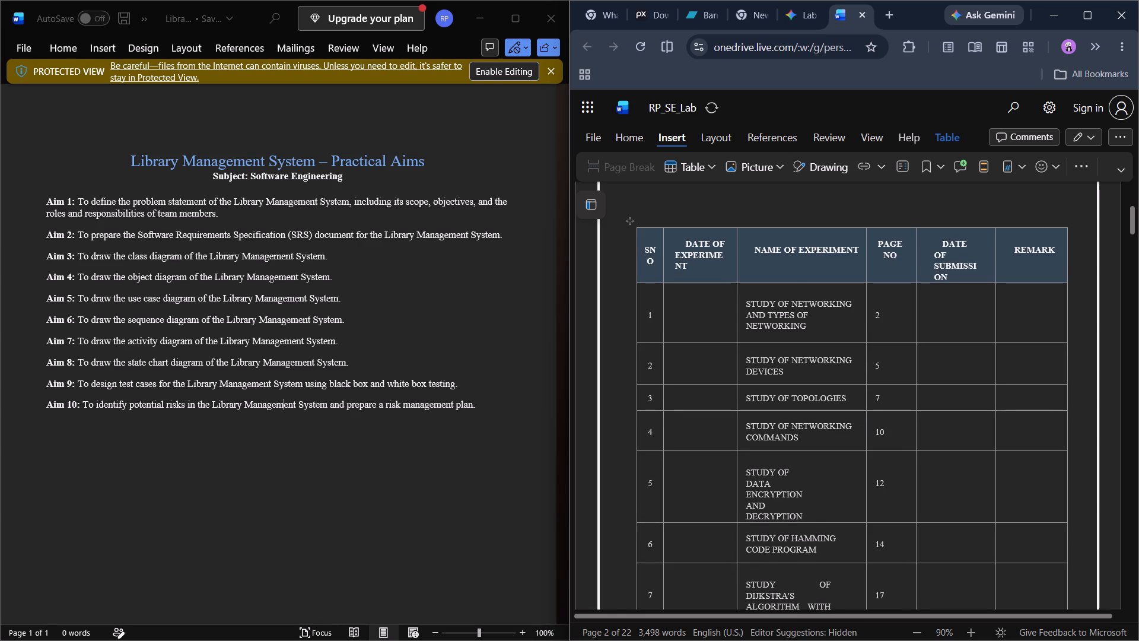
click(993, 439)
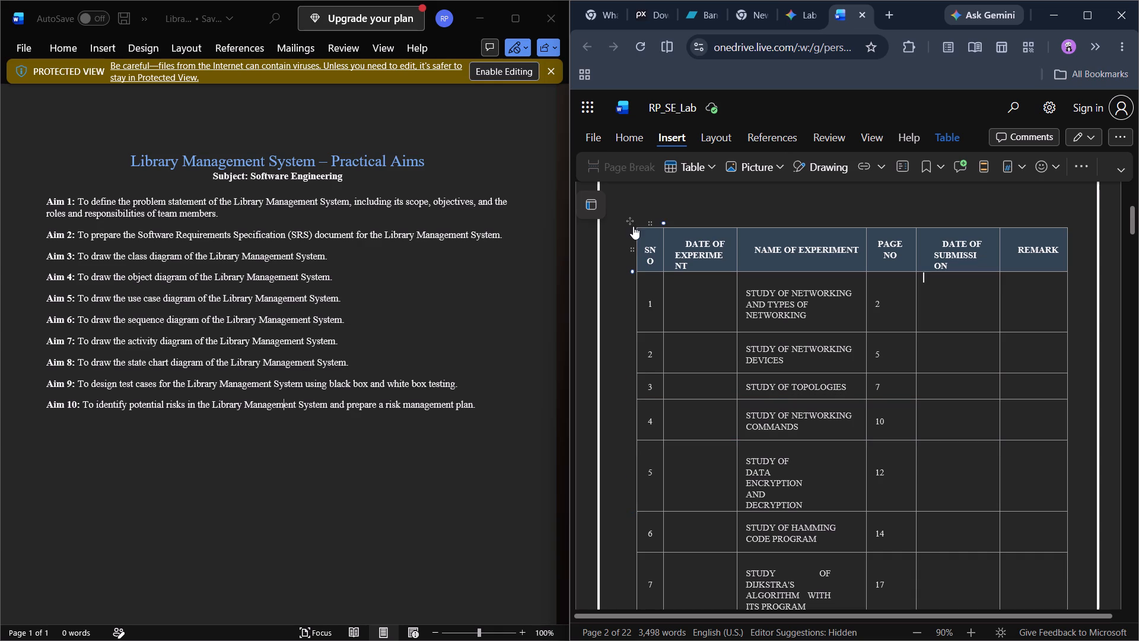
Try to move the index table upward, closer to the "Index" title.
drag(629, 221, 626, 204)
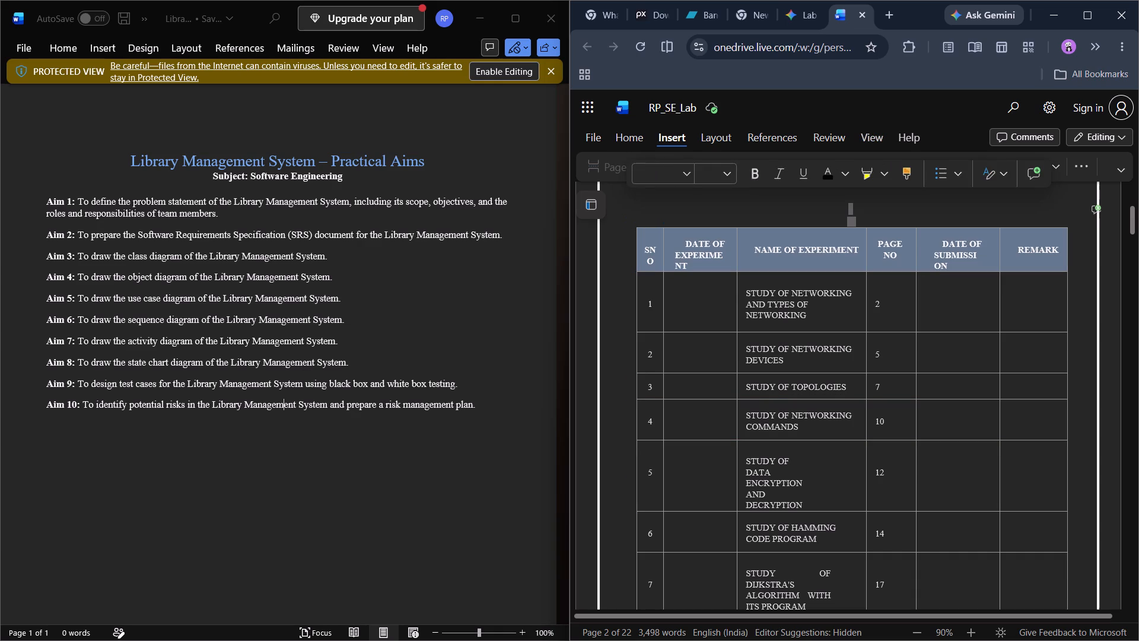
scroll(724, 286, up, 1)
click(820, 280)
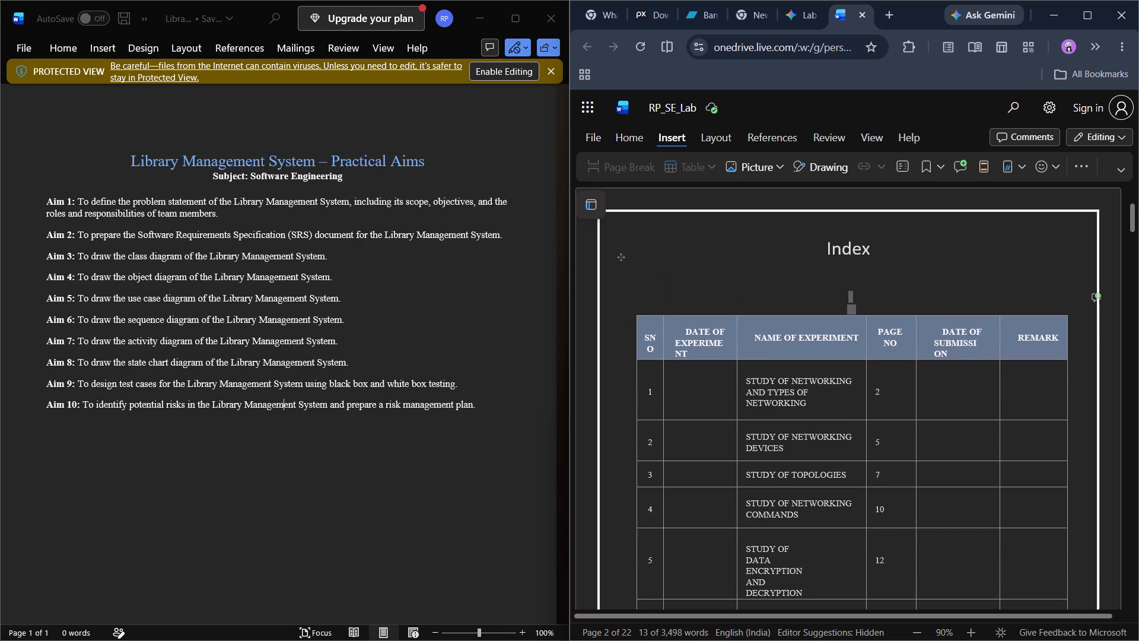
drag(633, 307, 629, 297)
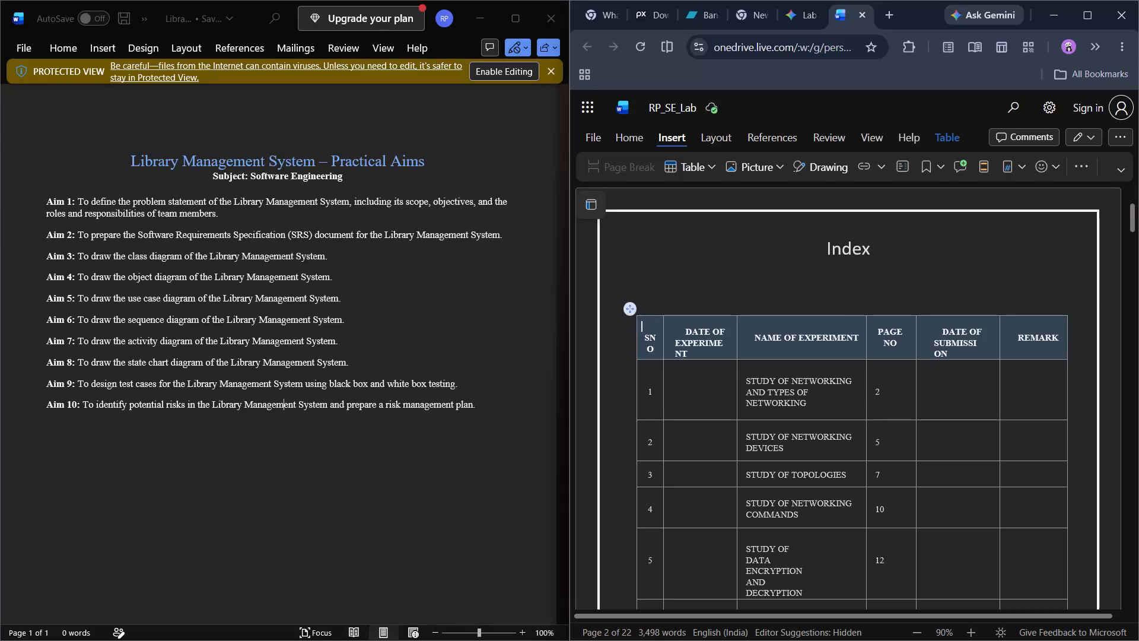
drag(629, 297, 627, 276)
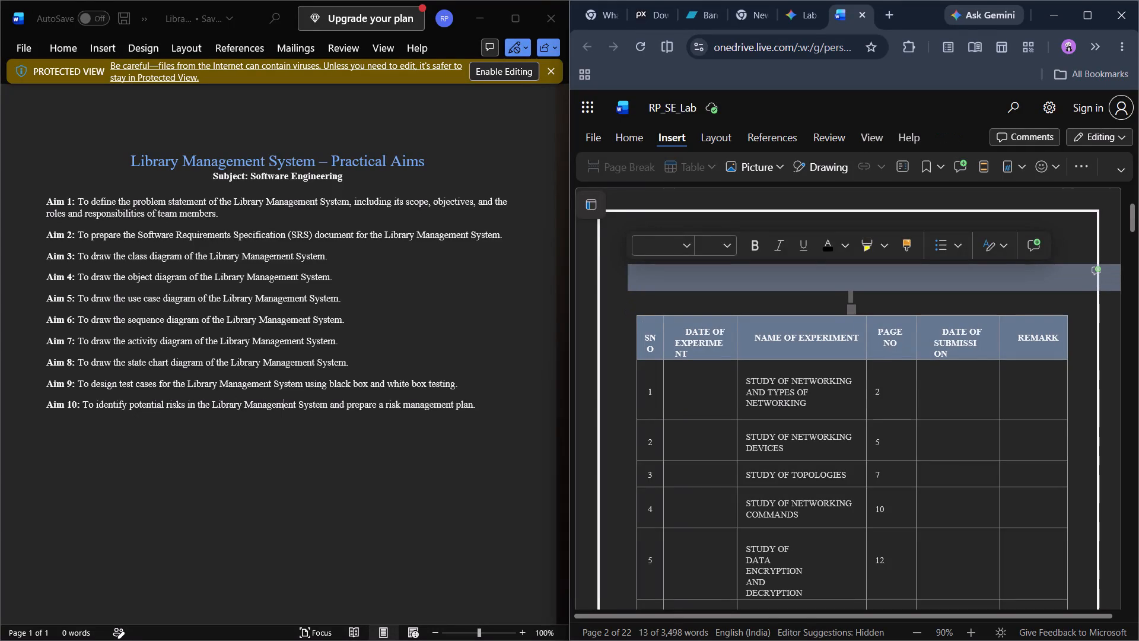
Delete the extra empty line directly above the index table to bring it closer to the "Index" title.
click(700, 307)
key(BackSpace)
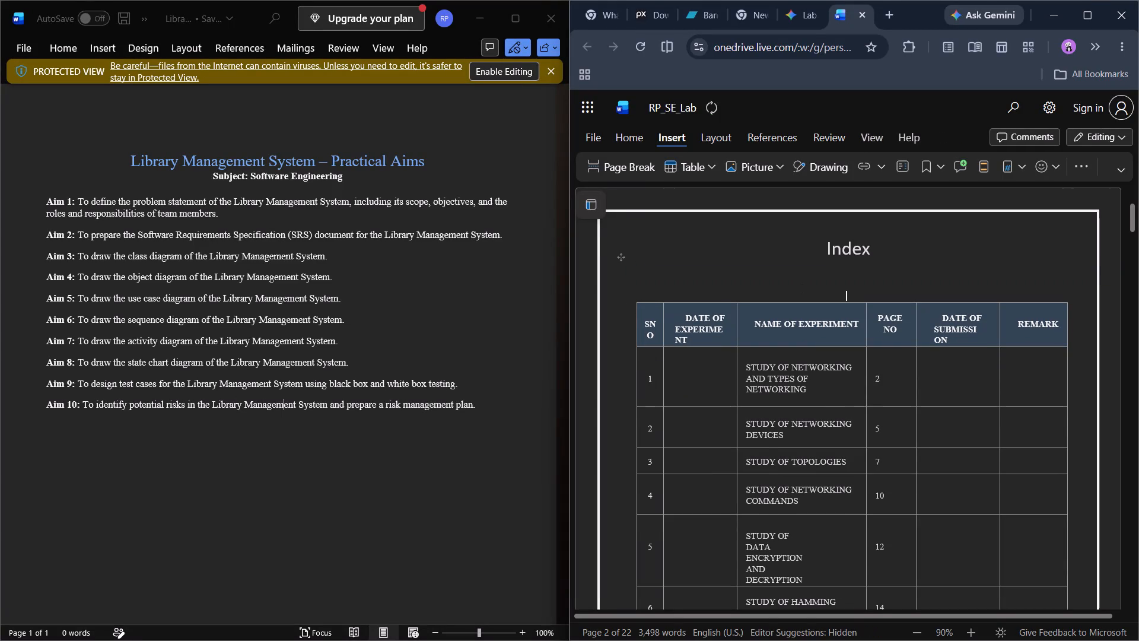
key(BackSpace)
key(BackSpace)
key(BackSpace)
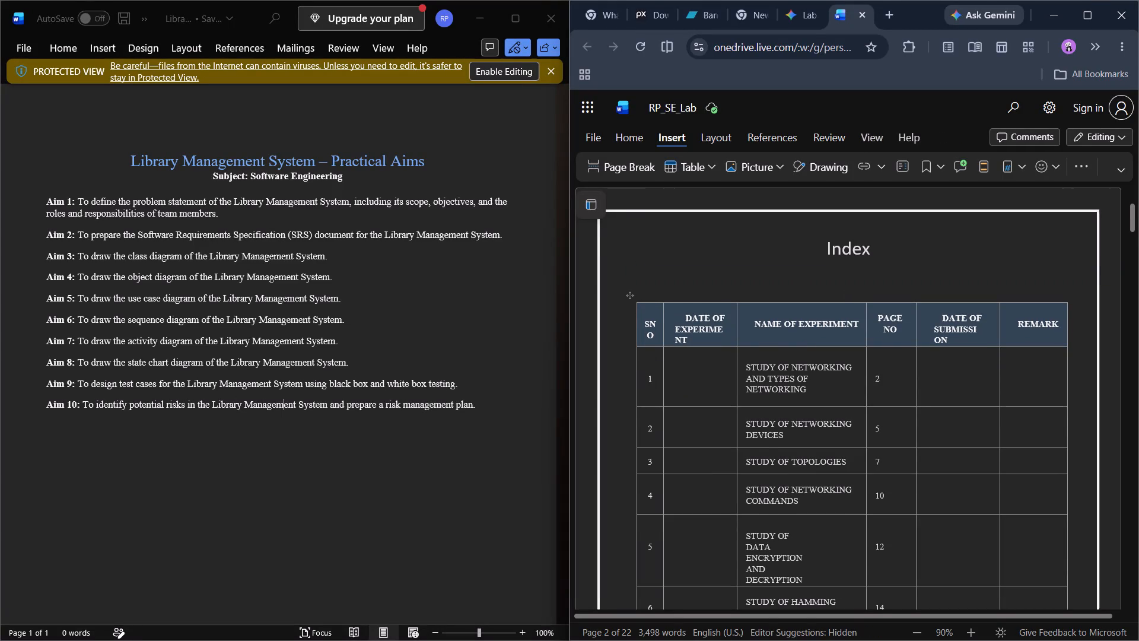
scroll(888, 380, down, 4)
scroll(888, 380, up, 1)
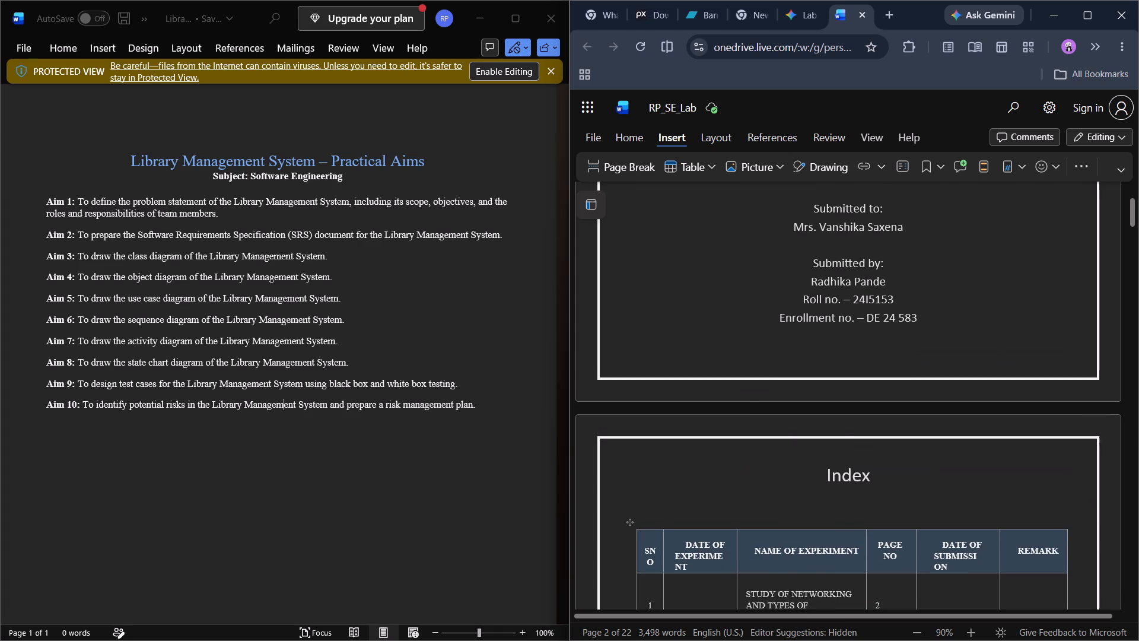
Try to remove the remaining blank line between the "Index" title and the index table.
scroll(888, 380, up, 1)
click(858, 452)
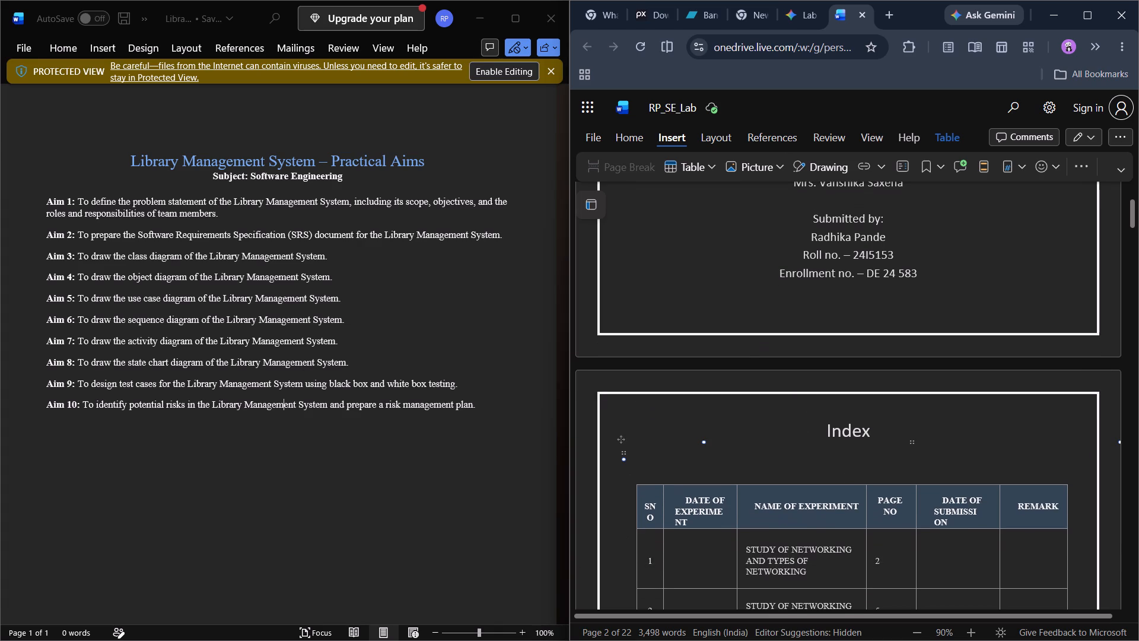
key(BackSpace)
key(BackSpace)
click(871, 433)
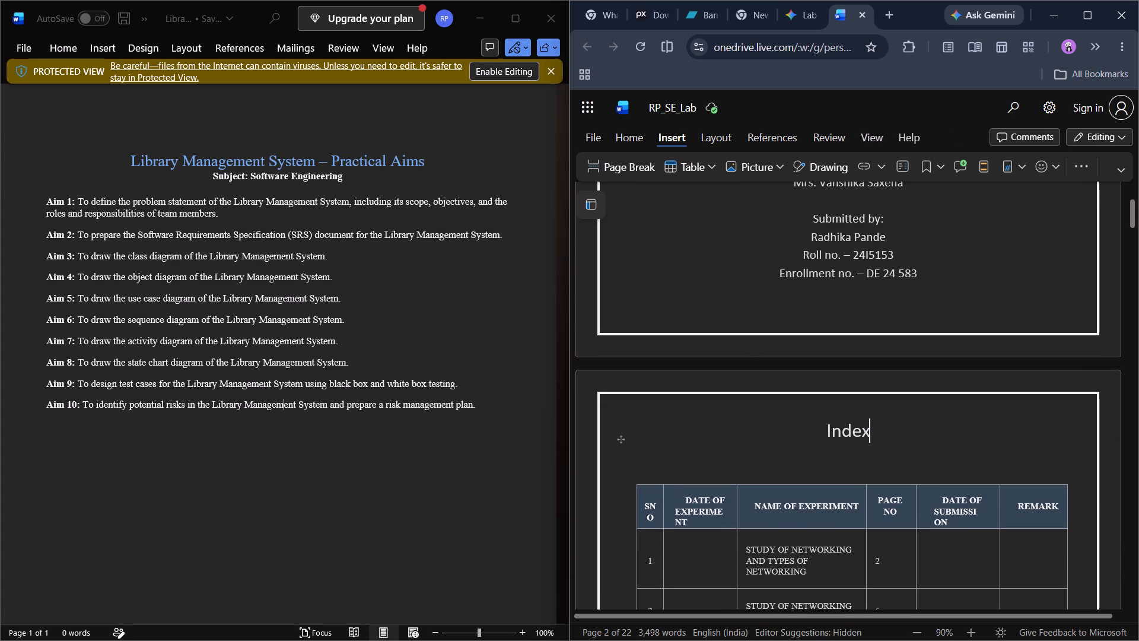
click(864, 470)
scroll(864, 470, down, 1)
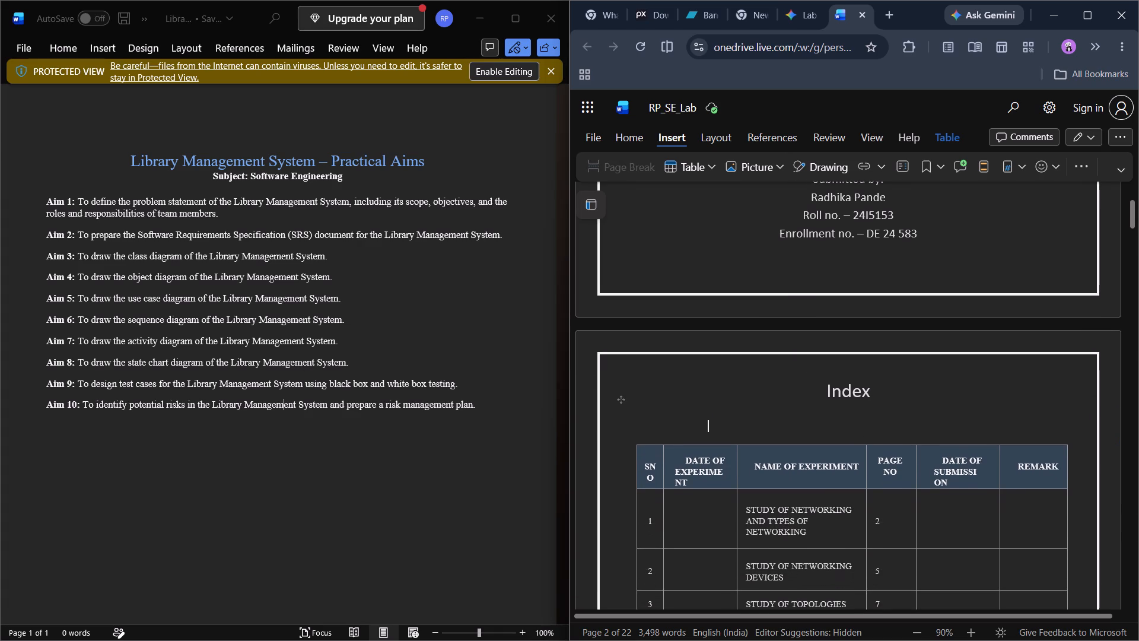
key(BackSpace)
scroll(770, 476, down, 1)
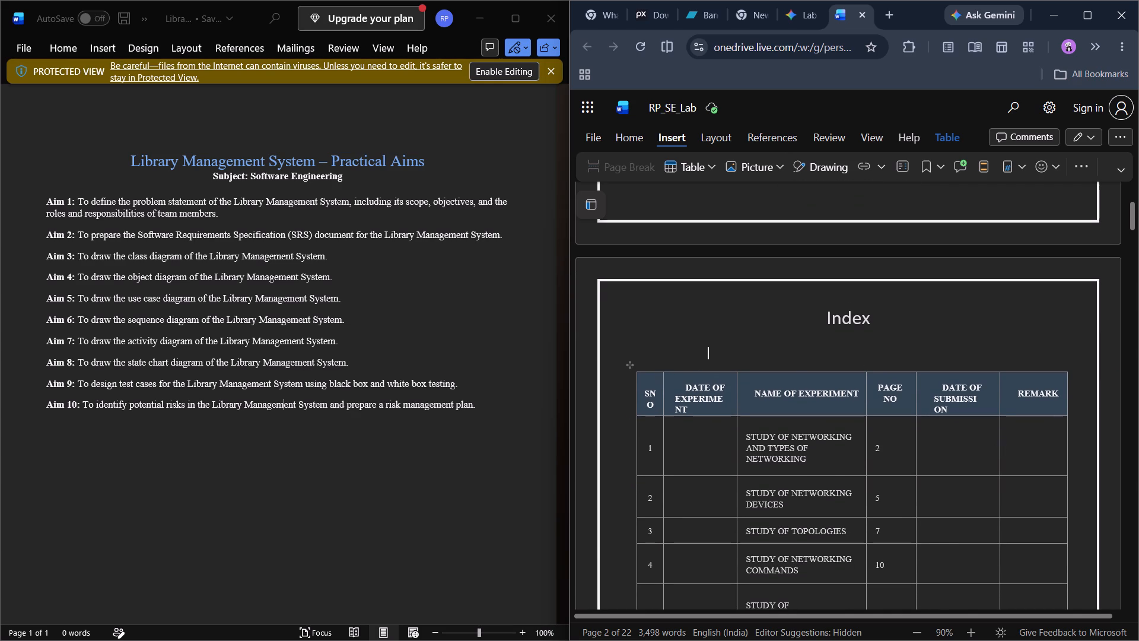
Widen the index table's DATE OF SUBMISSION column slightly into the REMARK column, keeping the PAGE NO column wide enough for its heading.
drag(998, 448, 1007, 445)
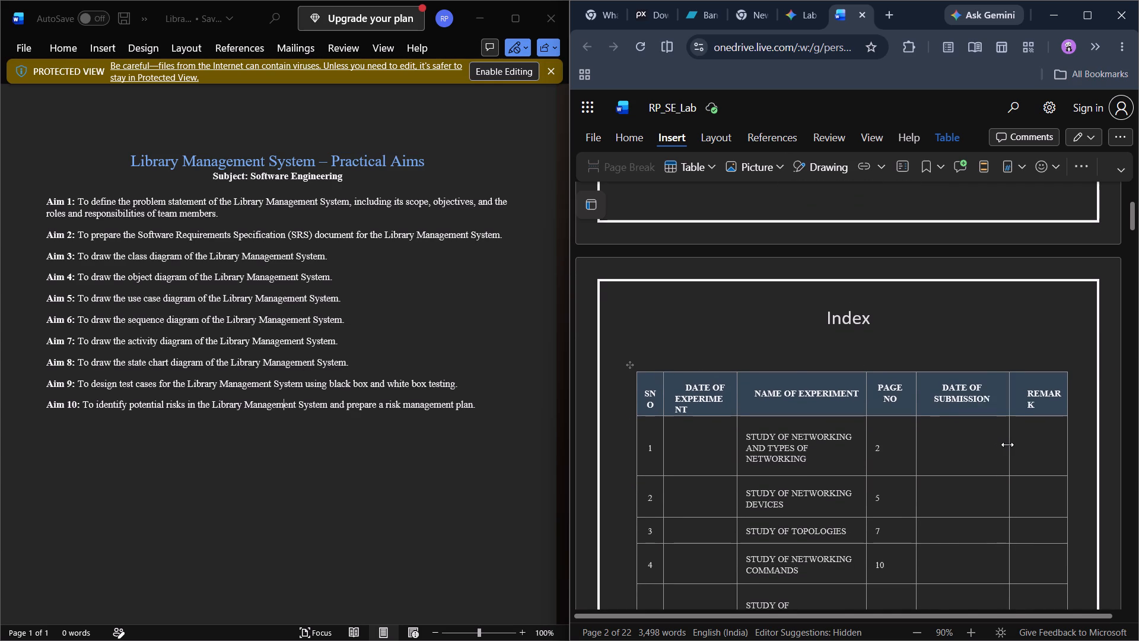
drag(1007, 445, 1004, 445)
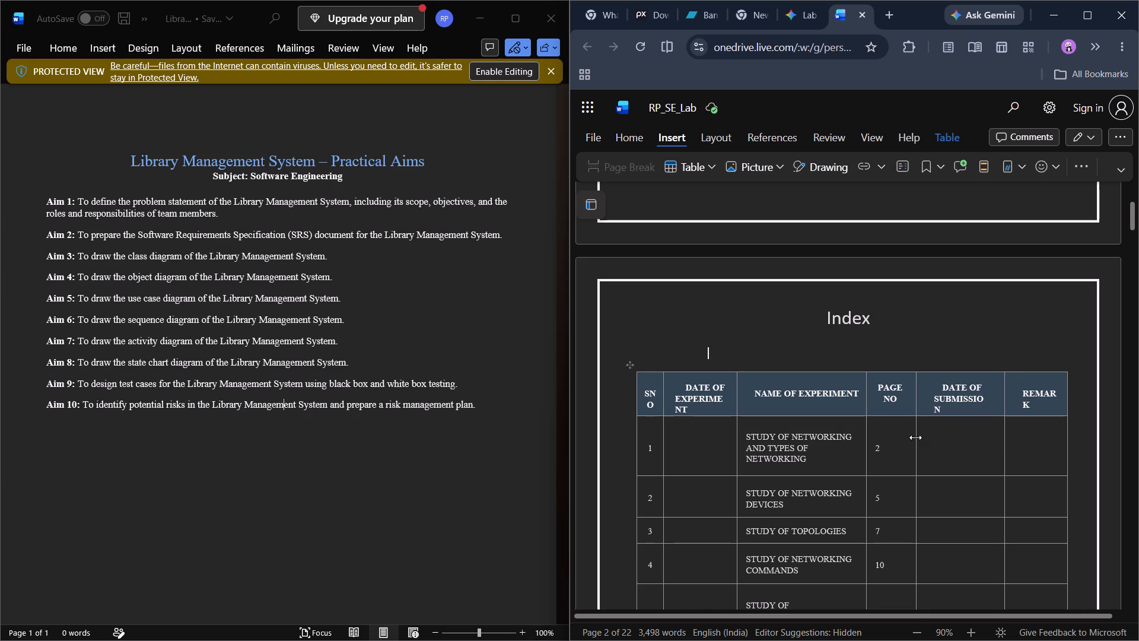
drag(915, 437, 902, 439)
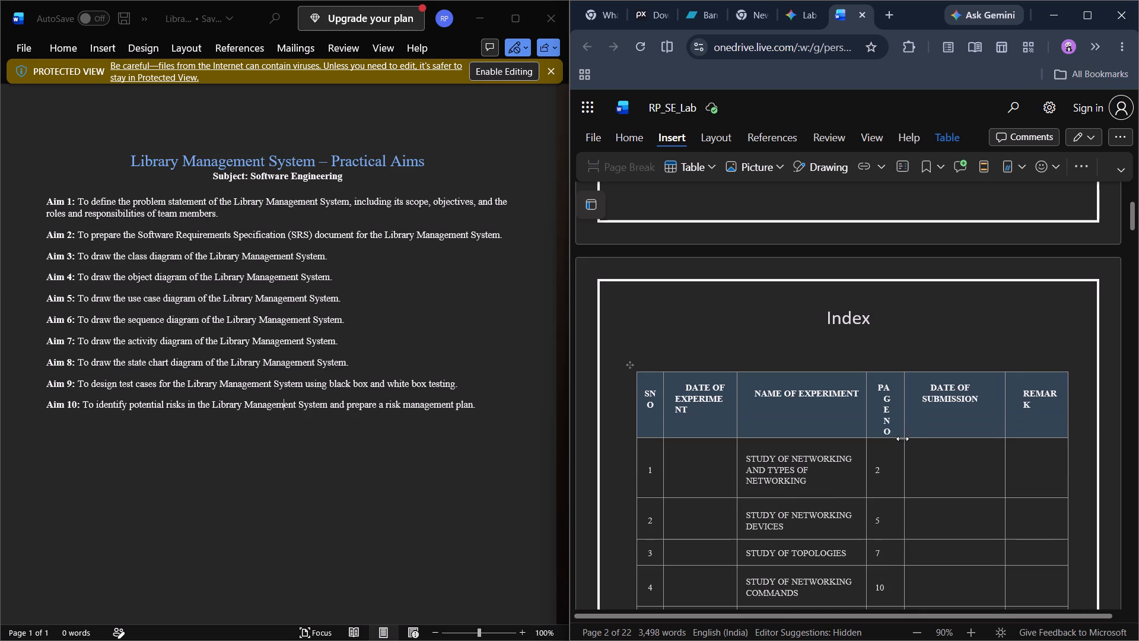
drag(902, 439, 913, 431)
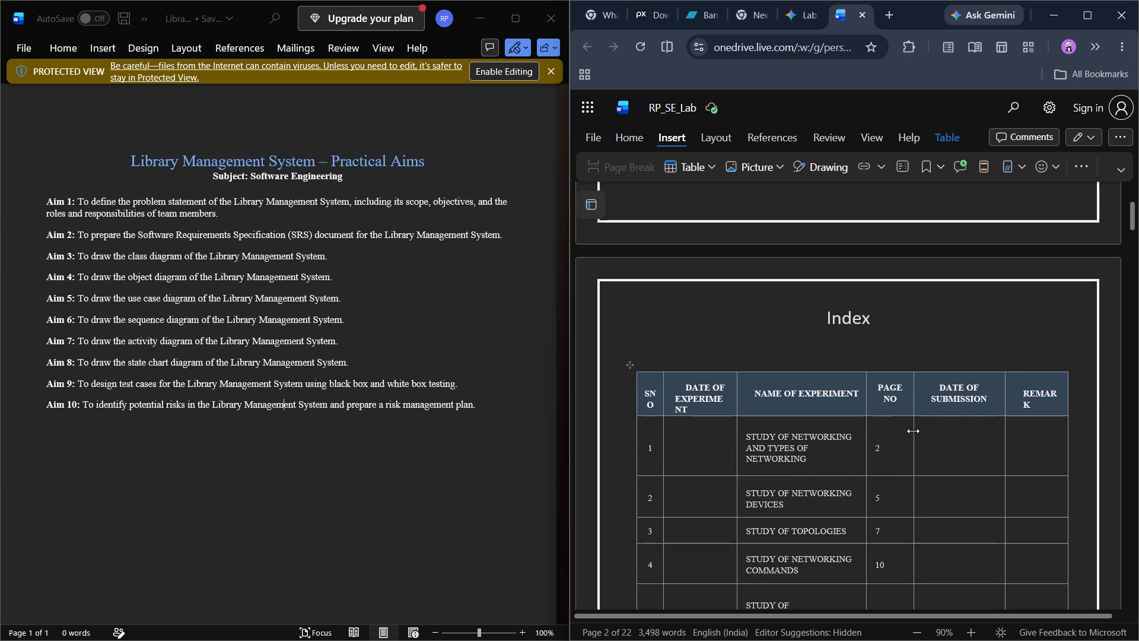
drag(913, 431, 914, 431)
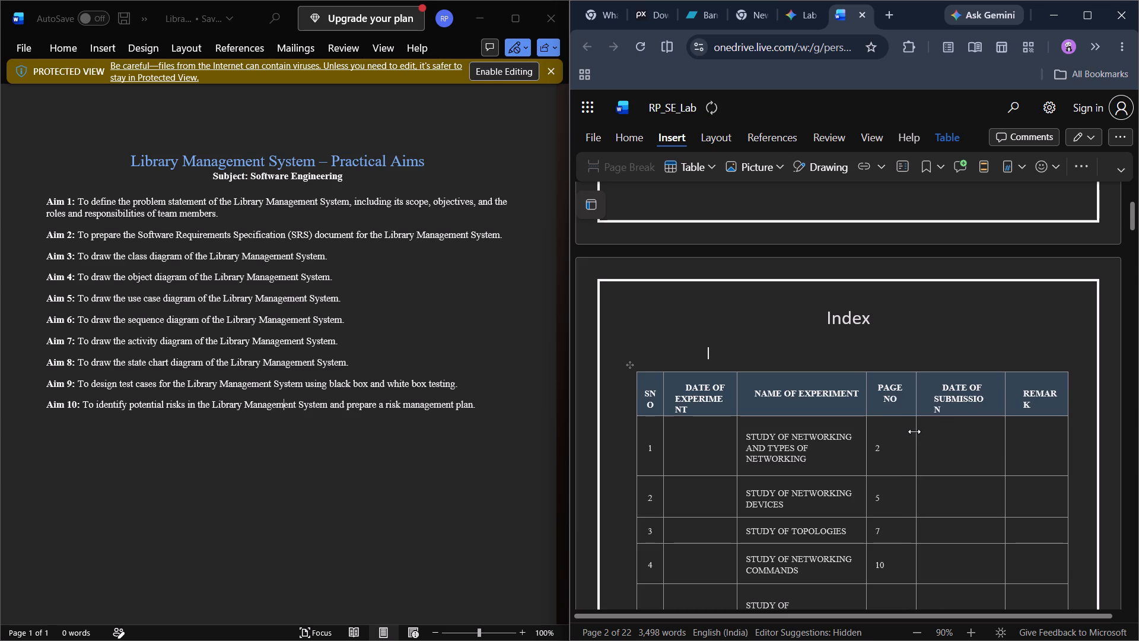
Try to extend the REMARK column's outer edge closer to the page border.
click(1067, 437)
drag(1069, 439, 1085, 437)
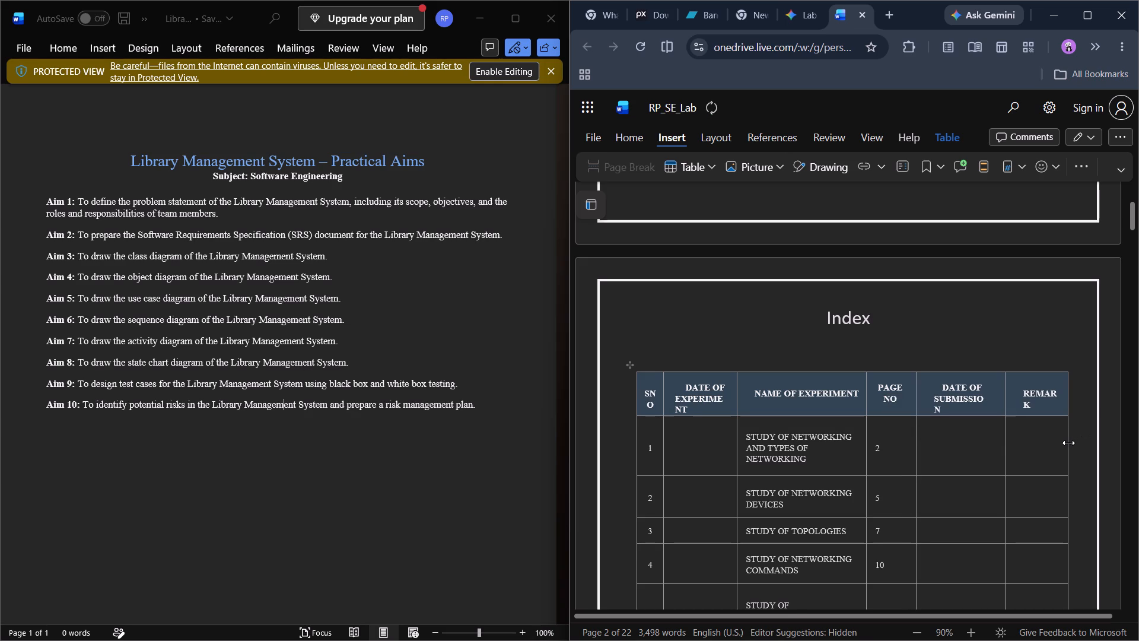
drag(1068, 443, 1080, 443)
Remove the indent before the REMARK heading and narrow its column from the outer edge to fit the heading.
click(1023, 399)
key(BackSpace)
drag(1053, 394, 1010, 394)
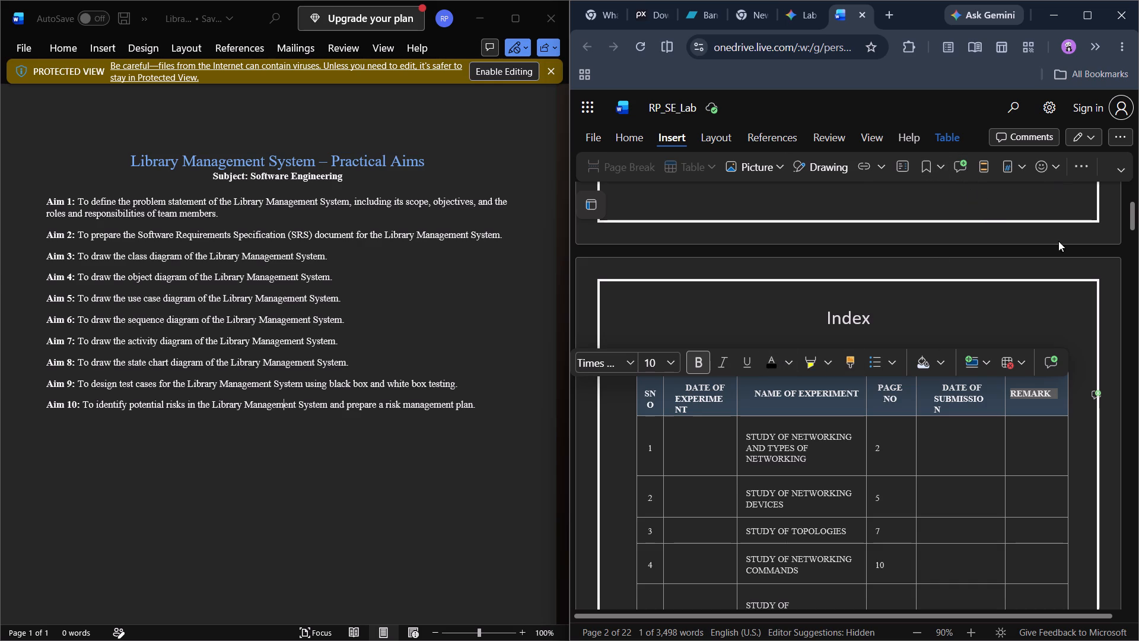
click(1057, 390)
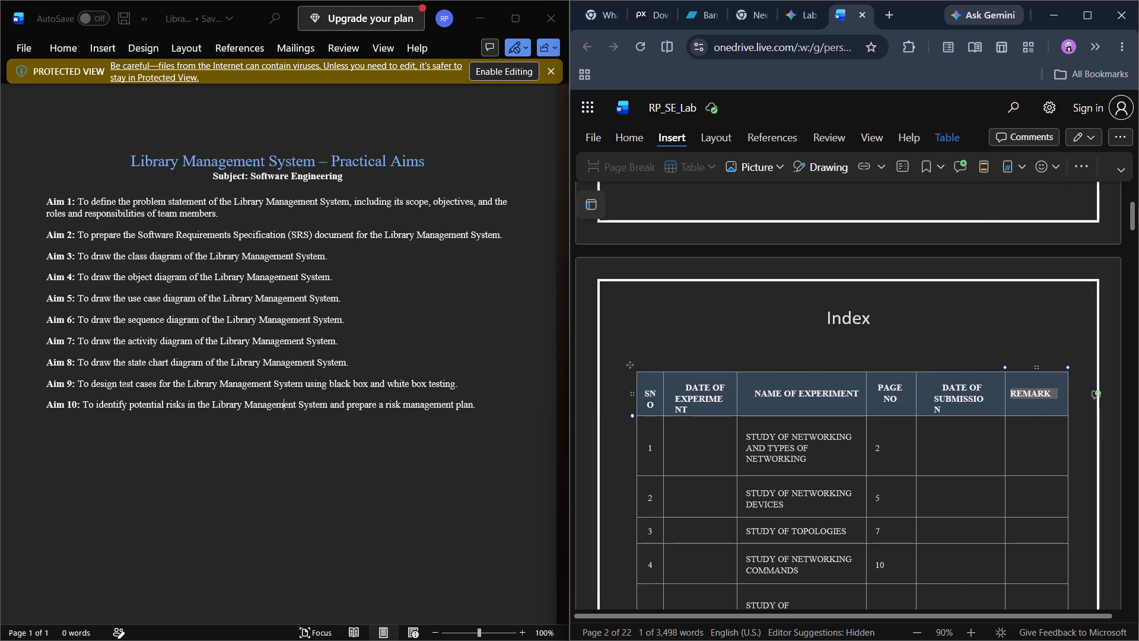
drag(1067, 427, 1058, 427)
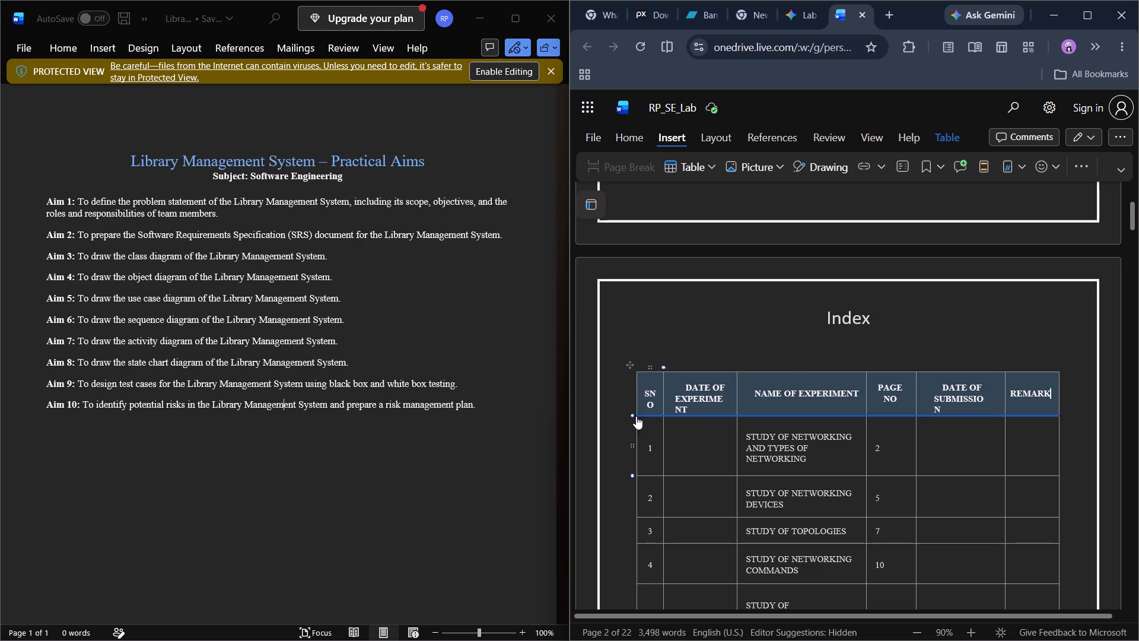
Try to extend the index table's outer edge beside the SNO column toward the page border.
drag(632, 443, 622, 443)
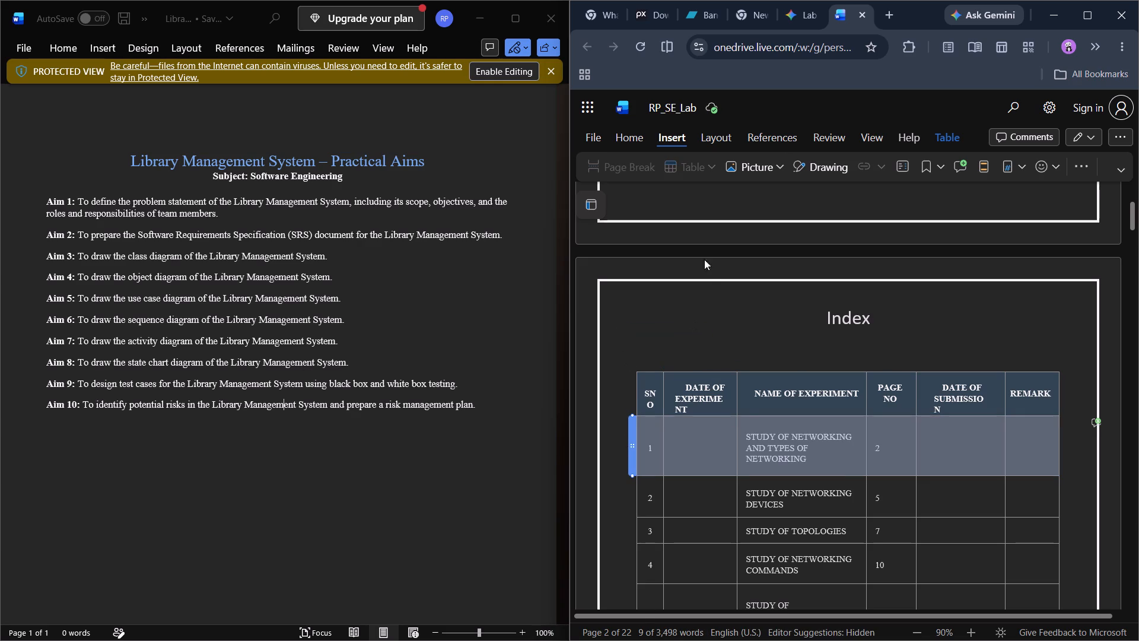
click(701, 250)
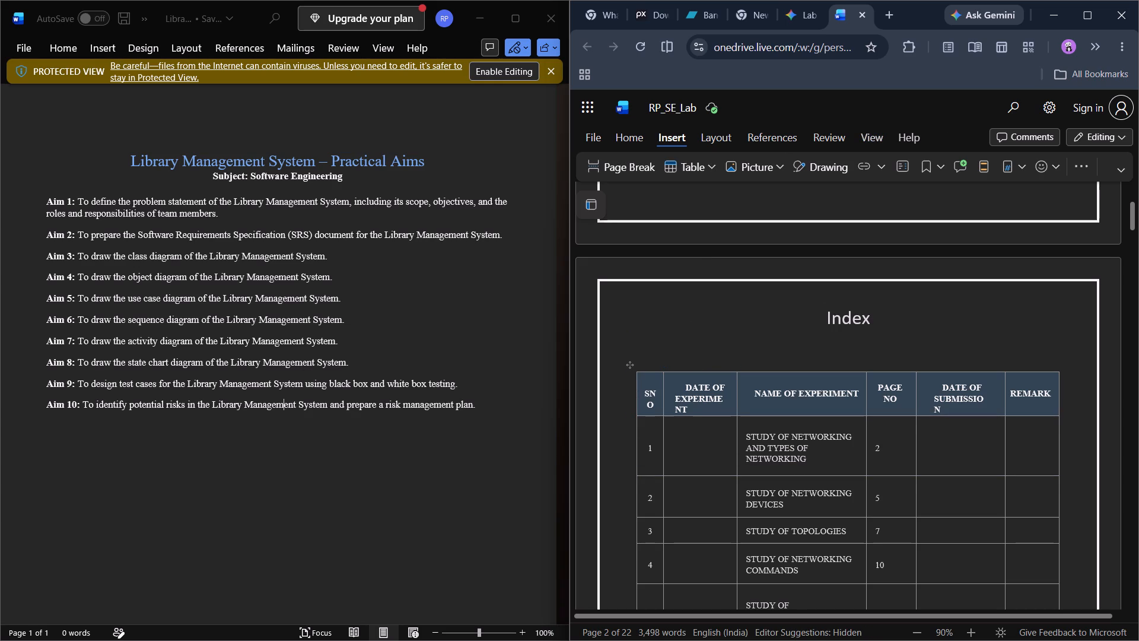
Widen the DATE OF EXPERIMENT column until the word EXPERIMENT in its heading fits on one line.
drag(736, 424, 734, 424)
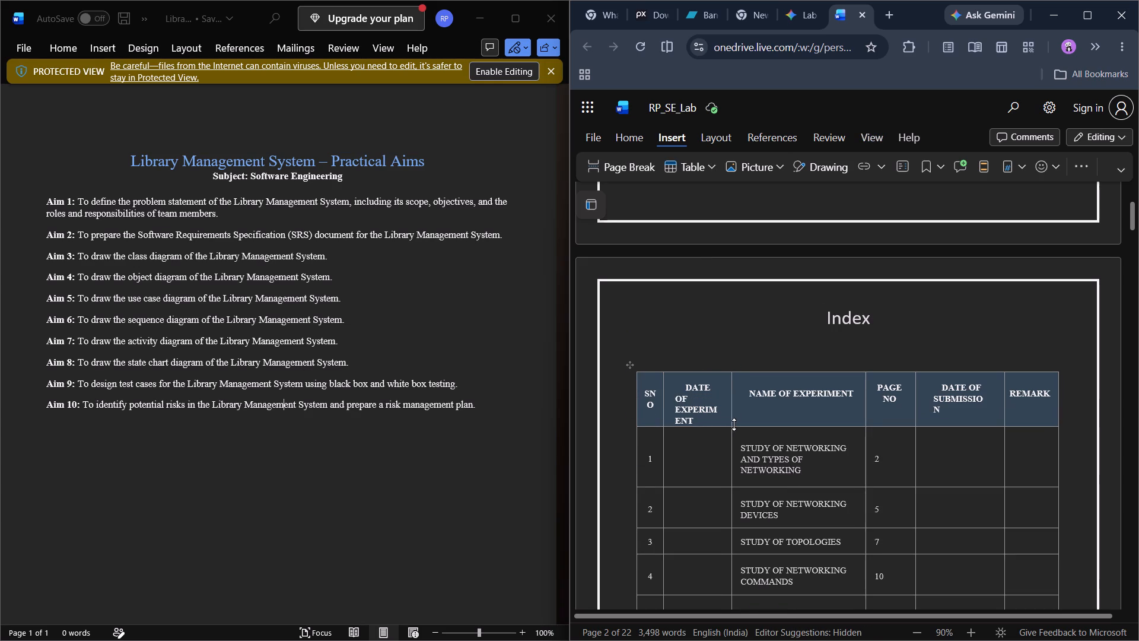
drag(734, 424, 745, 424)
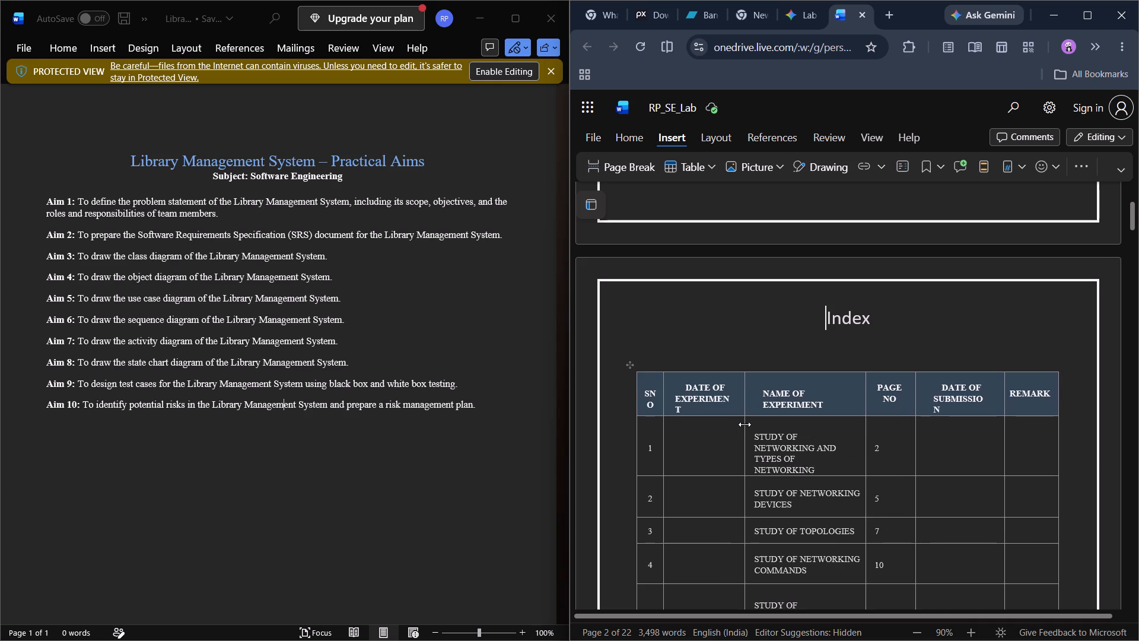
drag(745, 424, 751, 424)
scroll(796, 471, down, 1)
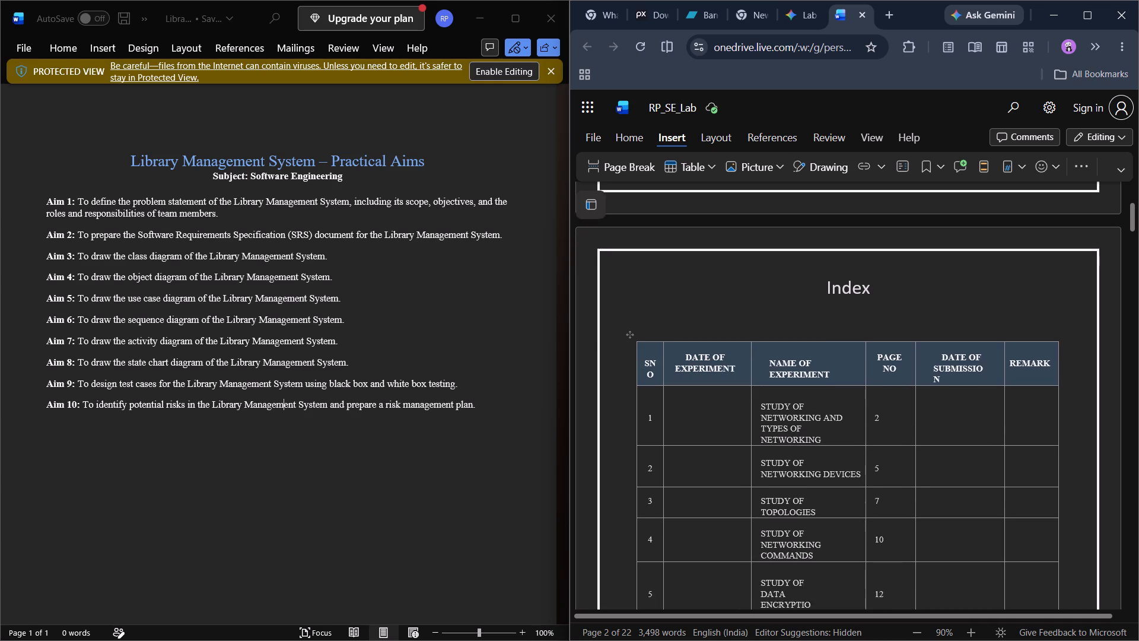
scroll(796, 471, down, 1)
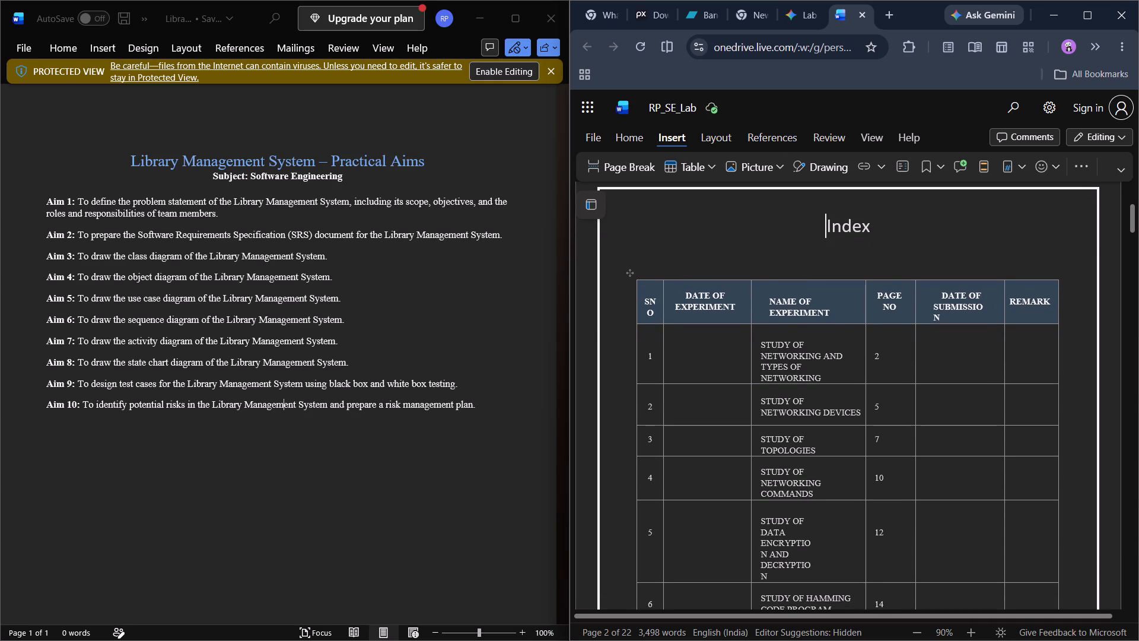
Clear the heading and all page numbers from the index table's PAGE NO column.
click(889, 272)
key(Delete)
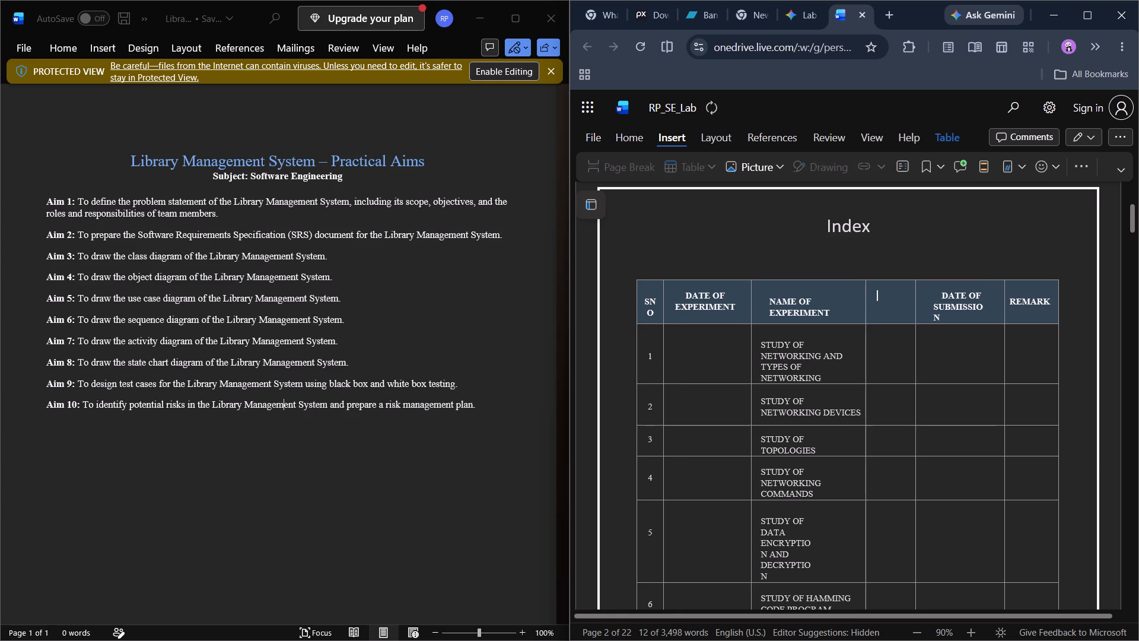
Widen the NAME OF EXPERIMENT and DATE OF SUBMISSION columns into the emptied column between them.
click(915, 355)
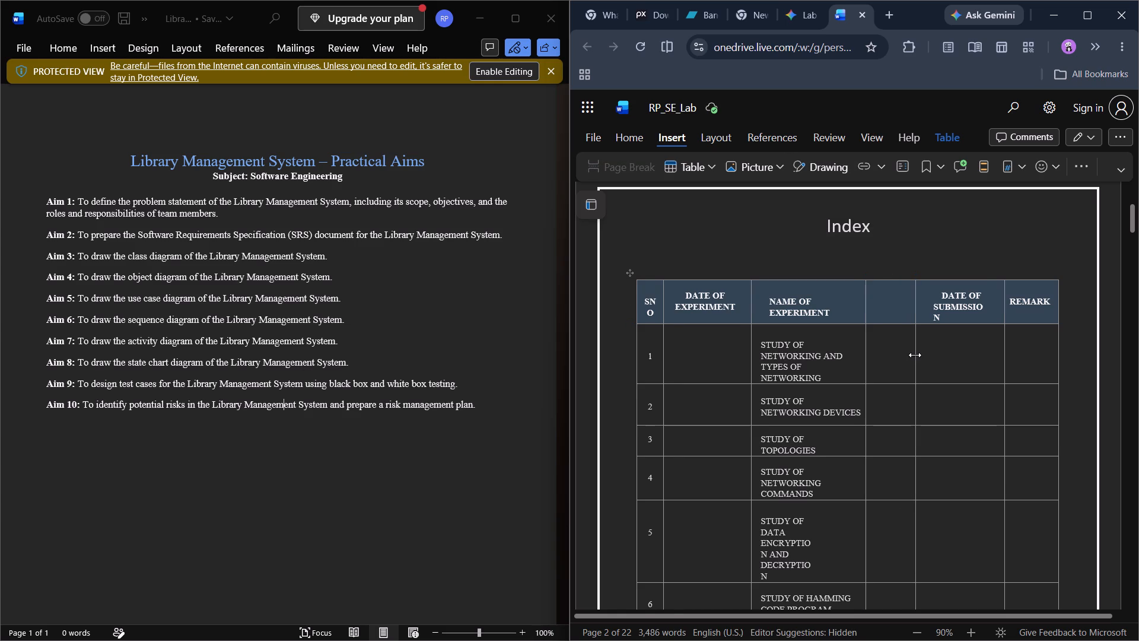
drag(864, 357, 882, 351)
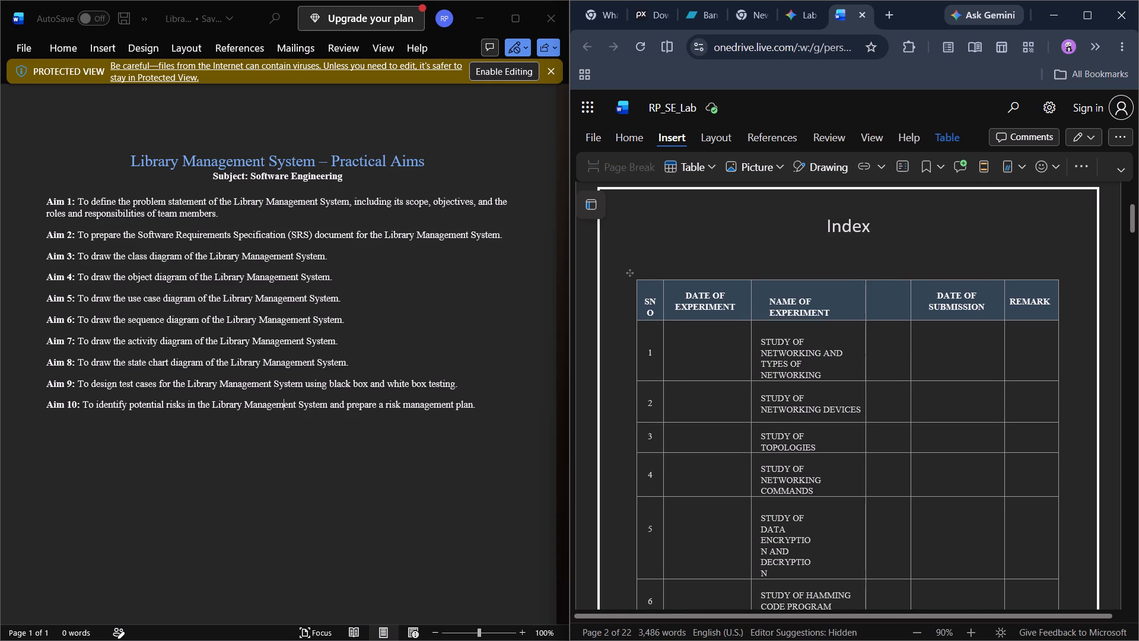
drag(882, 351, 920, 348)
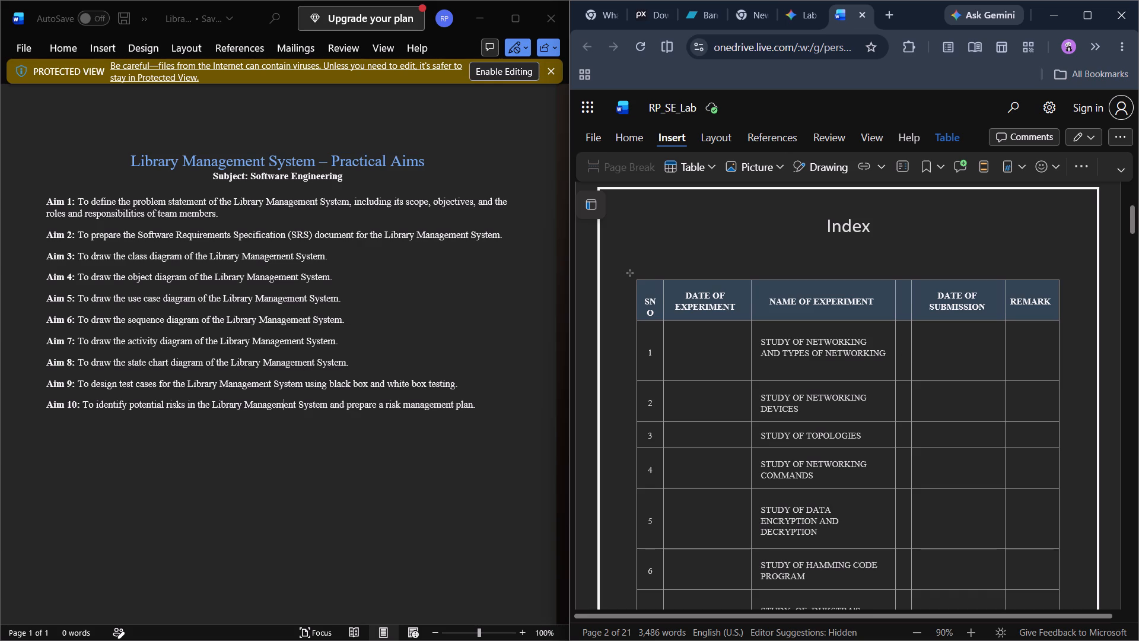
click(882, 303)
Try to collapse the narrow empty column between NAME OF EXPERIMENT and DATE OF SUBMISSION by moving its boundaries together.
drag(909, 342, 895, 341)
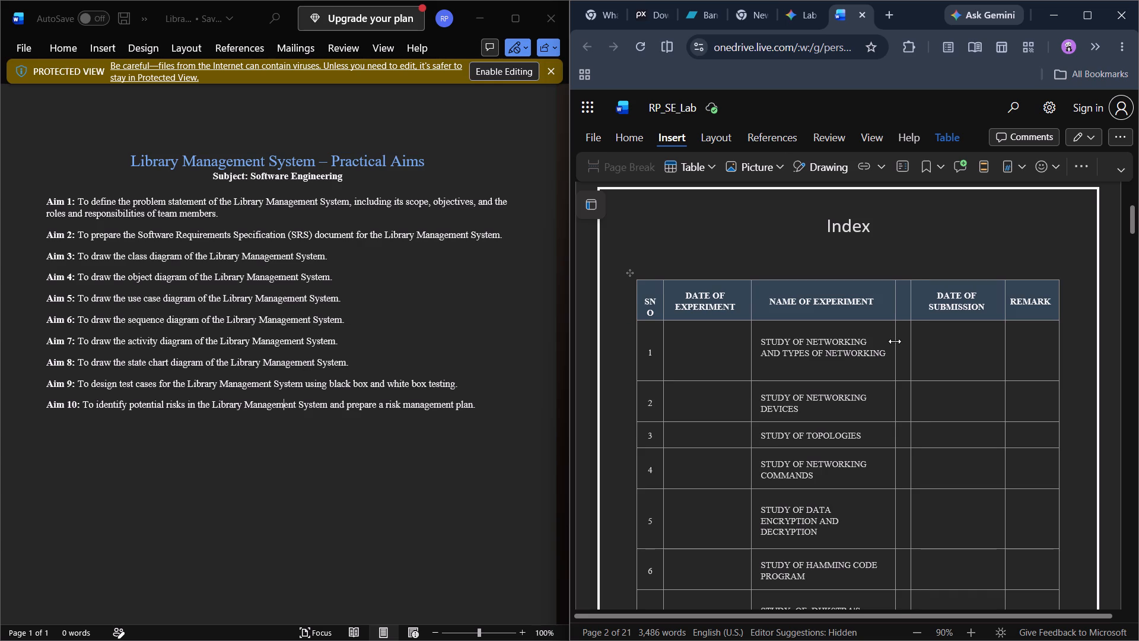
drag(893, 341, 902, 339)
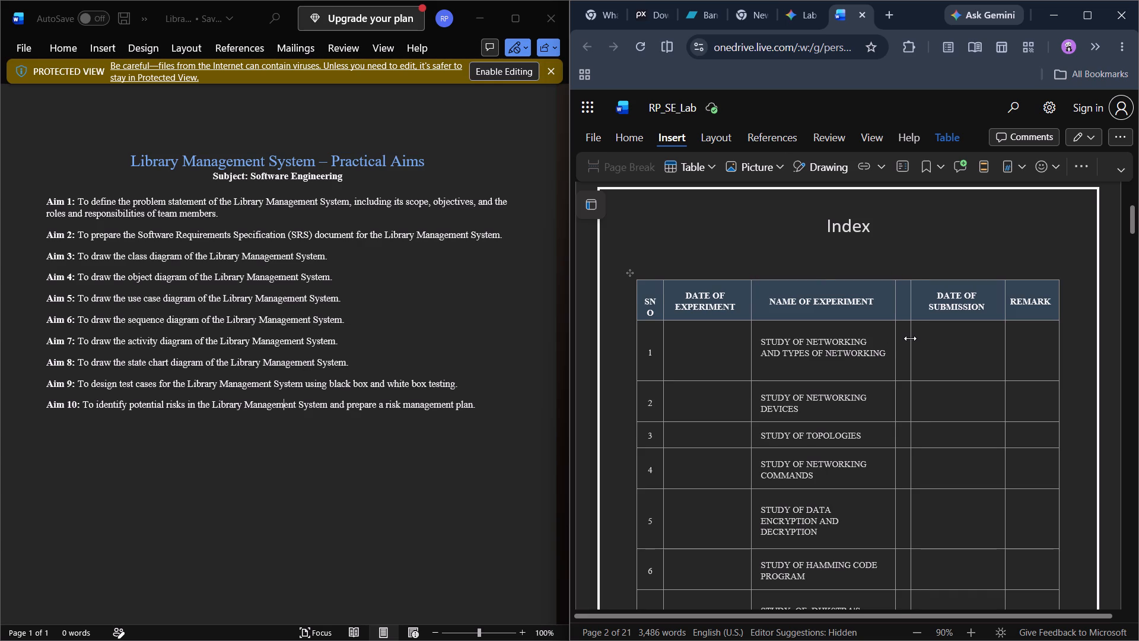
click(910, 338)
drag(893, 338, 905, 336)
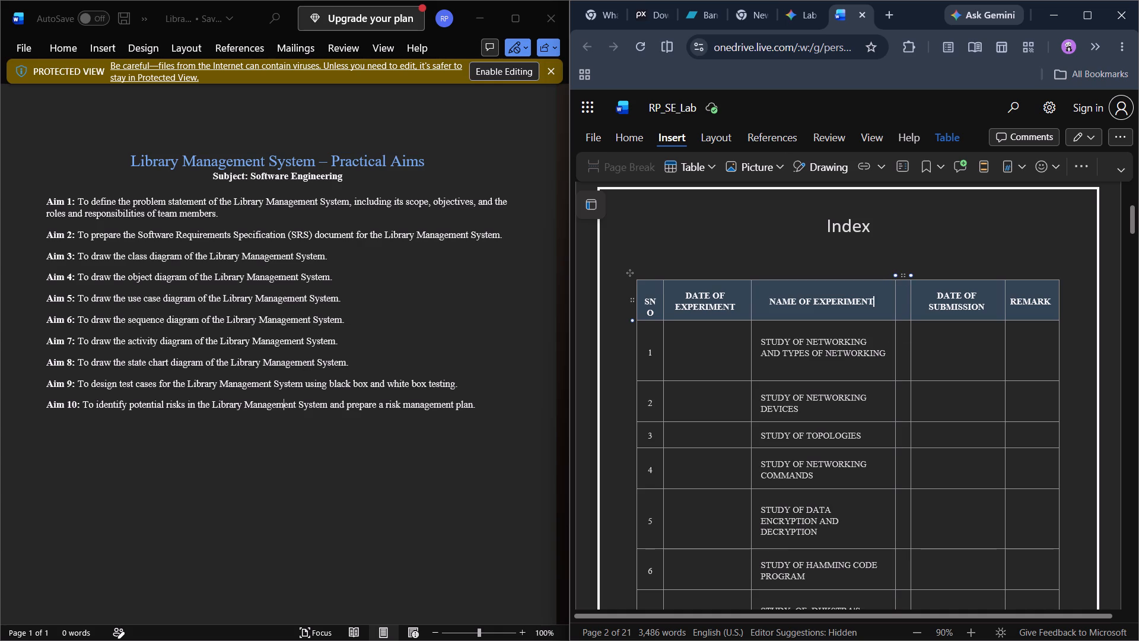
Insert a blank column directly after NAME OF EXPERIMENT and try to shift its boundary toward DATE OF SUBMISSION.
click(895, 280)
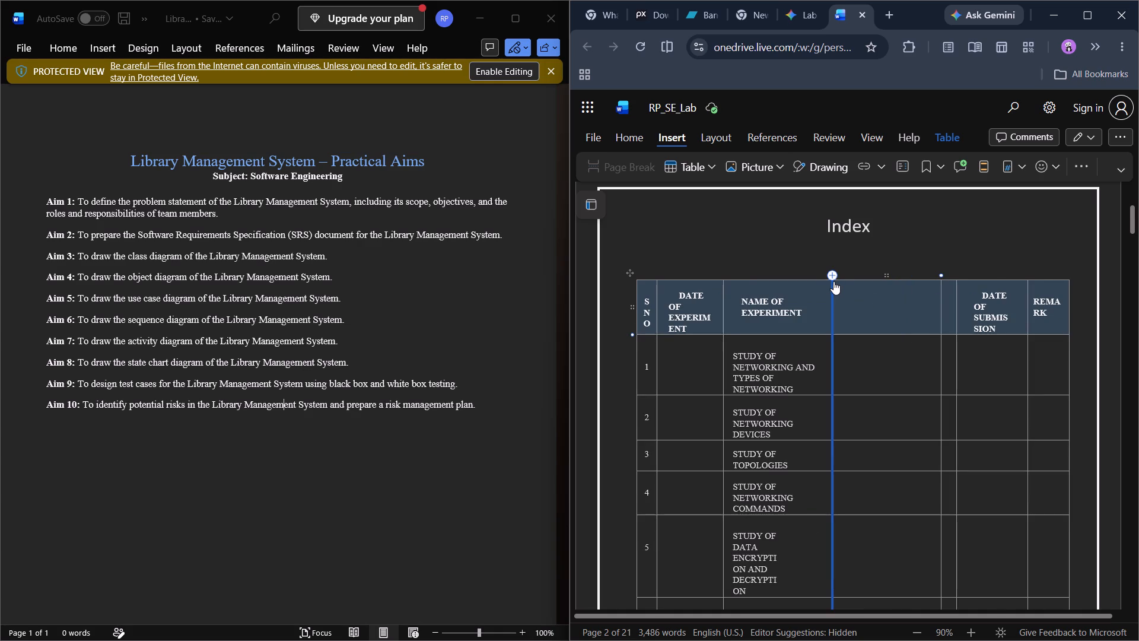
drag(832, 274, 870, 281)
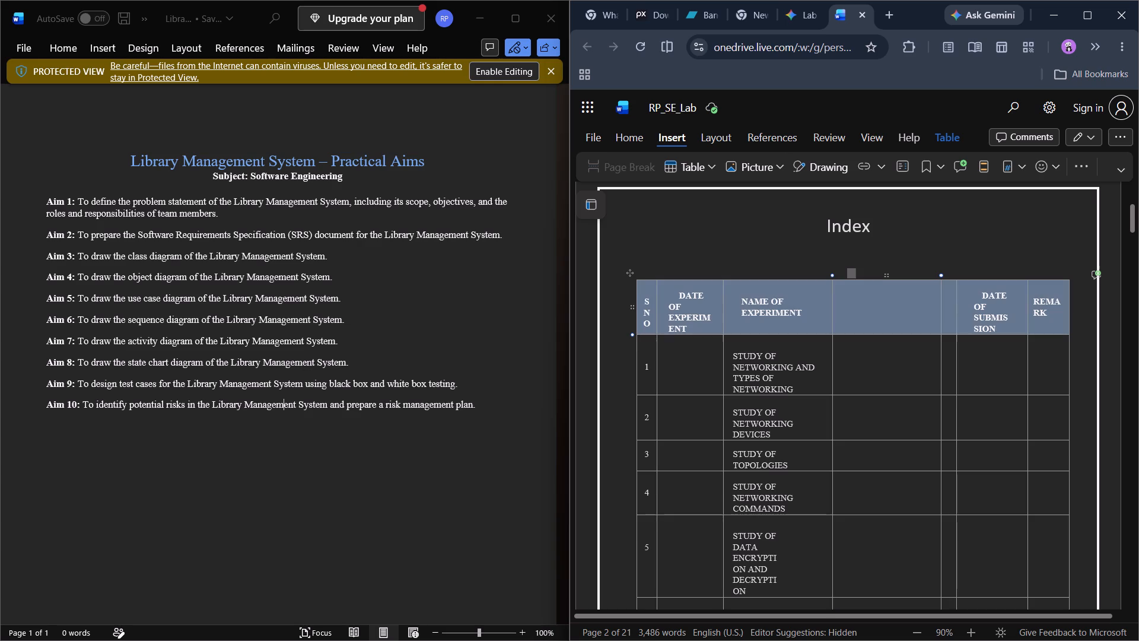
drag(870, 281, 879, 281)
click(901, 315)
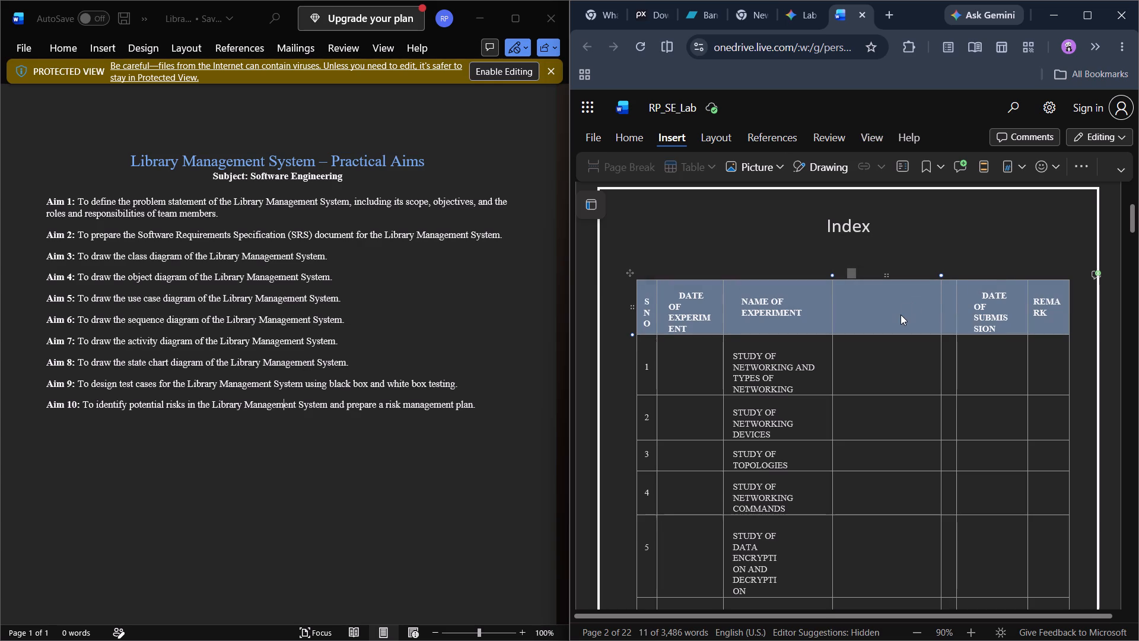
Delete the narrow blank column and the wider blank column between NAME OF EXPERIMENT and DATE OF SUBMISSION in the index table.
click(948, 275)
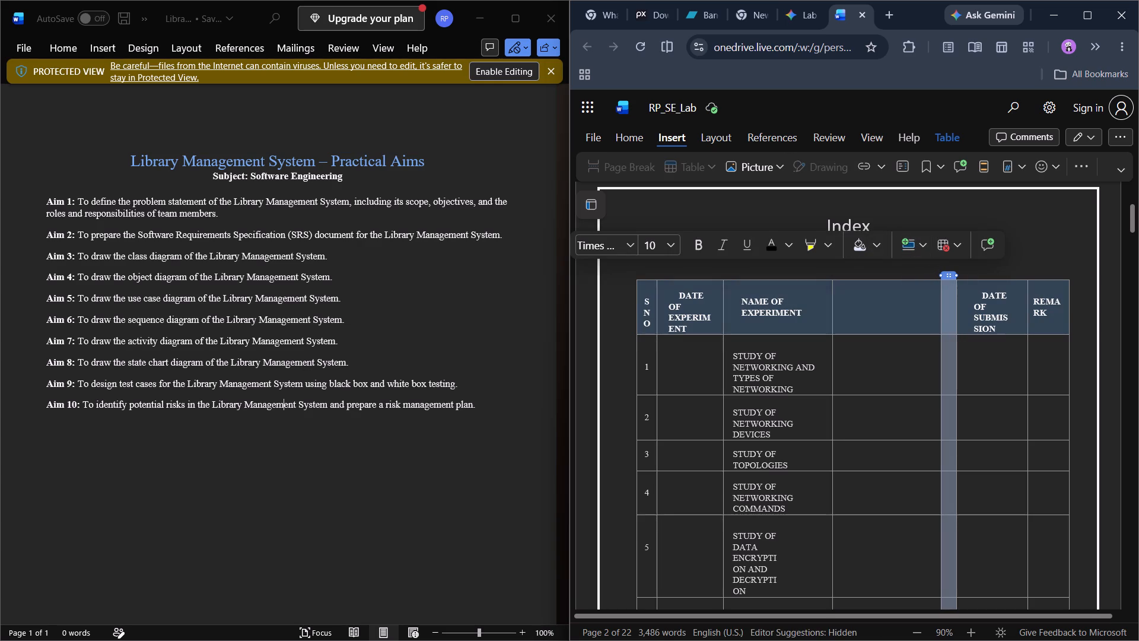
click(960, 242)
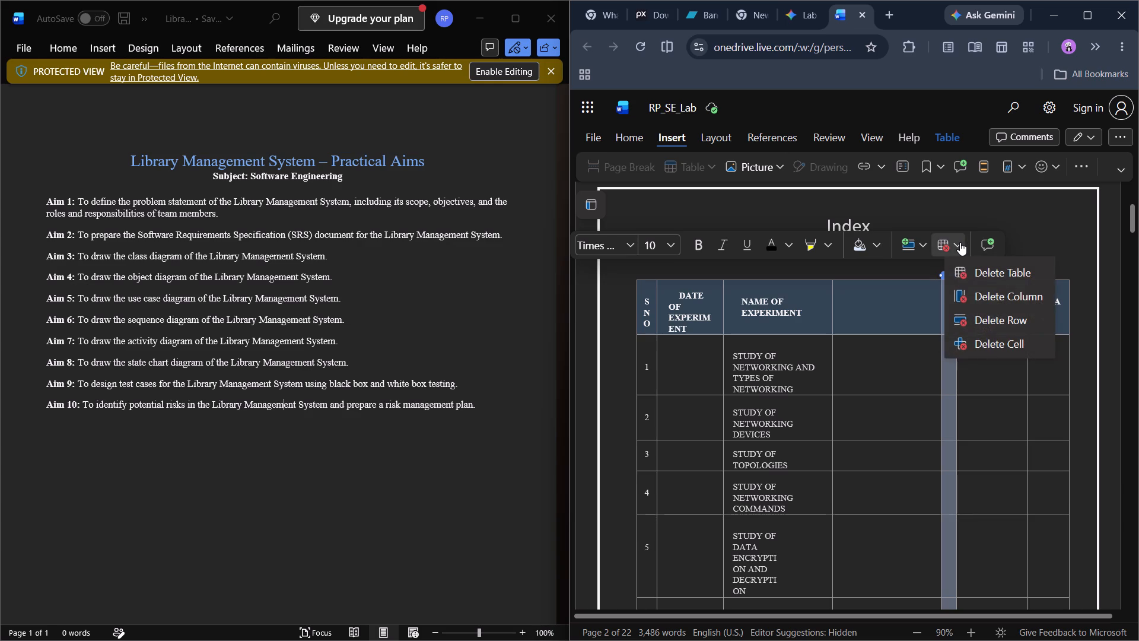
click(983, 300)
click(893, 313)
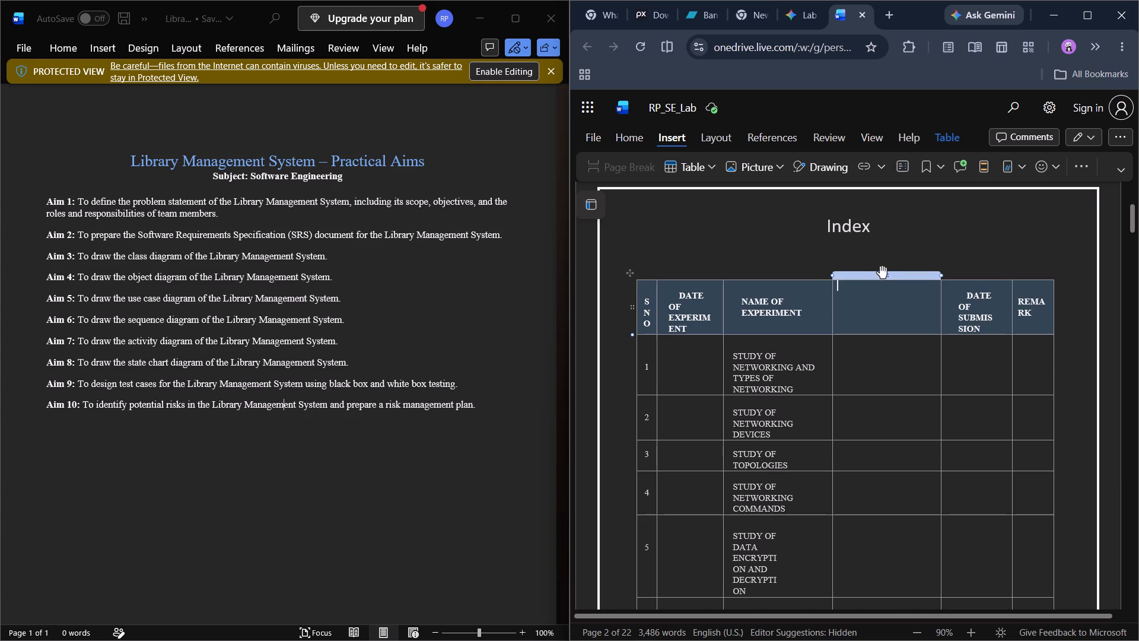
click(883, 272)
click(883, 272)
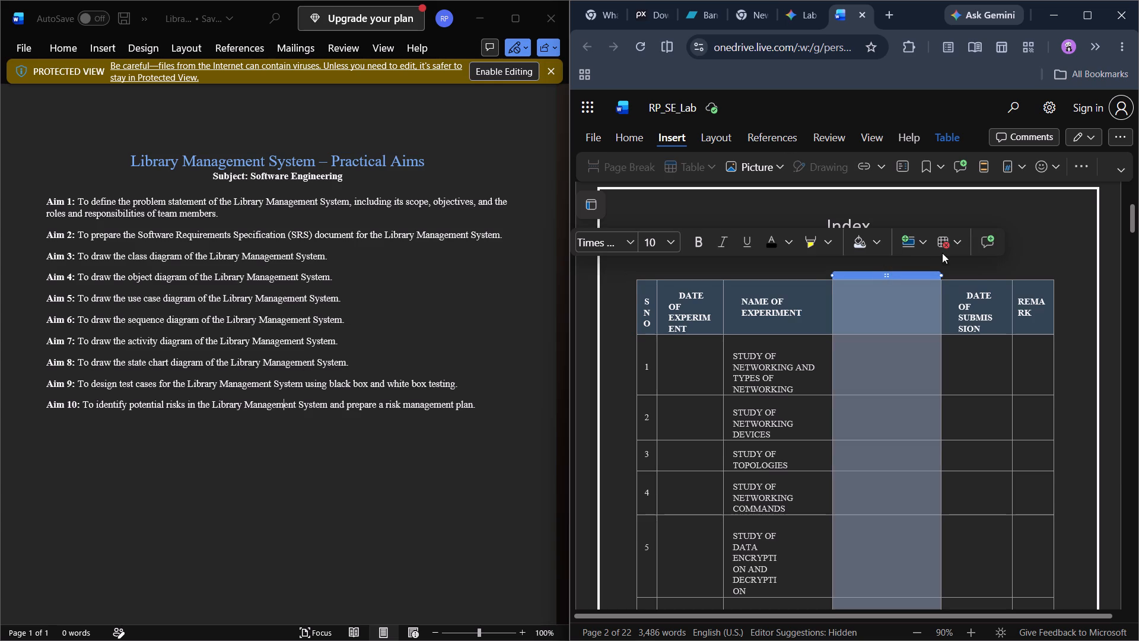
click(955, 242)
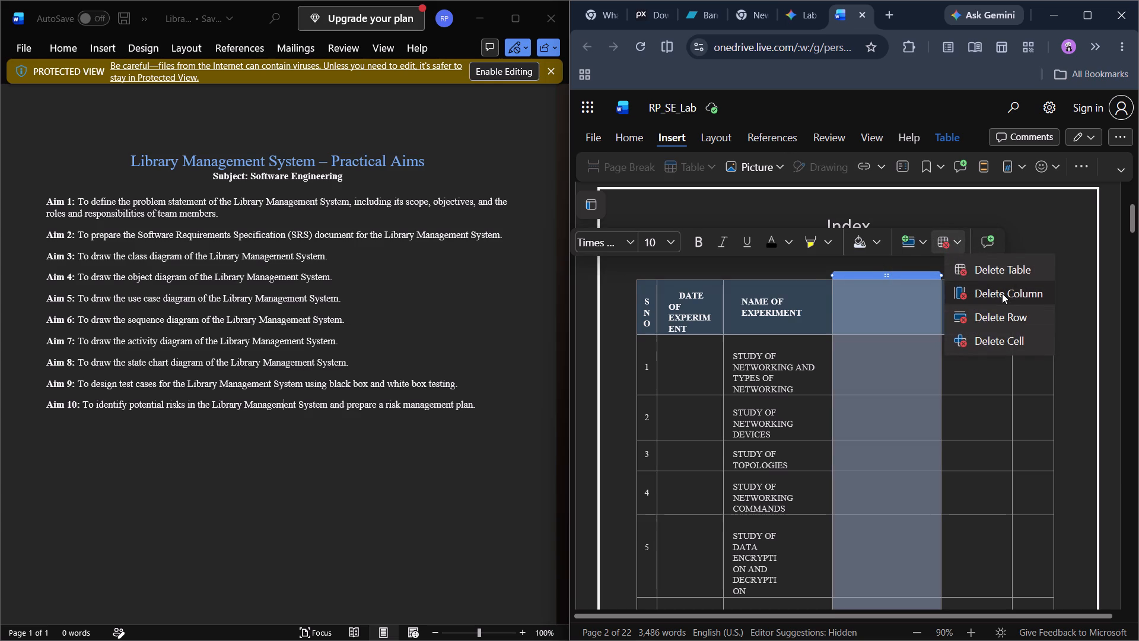
click(1002, 293)
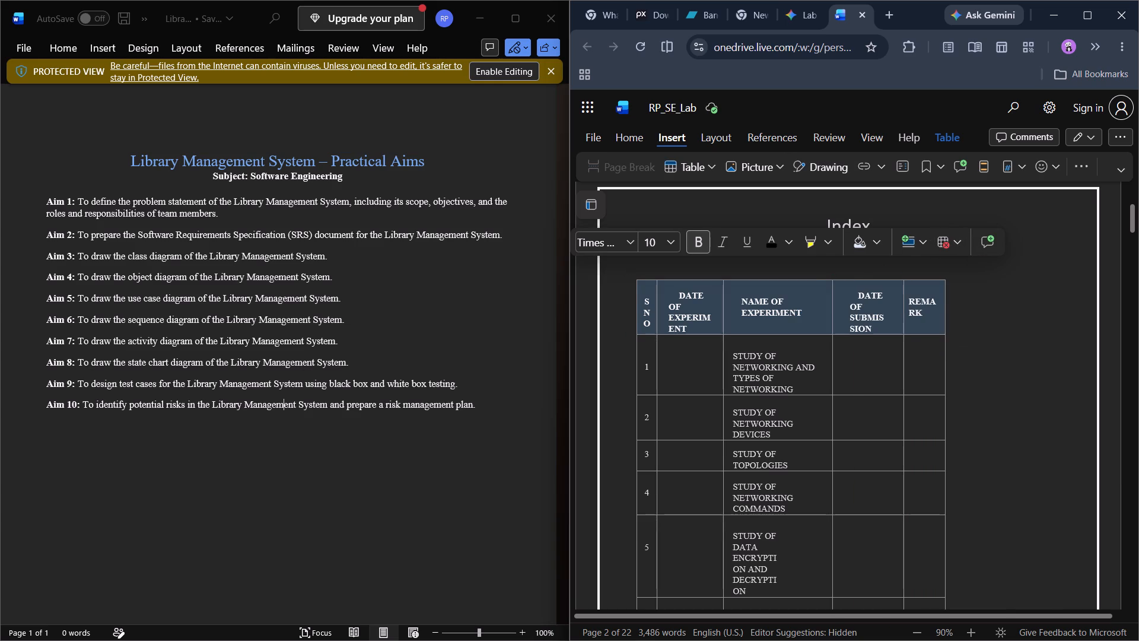
Extend the index table's outer edge toward the page border and widen DATE OF SUBMISSION, leaving REMARK just wide enough for its heading.
drag(947, 374, 1051, 373)
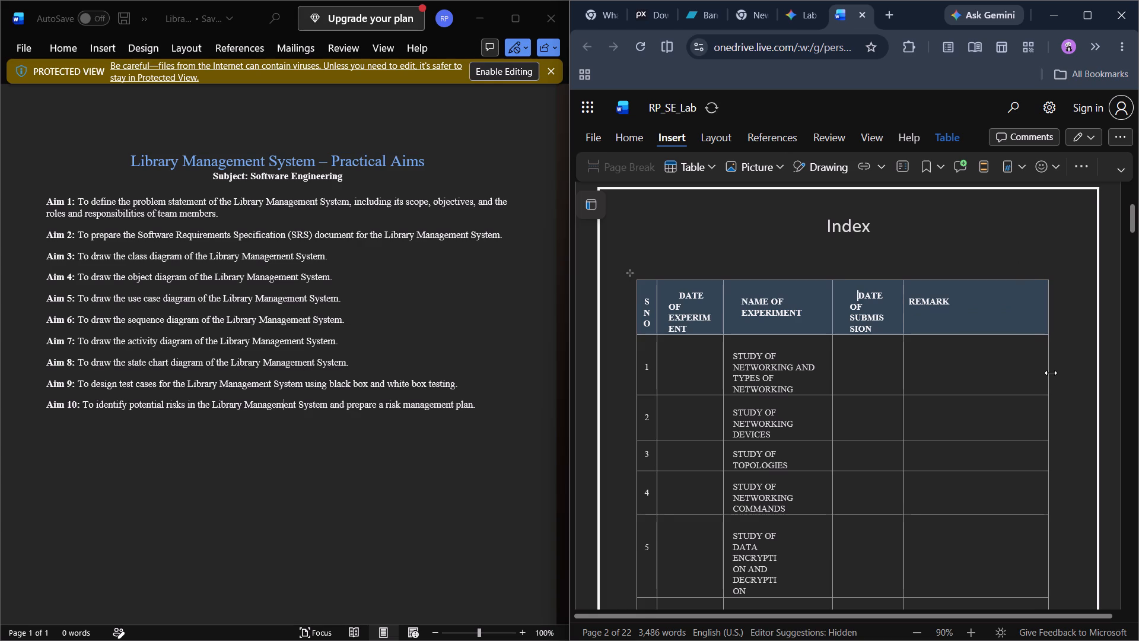
drag(1051, 373, 1086, 371)
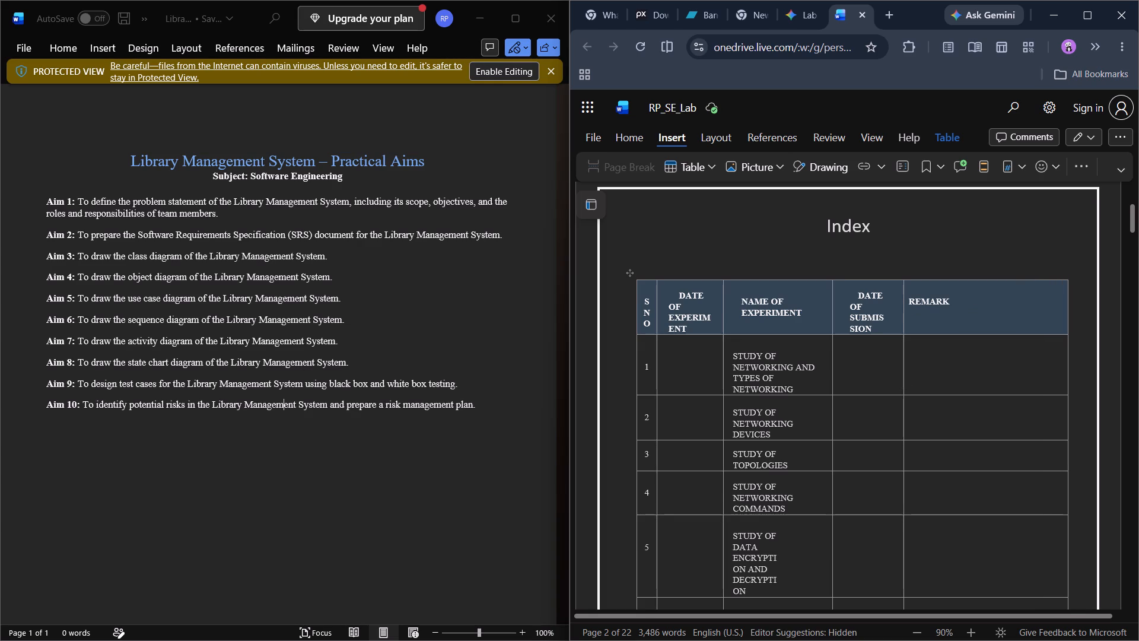
drag(903, 386, 1057, 376)
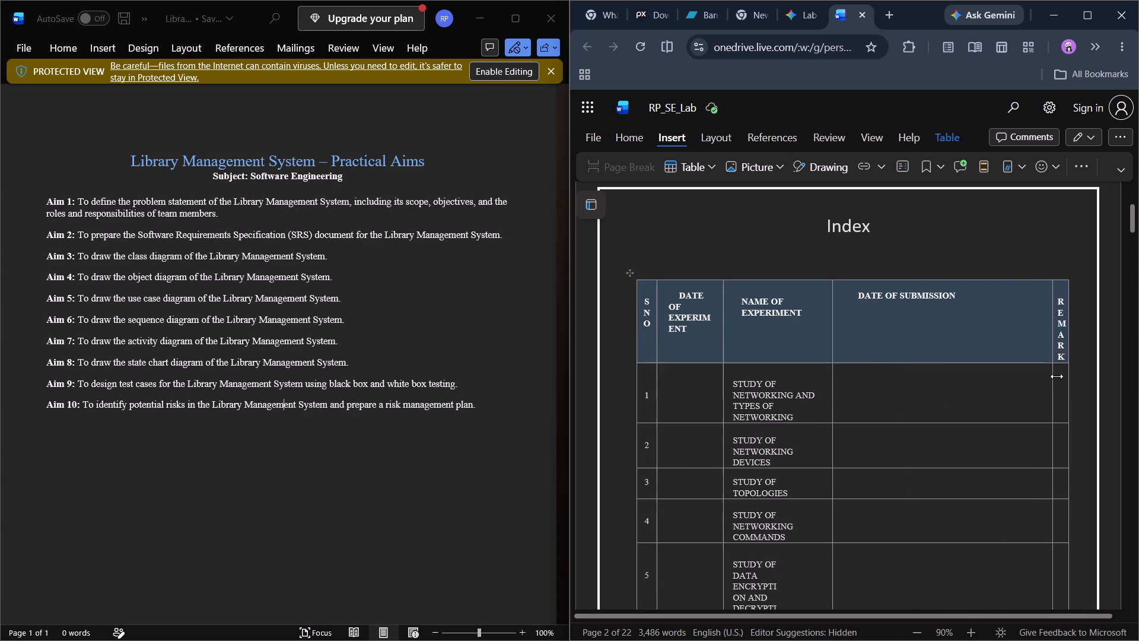
drag(1057, 376, 1013, 376)
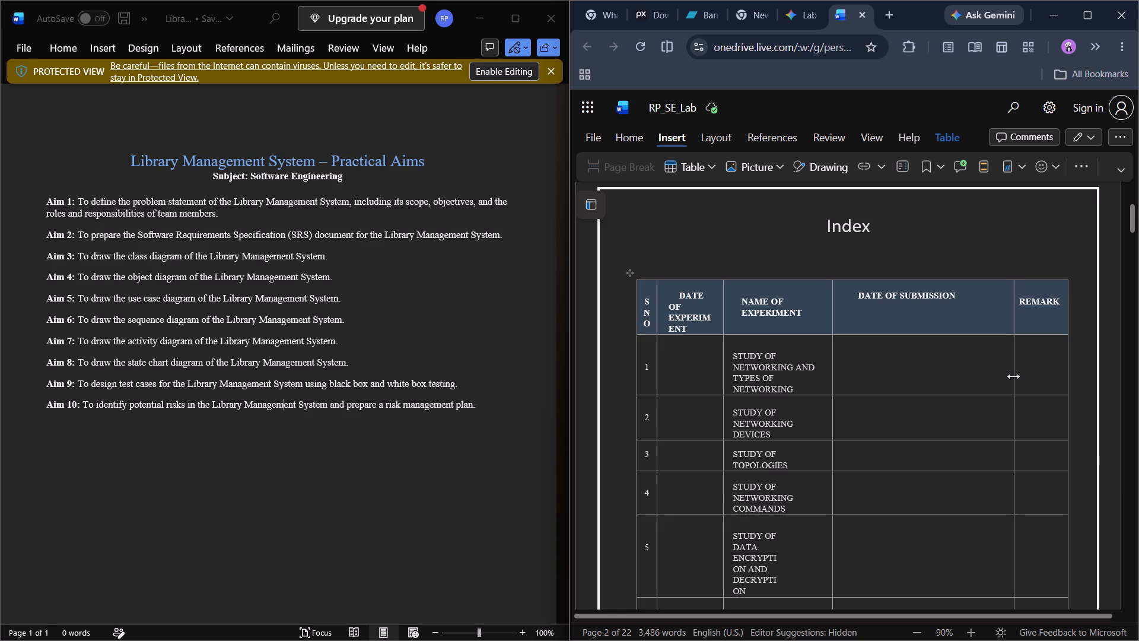
drag(1013, 376, 1010, 376)
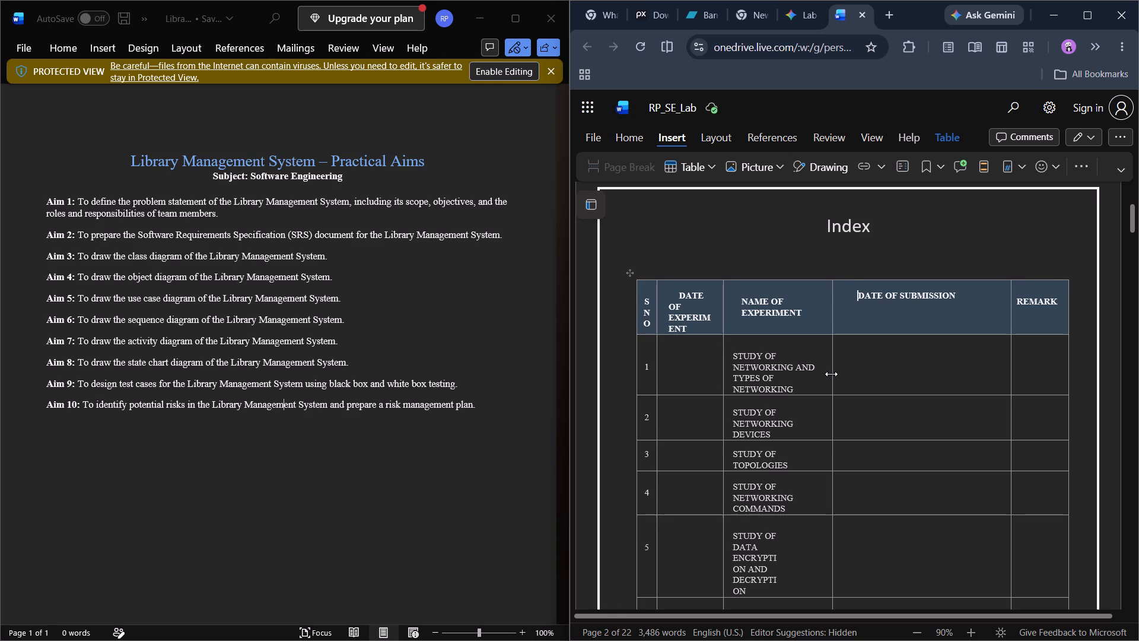
Widen NAME OF EXPERIMENT into DATE OF SUBMISSION, and widen DATE OF EXPERIMENT until its heading fits on two lines.
drag(831, 374, 928, 376)
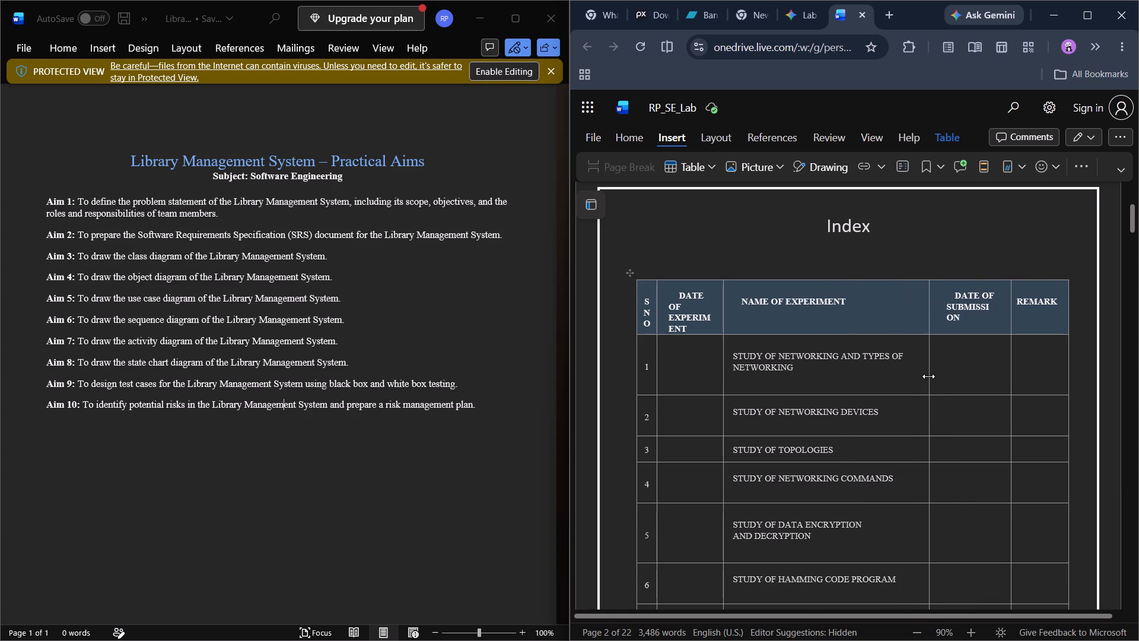
drag(928, 376, 919, 376)
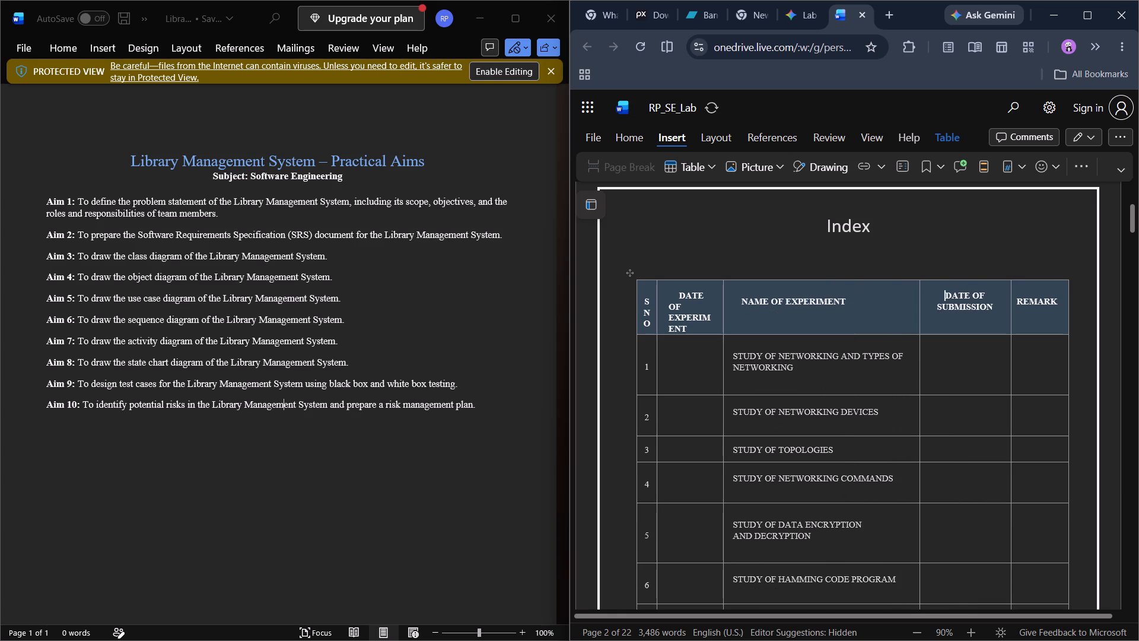
drag(722, 379, 727, 378)
drag(727, 378, 738, 375)
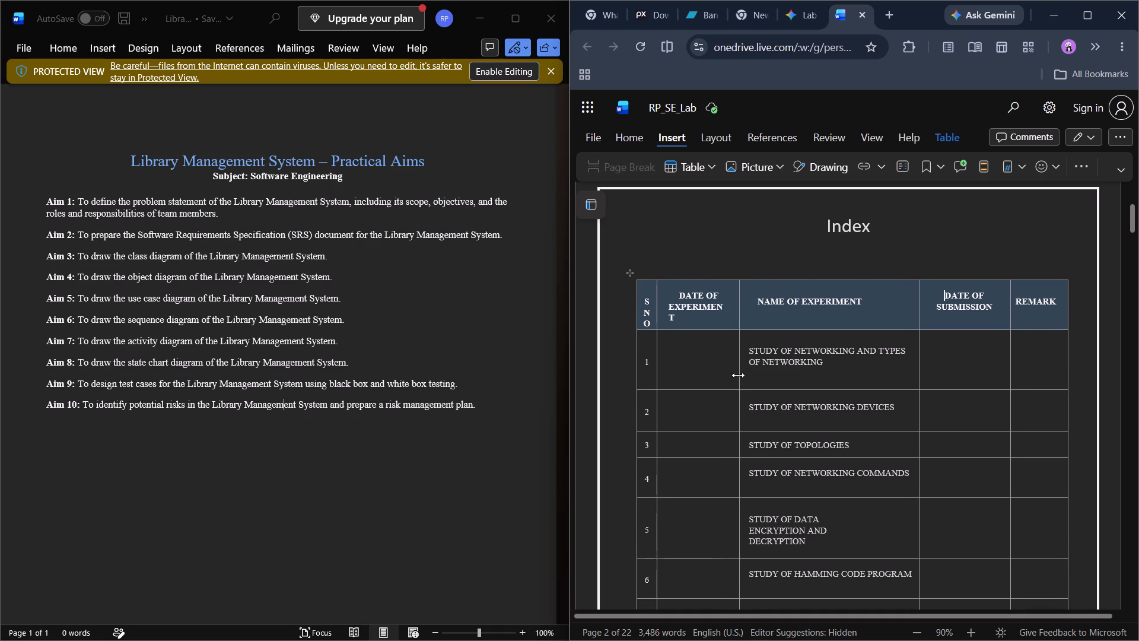
drag(738, 375, 740, 375)
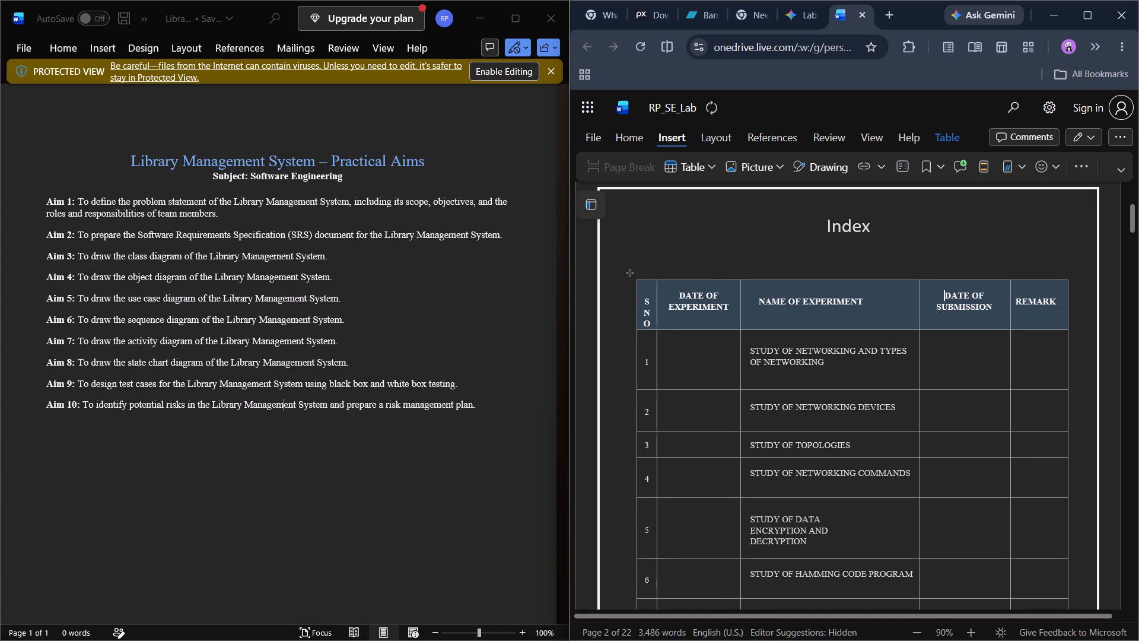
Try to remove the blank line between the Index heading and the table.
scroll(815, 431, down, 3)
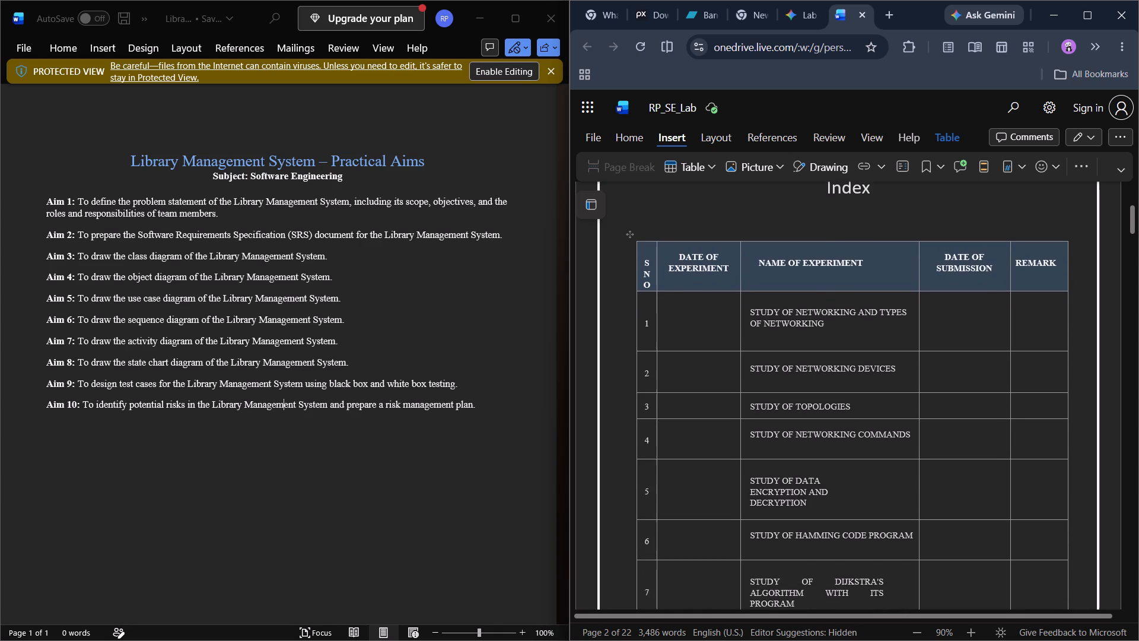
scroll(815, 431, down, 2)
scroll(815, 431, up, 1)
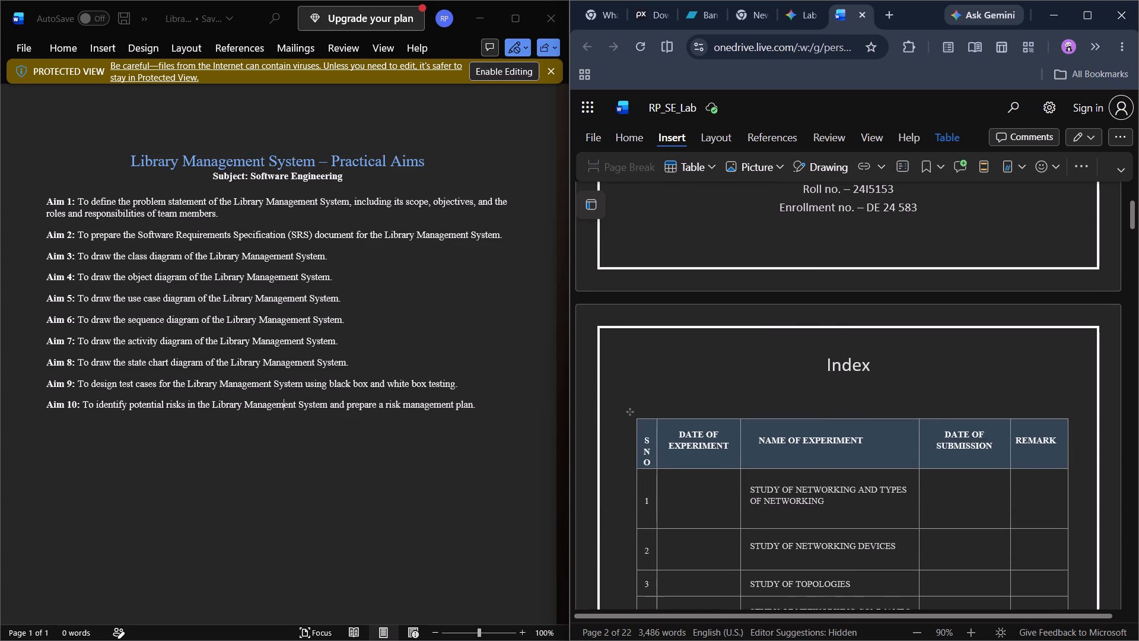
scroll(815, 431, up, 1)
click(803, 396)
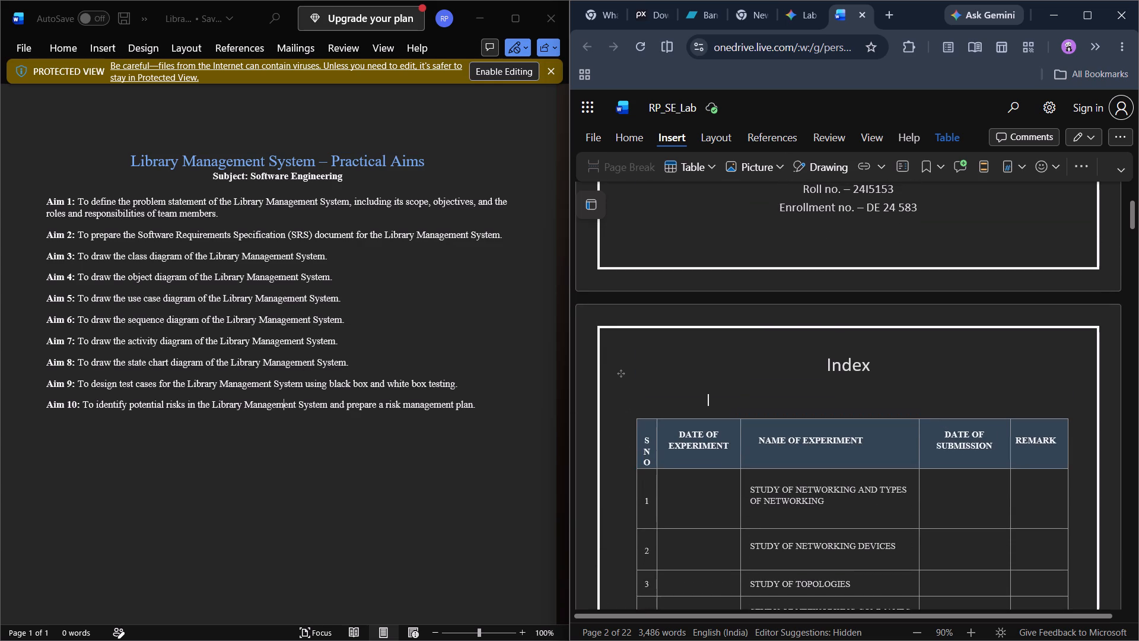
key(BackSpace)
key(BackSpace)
Replace row 1's experiment name with the full Aim 1 text copied from the practical aims document, without the trailing blank line.
scroll(803, 396, down, 2)
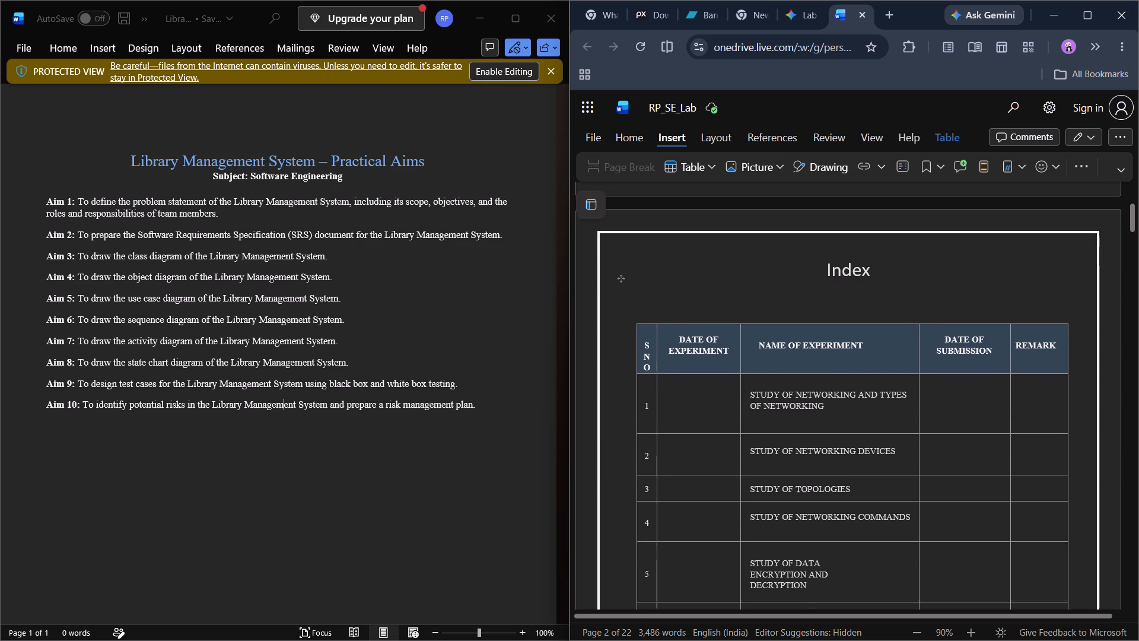
scroll(803, 396, down, 1)
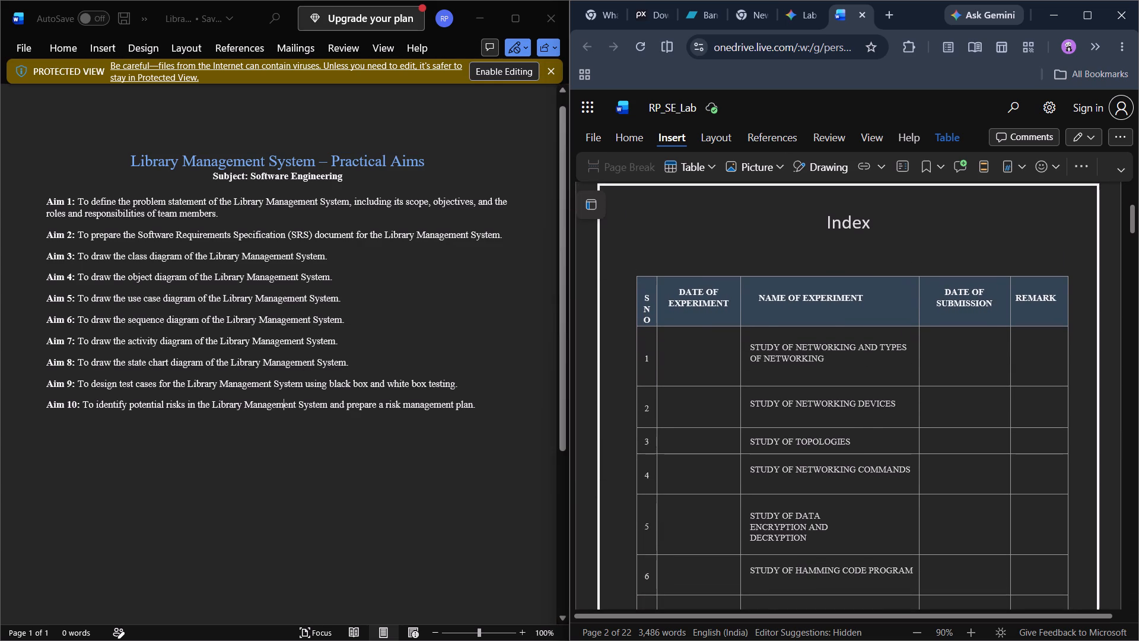
drag(227, 217, 41, 207)
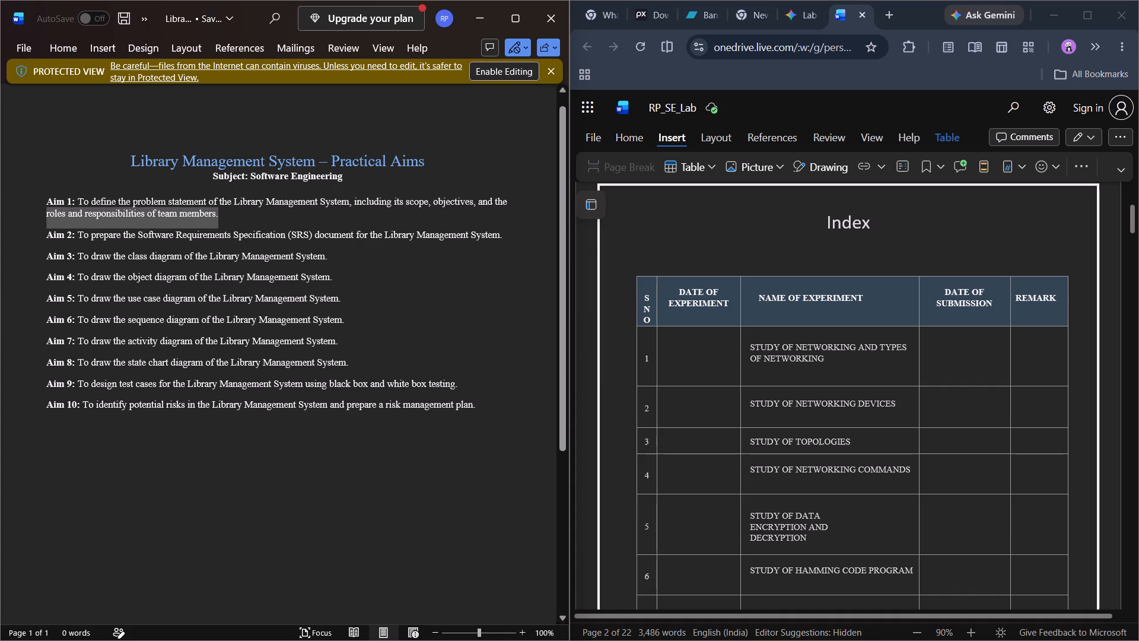
drag(41, 207, 41, 199)
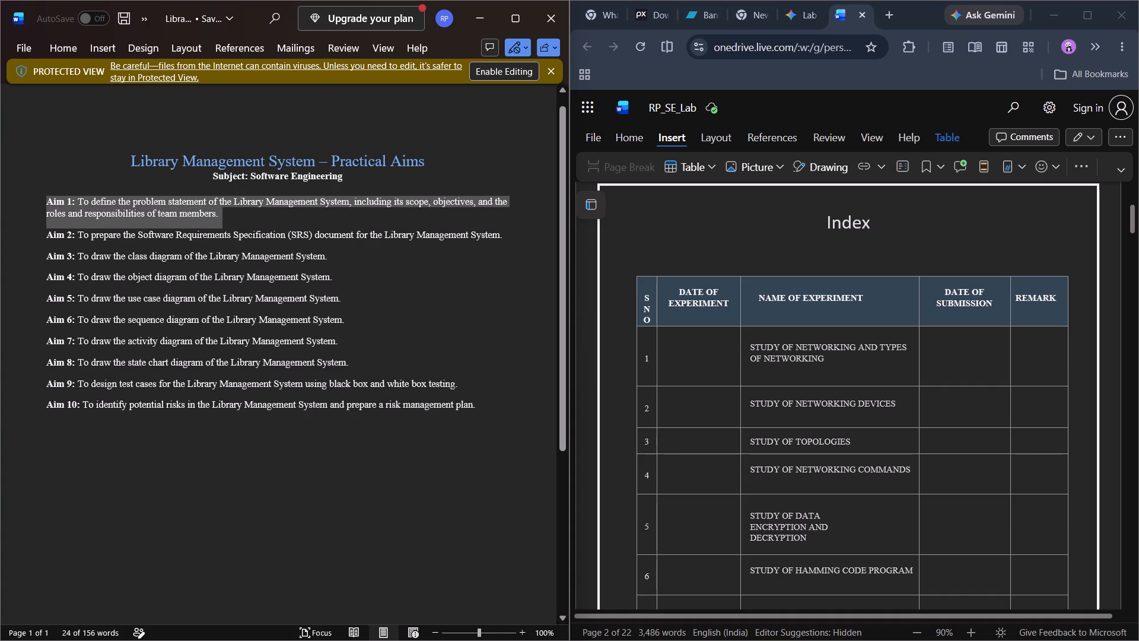
click(479, 405)
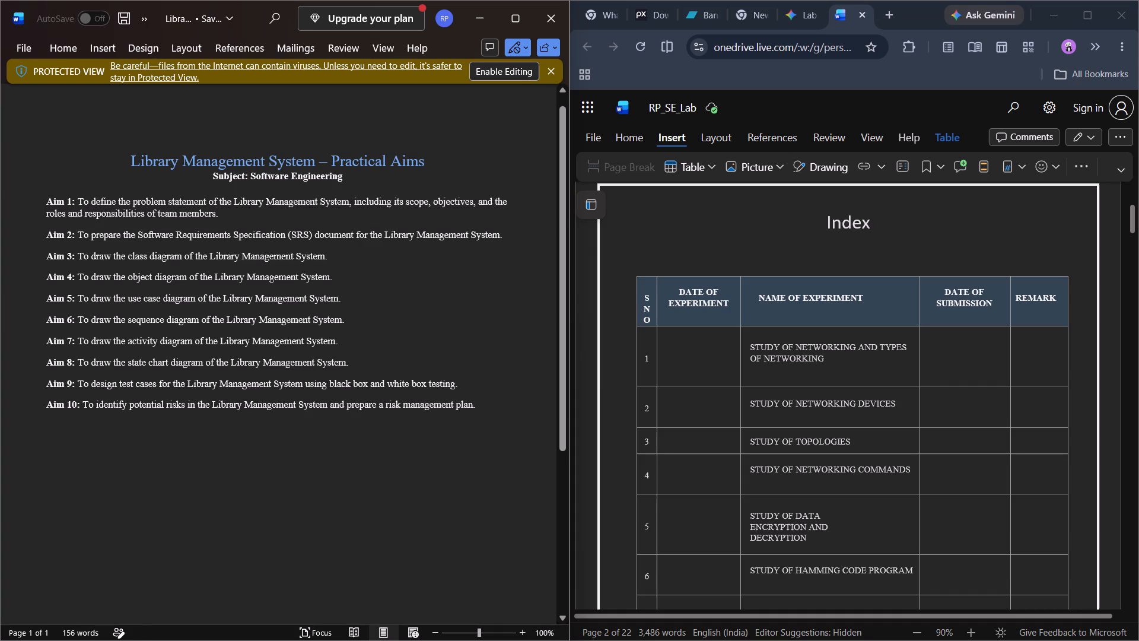
drag(223, 213, 45, 201)
key(ctrl+c)
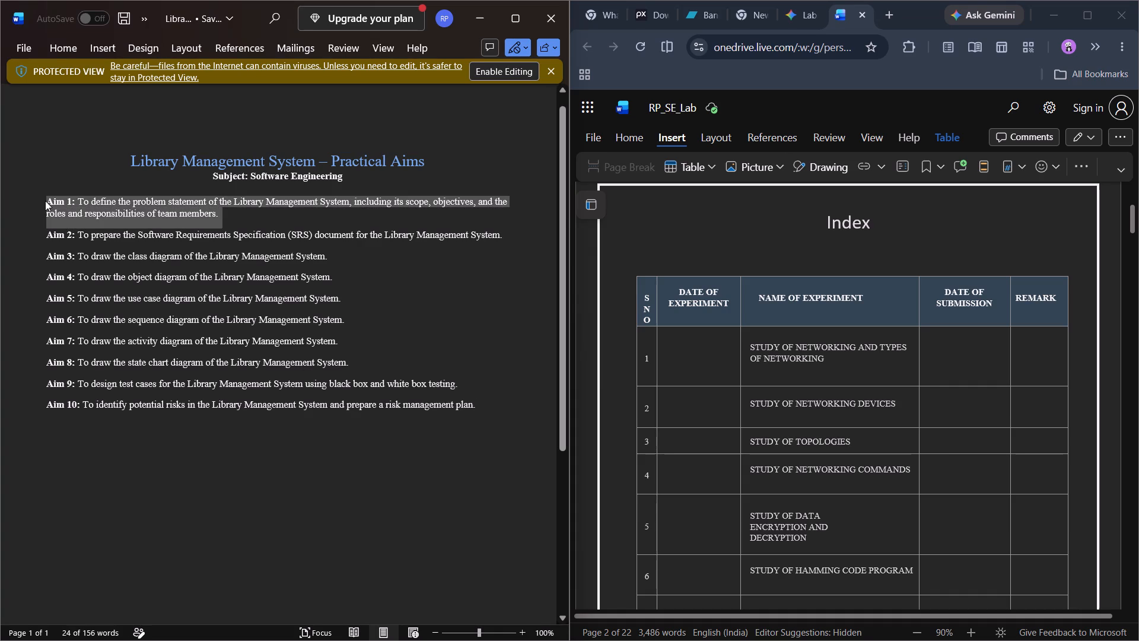
drag(826, 357, 752, 350)
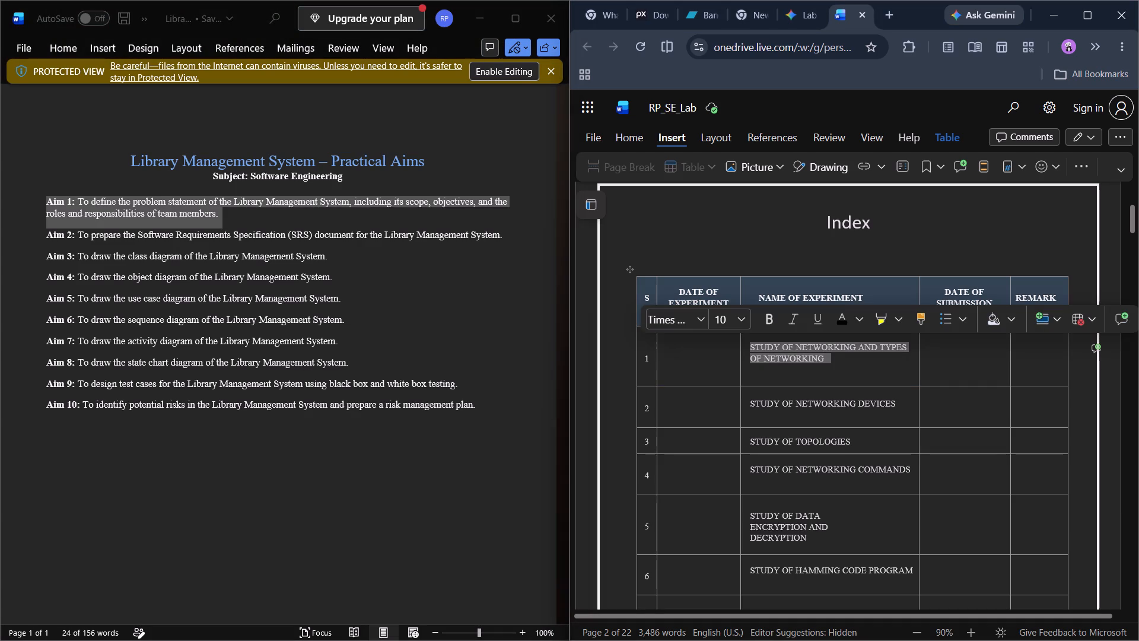
key(ctrl+v)
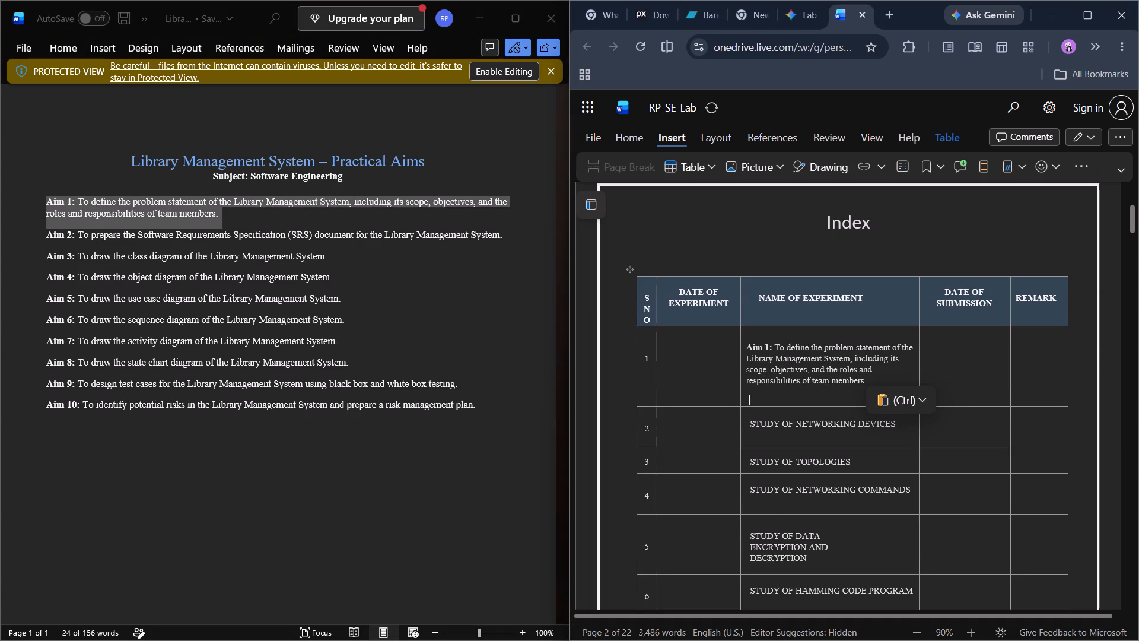
scroll(839, 417, down, 1)
key(BackSpace)
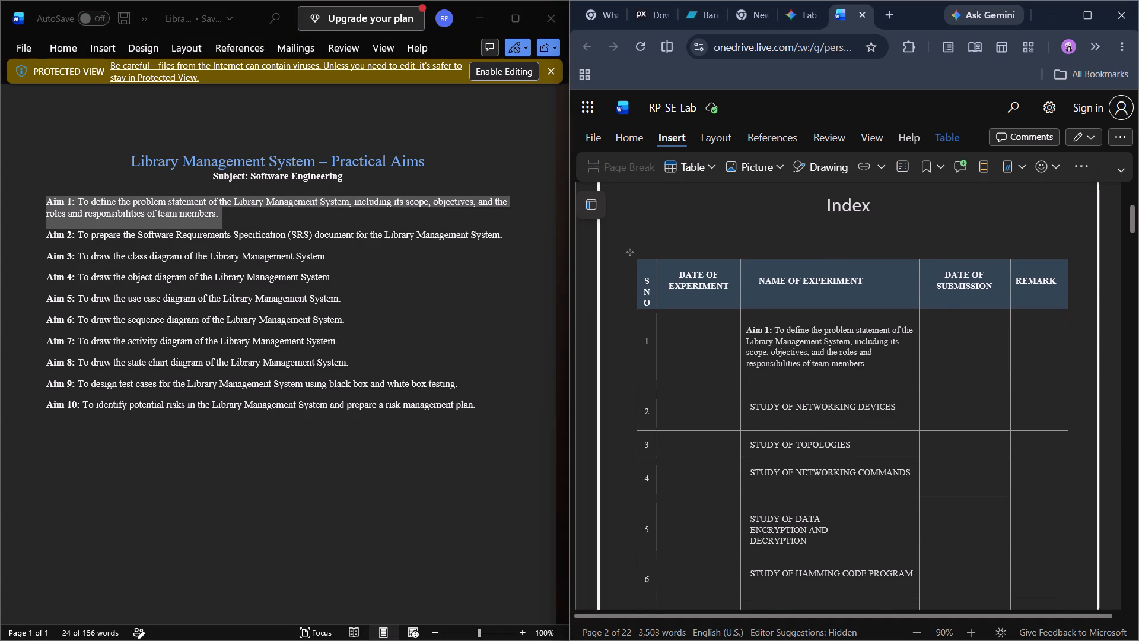
key(BackSpace)
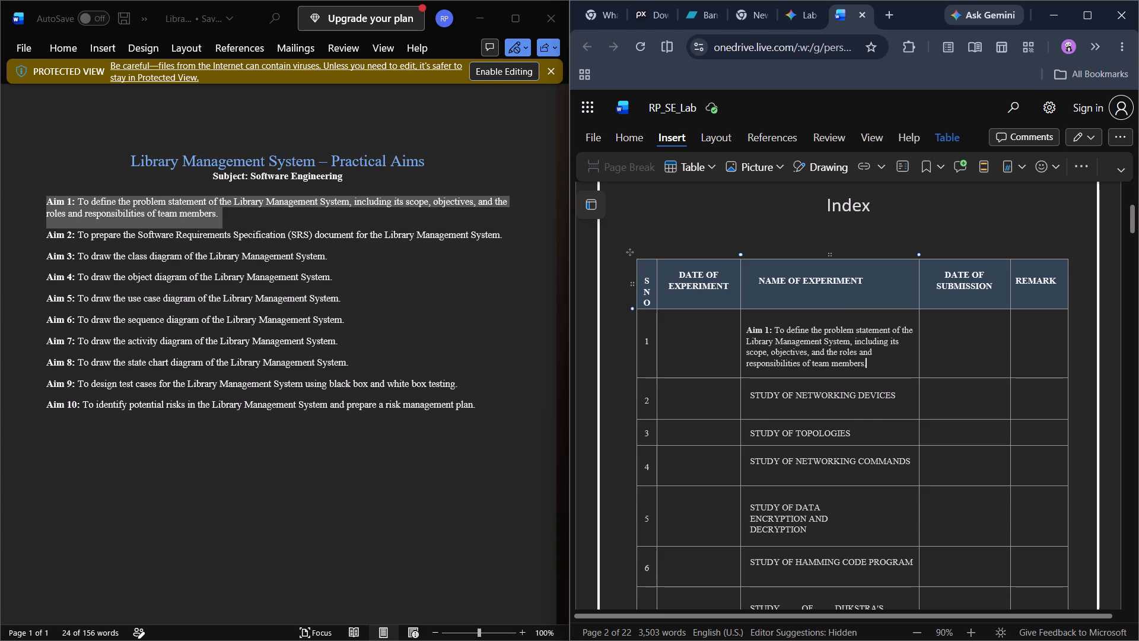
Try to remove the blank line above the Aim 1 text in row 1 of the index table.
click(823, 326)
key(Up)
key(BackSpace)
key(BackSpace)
Replace row 2's experiment name, STUDY OF NETWORKING DEVICES, with the full Aim 2 text copied from the practical aims document.
drag(899, 395, 753, 397)
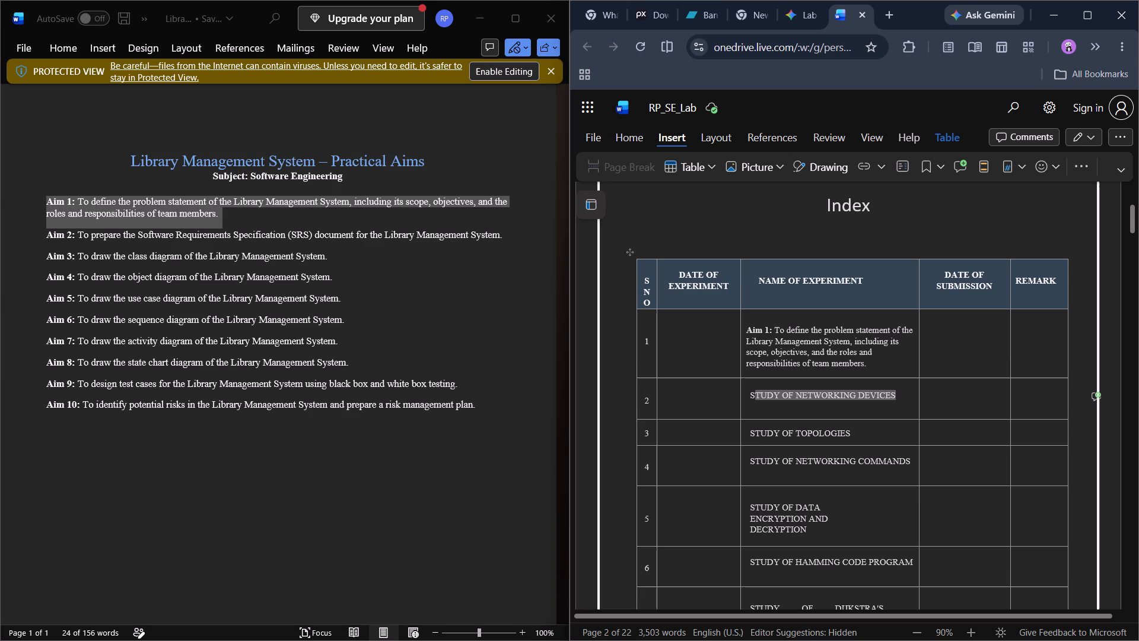
drag(753, 397, 749, 397)
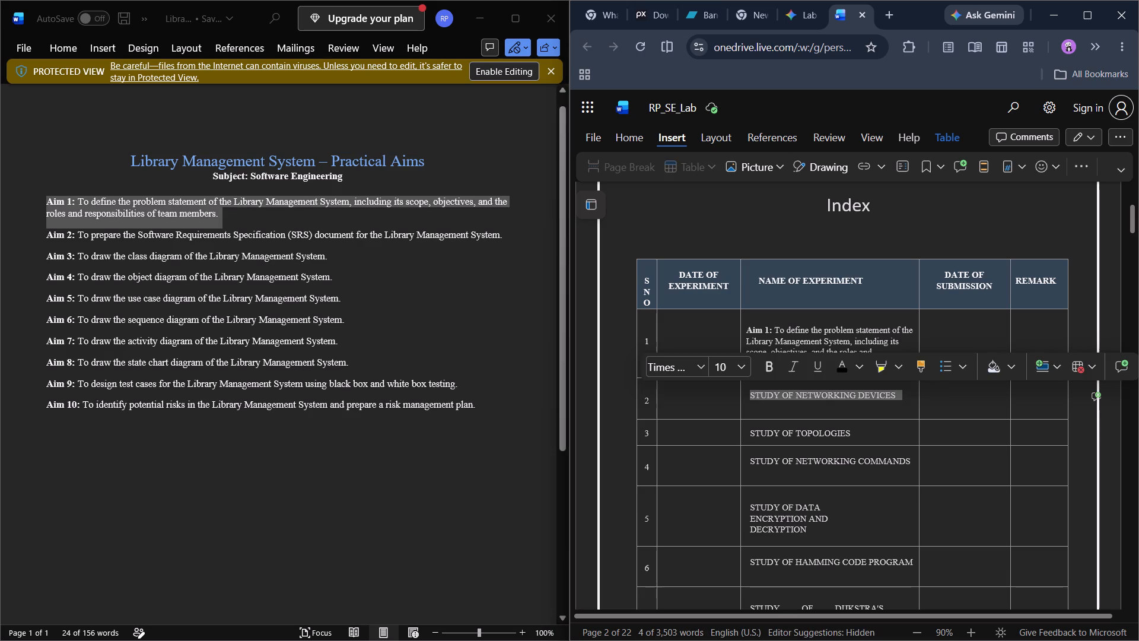
drag(508, 233, 55, 239)
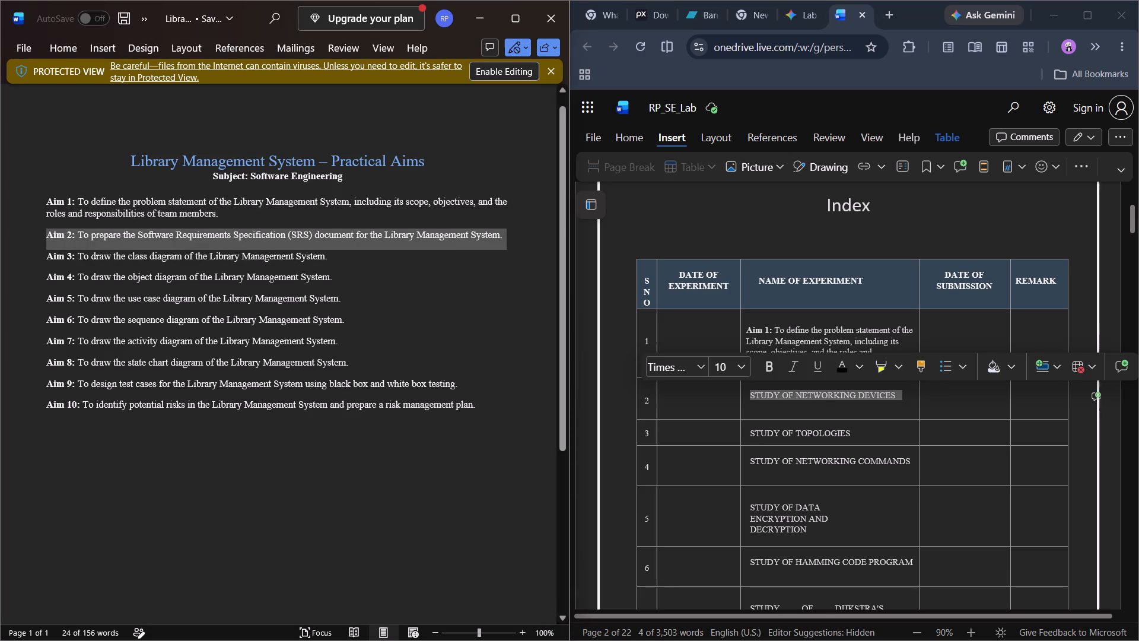
drag(55, 239, 55, 239)
key(ctrl+c)
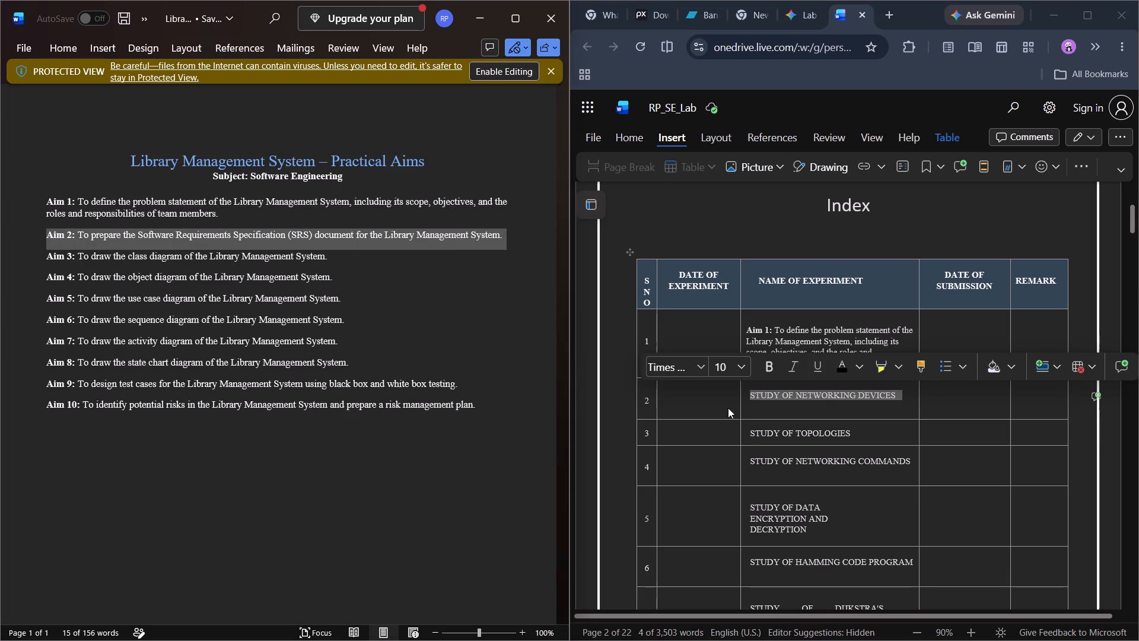
key(ctrl+v)
click(900, 401)
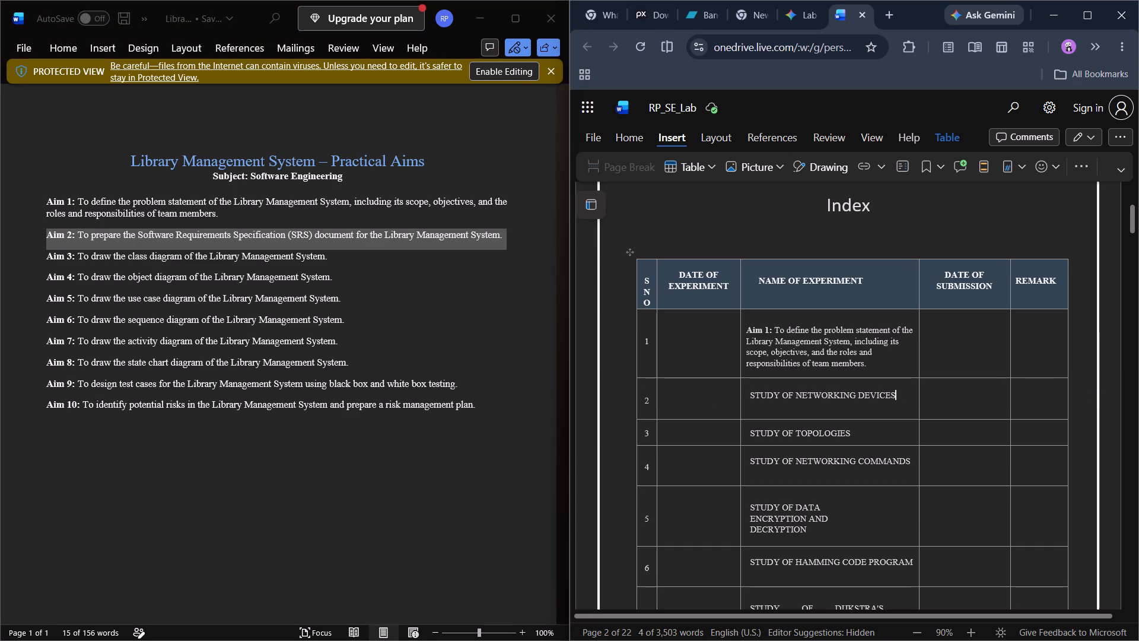
drag(903, 402, 752, 394)
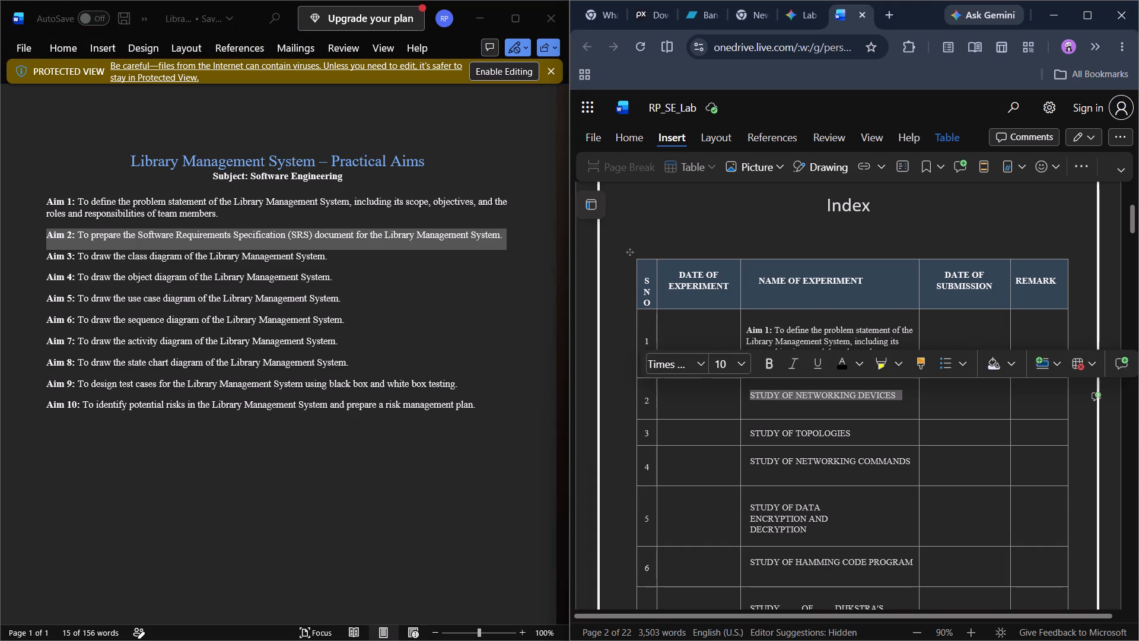
key(ctrl+v)
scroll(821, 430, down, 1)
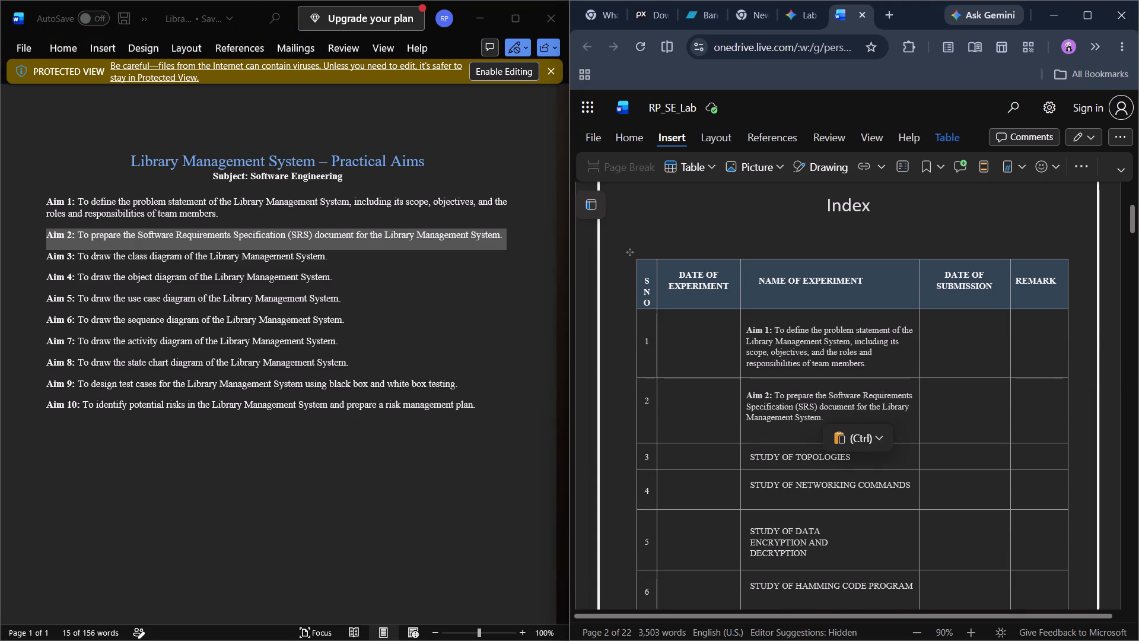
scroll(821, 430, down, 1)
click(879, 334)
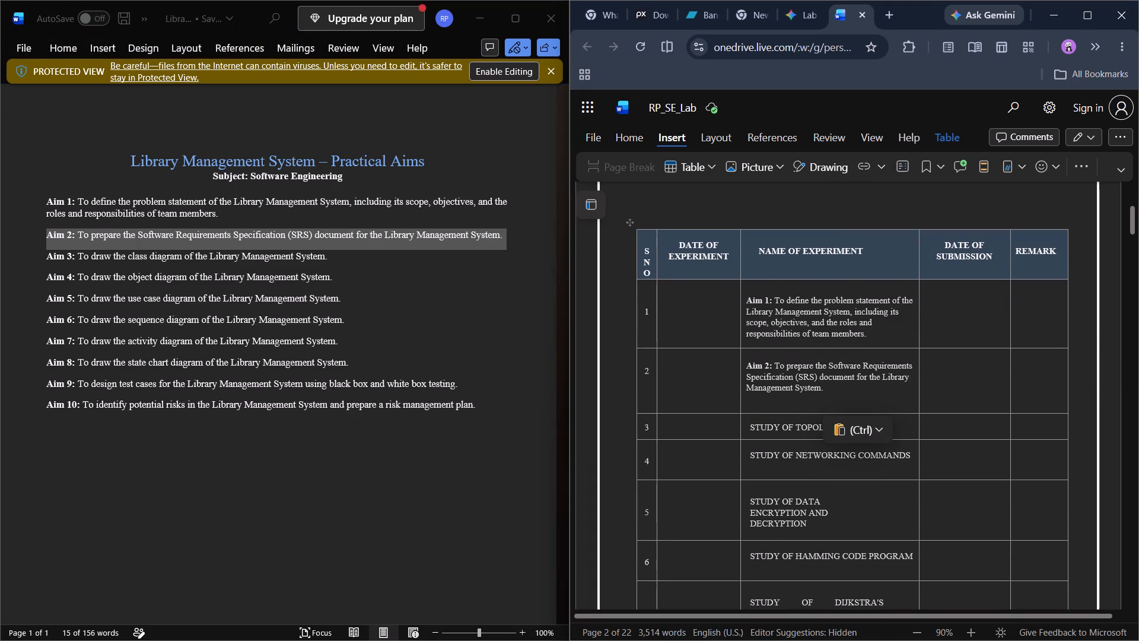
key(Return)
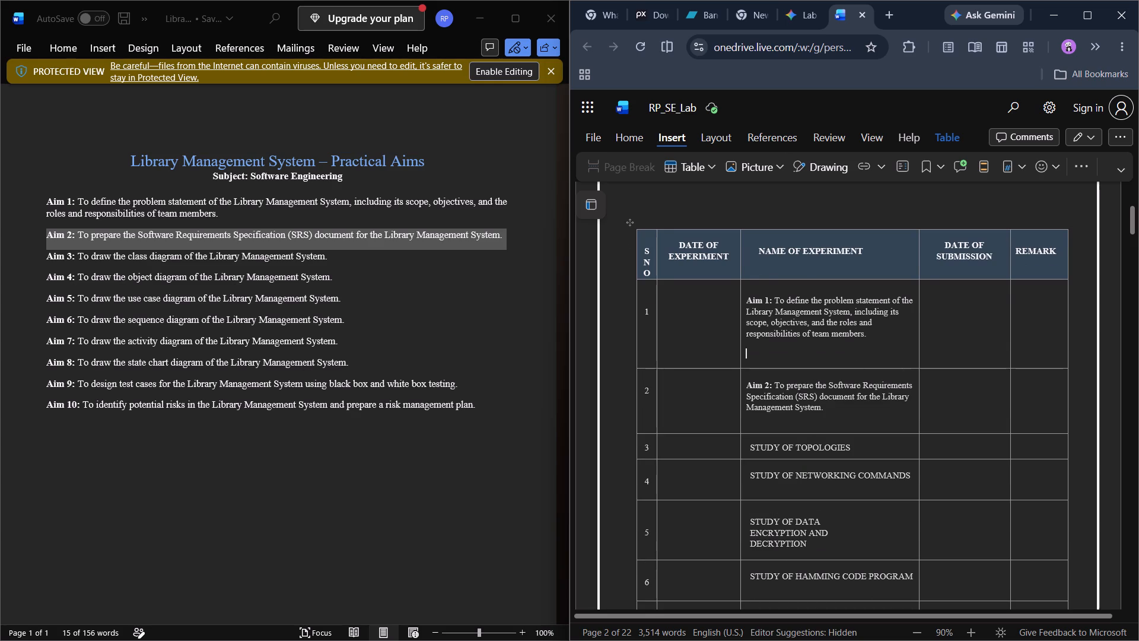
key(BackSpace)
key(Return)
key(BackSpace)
Remove the trailing blank line below the Aim 2 text in row 2 of the index table.
click(790, 399)
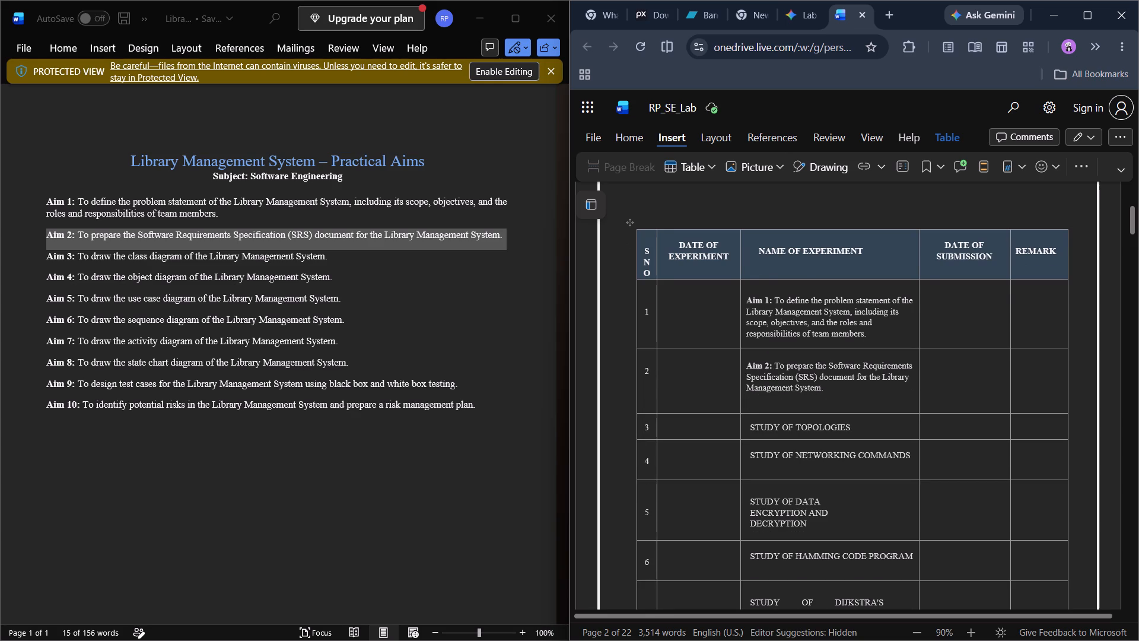
key(BackSpace)
key(BackSpace)
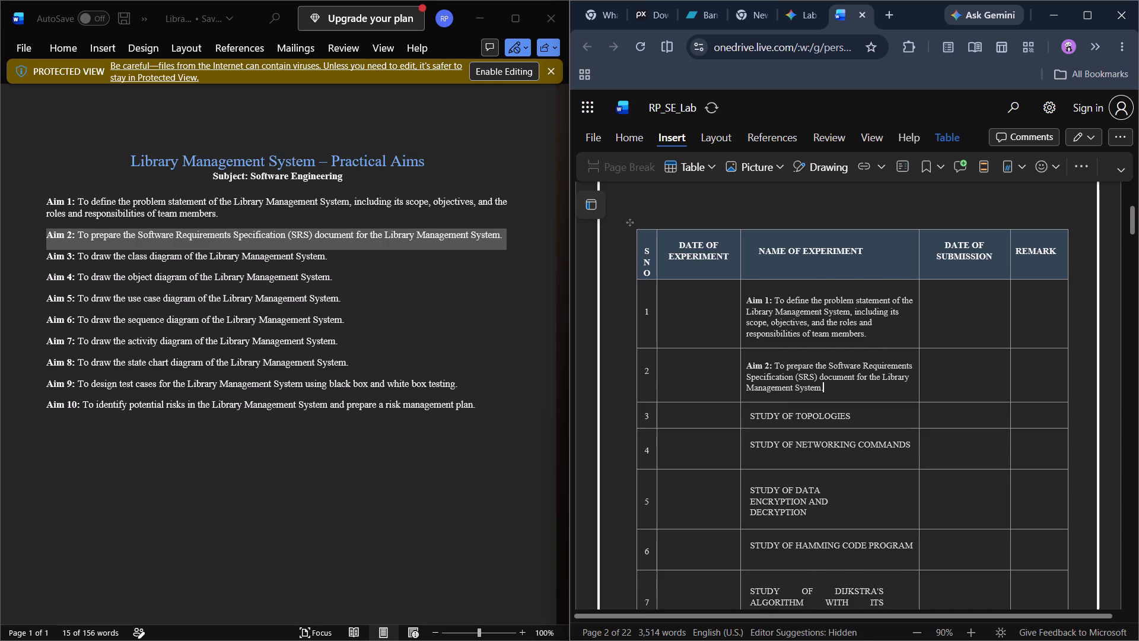
Replace row 3's STUDY OF TOPOLOGIES with the full Aim 3 text from the practical aims document, without the trailing blank line.
scroll(801, 426, down, 1)
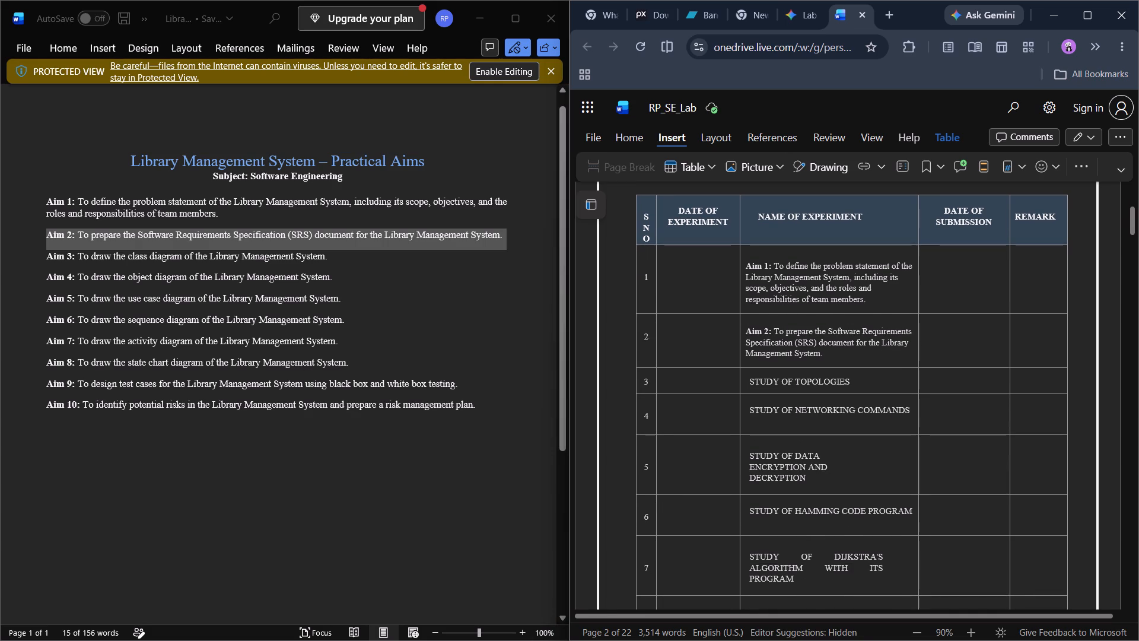
drag(329, 258, 46, 256)
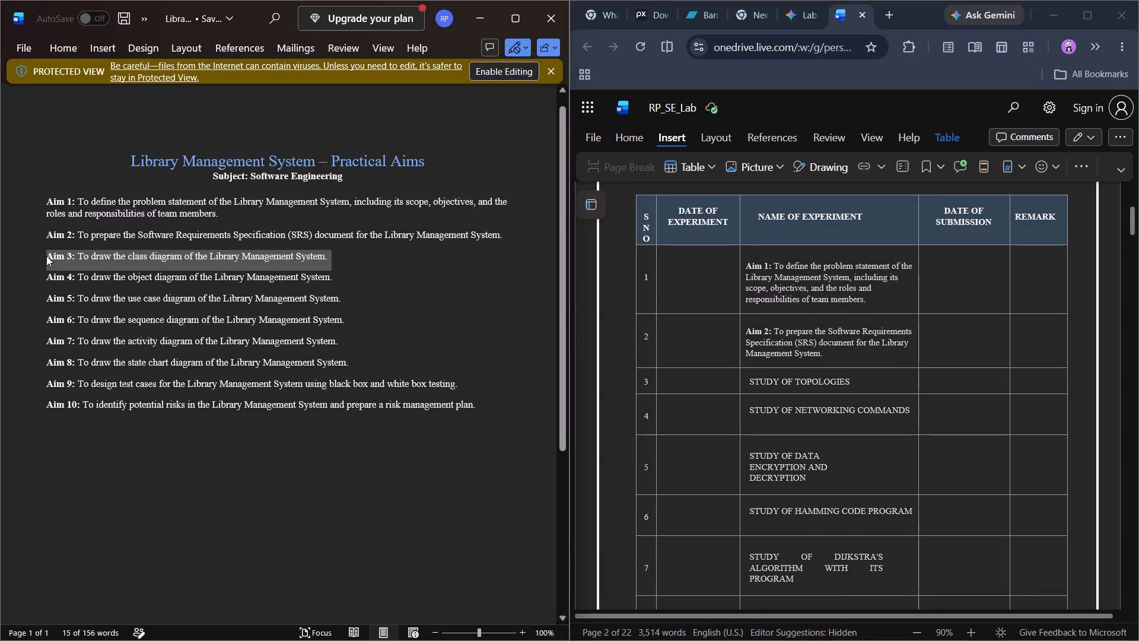
key(ctrl+c)
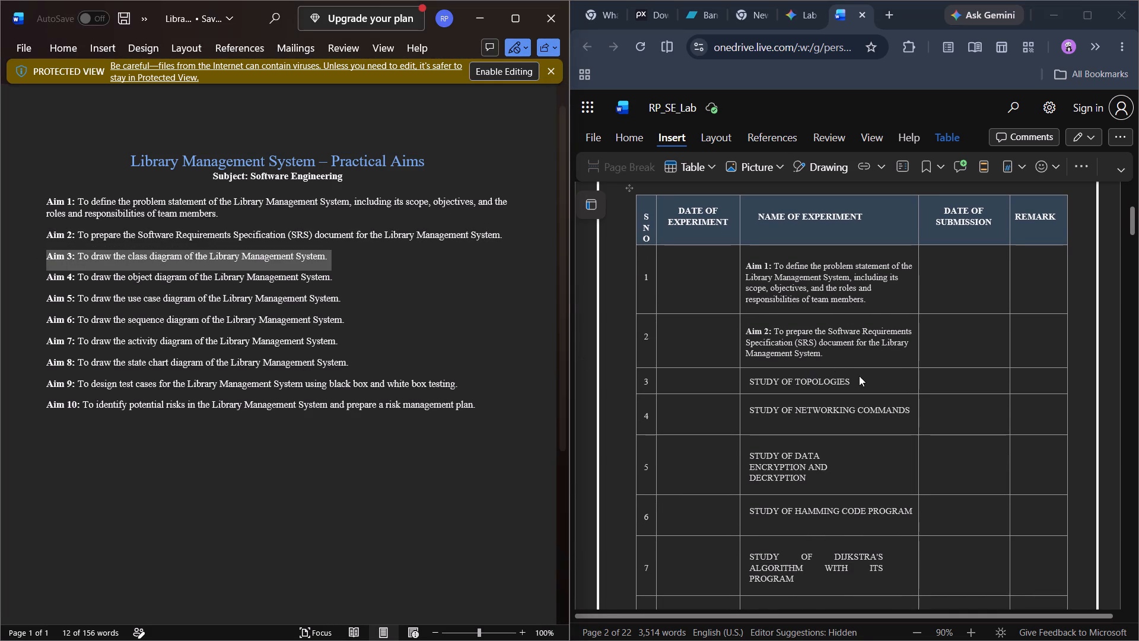
drag(850, 380, 752, 376)
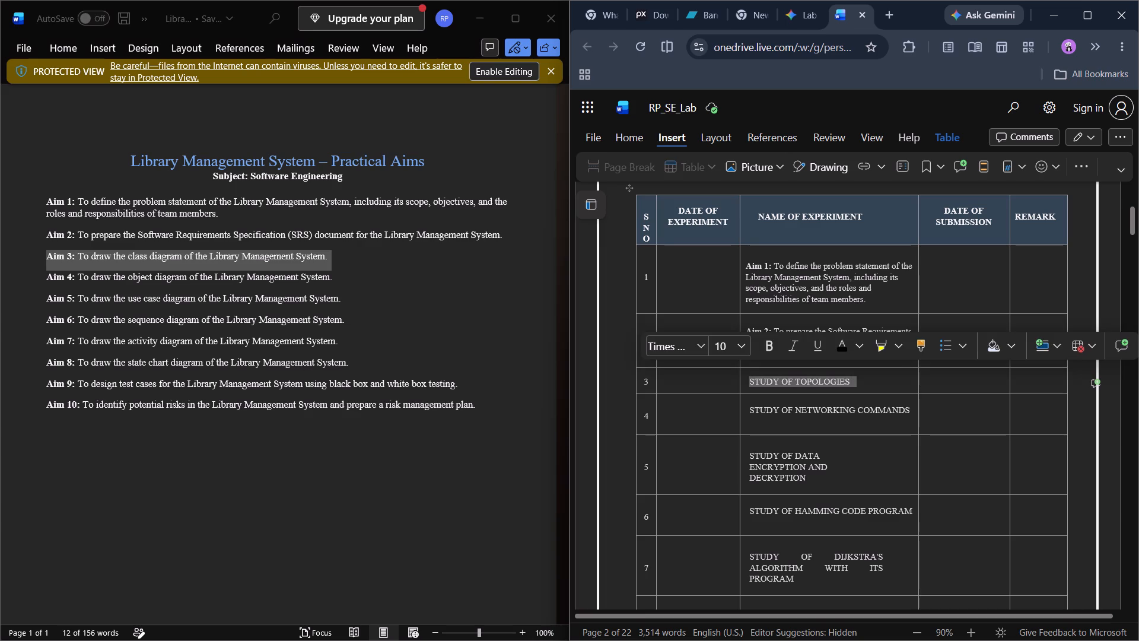
key(ctrl+v)
scroll(845, 437, down, 1)
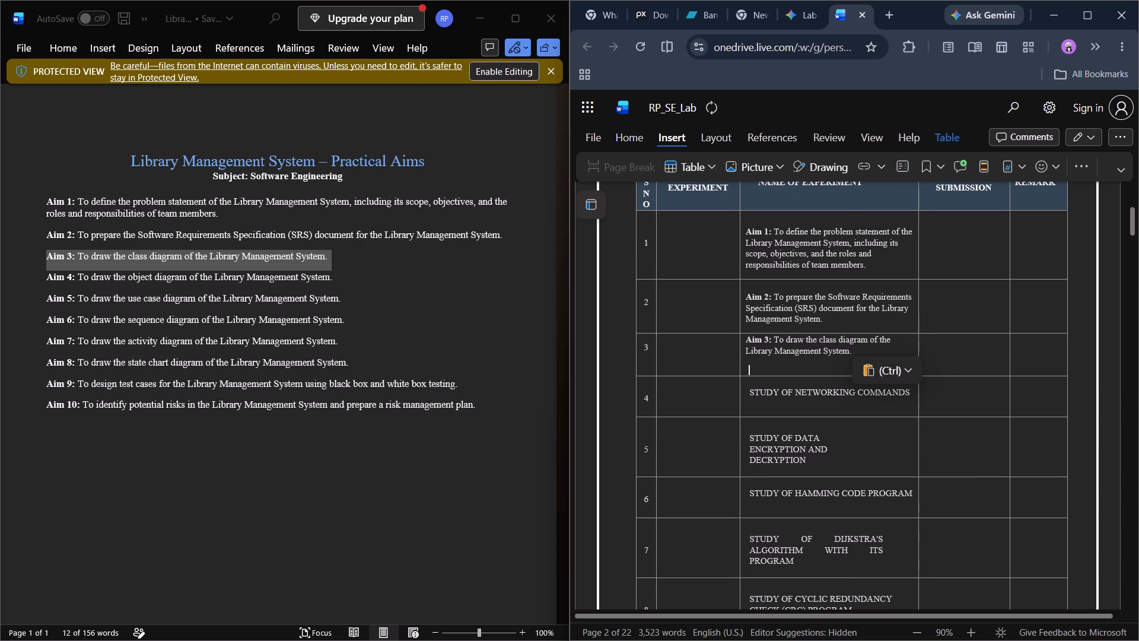
key(BackSpace)
key(BackSpace)
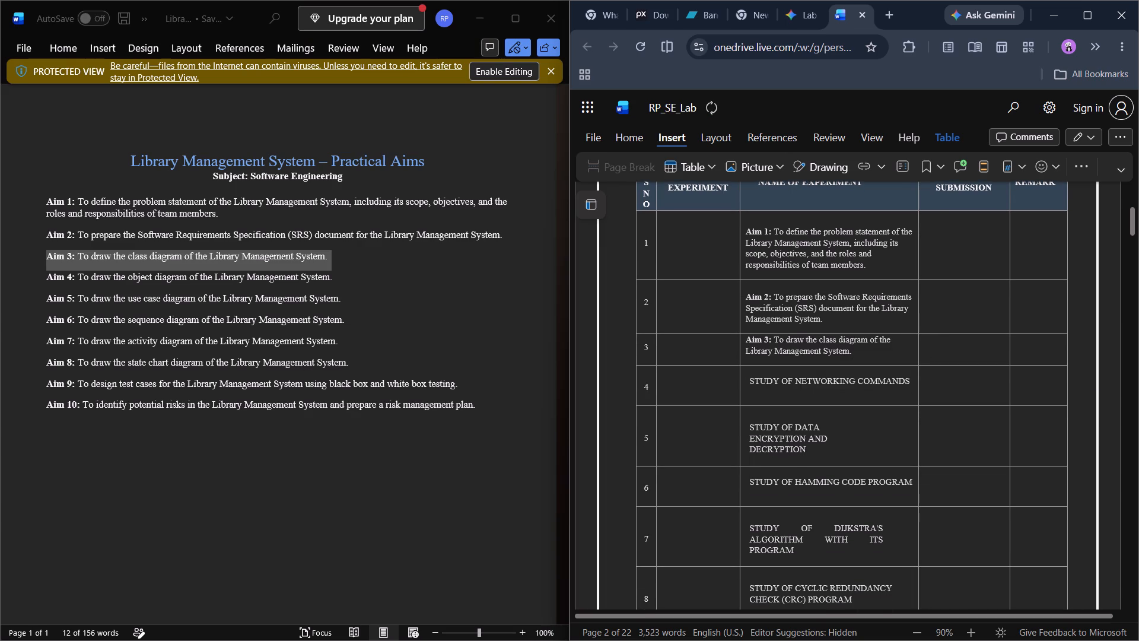
Replace row 4's experiment name, STUDY OF NETWORKING COMMANDS, with the full Aim 4 text copied from the practical aims document.
drag(341, 280, 41, 280)
key(ctrl+c)
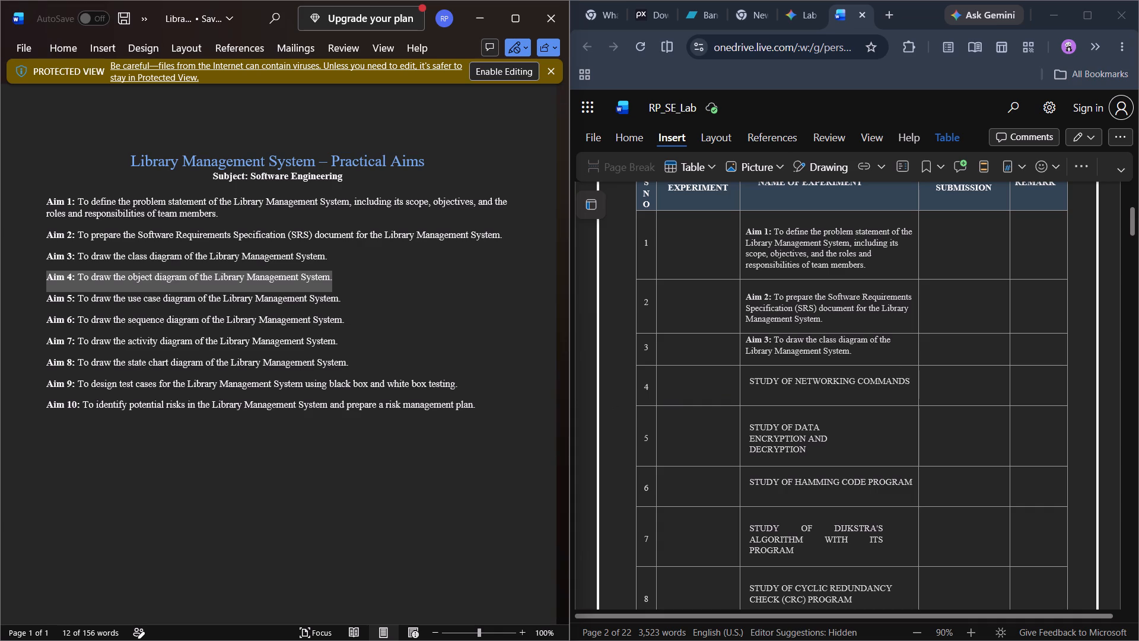
drag(909, 382, 750, 382)
key(ctrl+v)
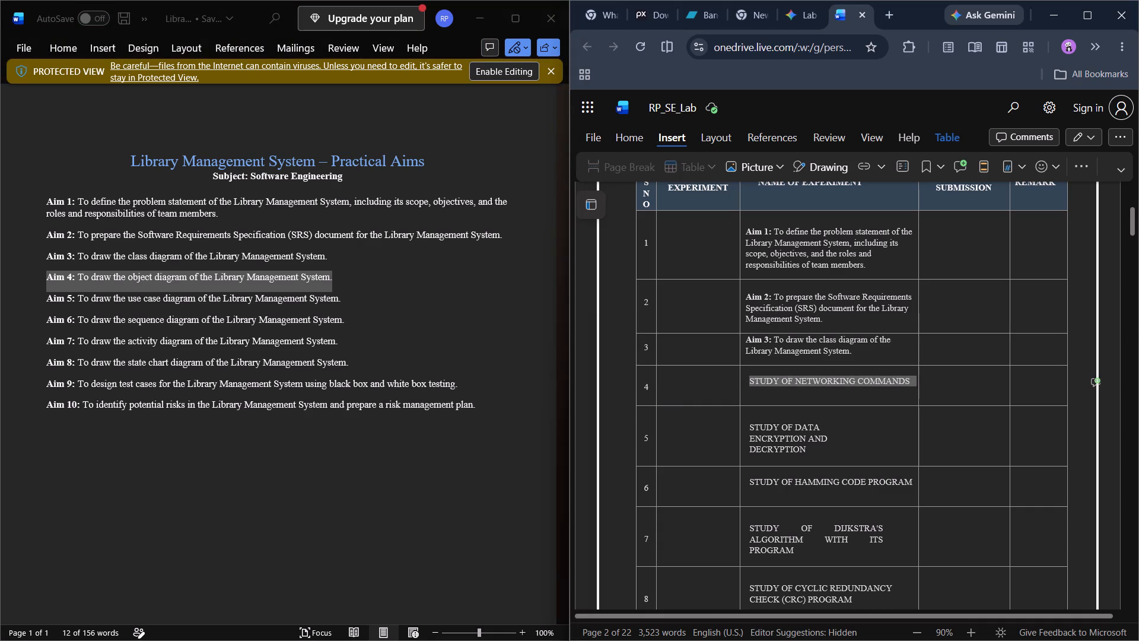
Replace row 5's STUDY OF DATA ENCRYPTION AND DECRYPTION with the full Aim 5 text, including its label, copied from the practical aims document.
scroll(814, 438, down, 1)
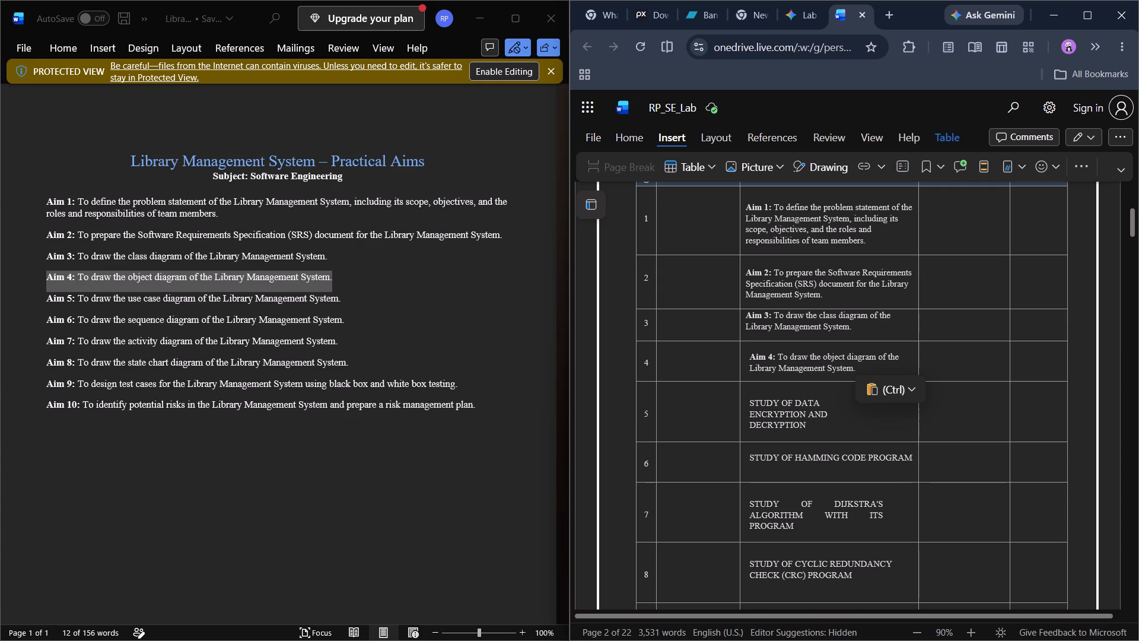
scroll(788, 376, down, 2)
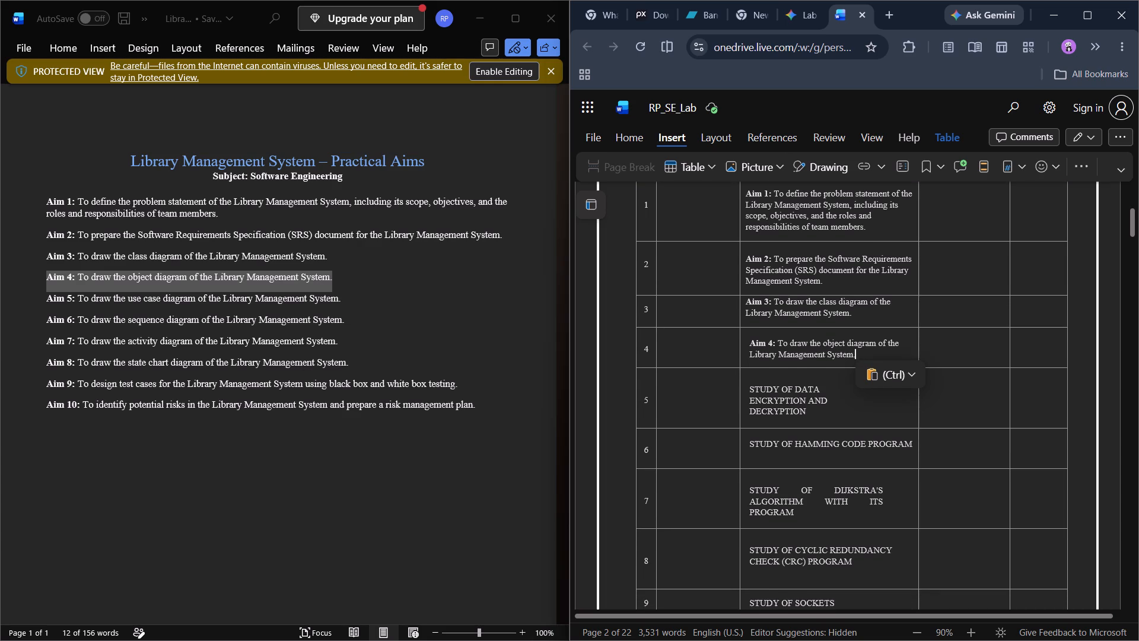
scroll(788, 376, down, 1)
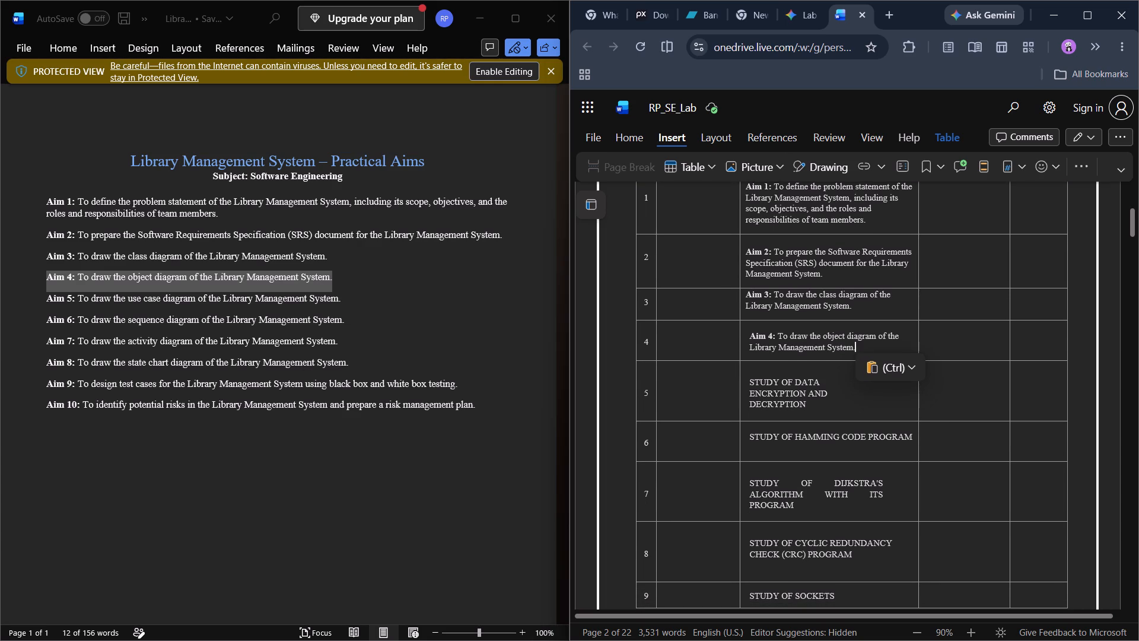
drag(814, 405, 752, 377)
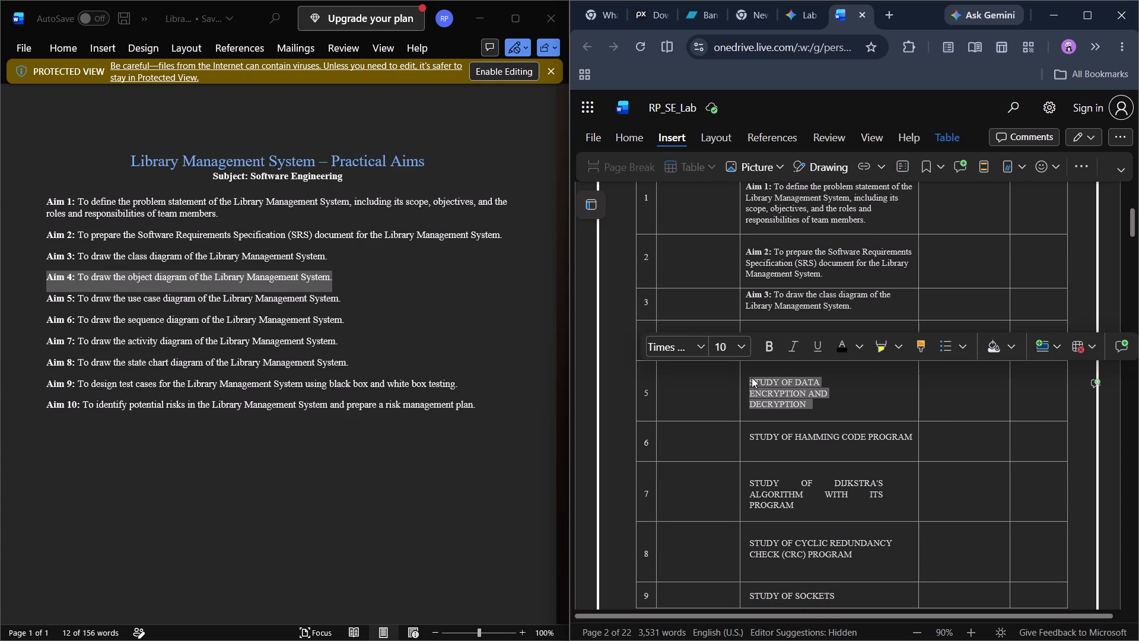
drag(345, 297, 41, 303)
scroll(103, 302, left, 1)
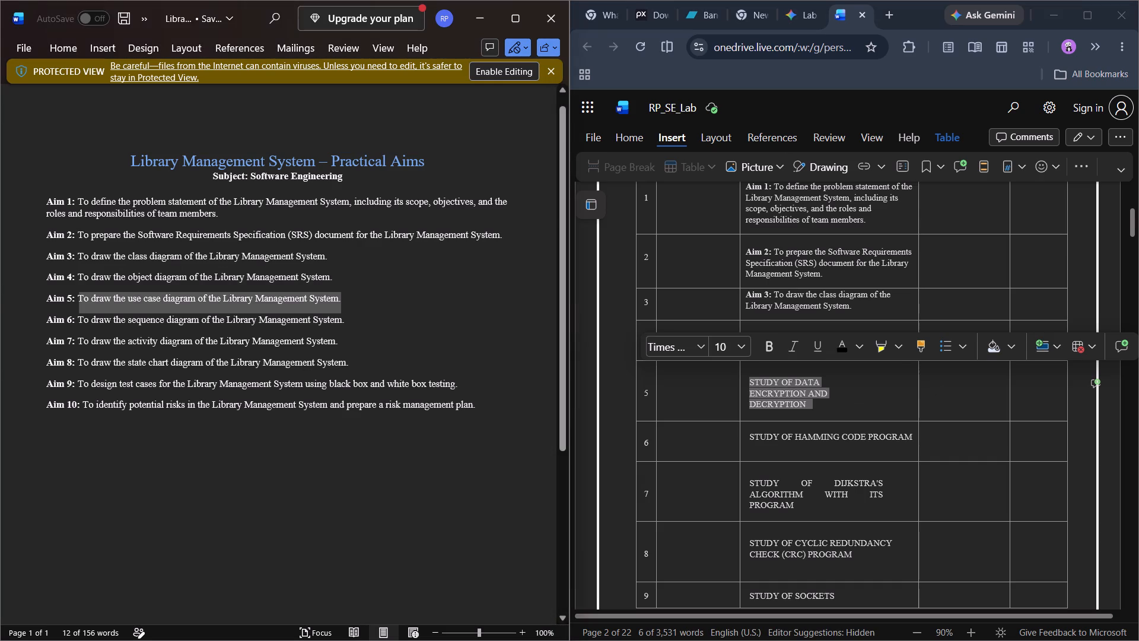
scroll(41, 303, left, 1)
drag(41, 303, 0, 302)
key(ctrl+c)
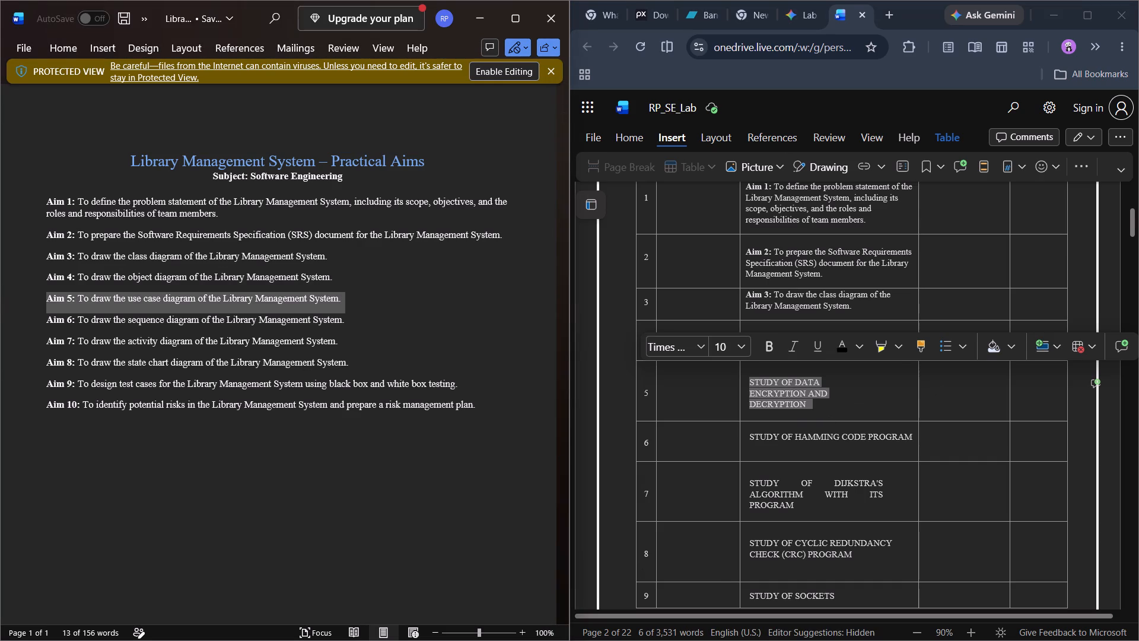
key(ctrl+v)
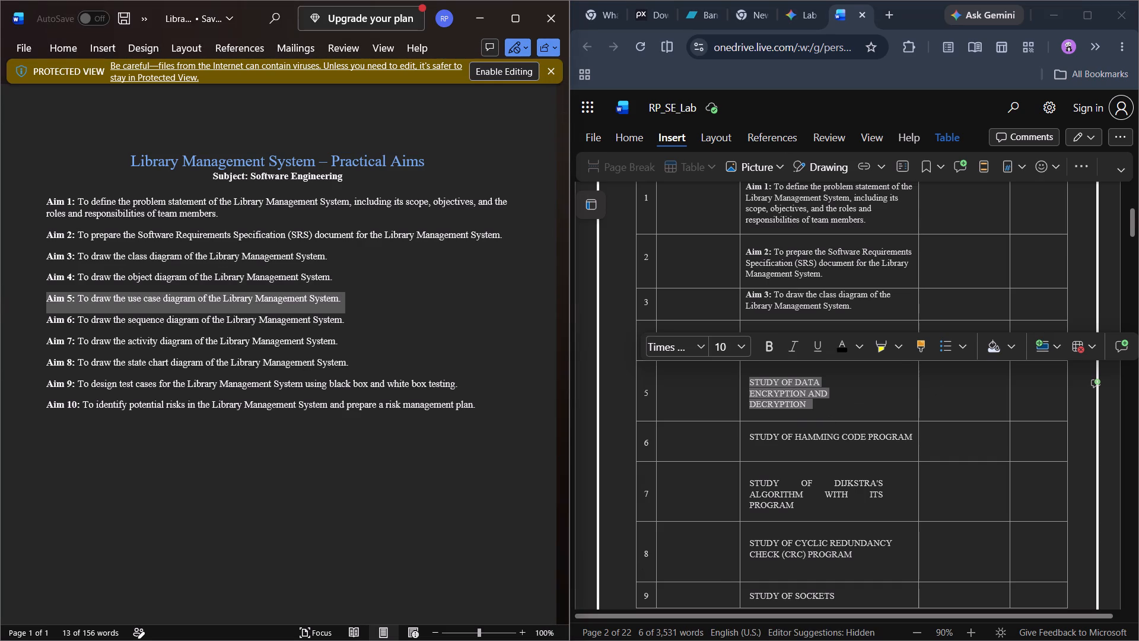
key(ctrl+v)
click(830, 405)
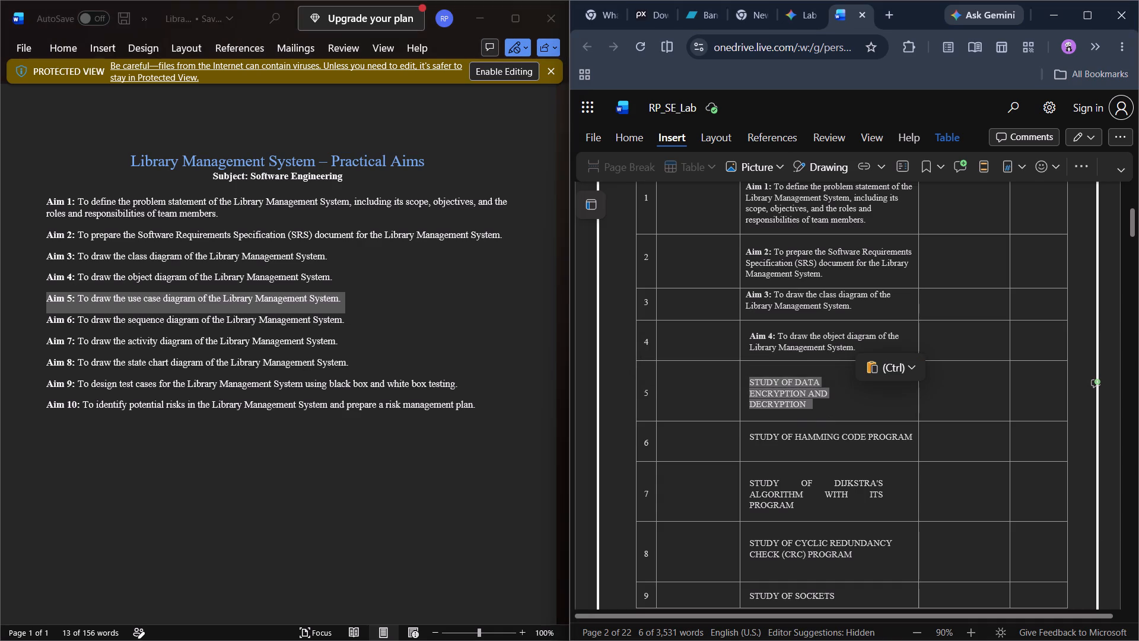
drag(830, 405, 742, 383)
key(ctrl+v)
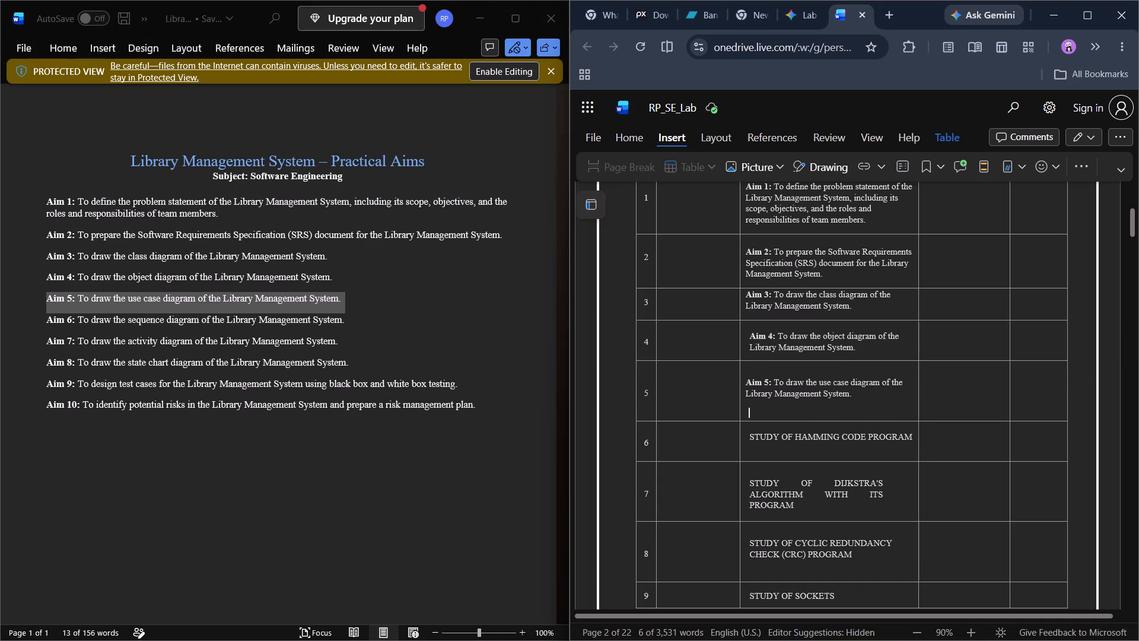
Try to remove the blank lines above and below the Aim 5 text in row 5 of the index table.
click(766, 371)
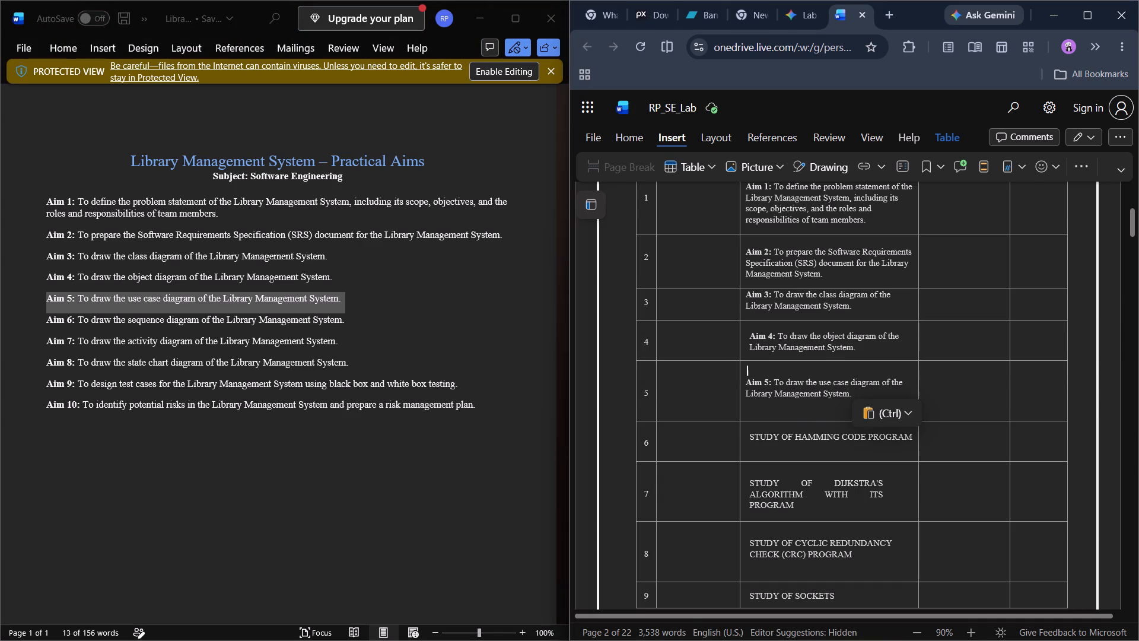
key(BackSpace)
key(BackSpace)
click(788, 412)
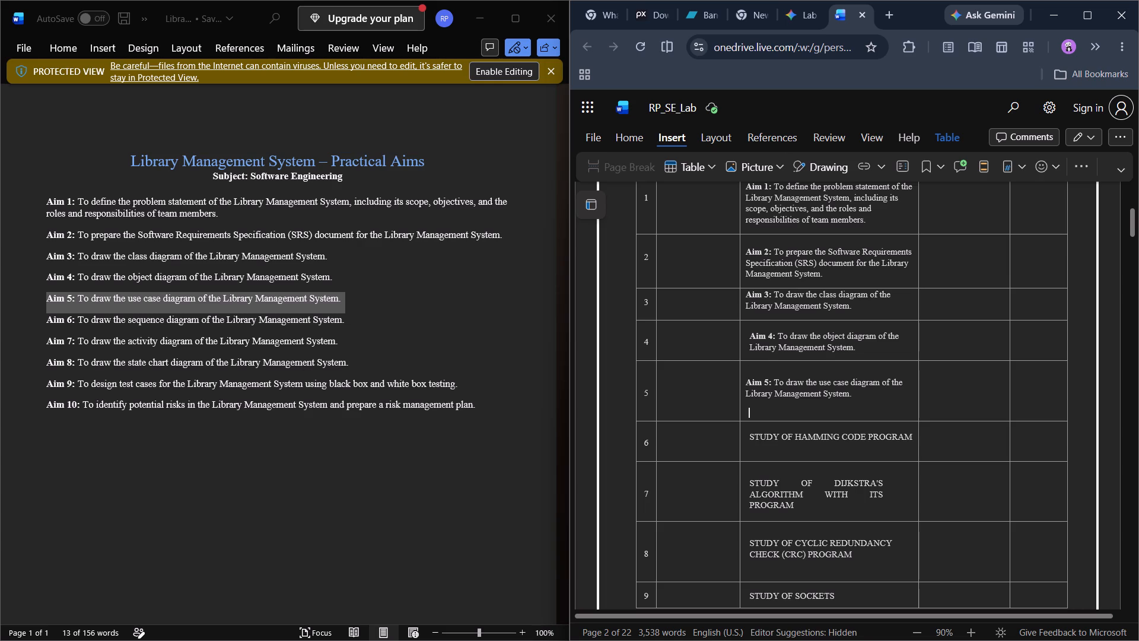
click(788, 412)
key(BackSpace)
key(BackSpace)
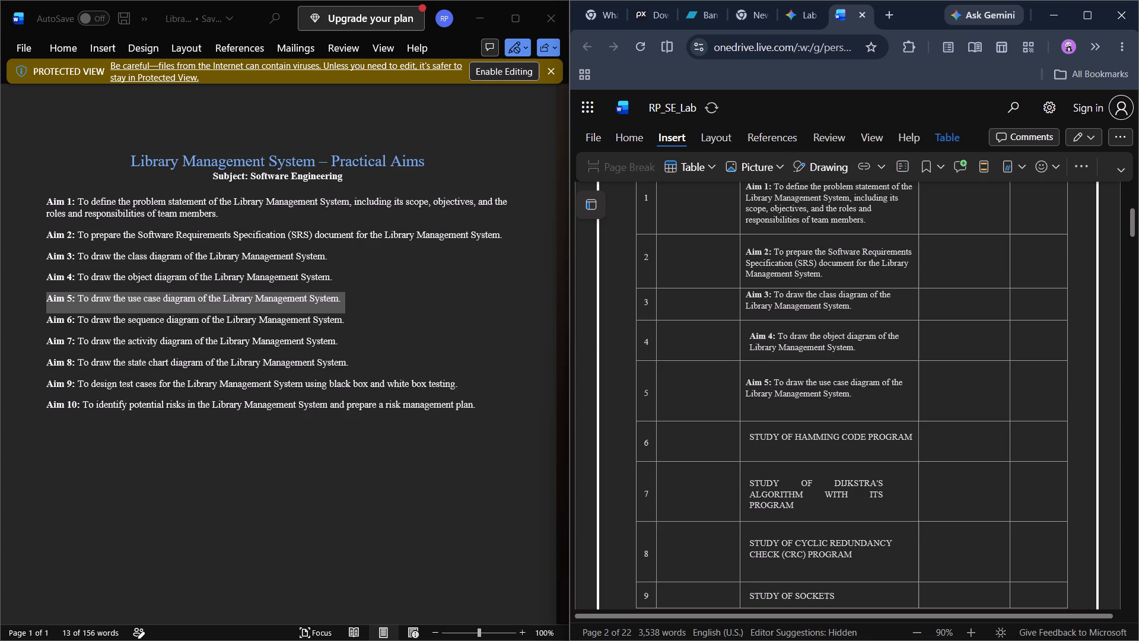
key(Down)
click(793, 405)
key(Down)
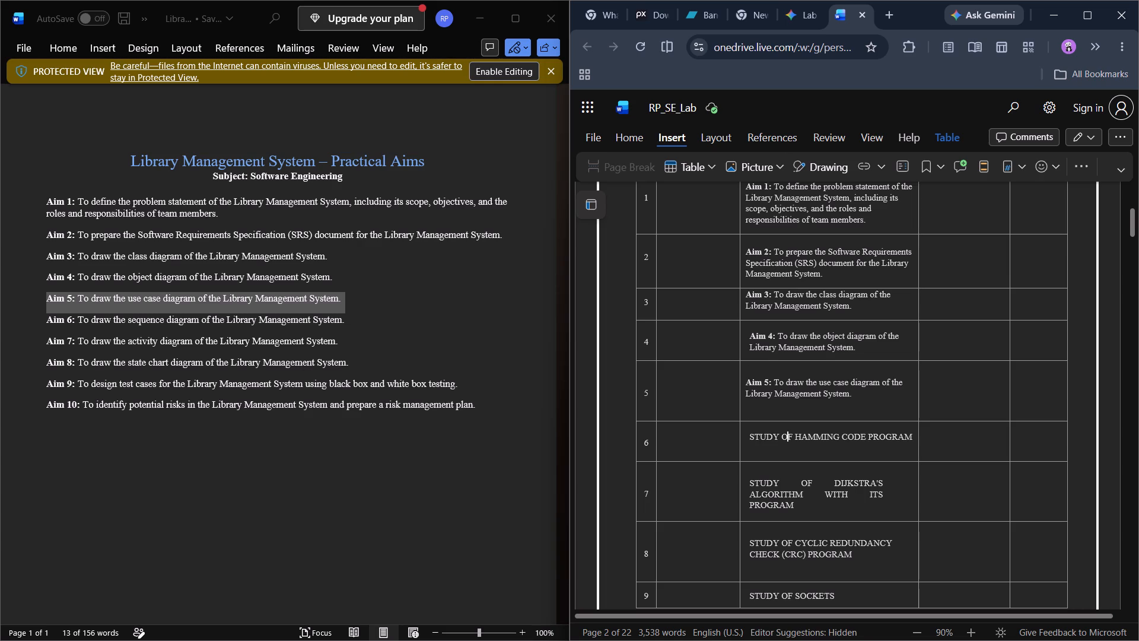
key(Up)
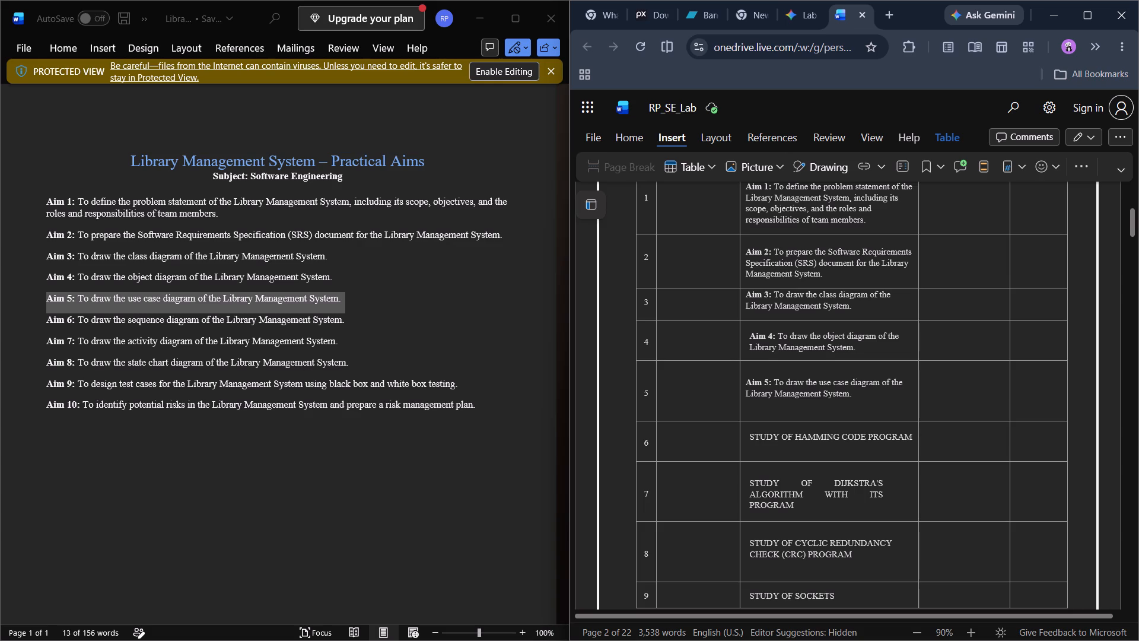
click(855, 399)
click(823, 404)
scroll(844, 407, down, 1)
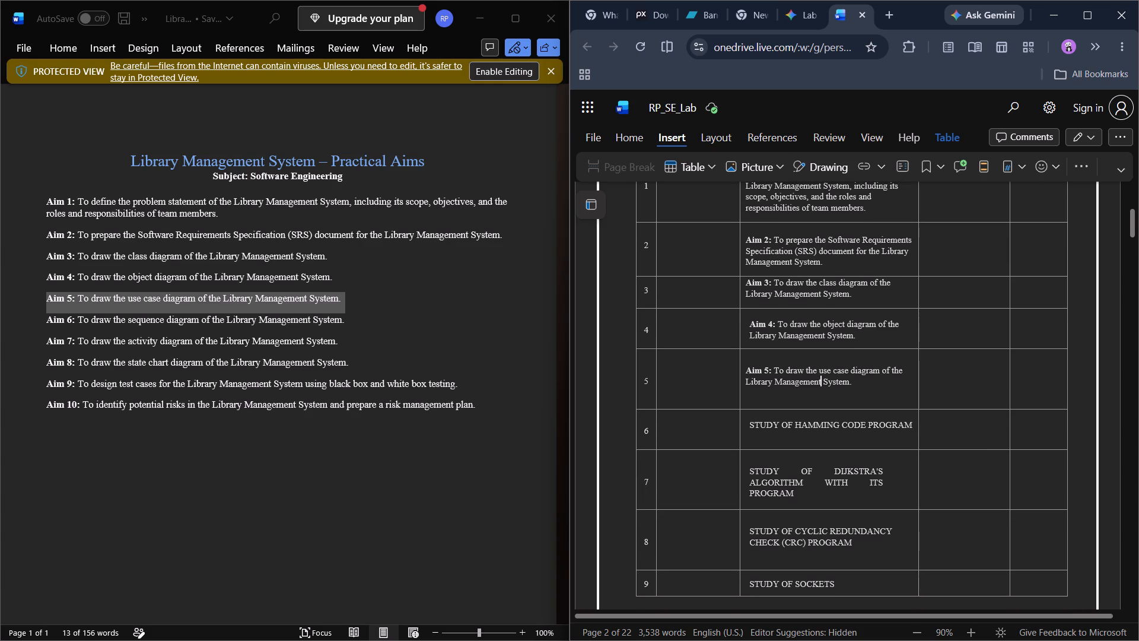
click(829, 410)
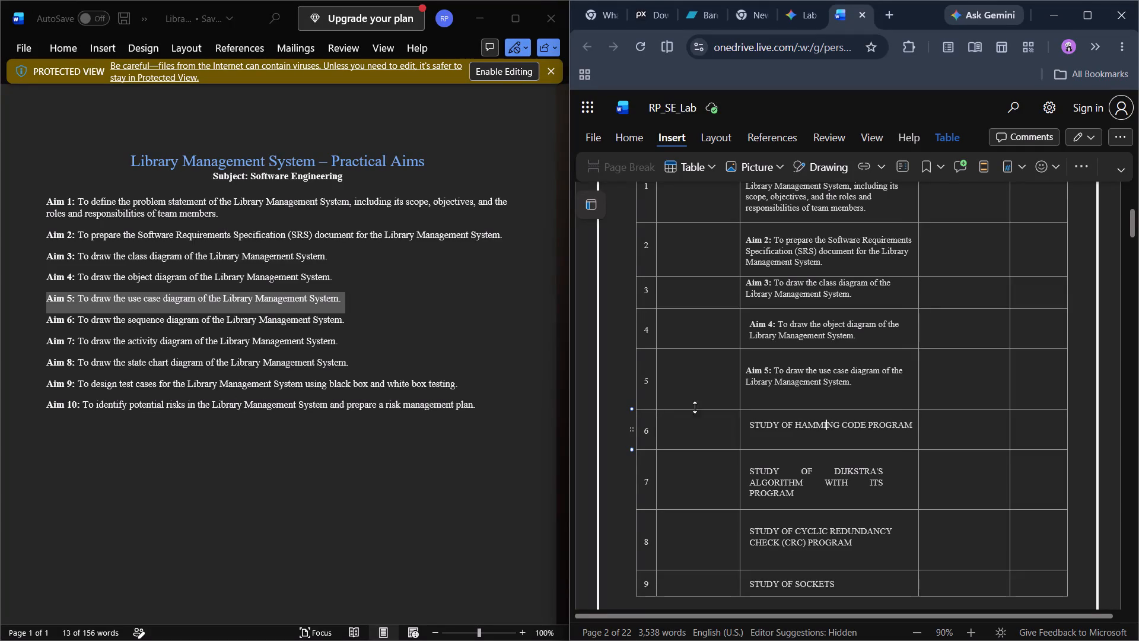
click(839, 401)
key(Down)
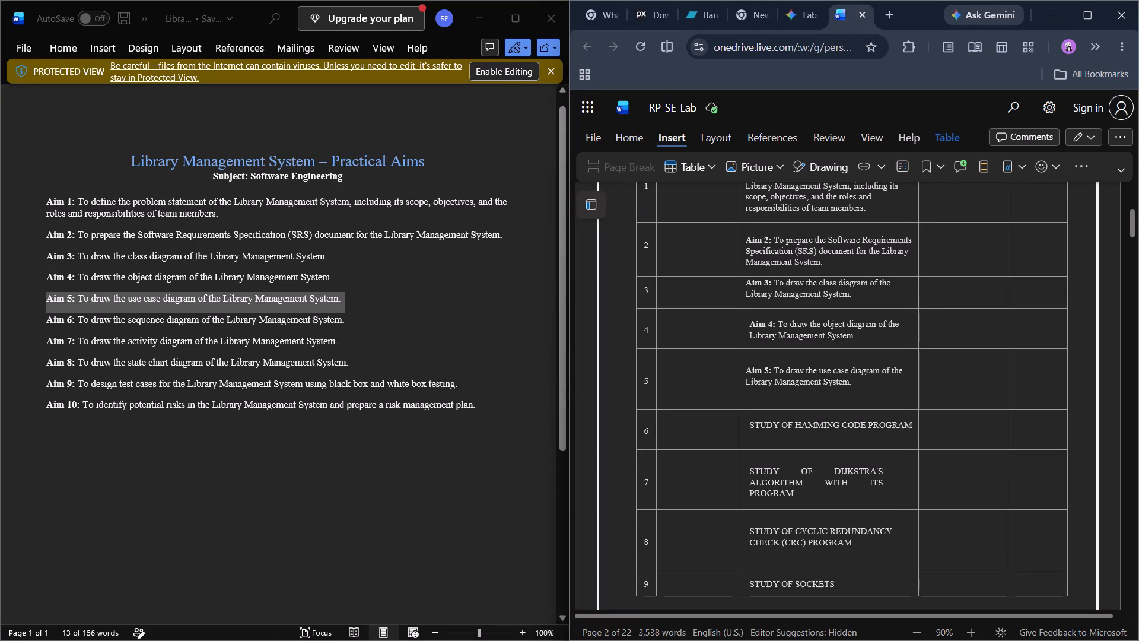
Replace row 6's STUDY OF HAMMING CODE PROGRAM with the full Aim 6 text from the practical aims document, without the trailing blank line.
drag(349, 316, 50, 326)
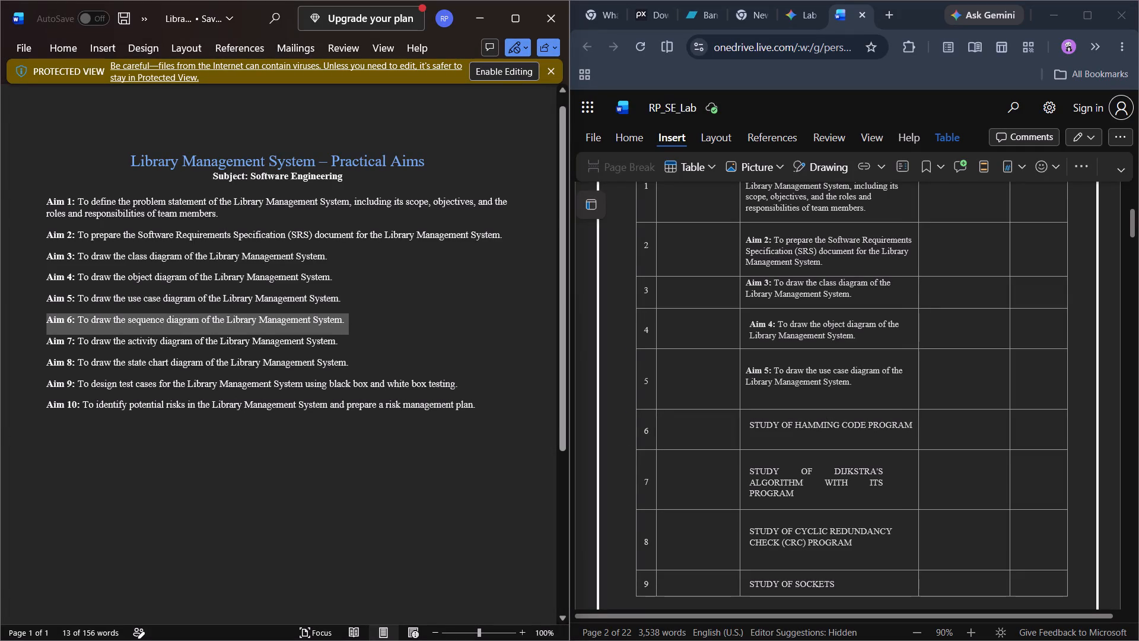
drag(50, 326, 40, 326)
key(ctrl+c)
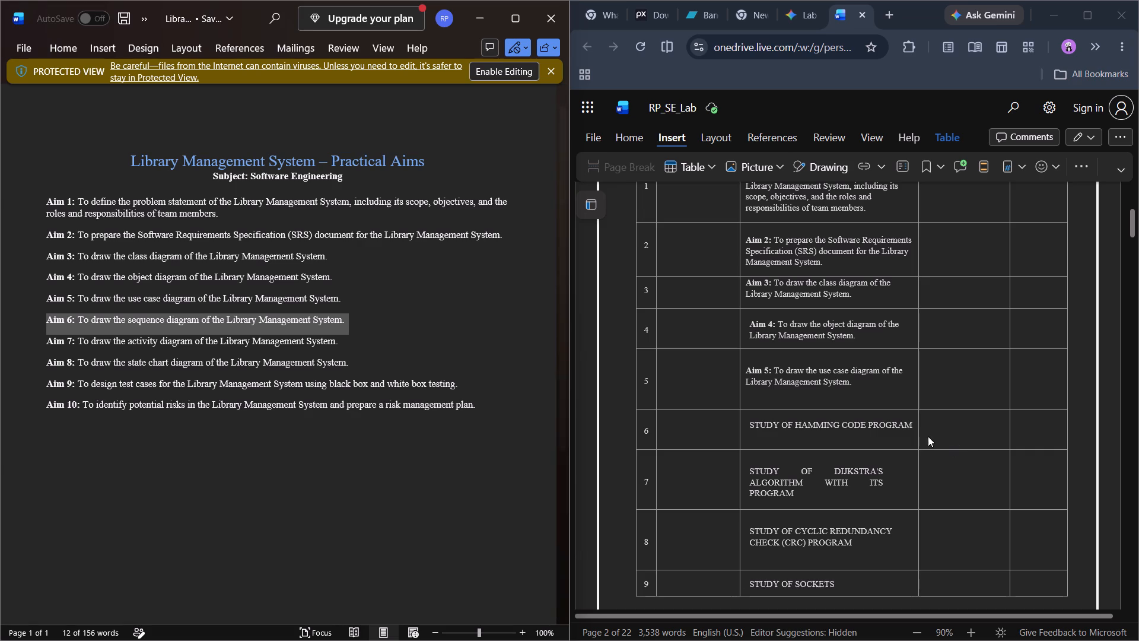
drag(911, 422, 757, 434)
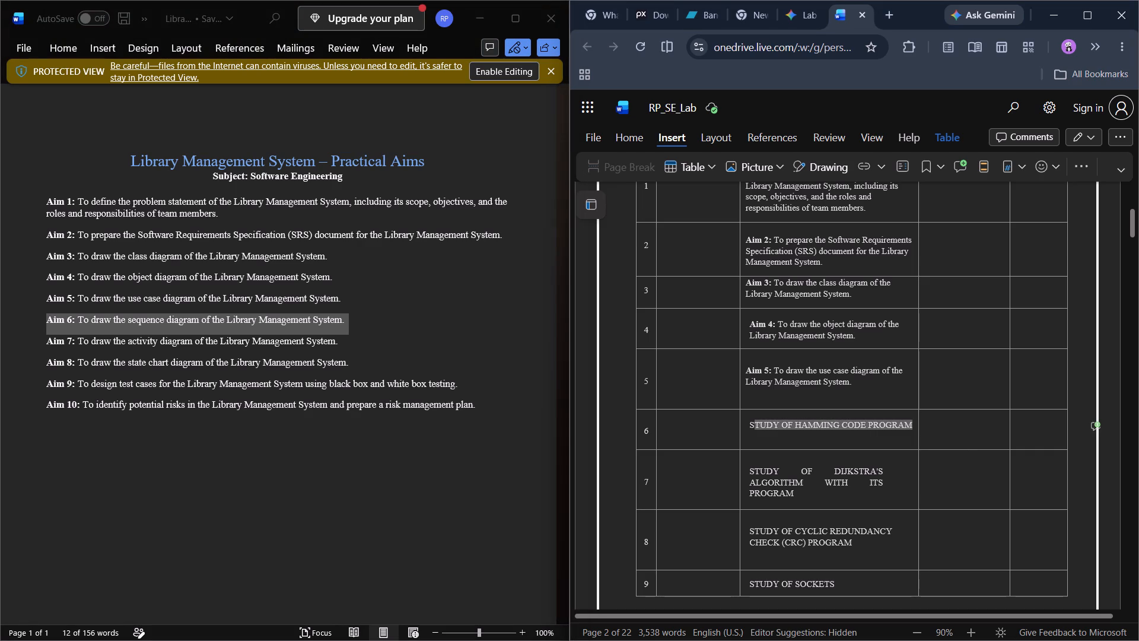
drag(757, 434, 750, 434)
key(ctrl+v)
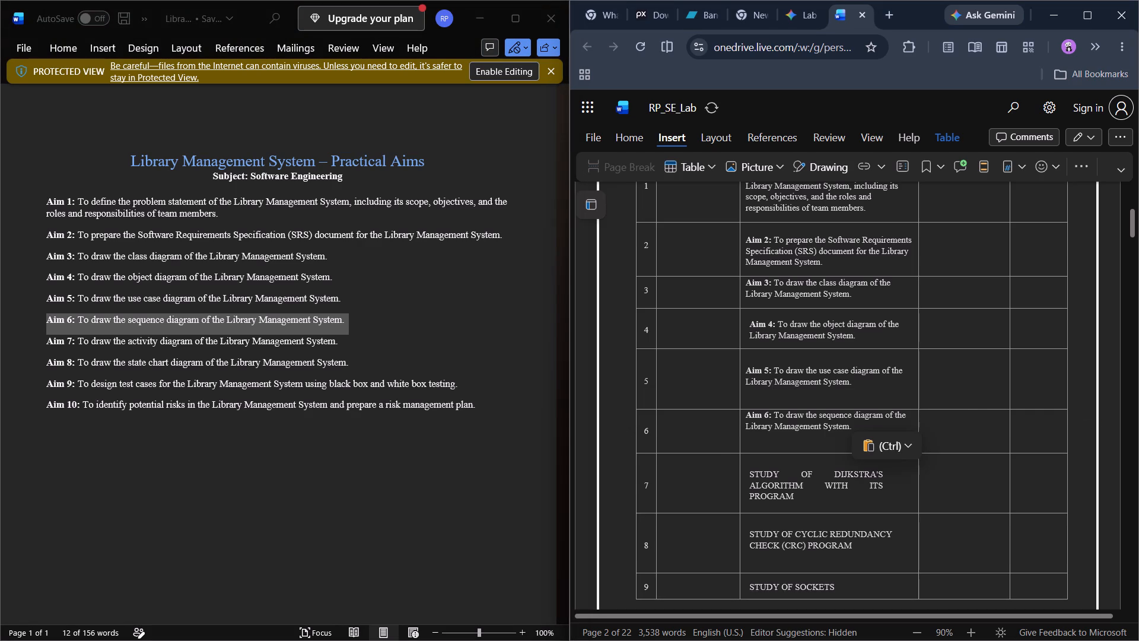
key(BackSpace)
key(BackSpace)
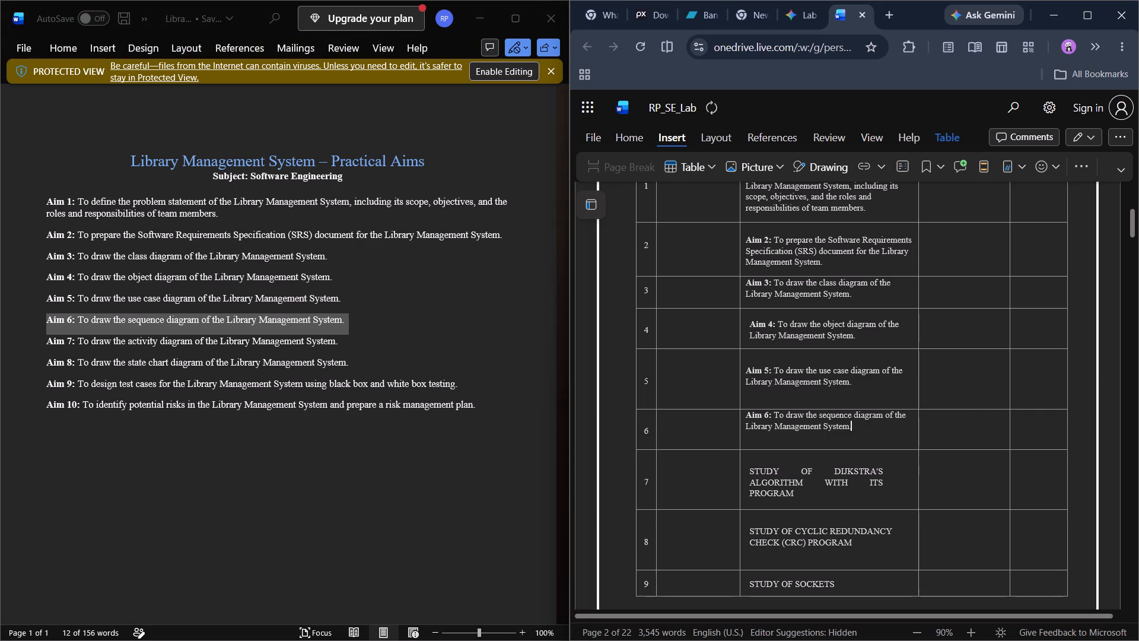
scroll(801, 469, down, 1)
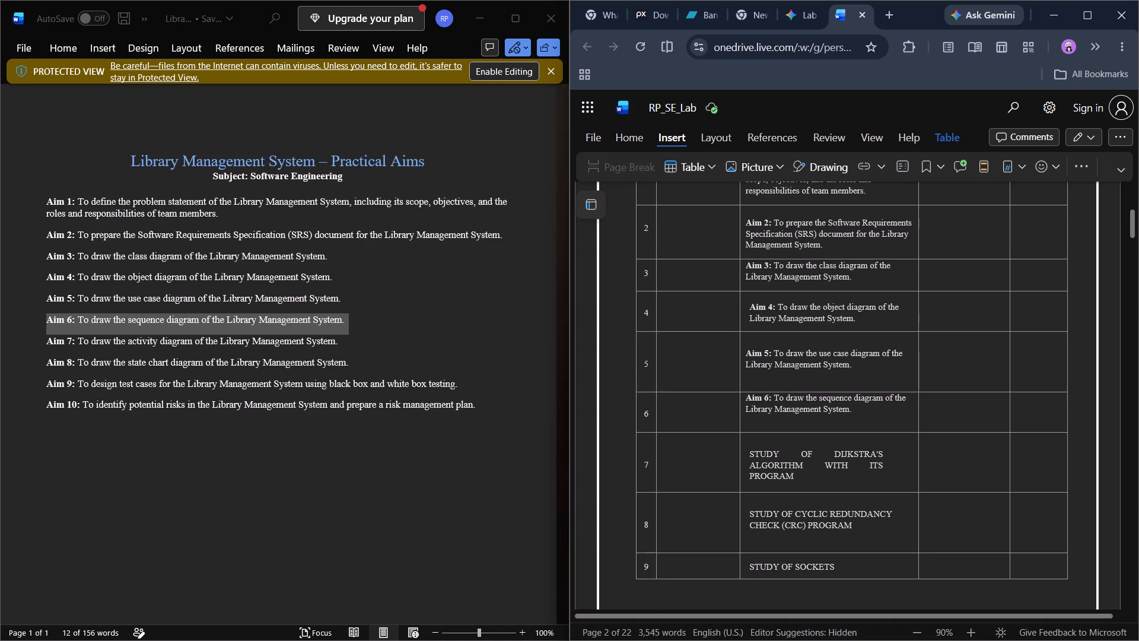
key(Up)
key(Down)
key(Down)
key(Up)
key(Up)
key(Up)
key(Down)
Replace row 7's STUDY OF DIJKSTRA'S ALGORITHM WITH ITS PROGRAM with the full Aim 7 text from the practical aims document, without the trailing blank line.
scroll(798, 385, down, 1)
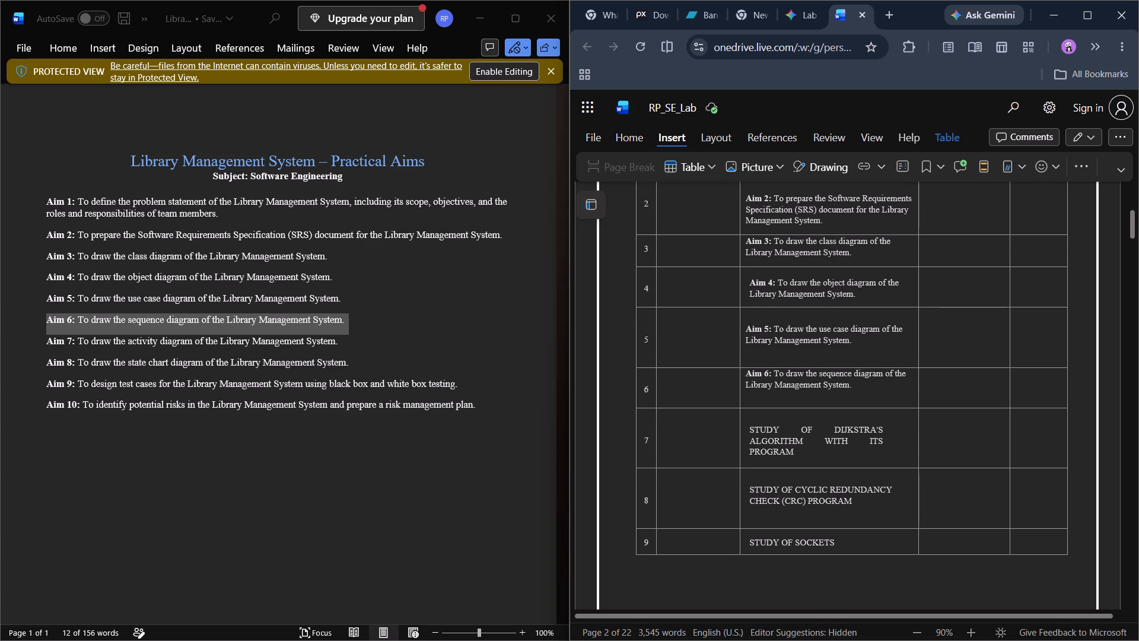
scroll(798, 385, down, 1)
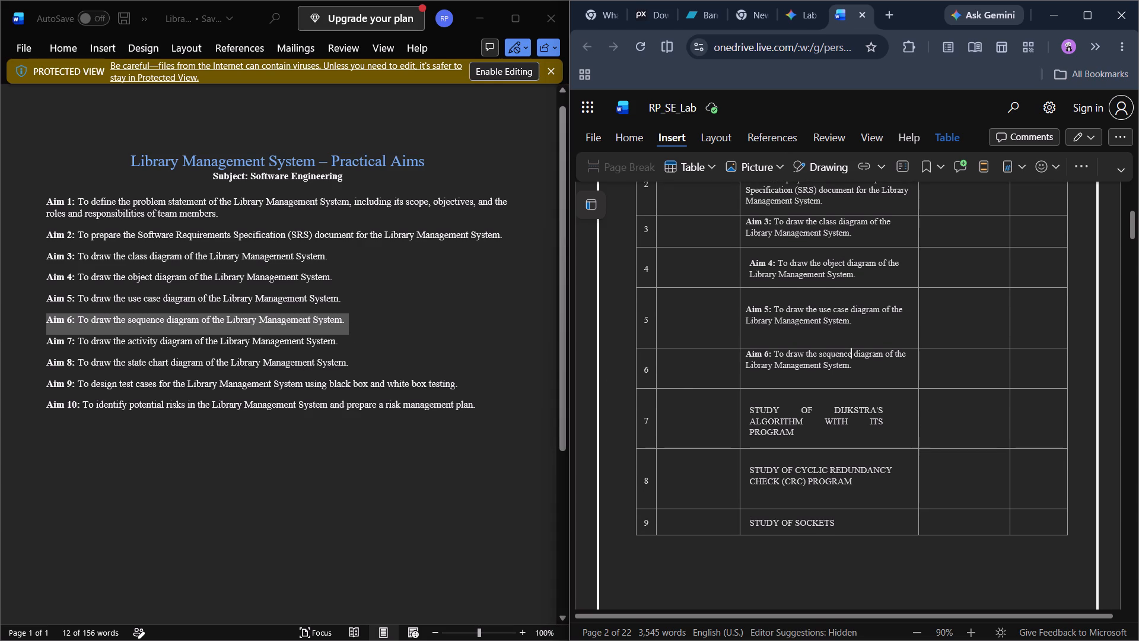
drag(350, 342, 46, 348)
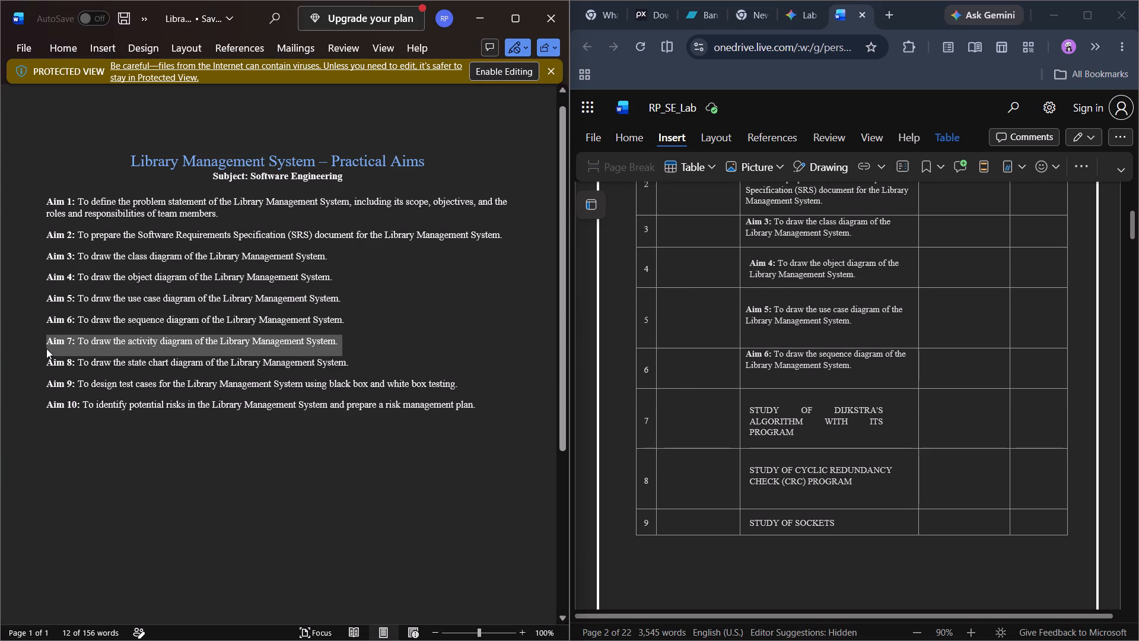
key(ctrl+c)
click(802, 433)
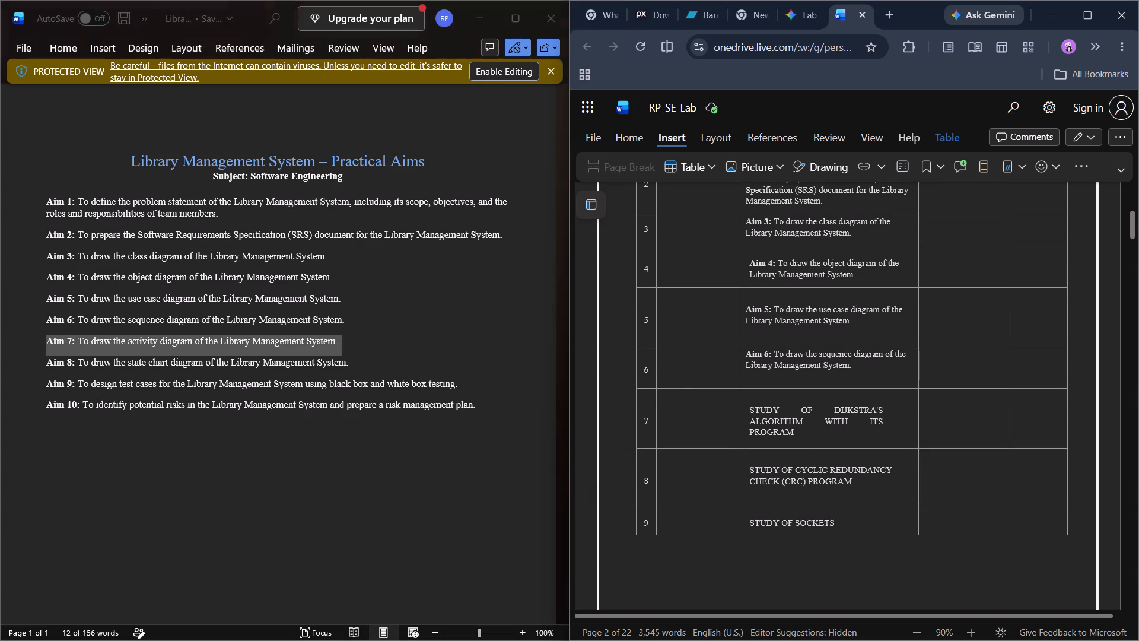
click(798, 436)
drag(798, 436, 750, 411)
key(ctrl+v)
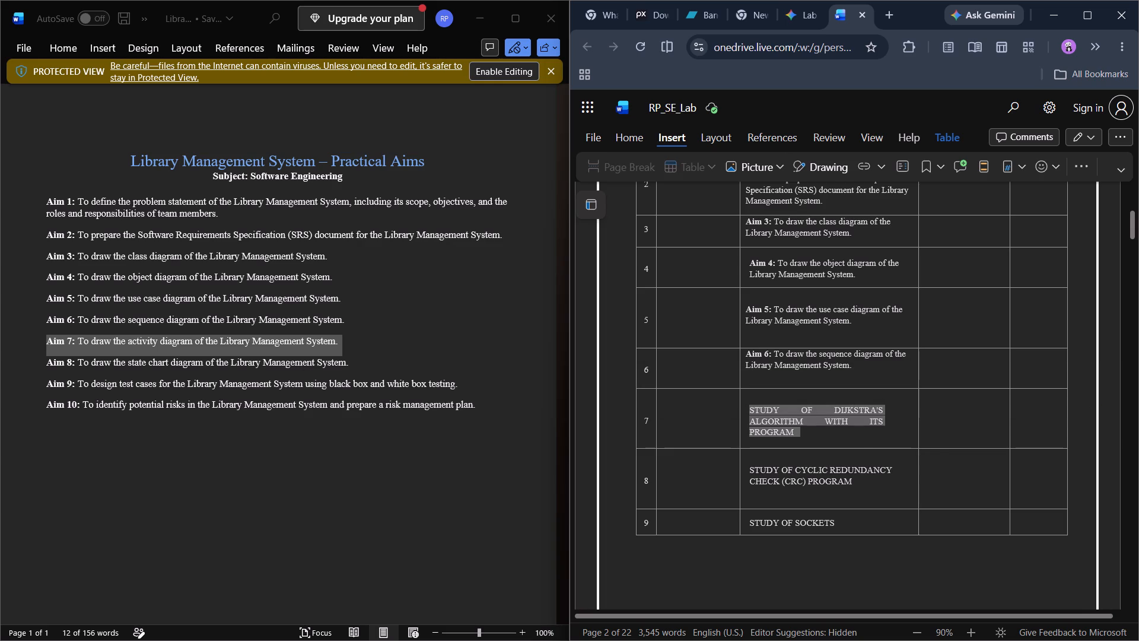
key(BackSpace)
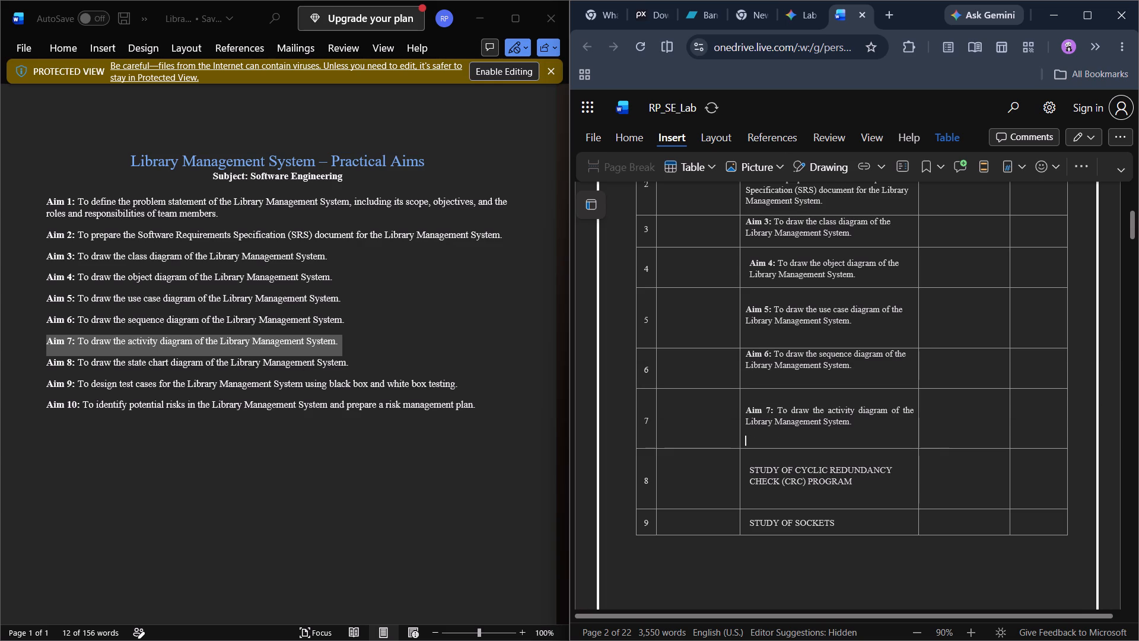
key(BackSpace)
Replace row 8's STUDY OF CYCLIC REDUNDANCY CHECK (CRC) PROGRAM with the full Aim 8 text from the practical aims document, without the trailing blank line.
key(Down)
scroll(828, 433, down, 1)
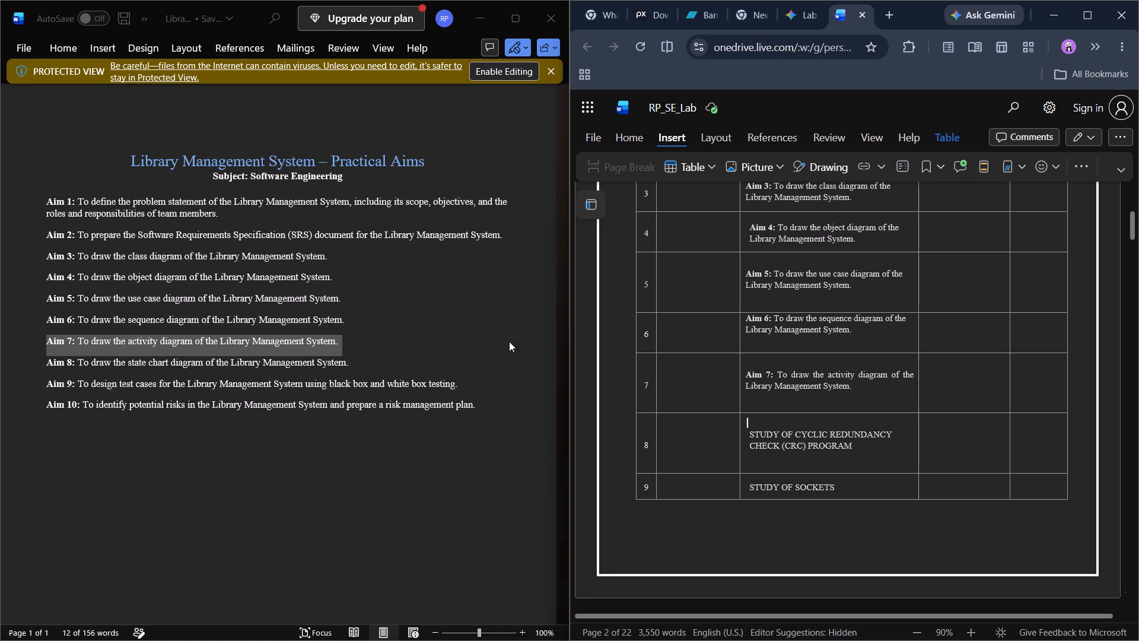
drag(357, 364, 9, 349)
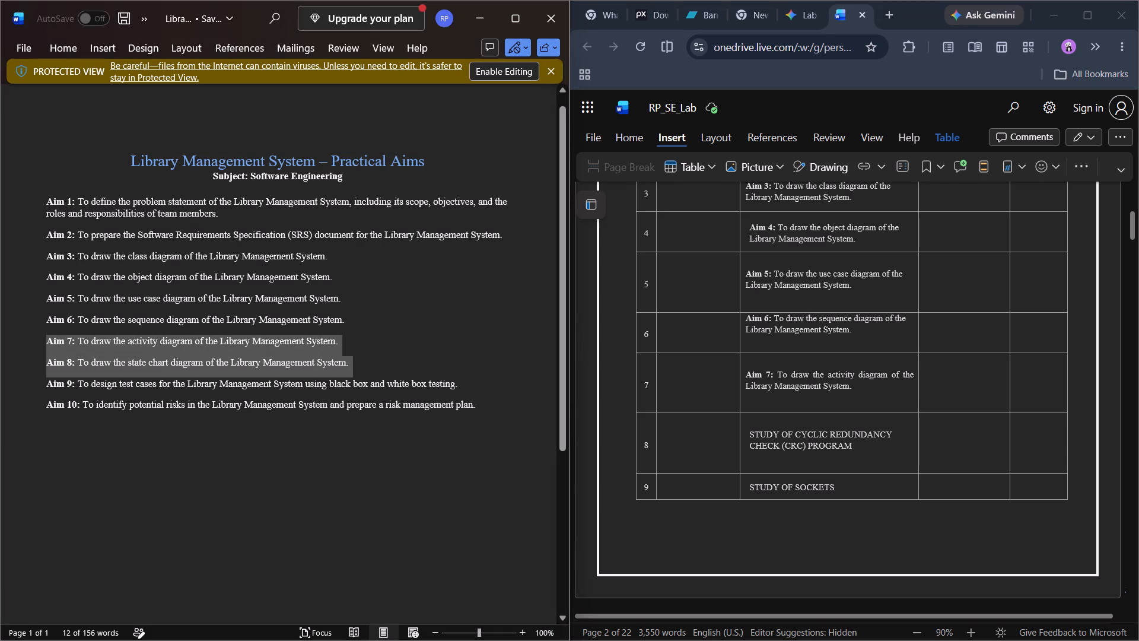
drag(9, 349, 28, 375)
key(ctrl+c)
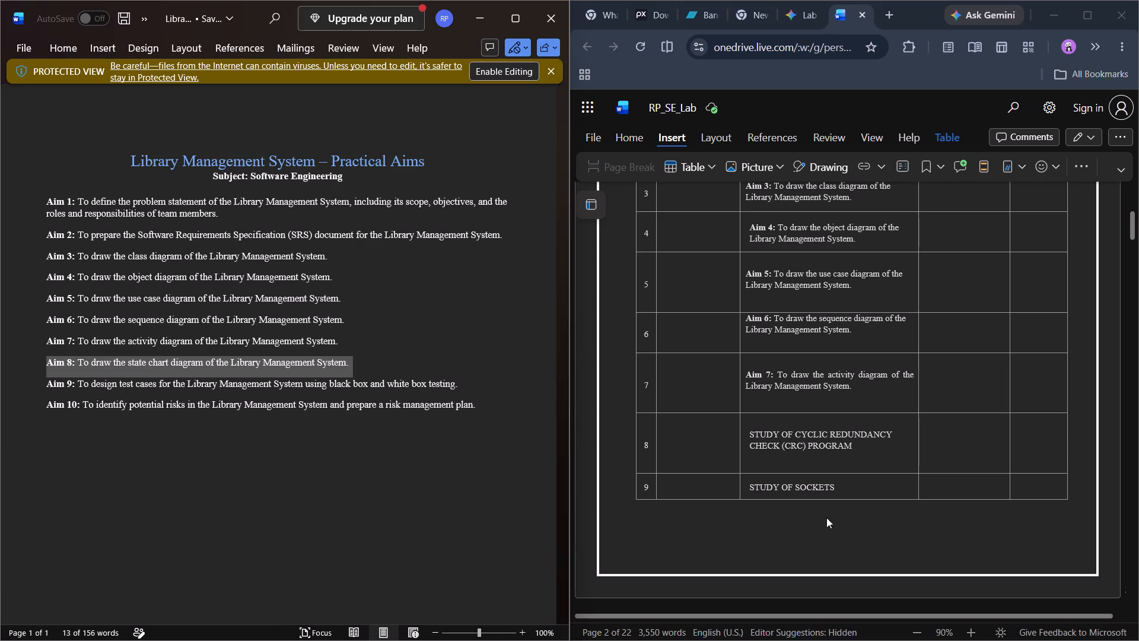
drag(861, 448, 746, 439)
key(ctrl+v)
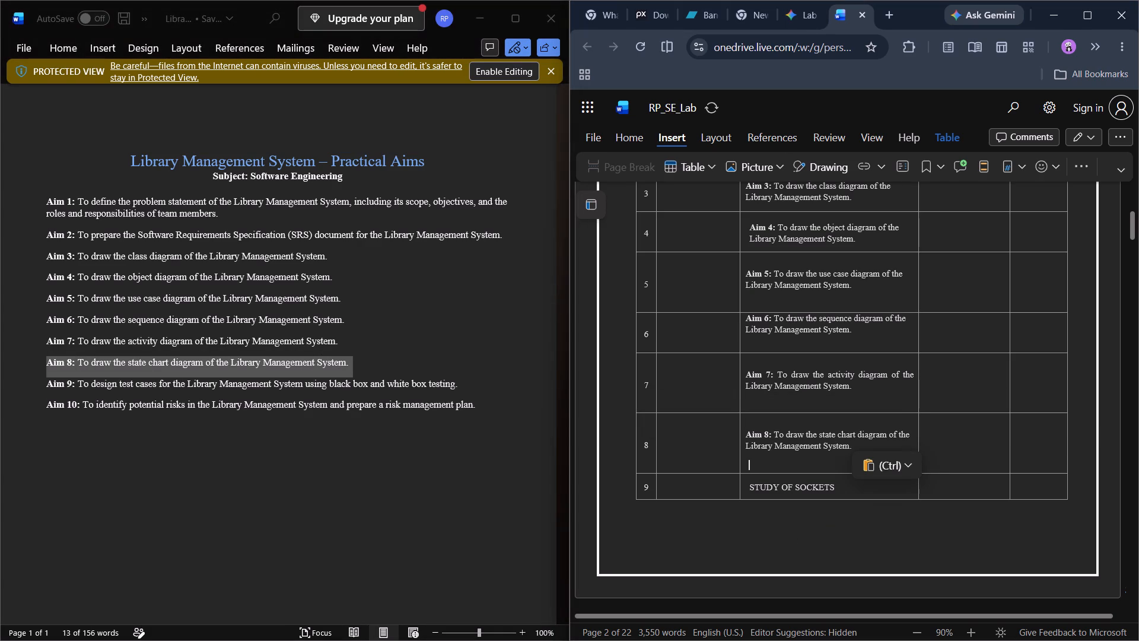
key(BackSpace)
key(BackSpace)
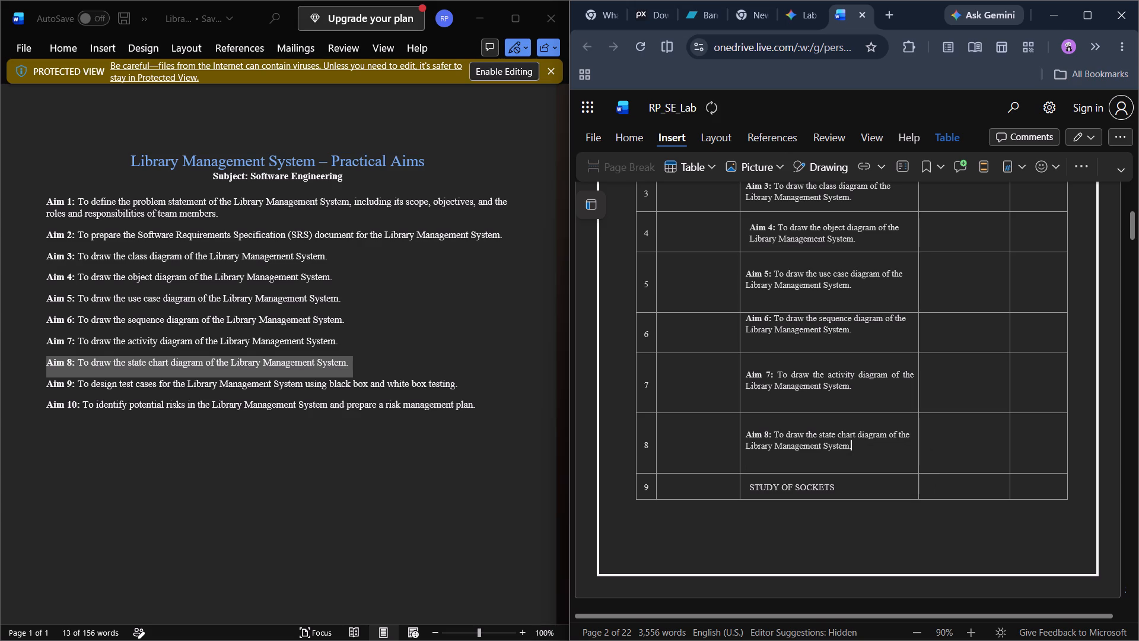
Replace row 9's STUDY OF SOCKETS with the full Aim 9 text from the practical aims document, without the trailing blank line.
drag(850, 488, 752, 488)
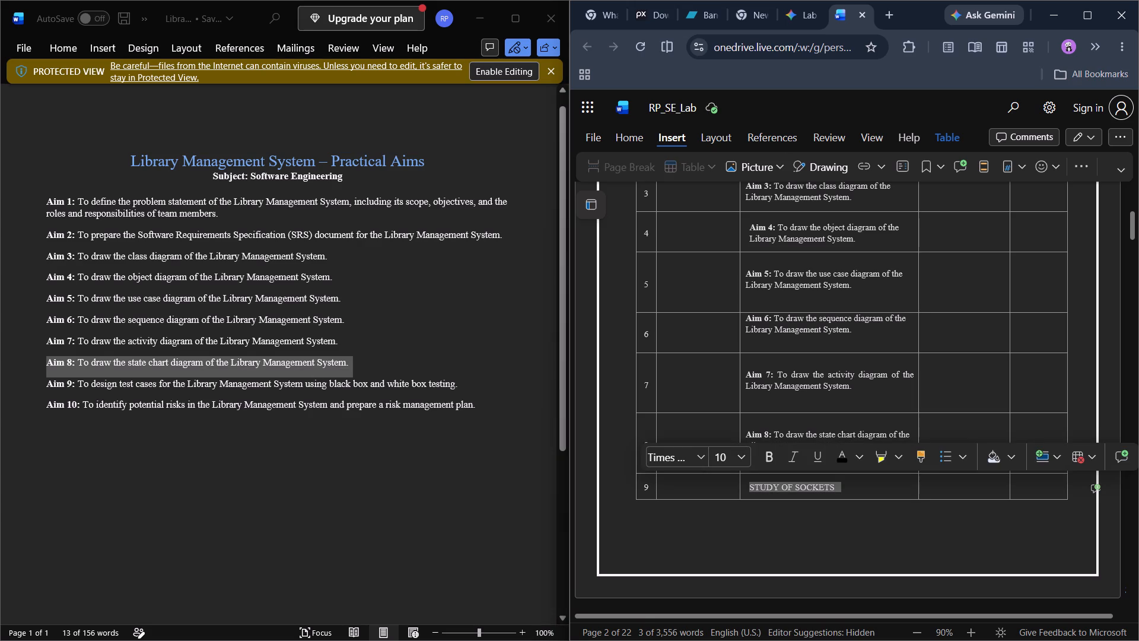
drag(464, 386, 69, 387)
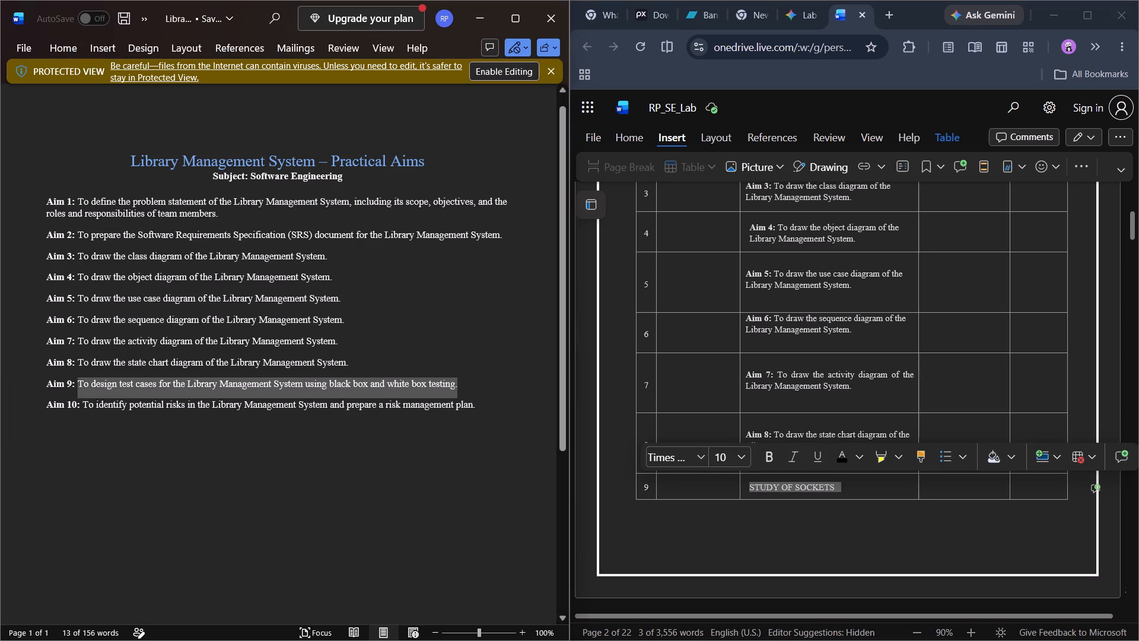
drag(69, 387, 49, 389)
key(ctrl+c)
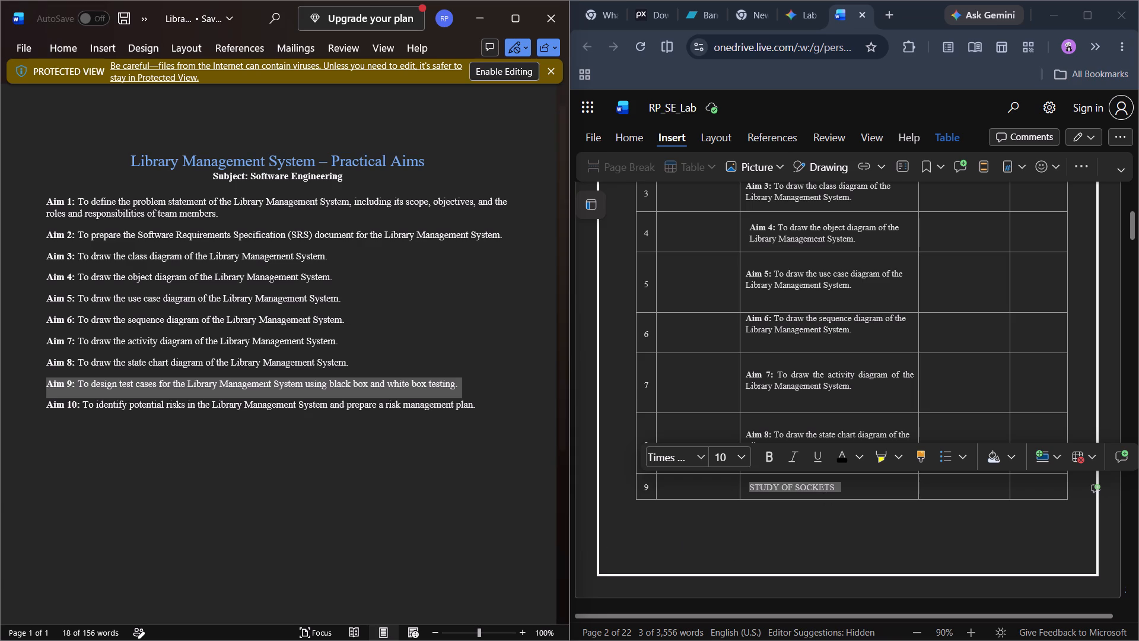
click(843, 485)
drag(843, 485, 749, 490)
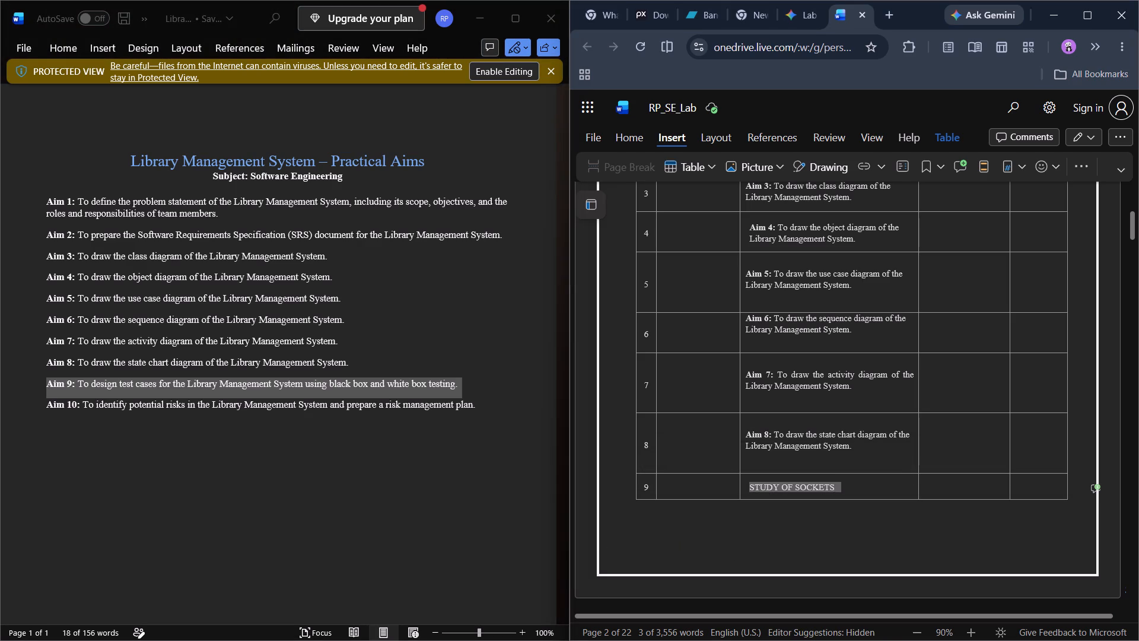
drag(749, 490, 749, 491)
key(ctrl+v)
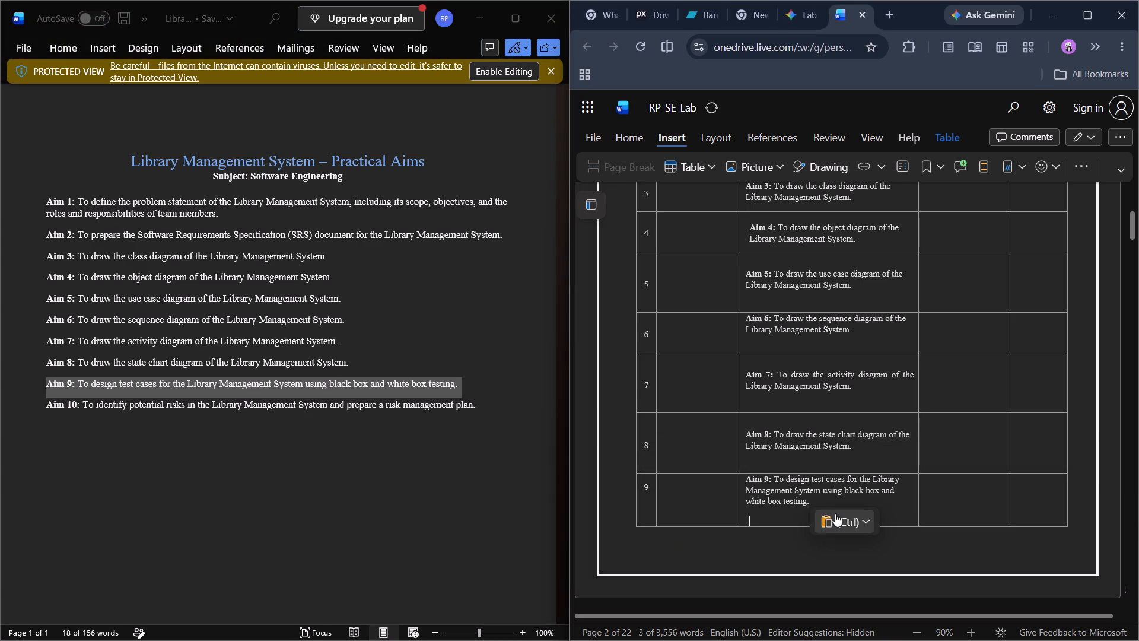
key(BackSpace)
key(BackSpace)
Replace row 10's STUDY OF CLIENT SIDE AND SERVER SIDE SOCKET PROGRAM with the full Aim 10 text from the practical aims document, without the trailing blank line.
scroll(835, 513, down, 1)
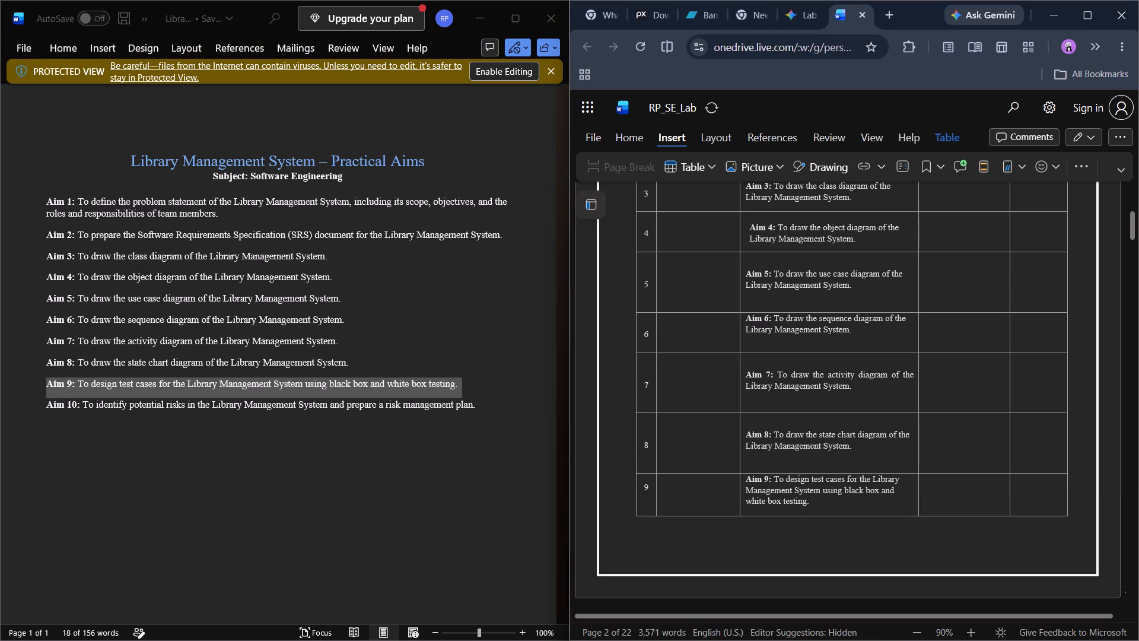
scroll(835, 513, down, 3)
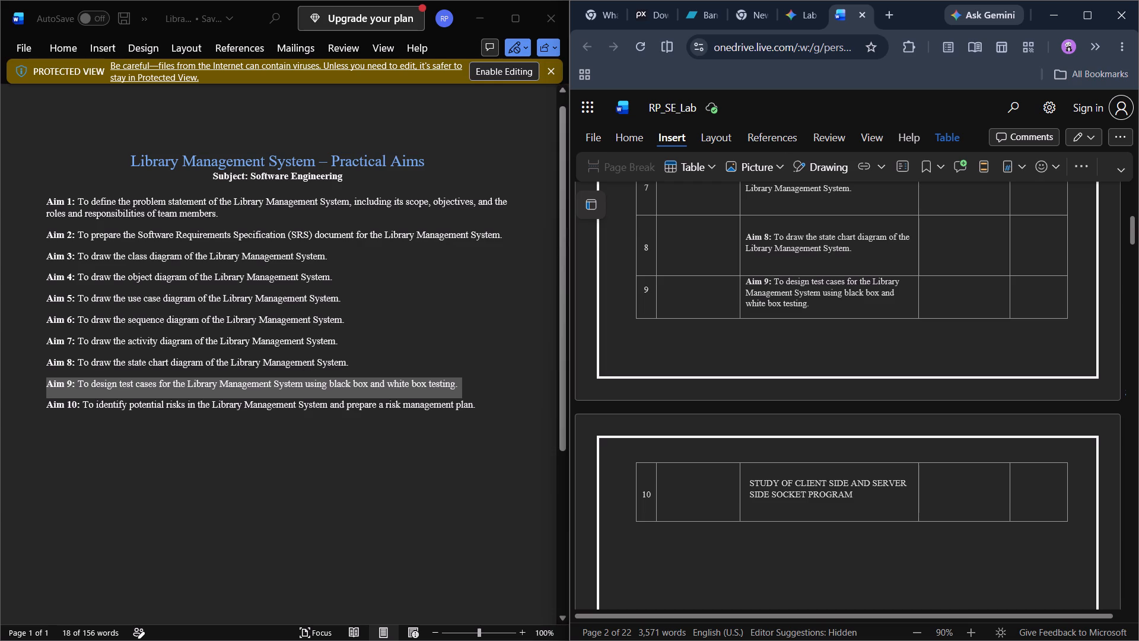
drag(481, 402, 49, 407)
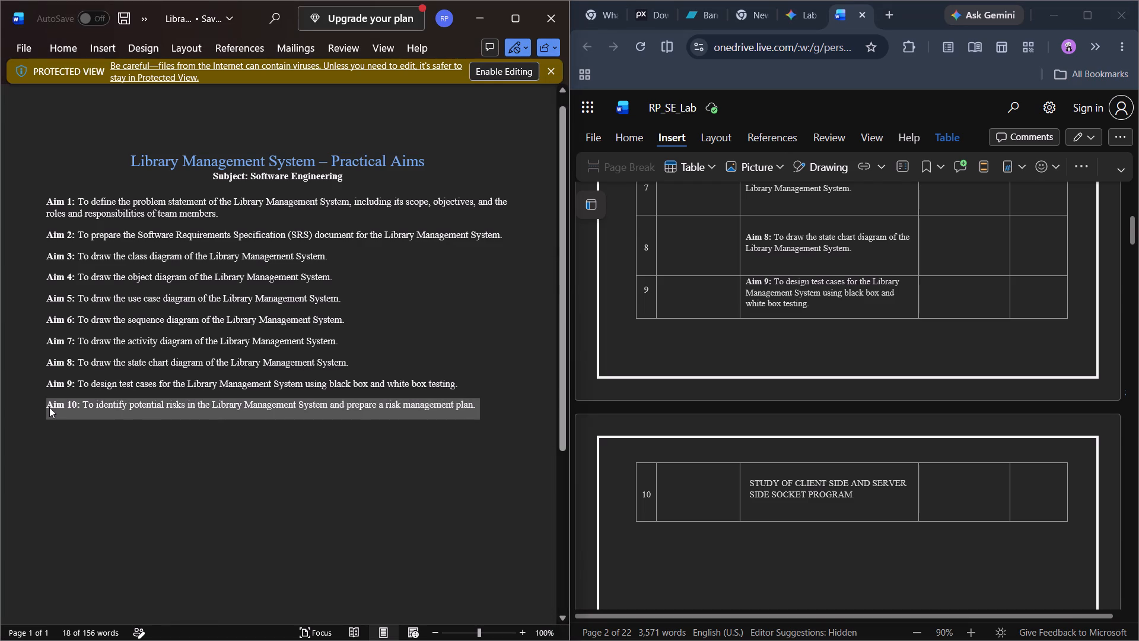
key(ctrl+c)
drag(858, 494, 791, 485)
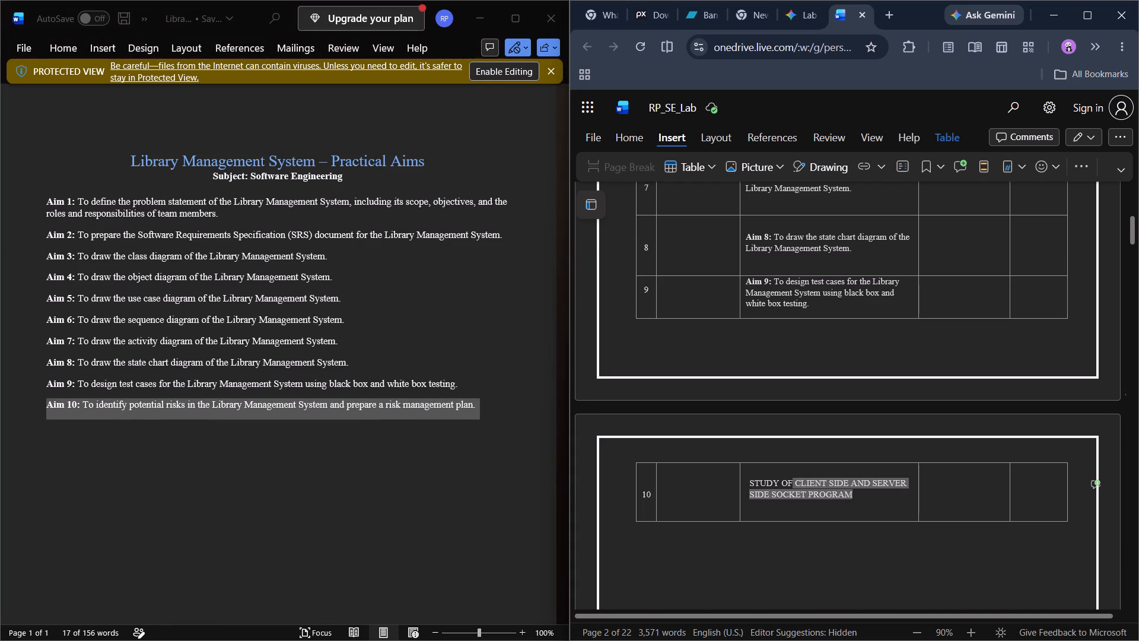
drag(791, 485, 752, 482)
key(ctrl+v)
key(BackSpace)
key(BackSpace)
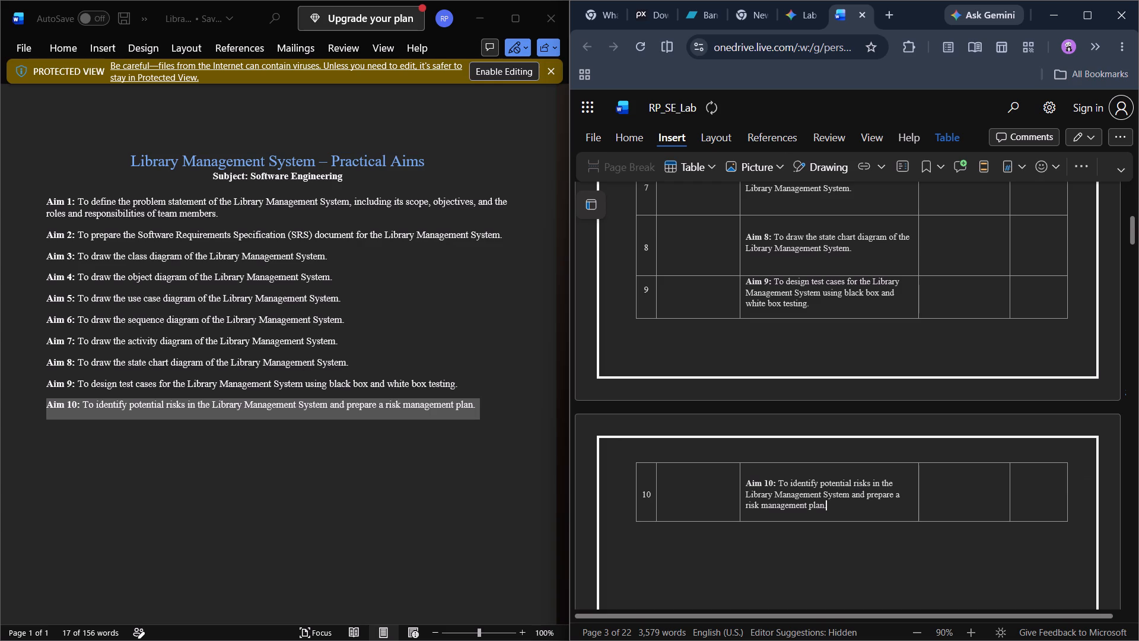
Change the Index table's DATE OF EXPERIMENT column header to DATE OF ASSIGNMENT.
scroll(857, 433, up, 2)
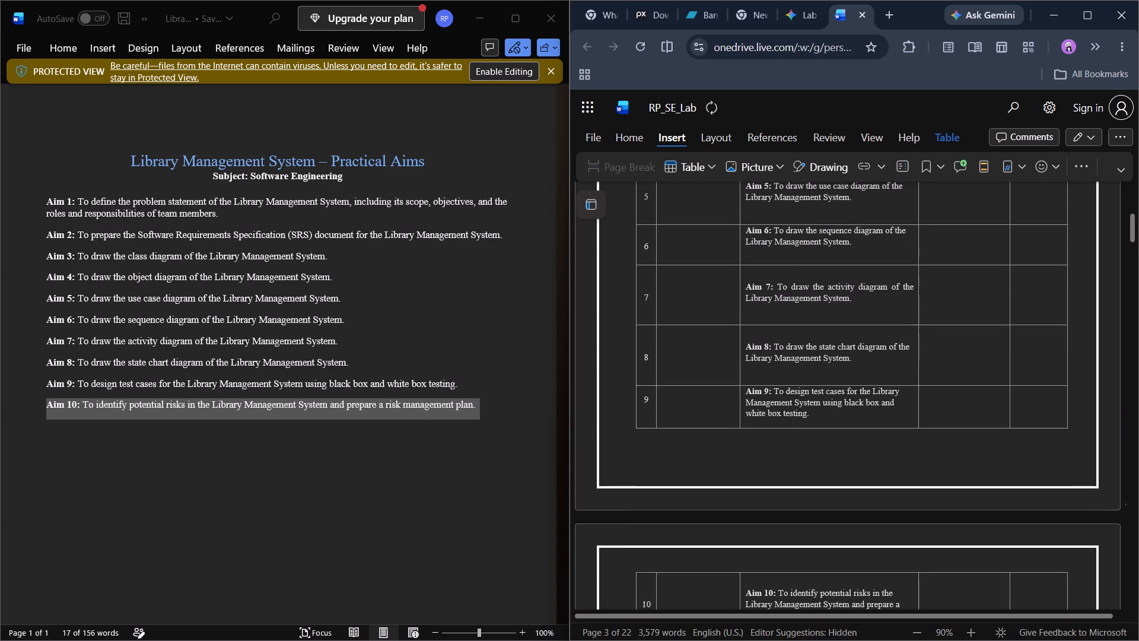
scroll(857, 433, up, 4)
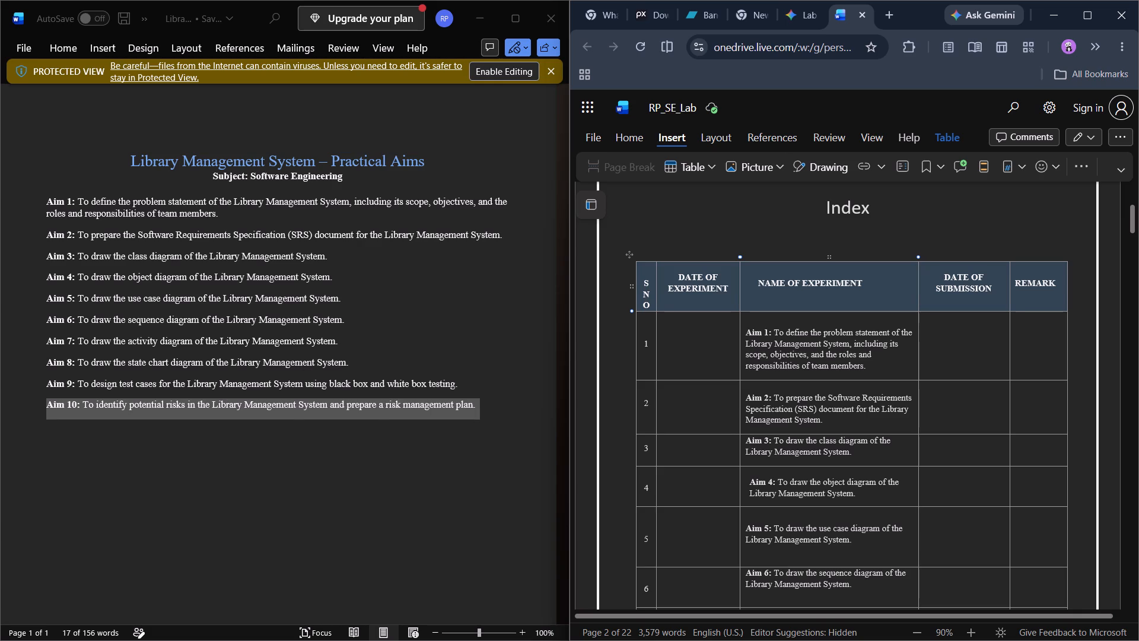
click(700, 293)
key(BackSpace)
key(BackSpace)
key(BackSpace)
key(BackSpace)
key(BackSpace)
key(BackSpace)
text(Aa)
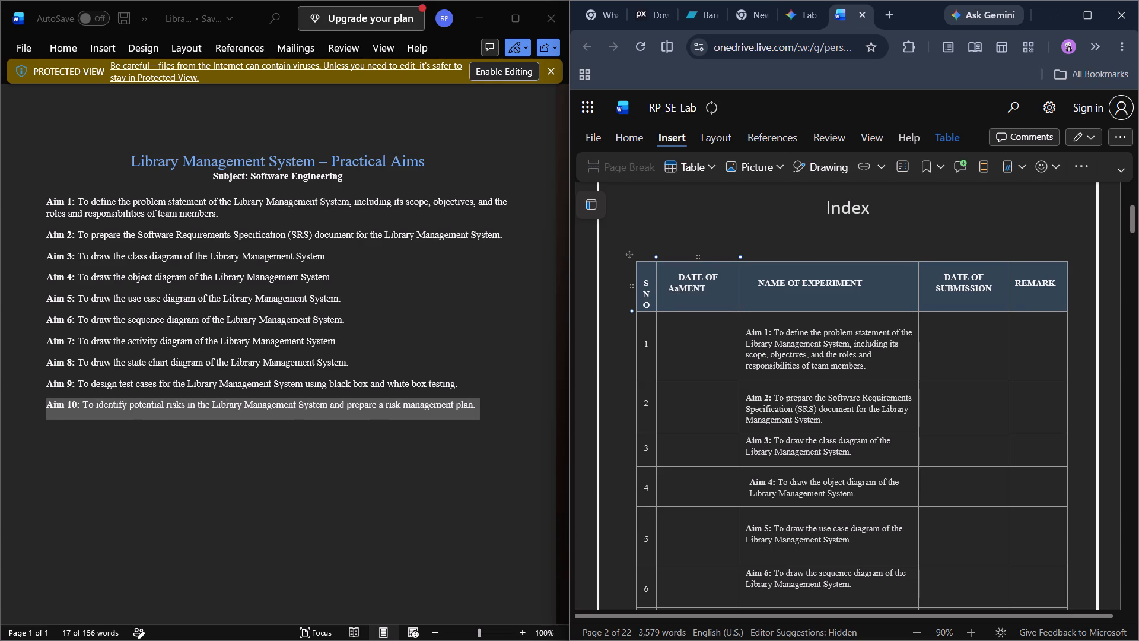
key(BackSpace)
text(AA)
key(BackSpace)
key(BackSpace)
text(SS)
text(IGN)
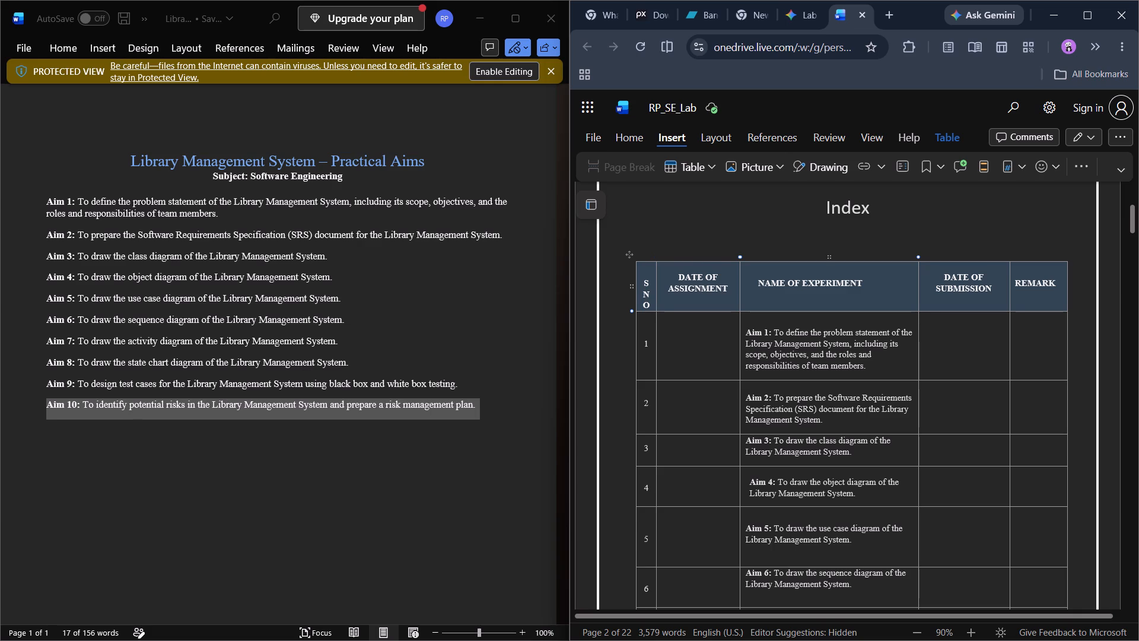
Change the Index table's NAME OF EXPERIMENT column header to NAME OF ASSIGNMENT.
click(890, 280)
key(BackSpace)
key(BackSpace)
key(BackSpace)
key(BackSpace)
key(BackSpace)
key(BackSpace)
key(BackSpace)
key(BackSpace)
key(BackSpace)
key(BackSpace)
key(BackSpace)
key(BackSpace)
key(BackSpace)
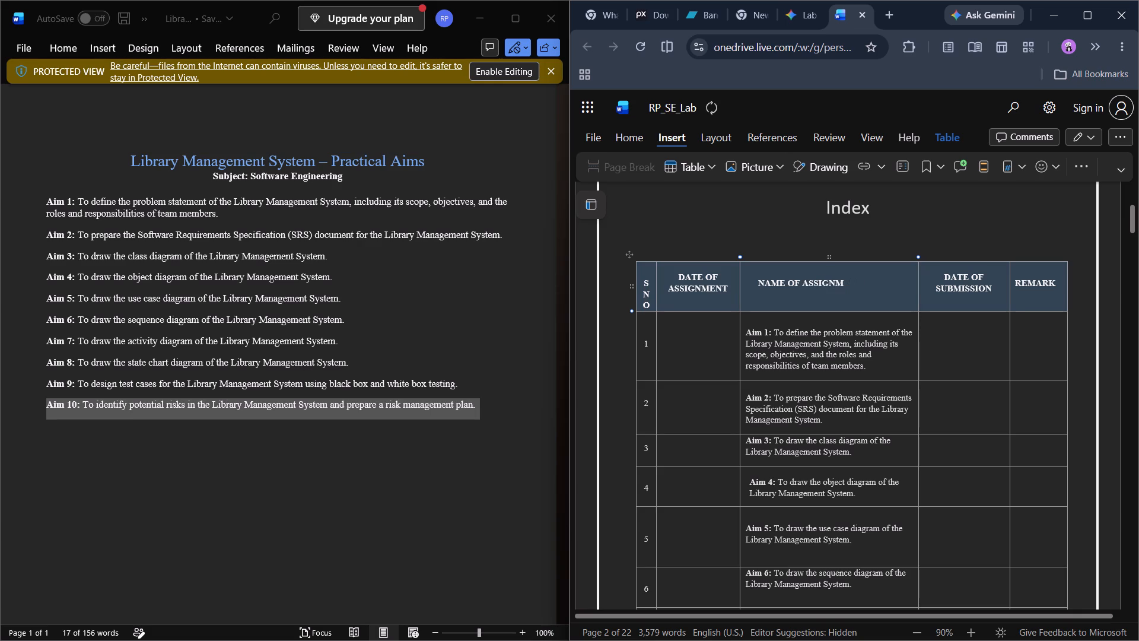
text(ent)
key(BackSpace)
key(BackSpace)
key(BackSpace)
text(ent)
key(BackSpace)
key(BackSpace)
key(BackSpace)
text(ENT)
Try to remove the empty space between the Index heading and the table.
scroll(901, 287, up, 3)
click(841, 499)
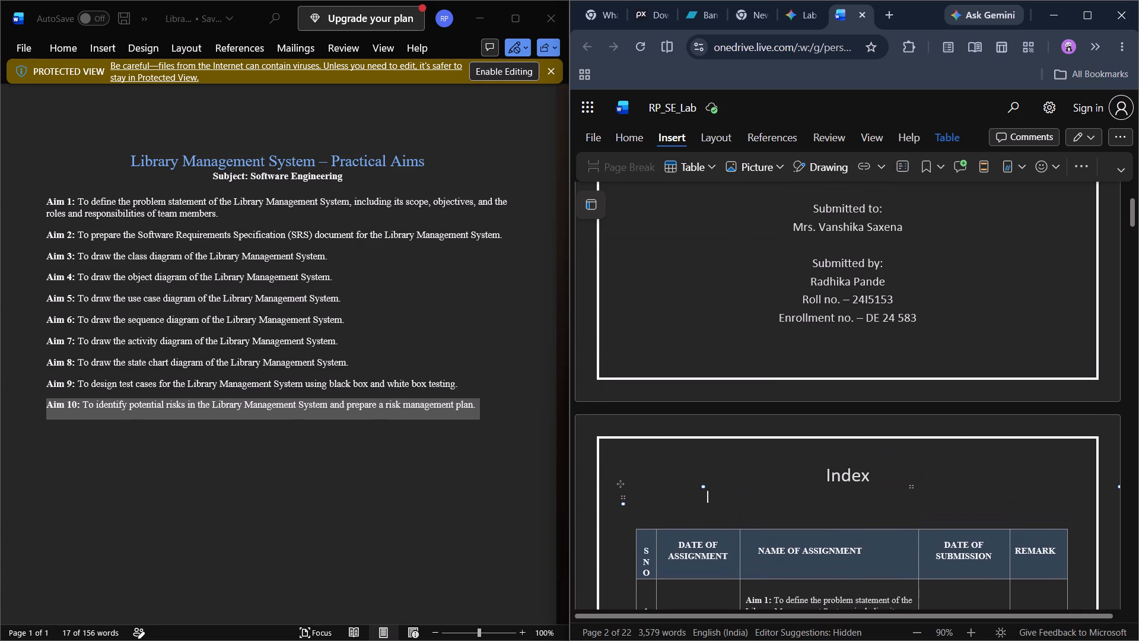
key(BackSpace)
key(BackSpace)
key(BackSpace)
Review the cover page and the whole Index table, from the column headers through row 10.
scroll(841, 499, up, 6)
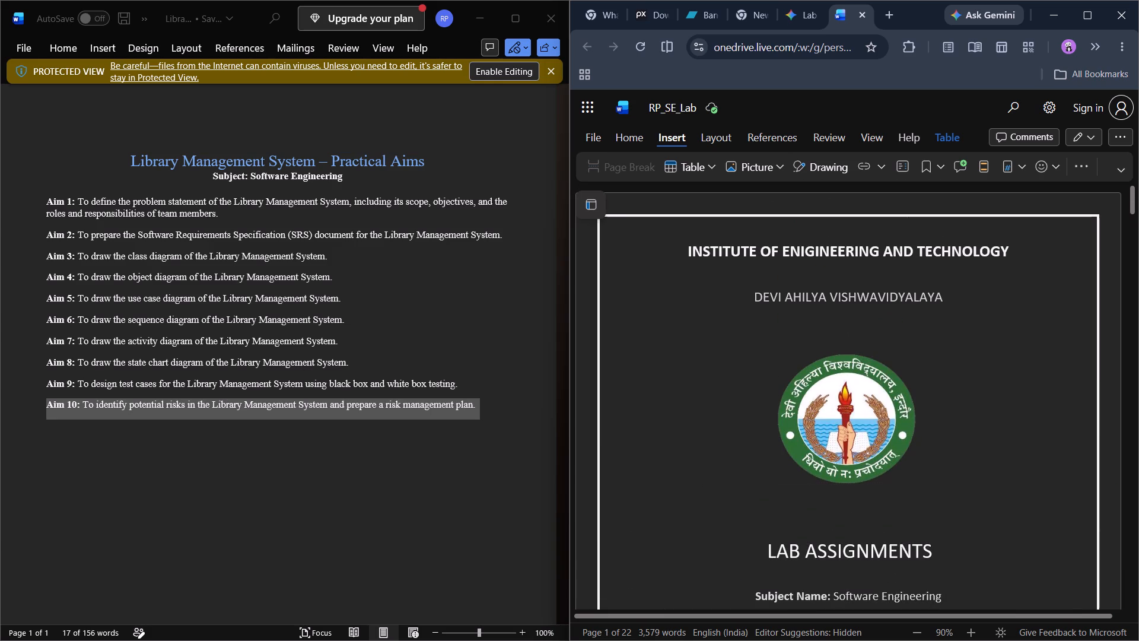
scroll(886, 372, down, 2)
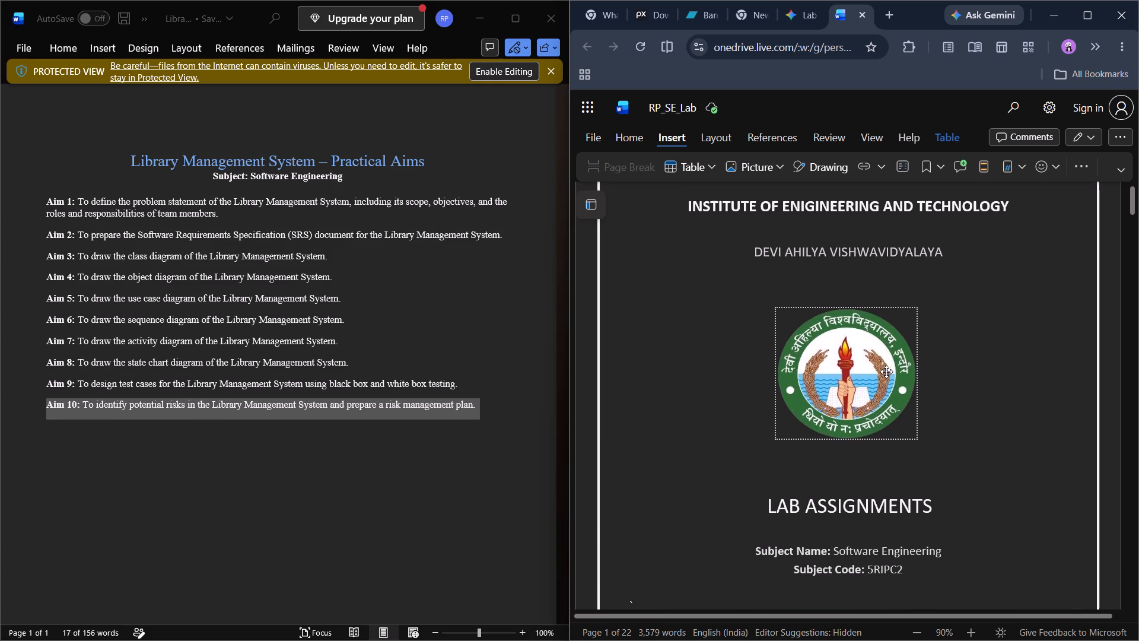
scroll(886, 372, down, 3)
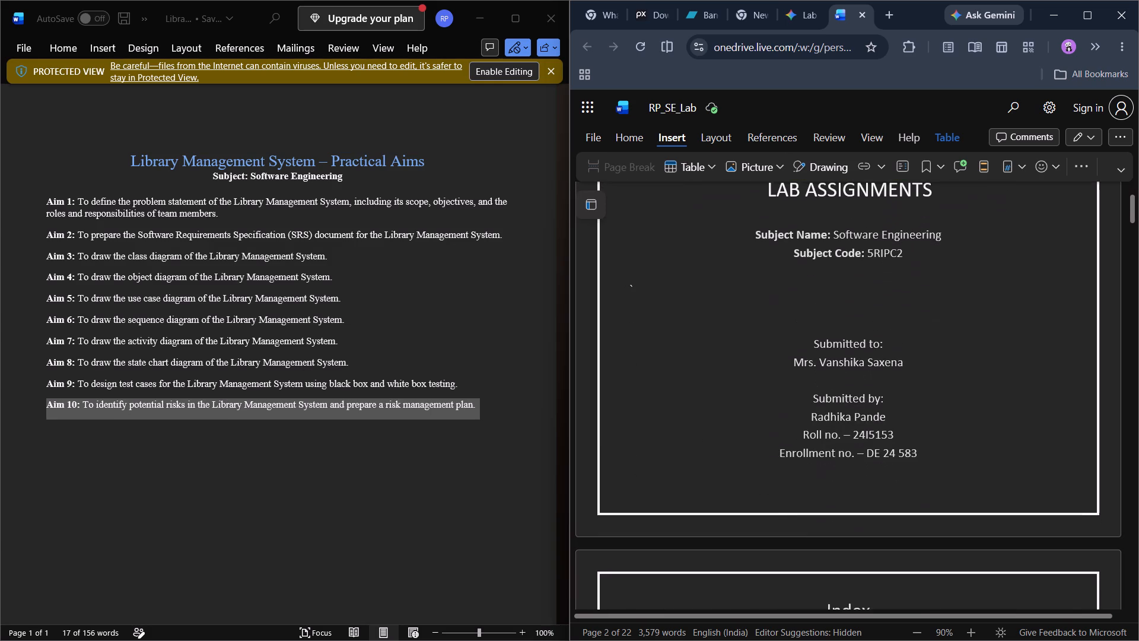
scroll(886, 372, down, 2)
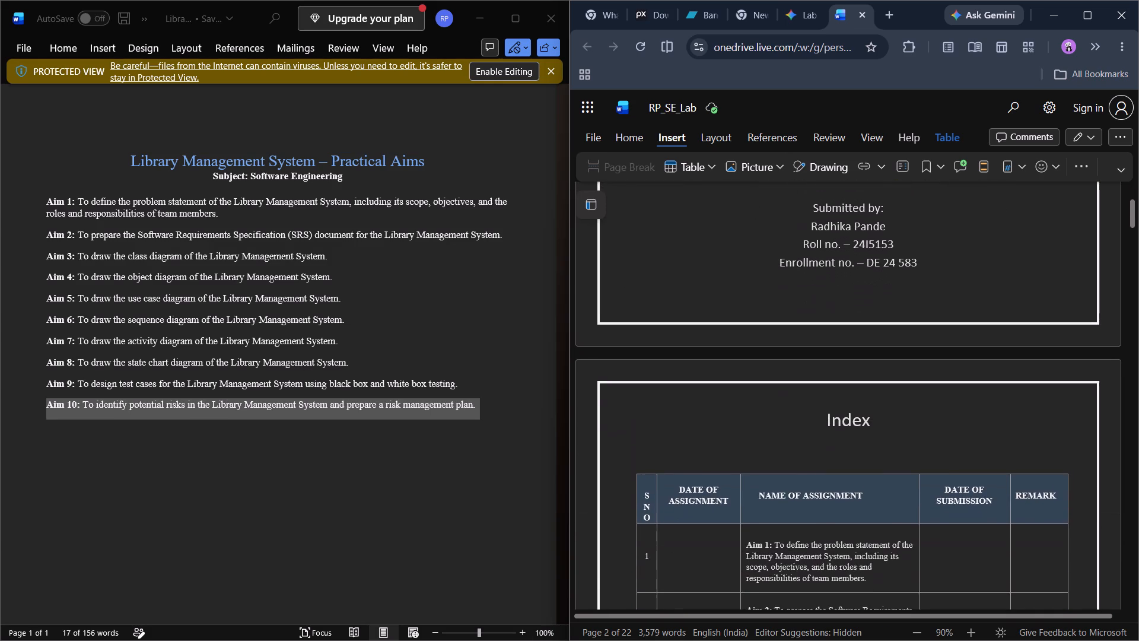
scroll(886, 372, down, 2)
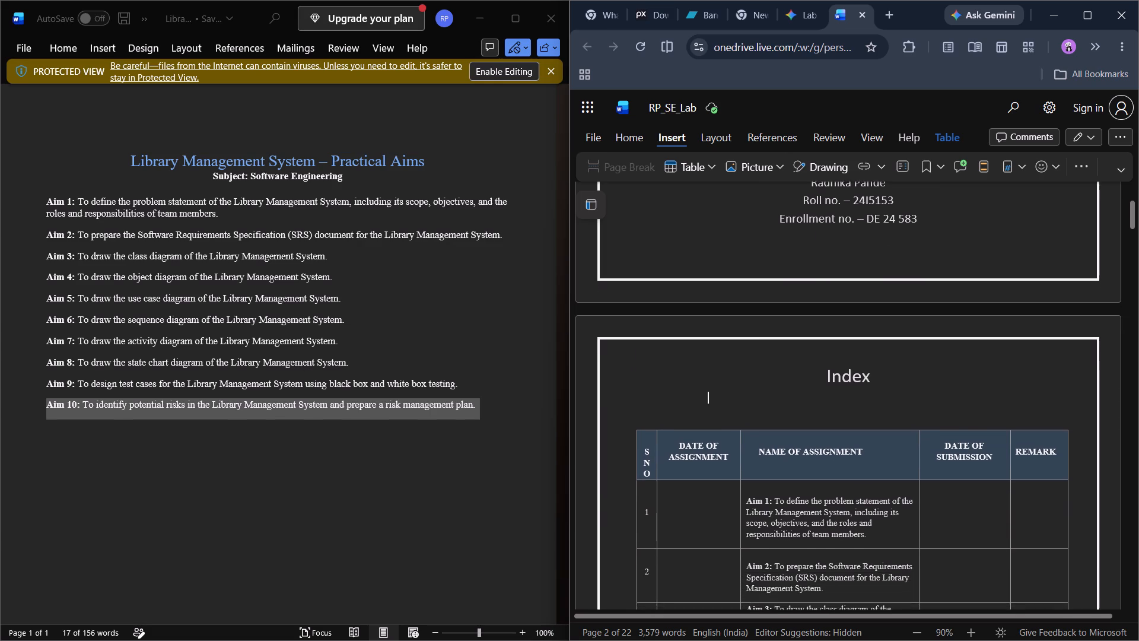
scroll(886, 372, down, 1)
scroll(736, 475, down, 1)
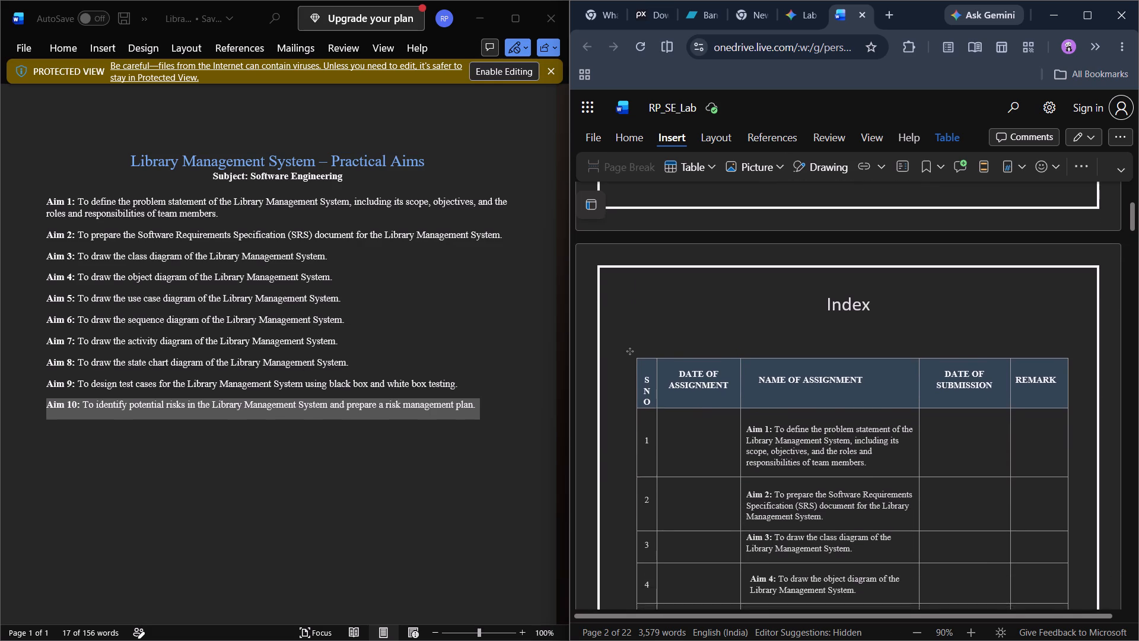
scroll(736, 475, down, 1)
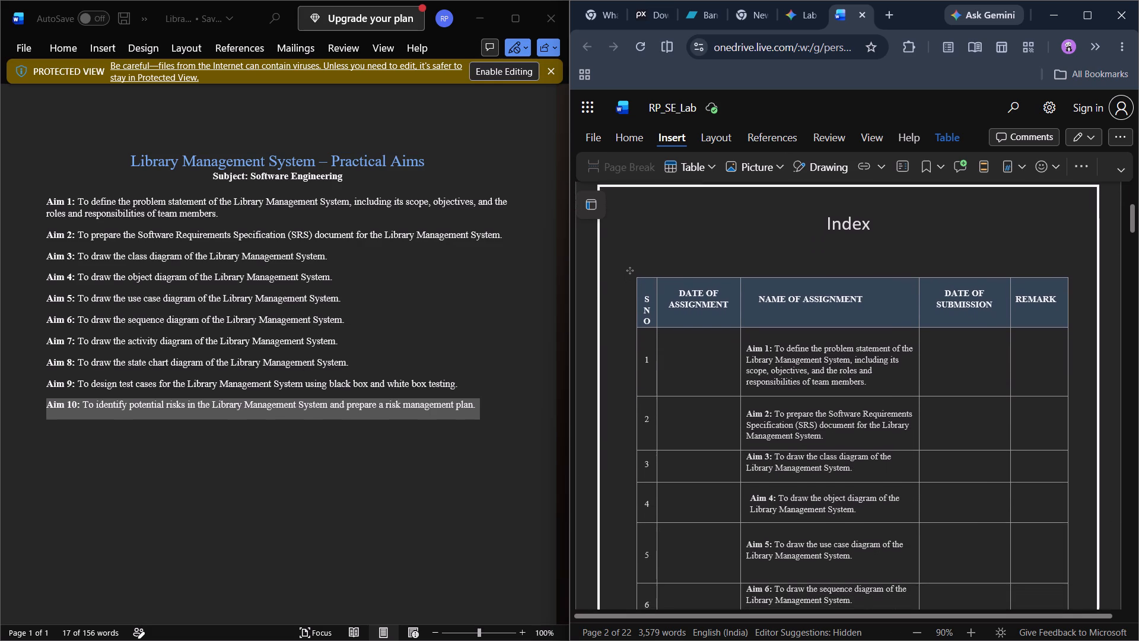
scroll(736, 475, down, 2)
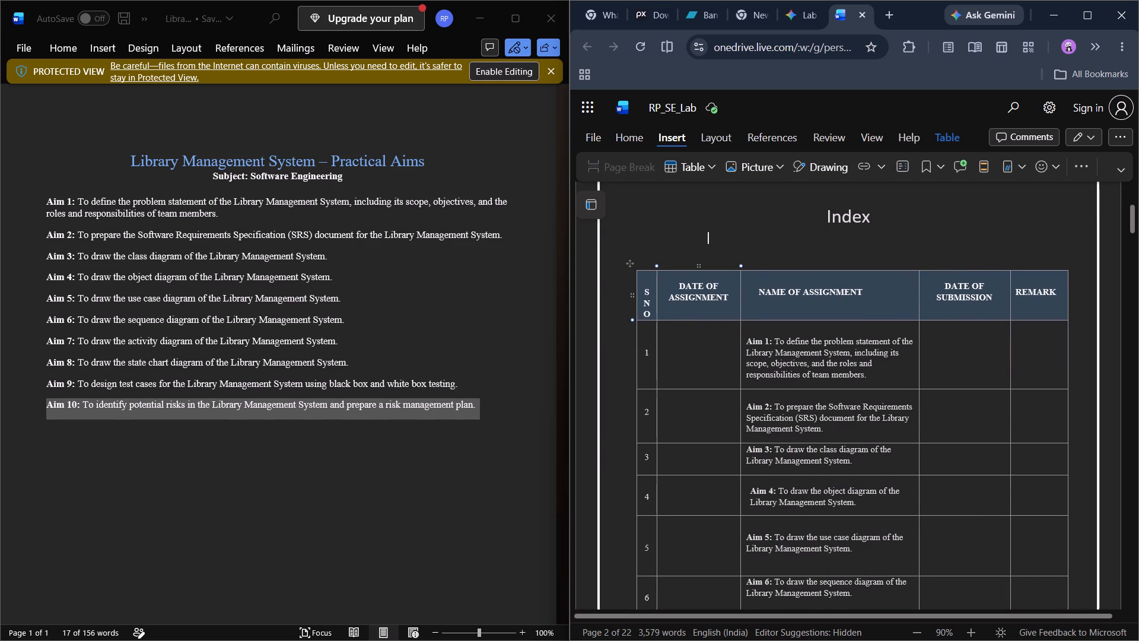
scroll(869, 303, down, 1)
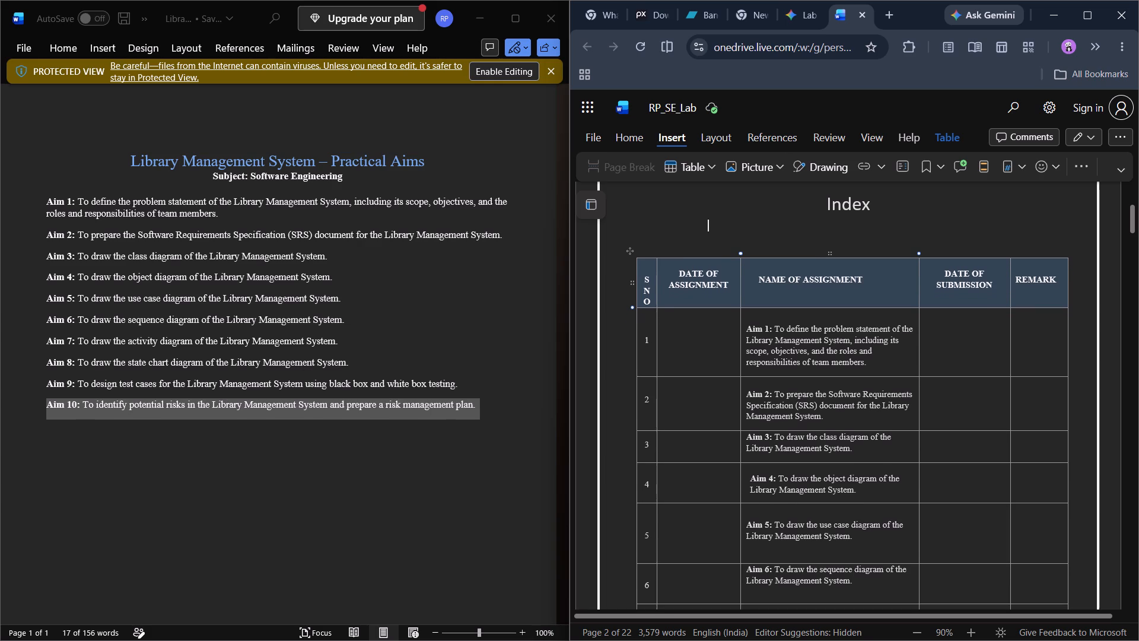
scroll(869, 303, down, 1)
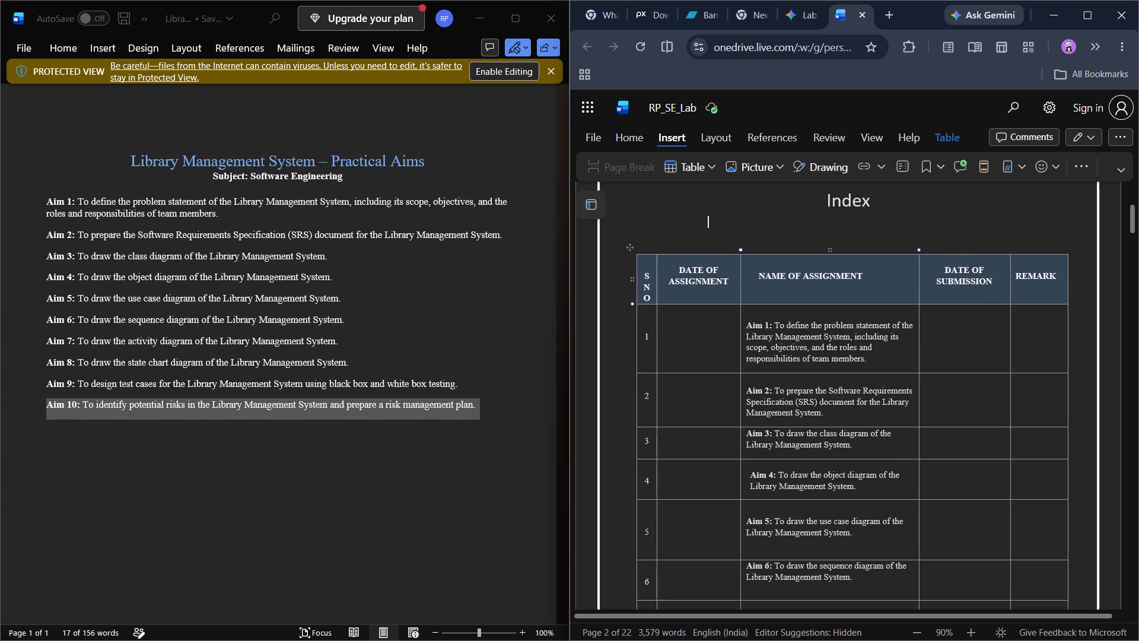
scroll(869, 303, down, 2)
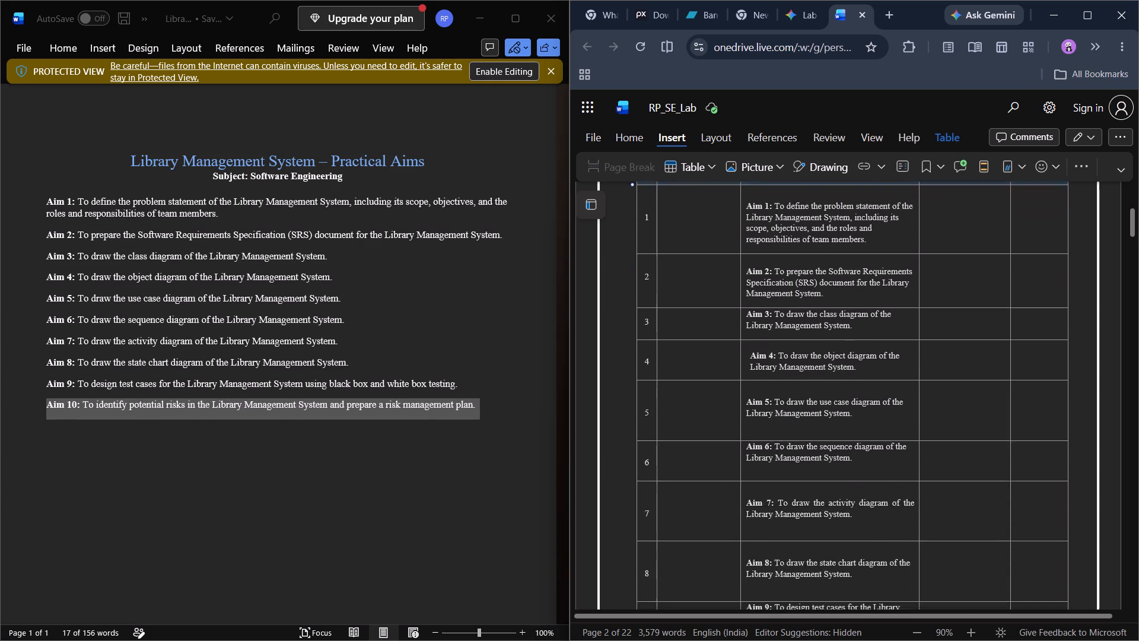
scroll(869, 303, down, 4)
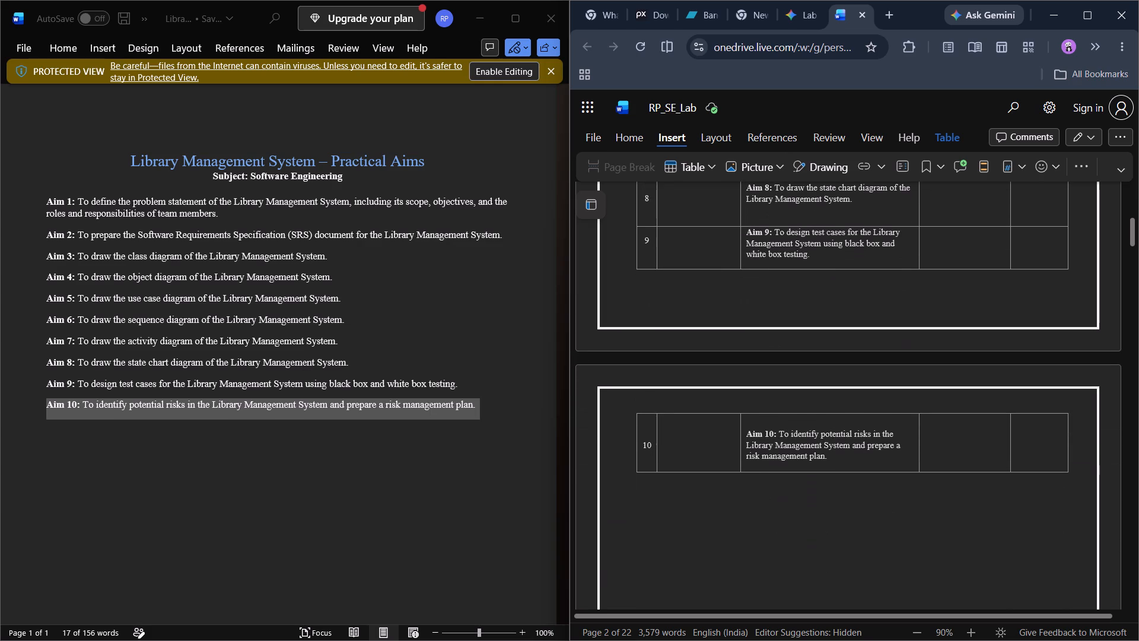
Review RP_SE_Lab from the Index table rows through the Problem Definition page to the final Risk Monitoring and Control section.
scroll(869, 303, up, 1)
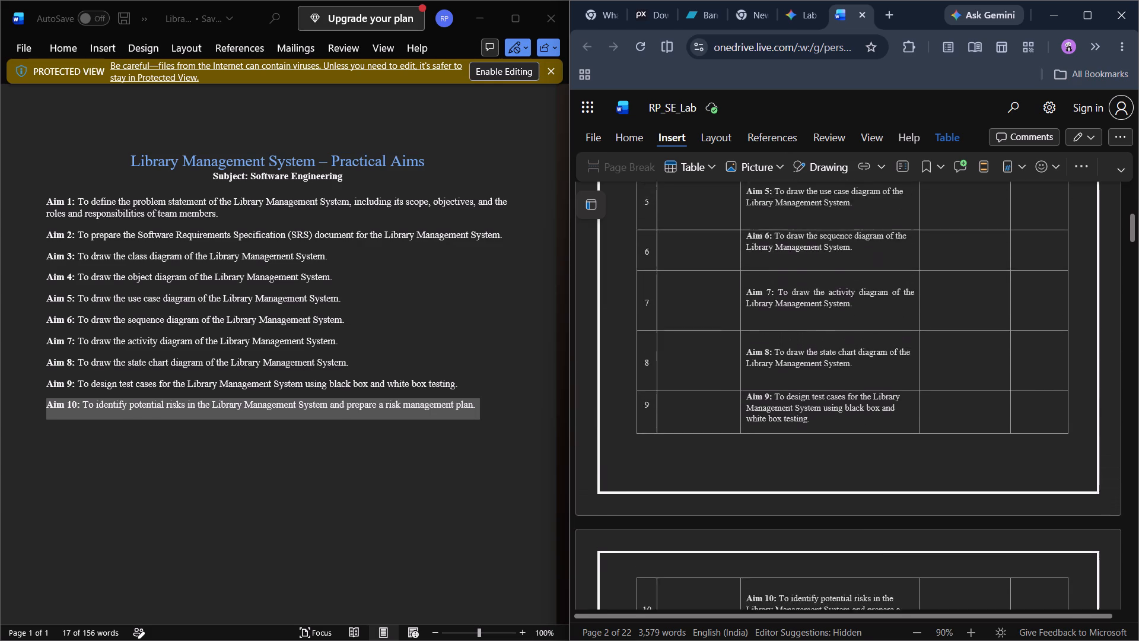
scroll(869, 303, up, 1)
scroll(869, 303, down, 5)
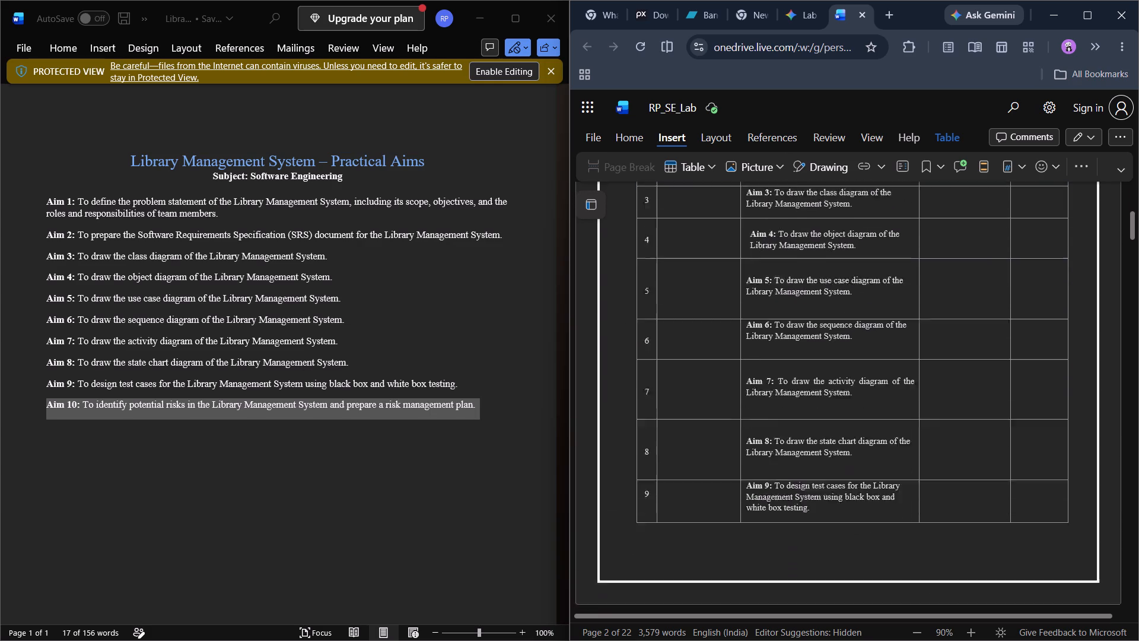
scroll(869, 303, down, 7)
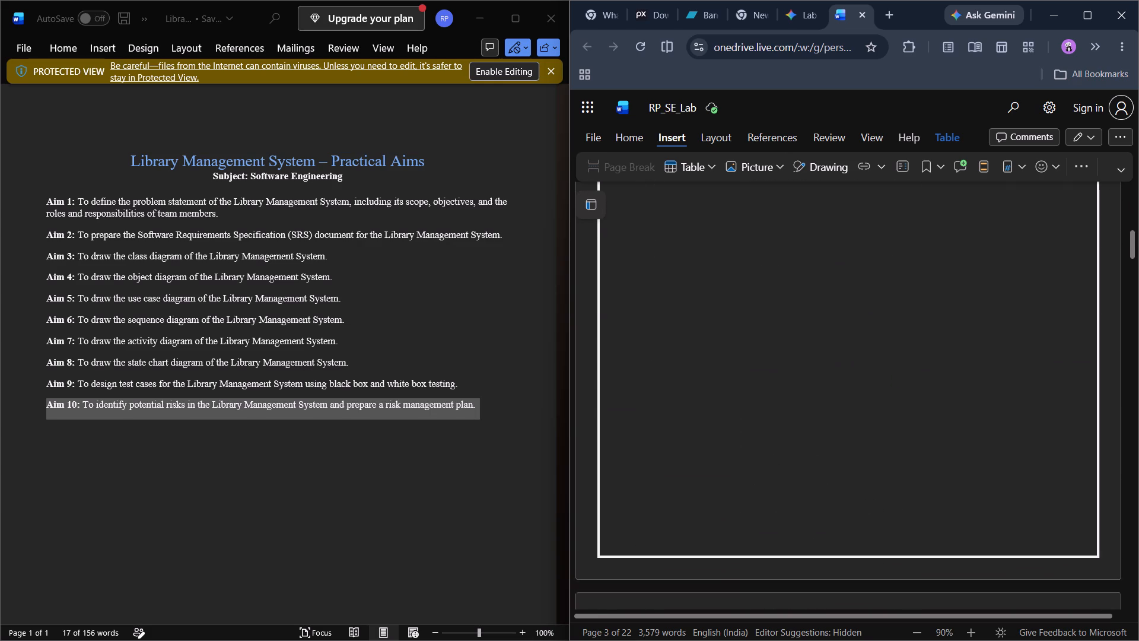
scroll(869, 303, down, 10)
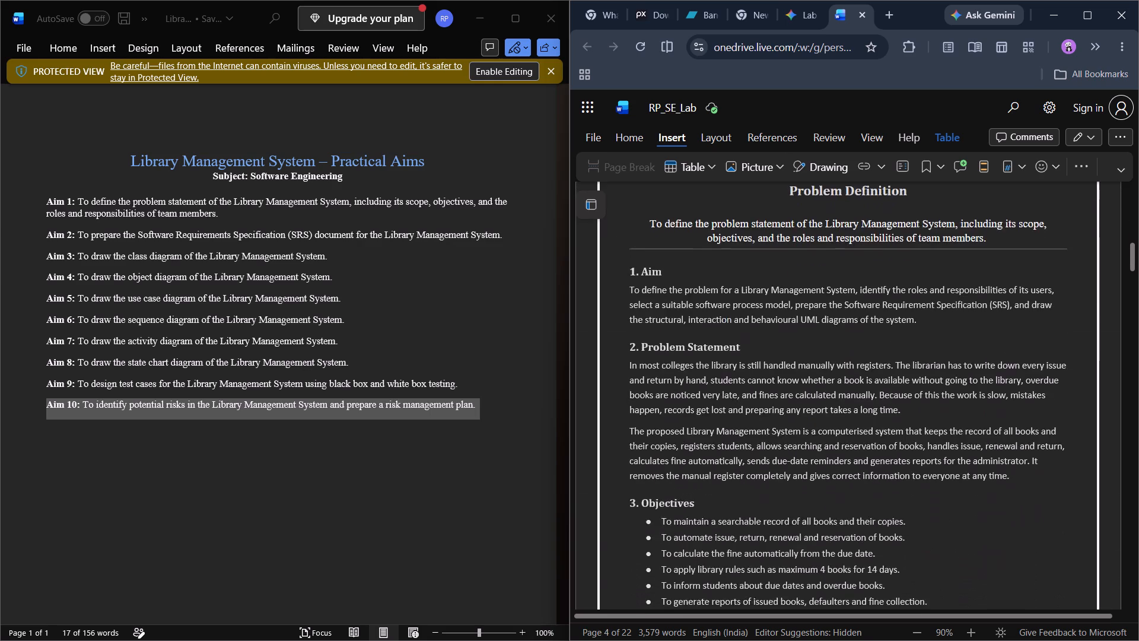
scroll(869, 303, down, 20)
scroll(869, 303, down, 16)
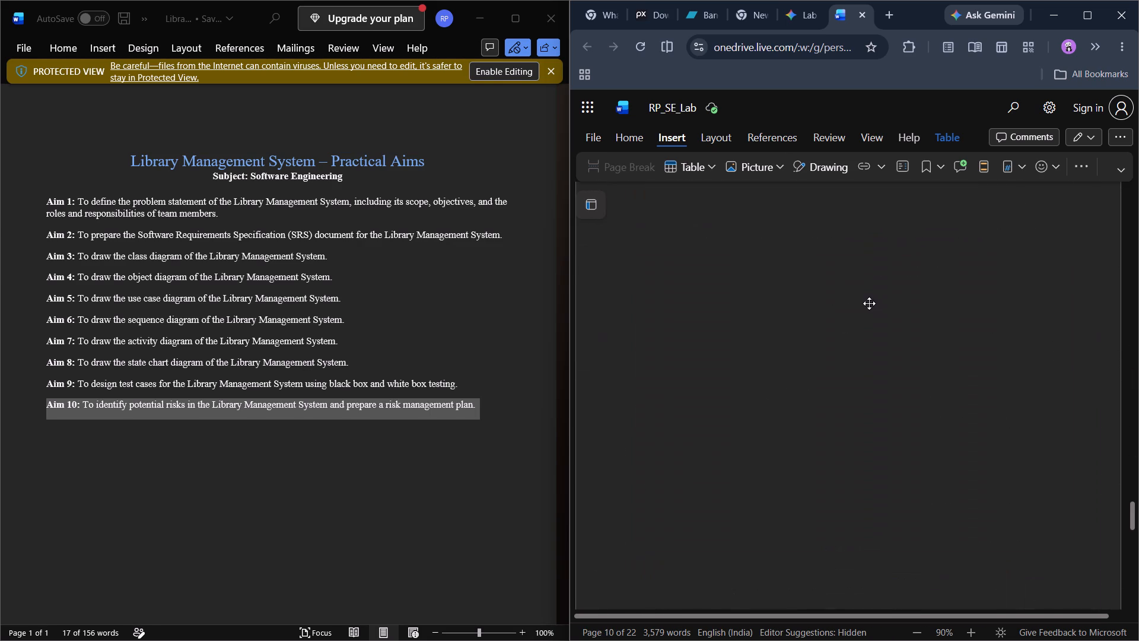
scroll(869, 303, down, 10)
scroll(869, 303, up, 6)
scroll(869, 303, down, 1)
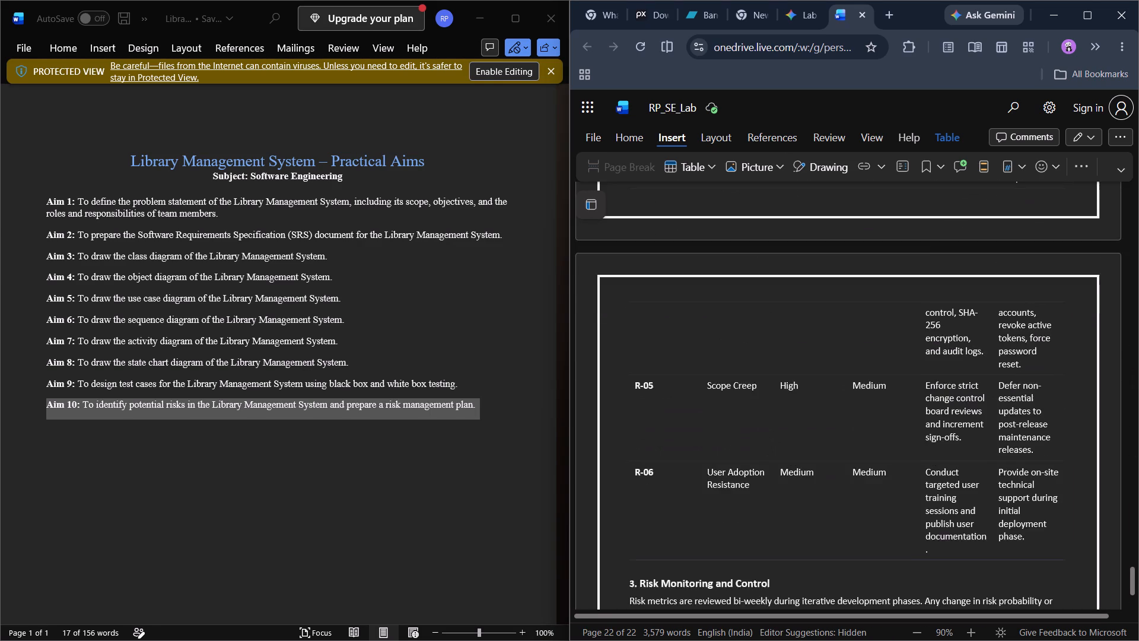
scroll(869, 303, down, 1)
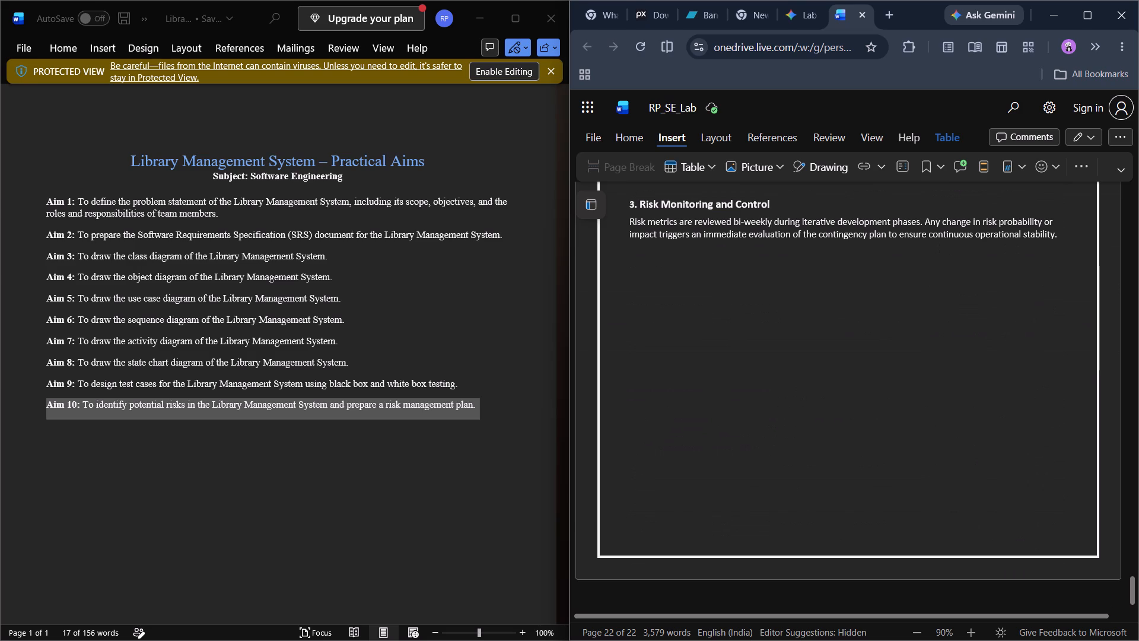
scroll(869, 303, up, 1)
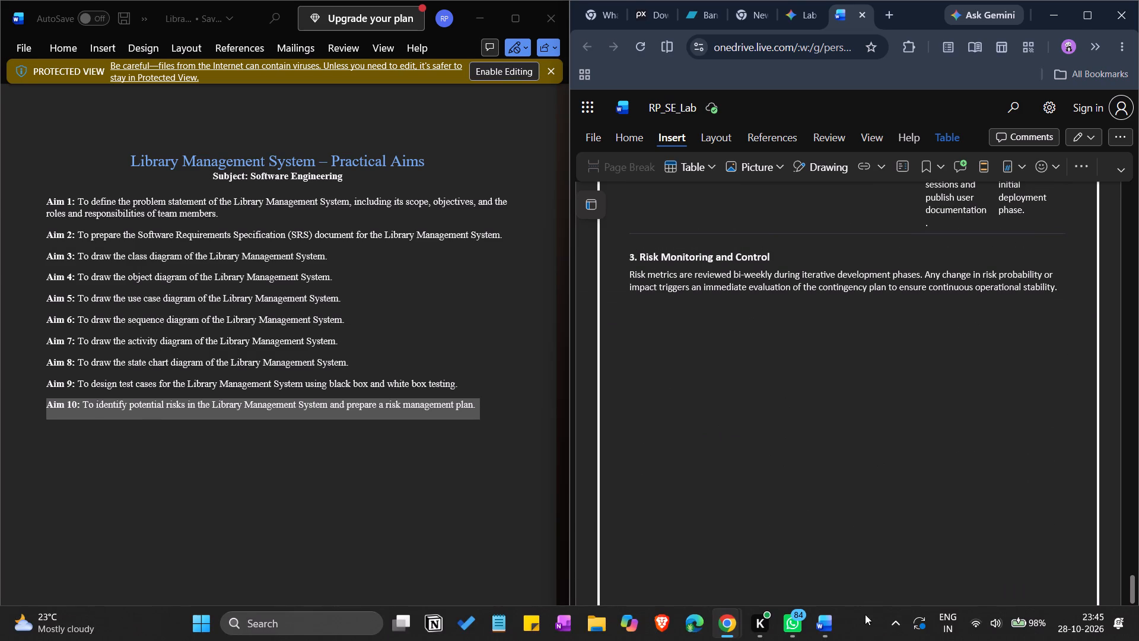
scroll(887, 439, up, 1)
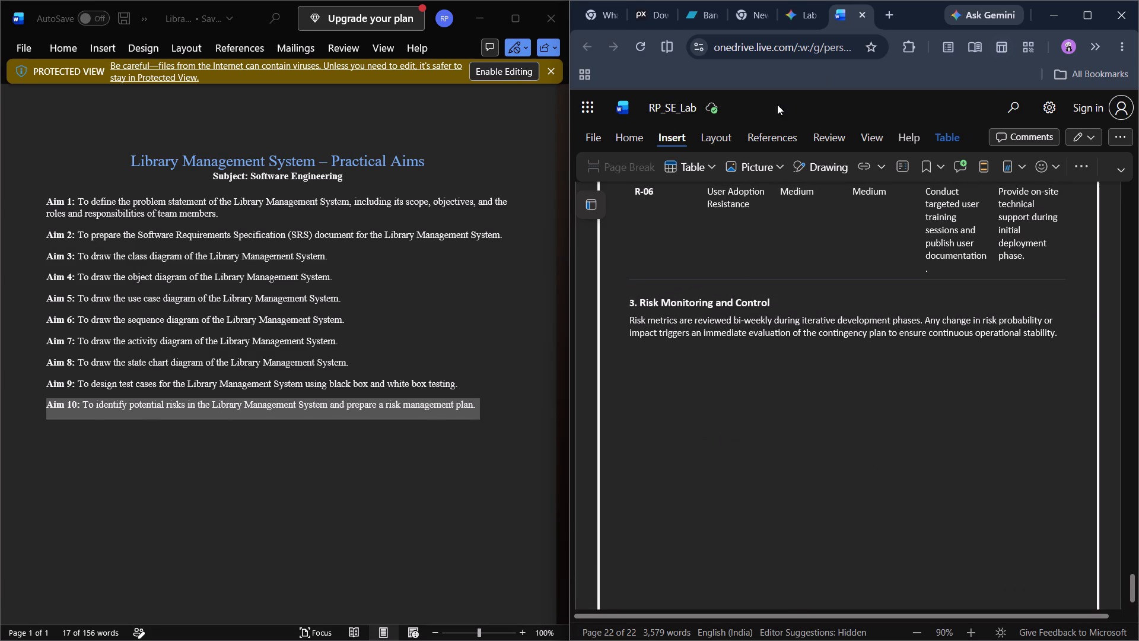
Sign in to the Microsoft account from the open RP_SE_Lab document.
click(1124, 143)
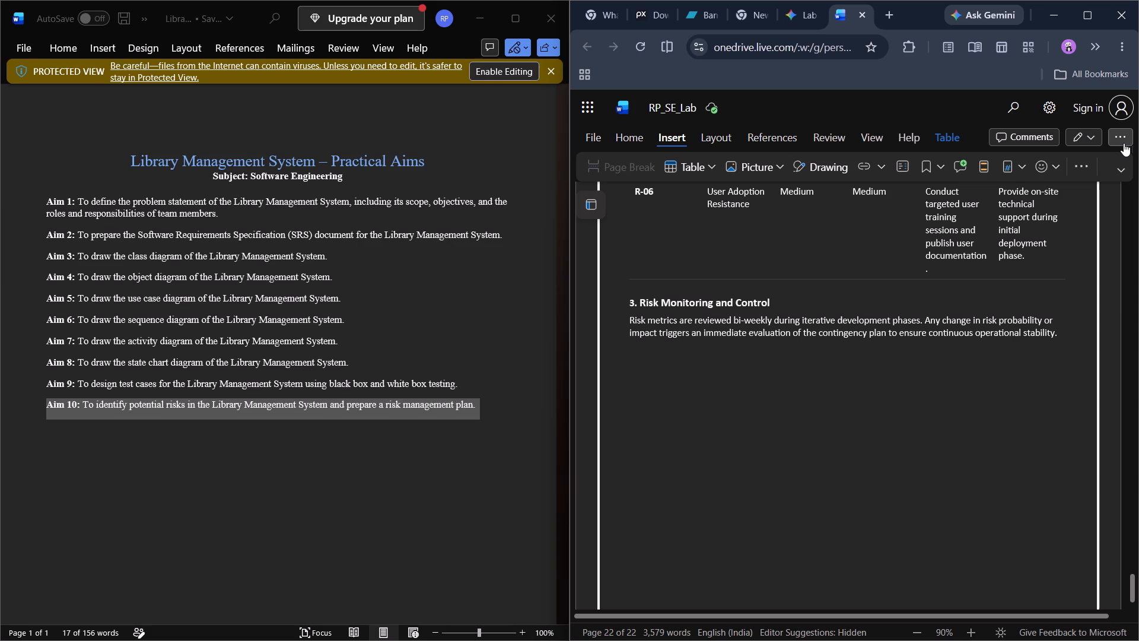
click(1124, 143)
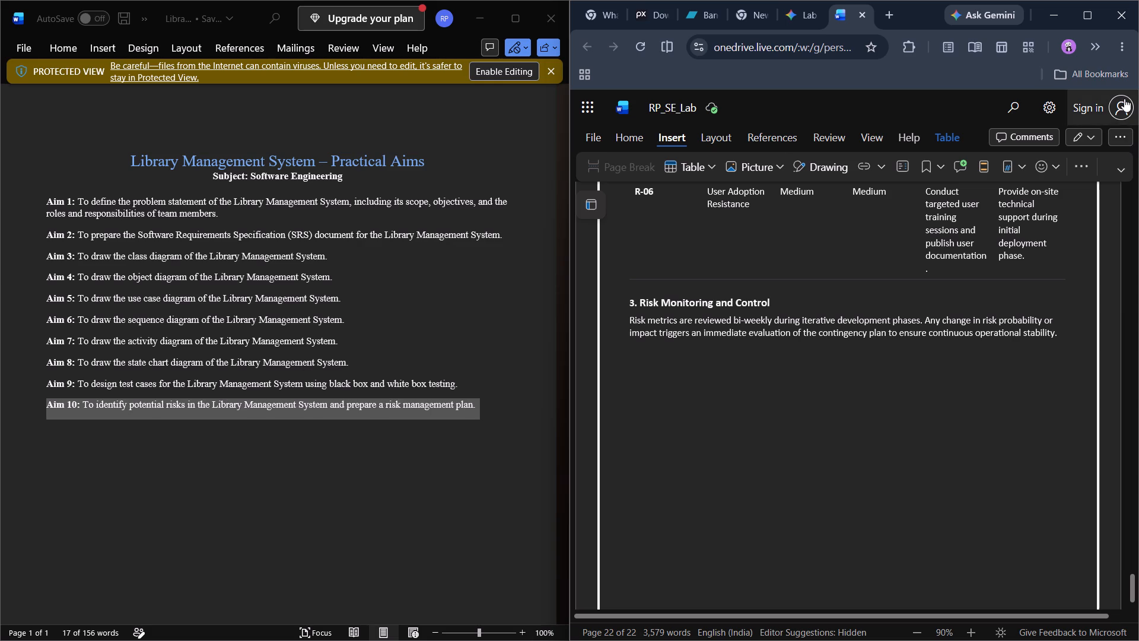
click(1124, 99)
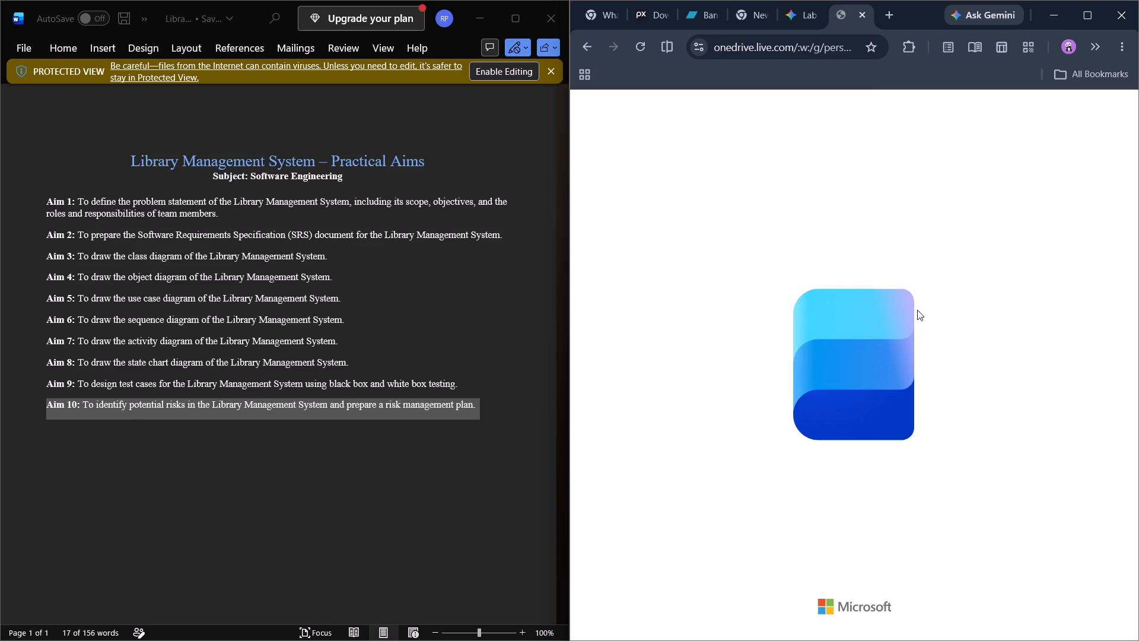
Check the reloaded cover page and Index table, and open the sharing dialog for RP_SE_Lab.
scroll(873, 383, down, 4)
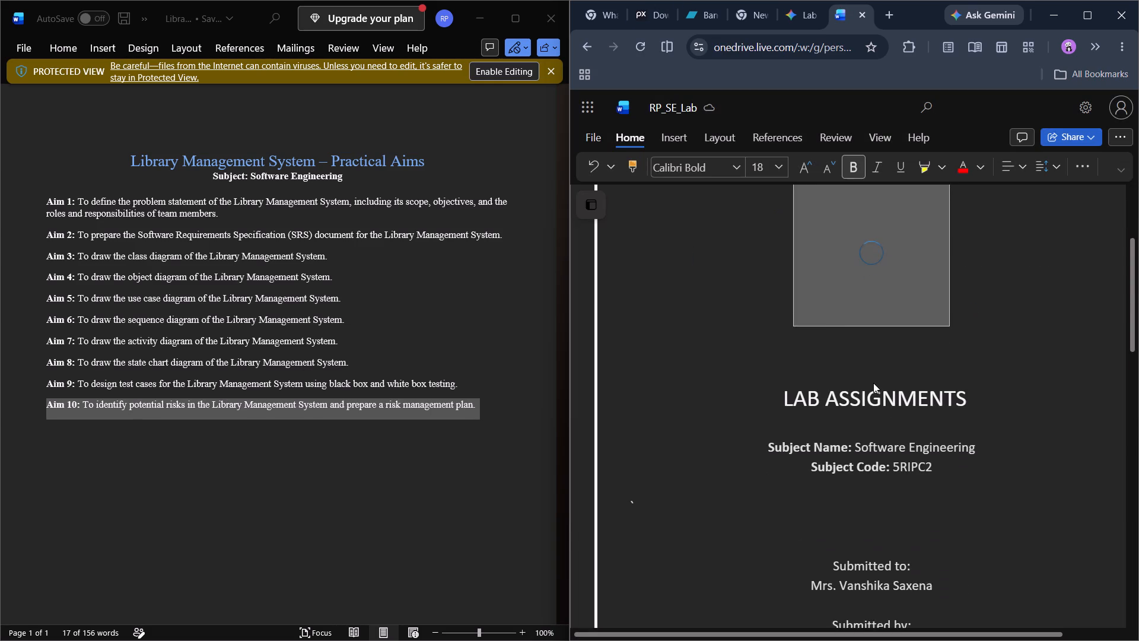
scroll(873, 383, down, 14)
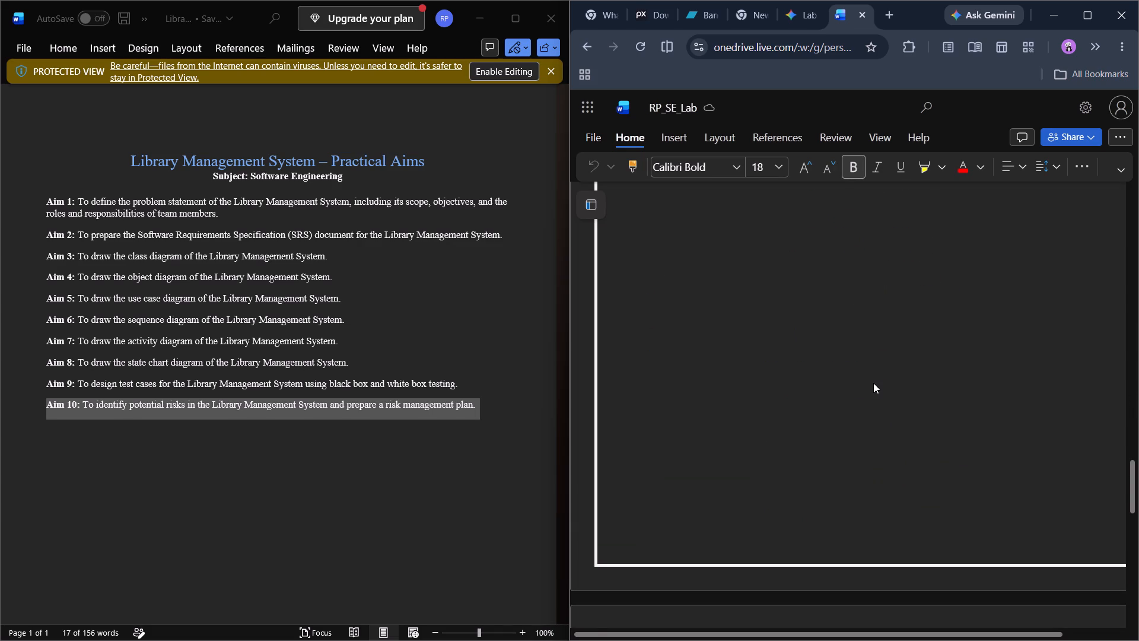
scroll(873, 383, up, 13)
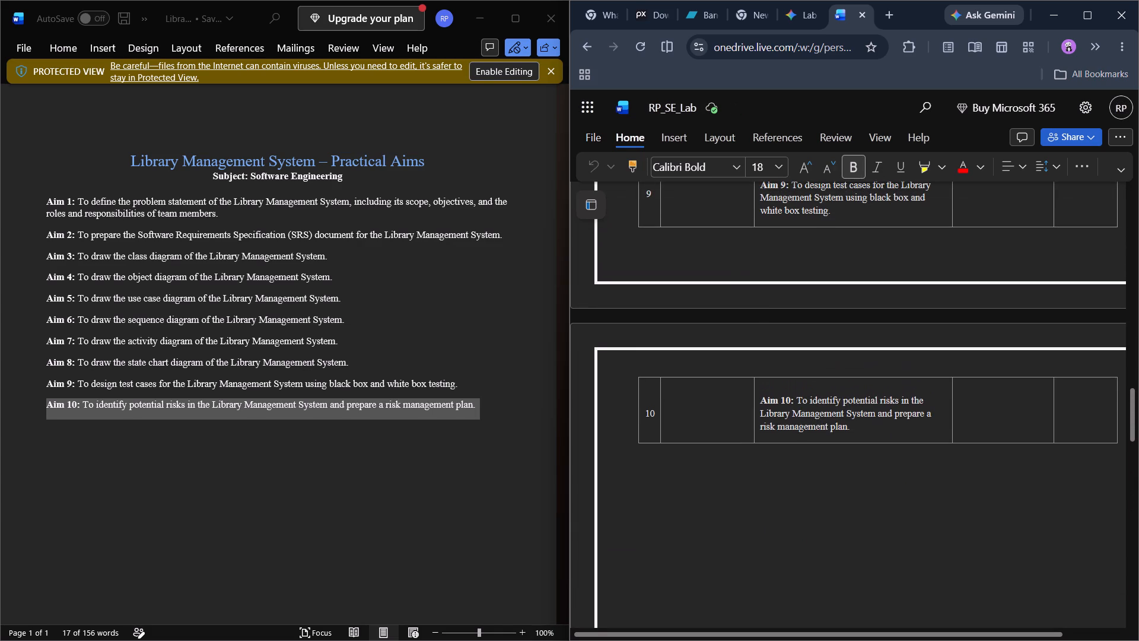
scroll(873, 383, up, 8)
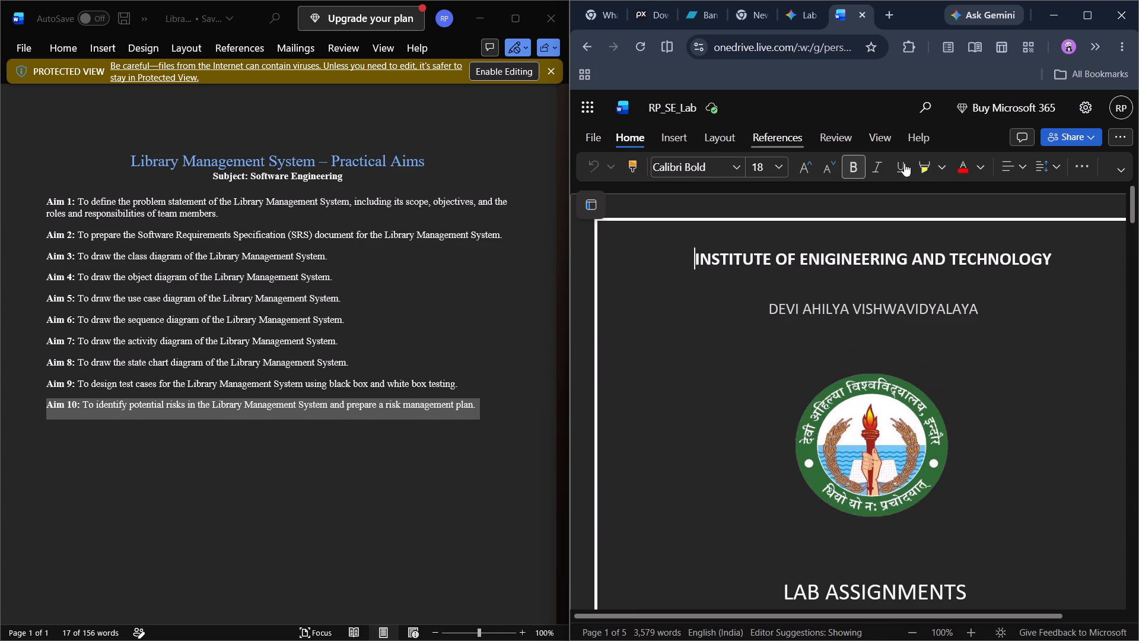
click(1081, 137)
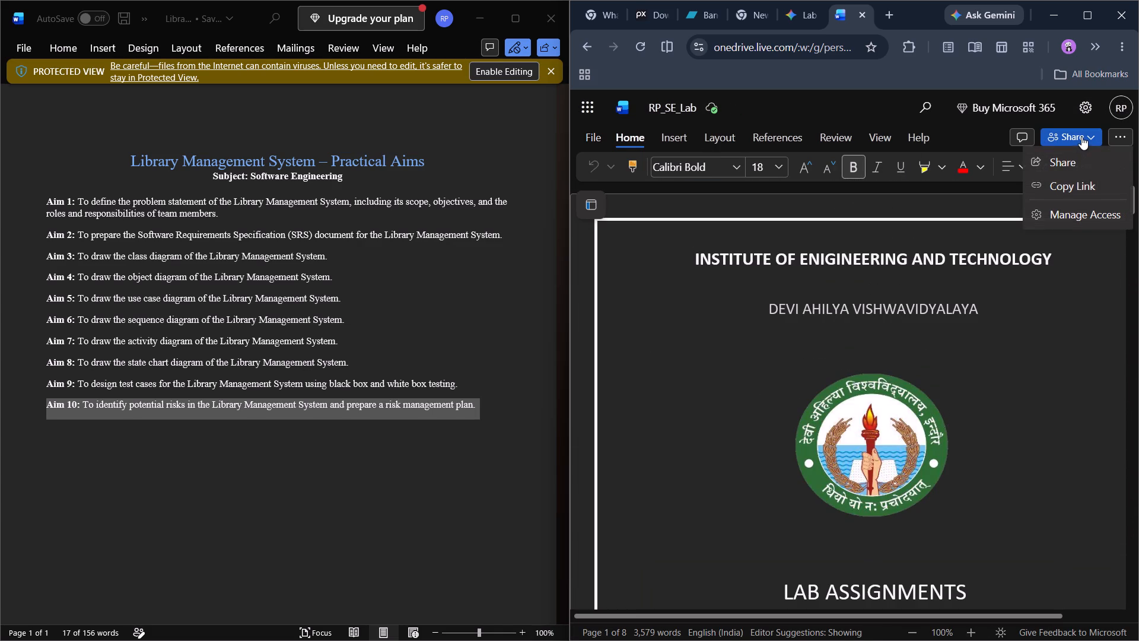
click(1073, 157)
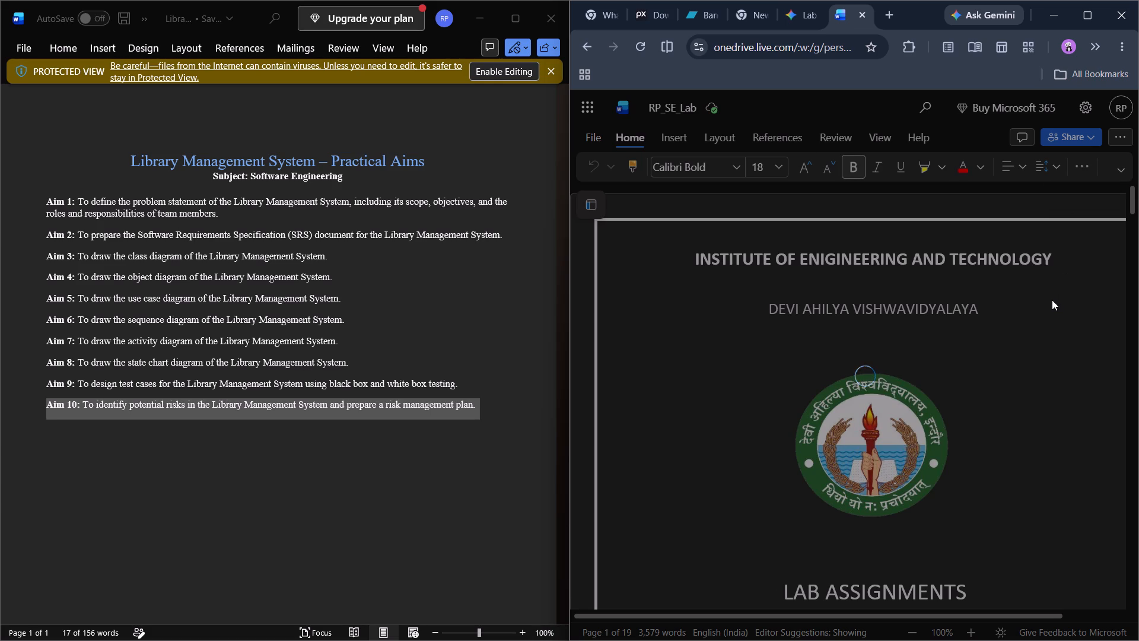
Copy the sharing link for RP_SE_Lab.docx to the clipboard.
scroll(1010, 319, down, 2)
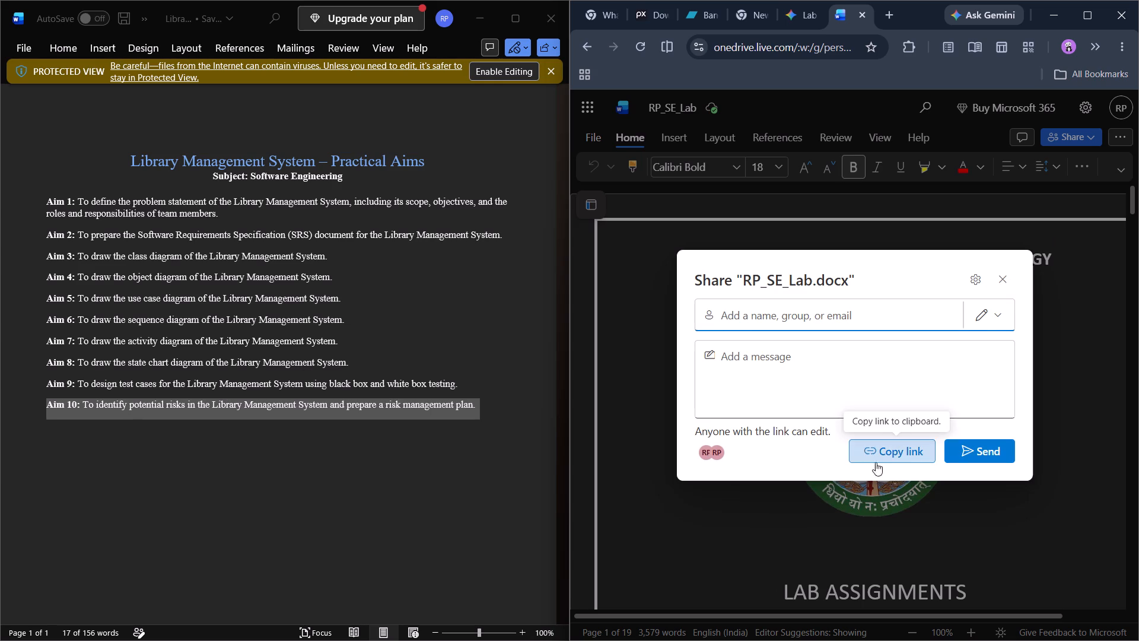
click(894, 458)
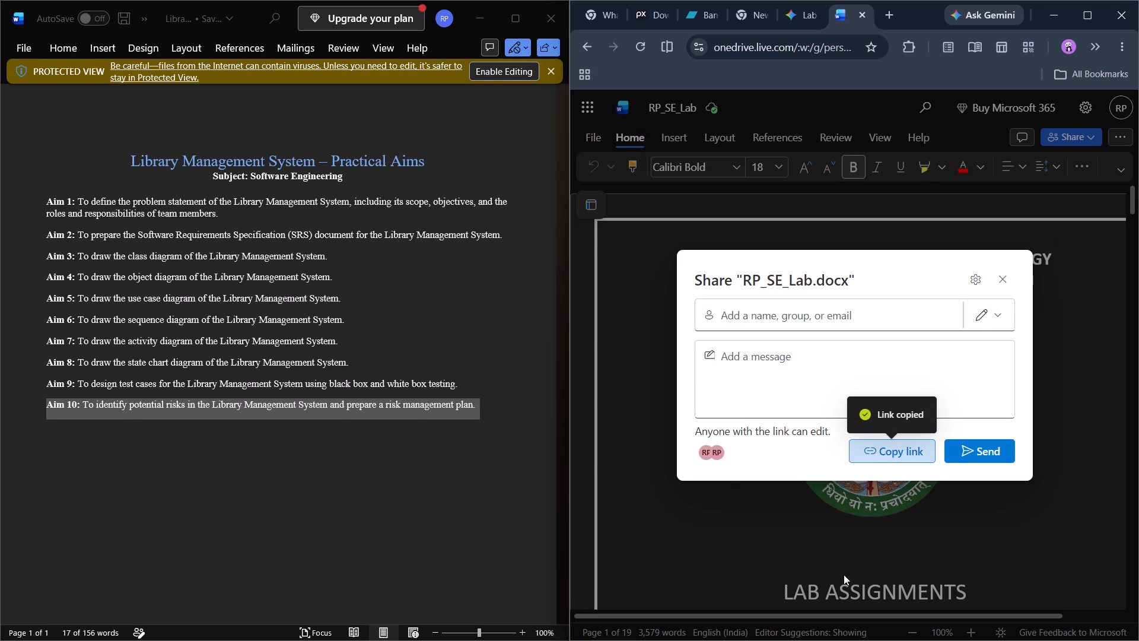
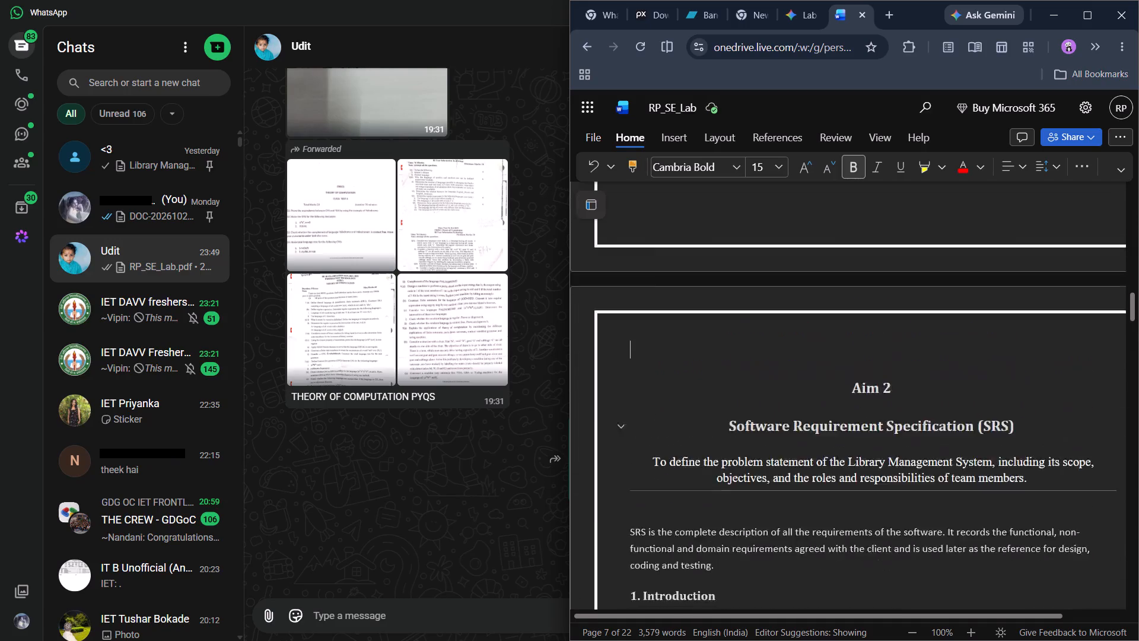
Insert a blank line above the Aim 3 heading of the Class Diagram section.
scroll(879, 341, down, 3)
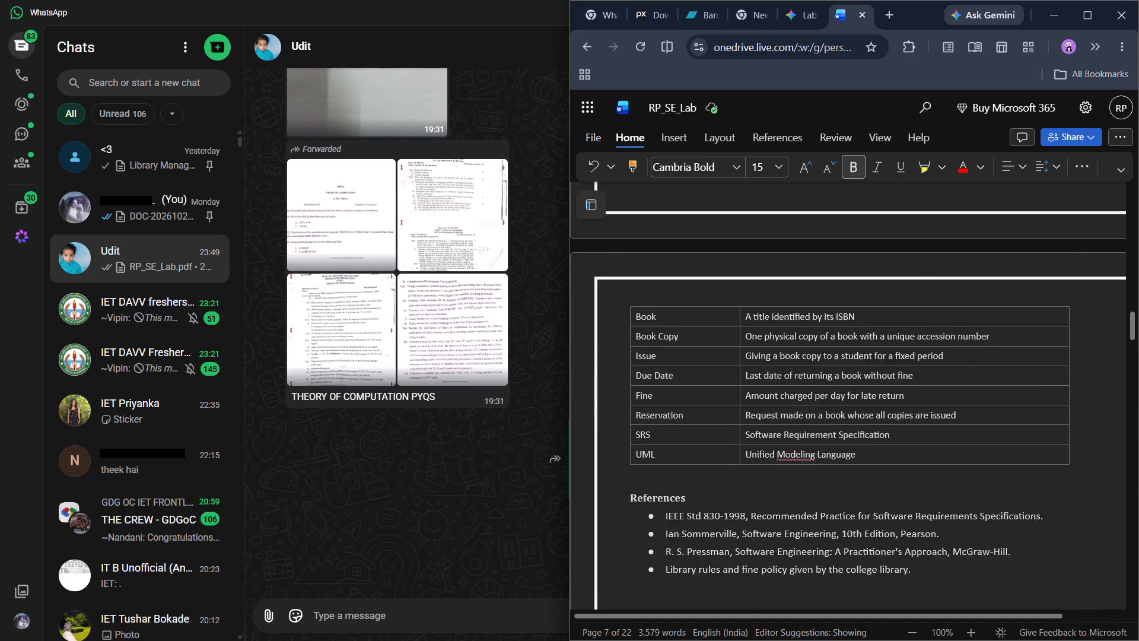
scroll(879, 341, down, 4)
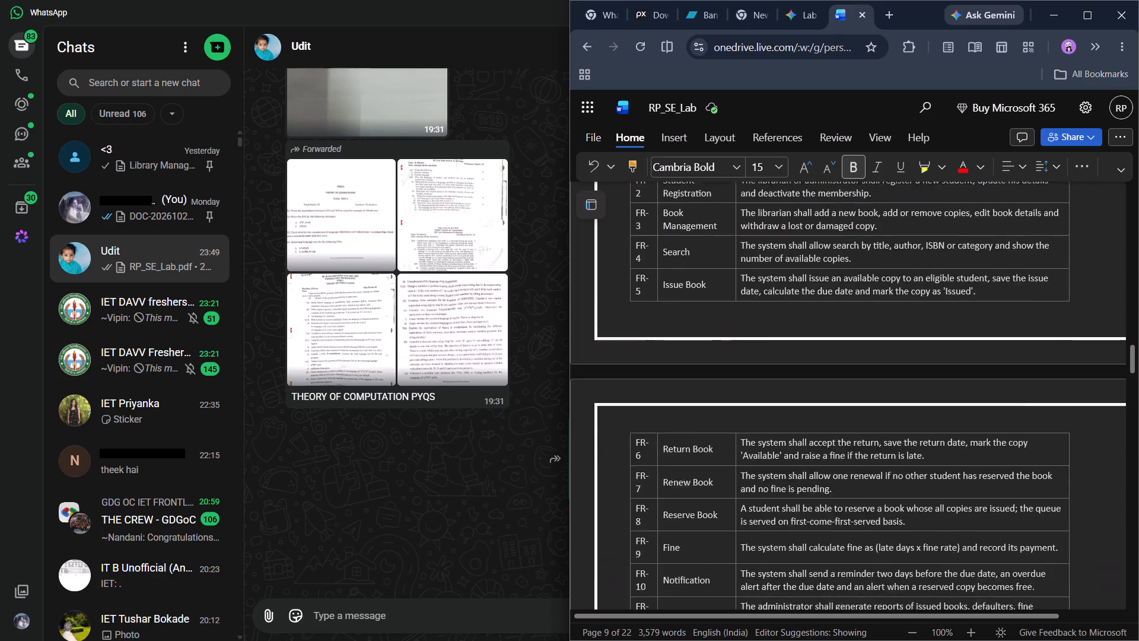
scroll(879, 341, down, 4)
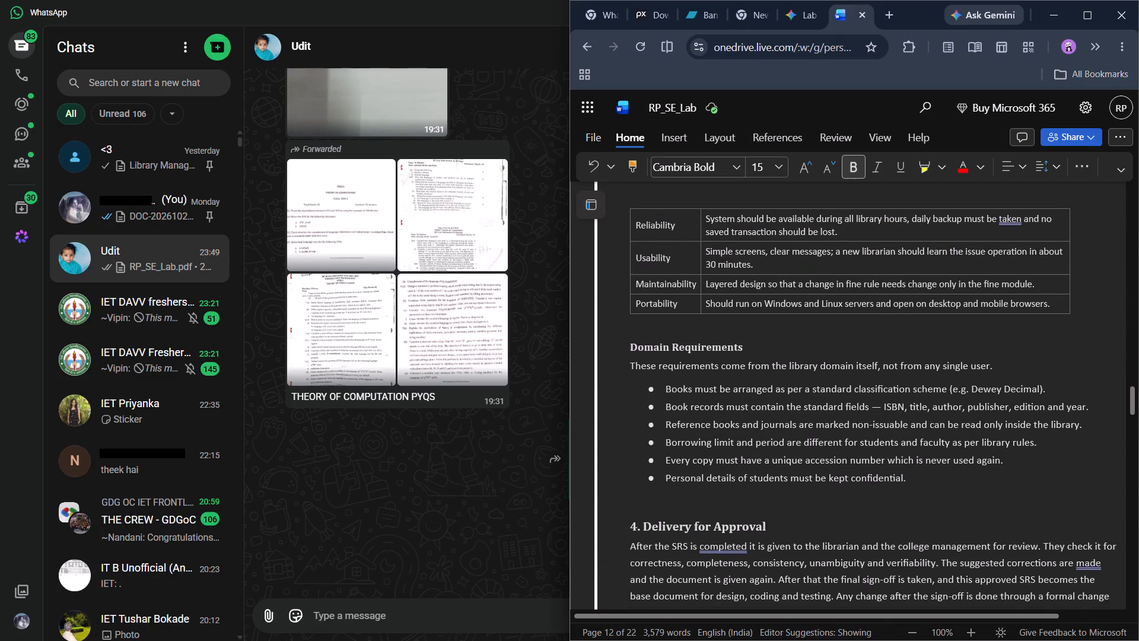
scroll(879, 341, down, 2)
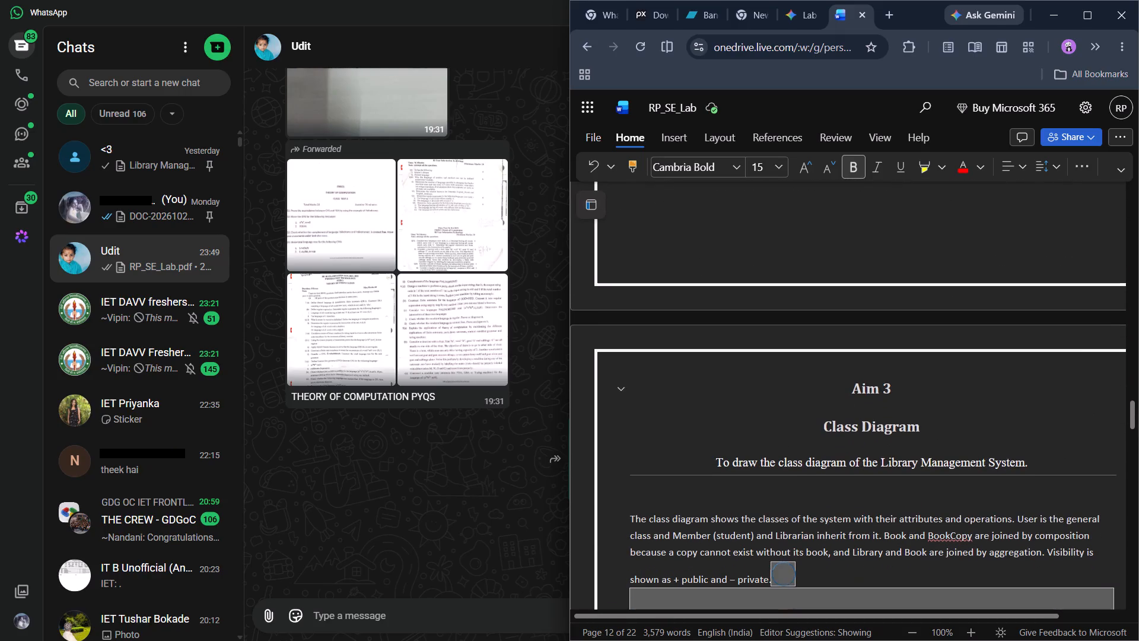
click(831, 398)
key(Return)
Adjust the spacing above the Aim 4 Object Diagram heading by removing one blank line and inserting one.
scroll(831, 398, down, 1)
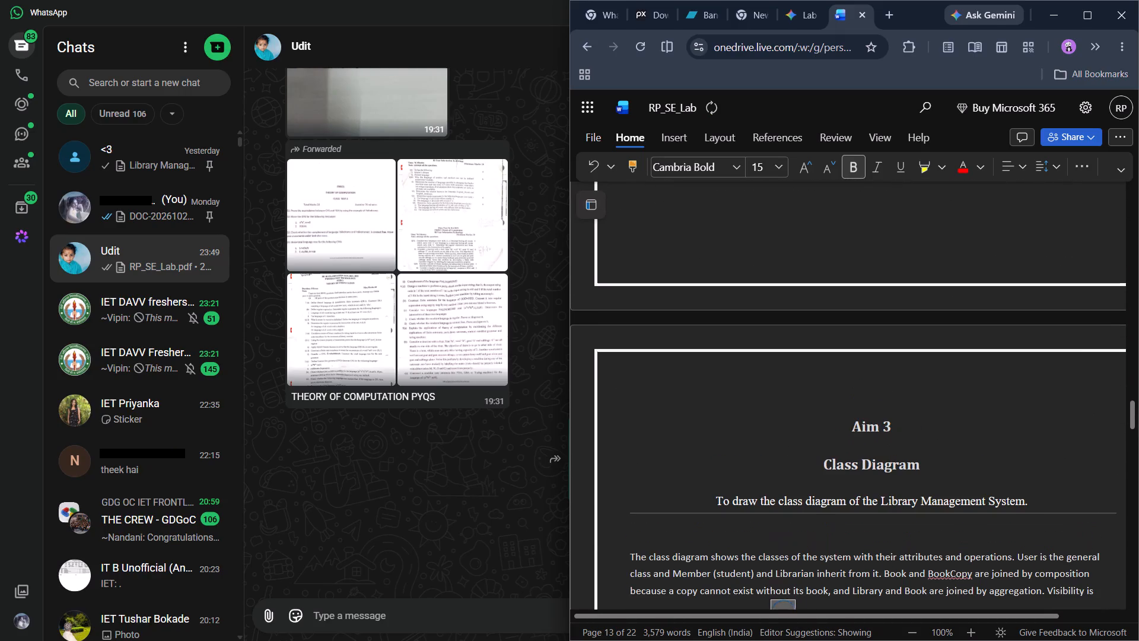
scroll(831, 398, down, 5)
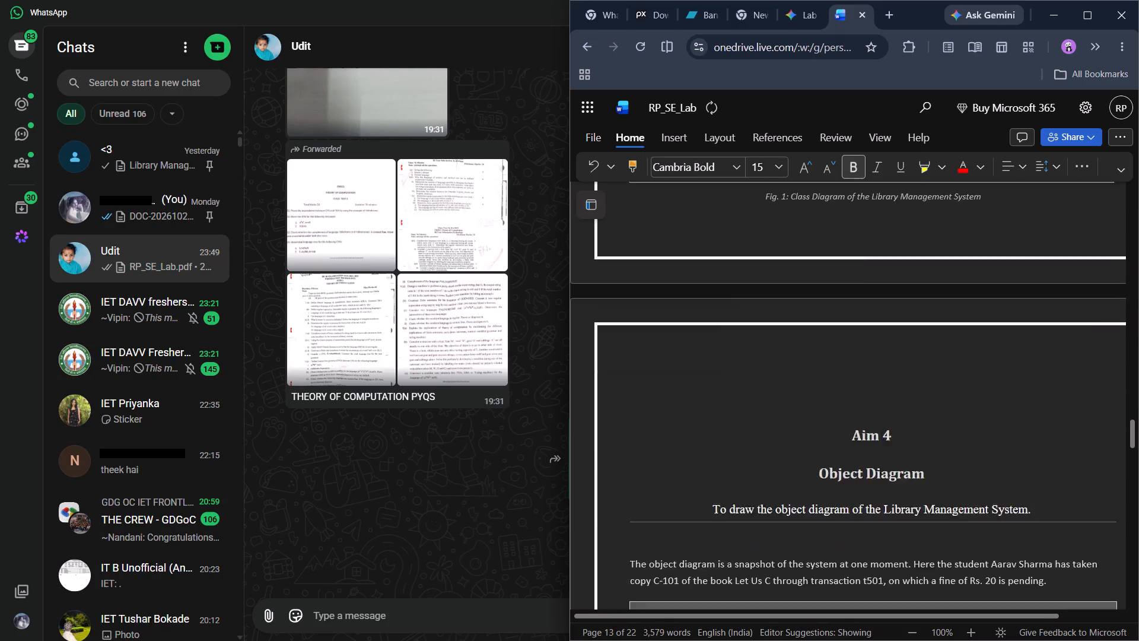
scroll(831, 398, down, 1)
click(844, 398)
key(BackSpace)
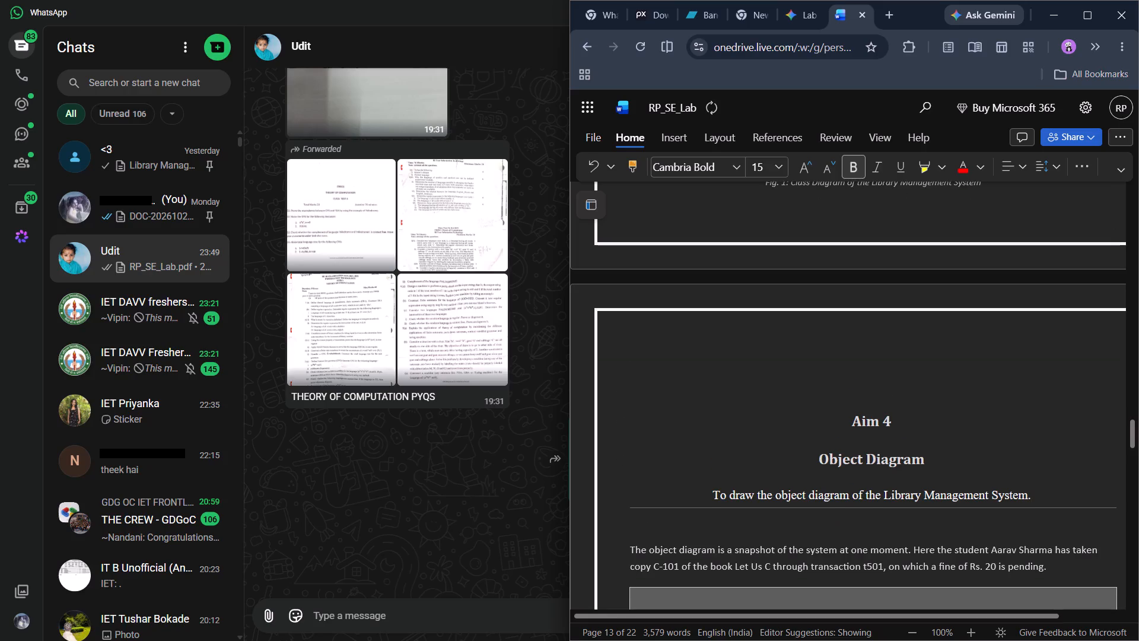
scroll(844, 398, down, 2)
scroll(844, 398, up, 1)
key(Return)
Reduce the height of the use case diagram picture until its Fig. 5 caption fits on the same page and Aim 6 starts a new one.
scroll(844, 398, down, 3)
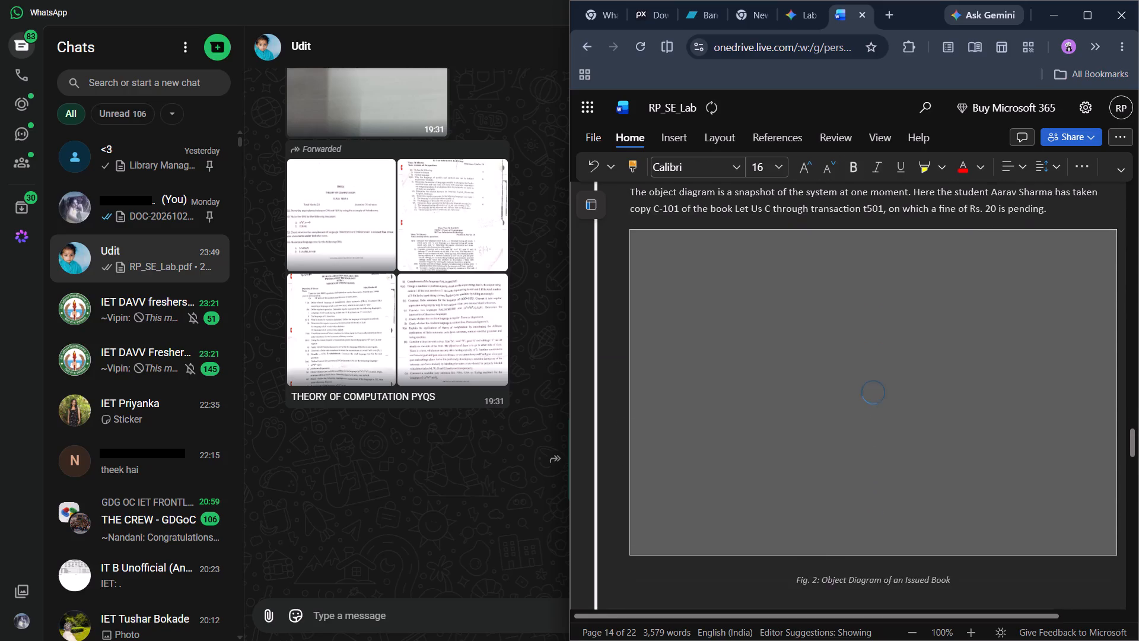
scroll(844, 398, down, 8)
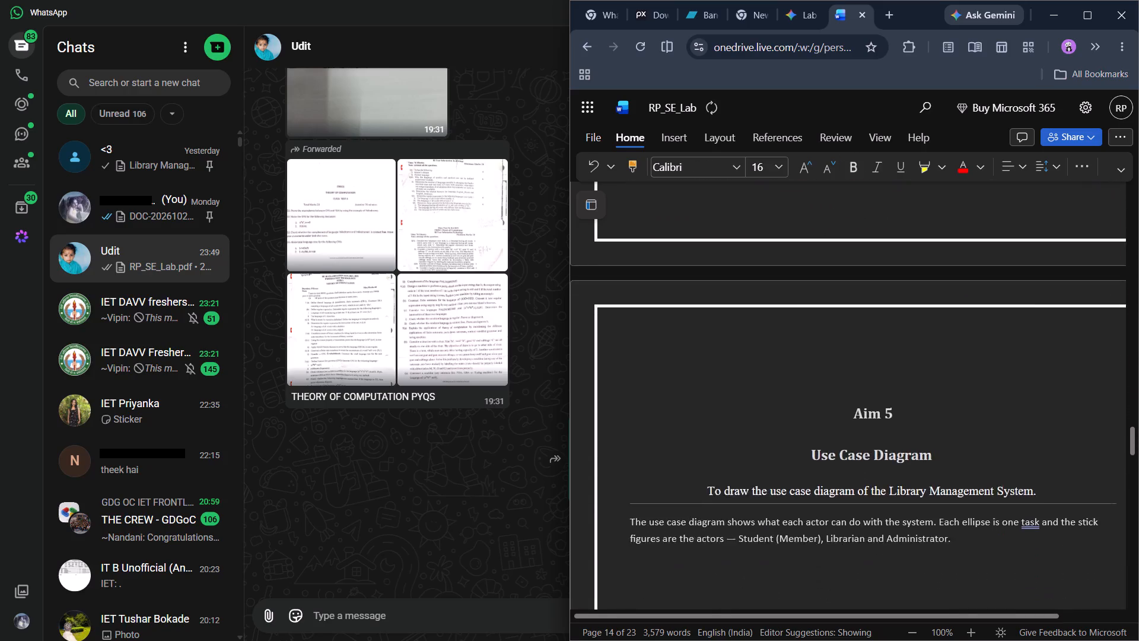
scroll(844, 398, down, 6)
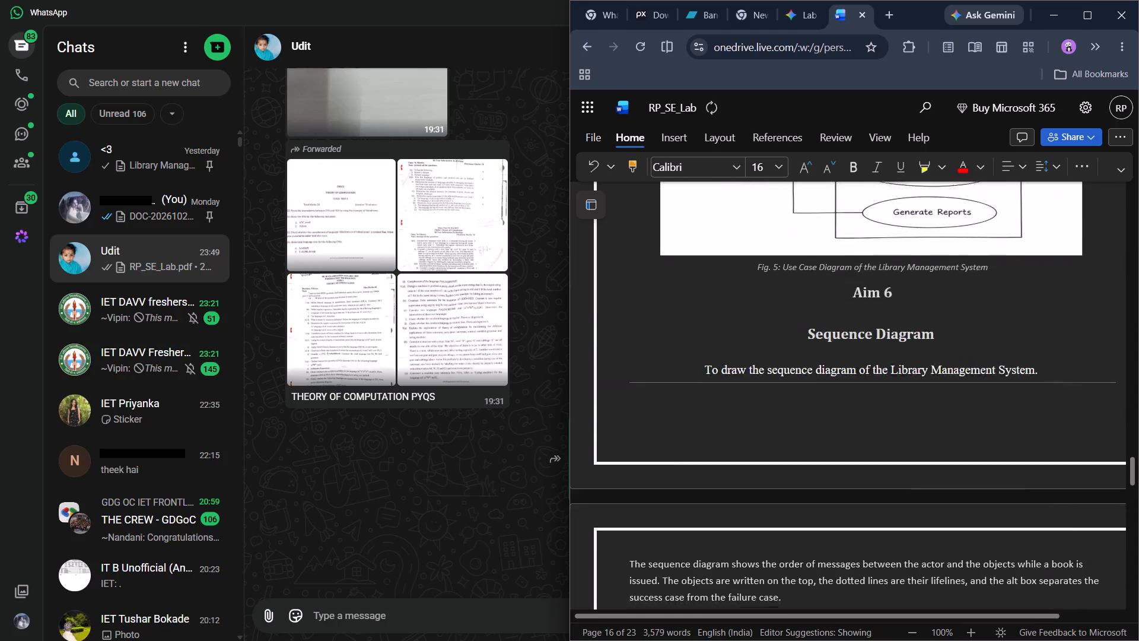
scroll(844, 398, up, 1)
click(893, 533)
scroll(893, 533, down, 1)
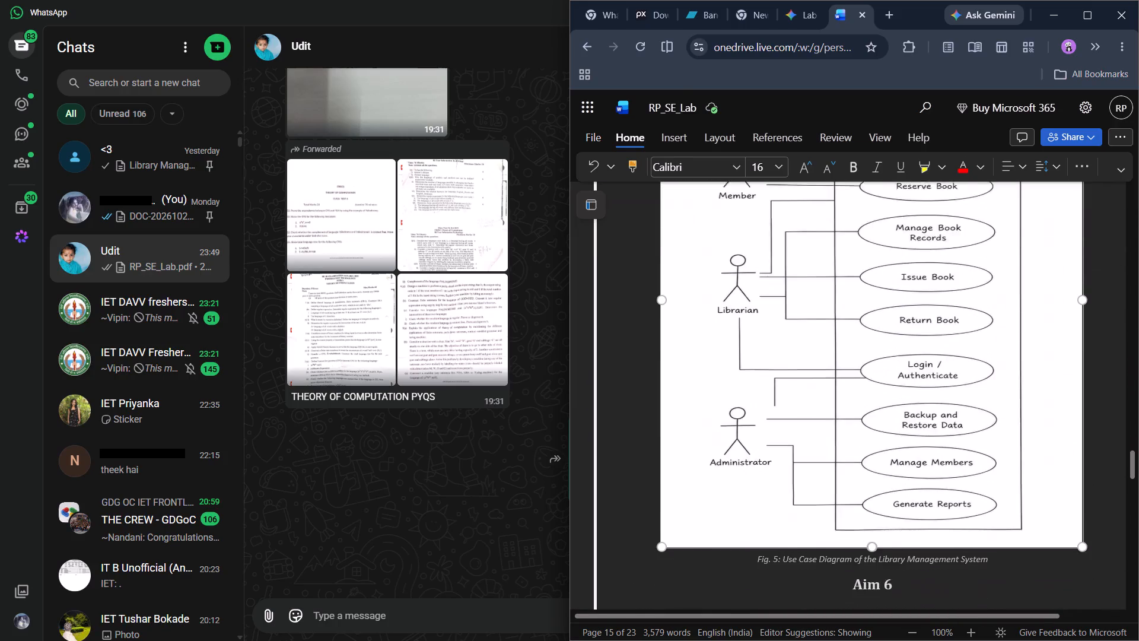
scroll(893, 533, down, 1)
drag(874, 484, 873, 452)
drag(871, 449, 871, 425)
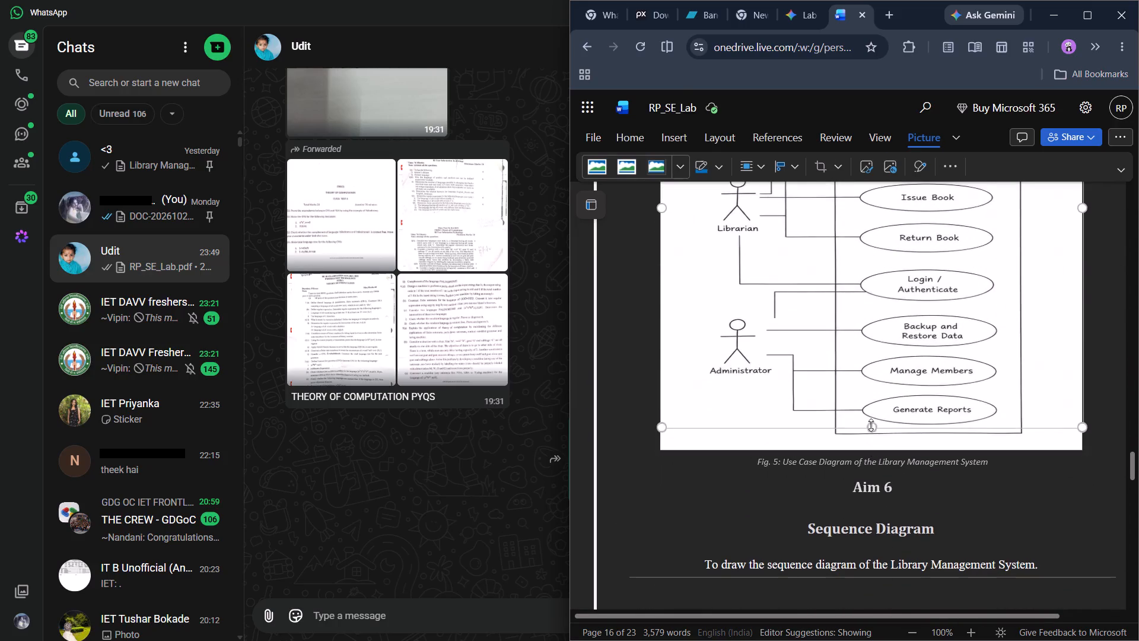
drag(871, 425, 871, 423)
scroll(871, 423, up, 3)
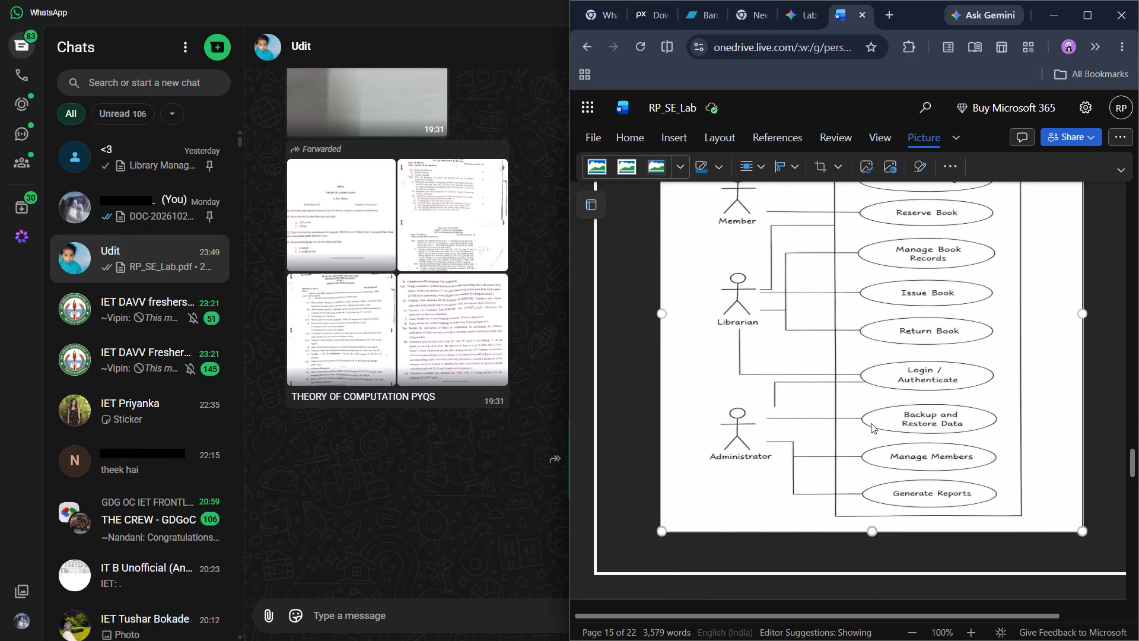
drag(871, 537, 867, 513)
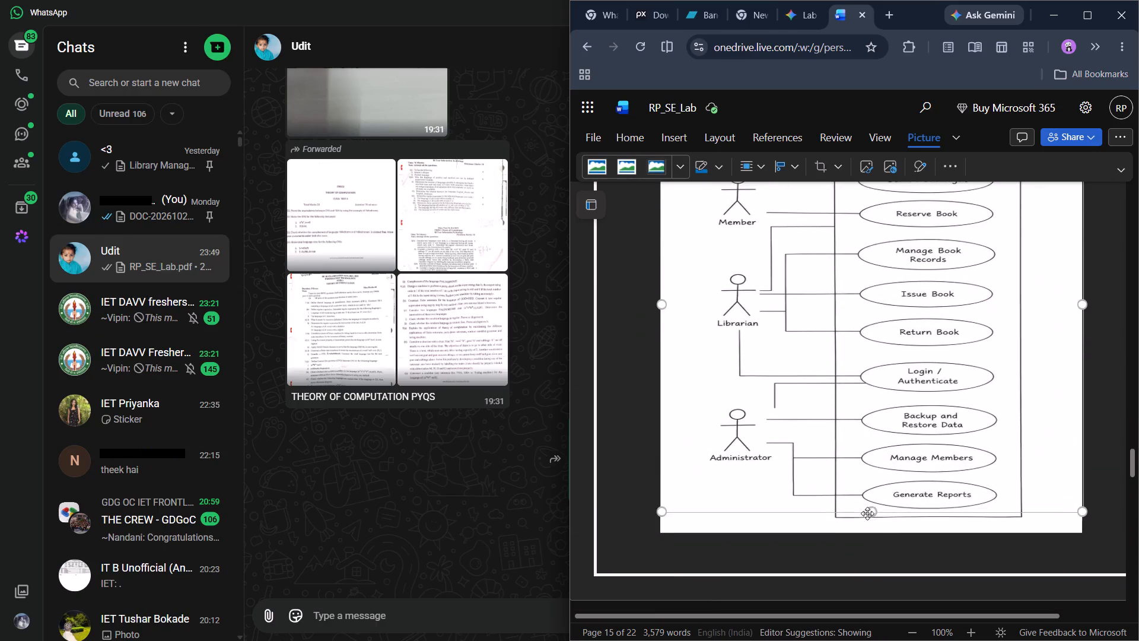
drag(867, 513, 867, 511)
scroll(867, 511, down, 3)
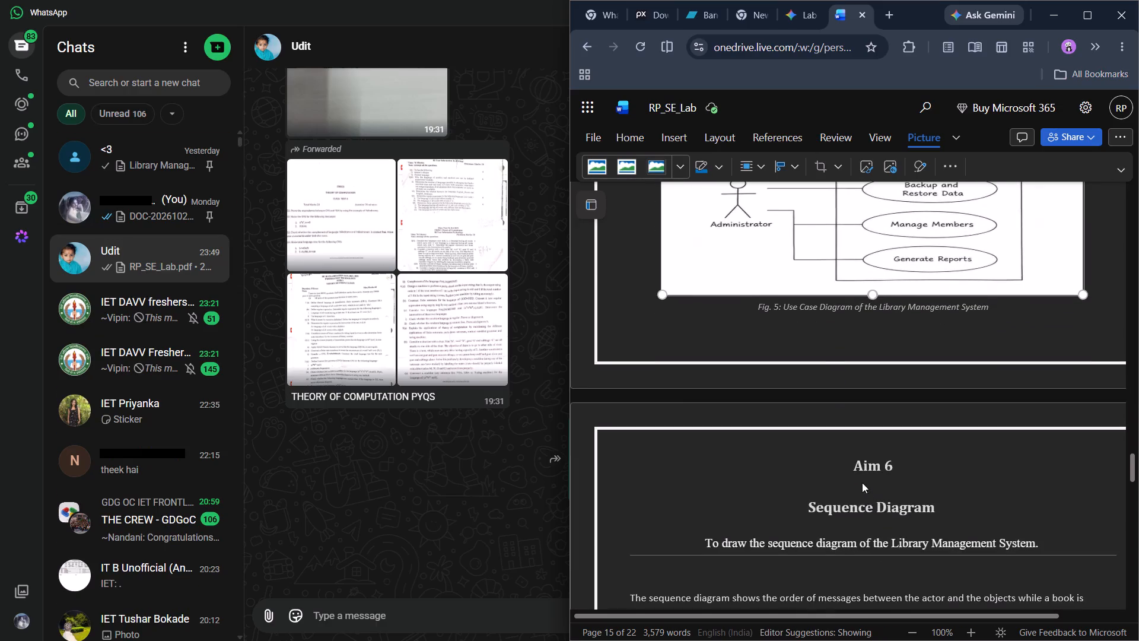
Insert two blank lines above the Aim 6 heading of the Sequence Diagram section.
click(849, 471)
key(Return)
key(Return)
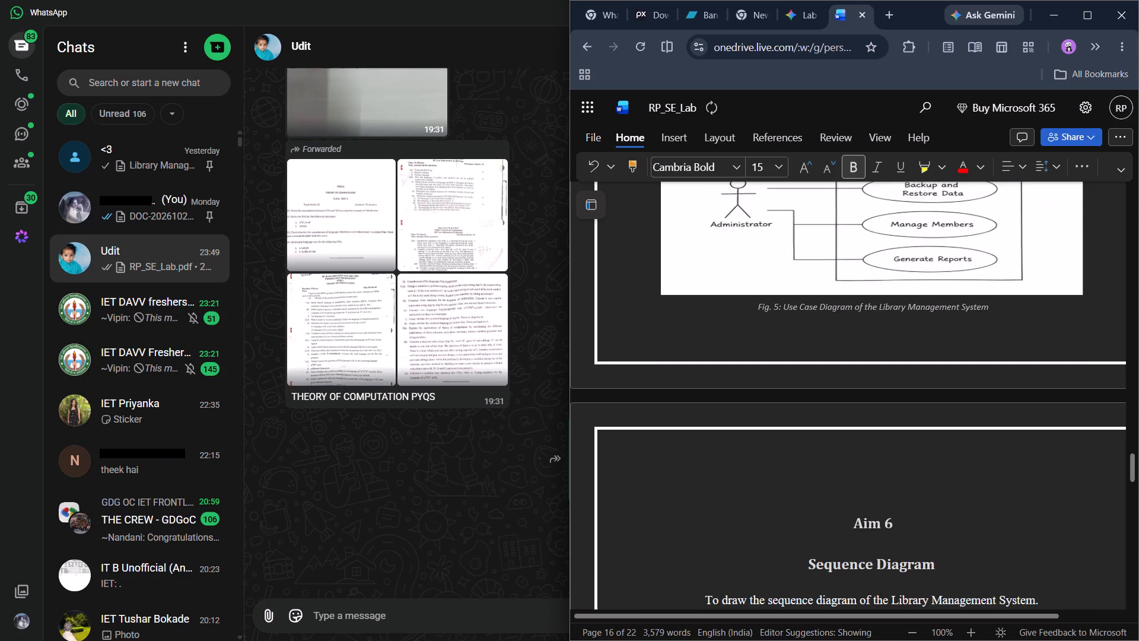
Reduce the height of the activity diagram picture above the Fig. 7 caption.
scroll(849, 471, down, 6)
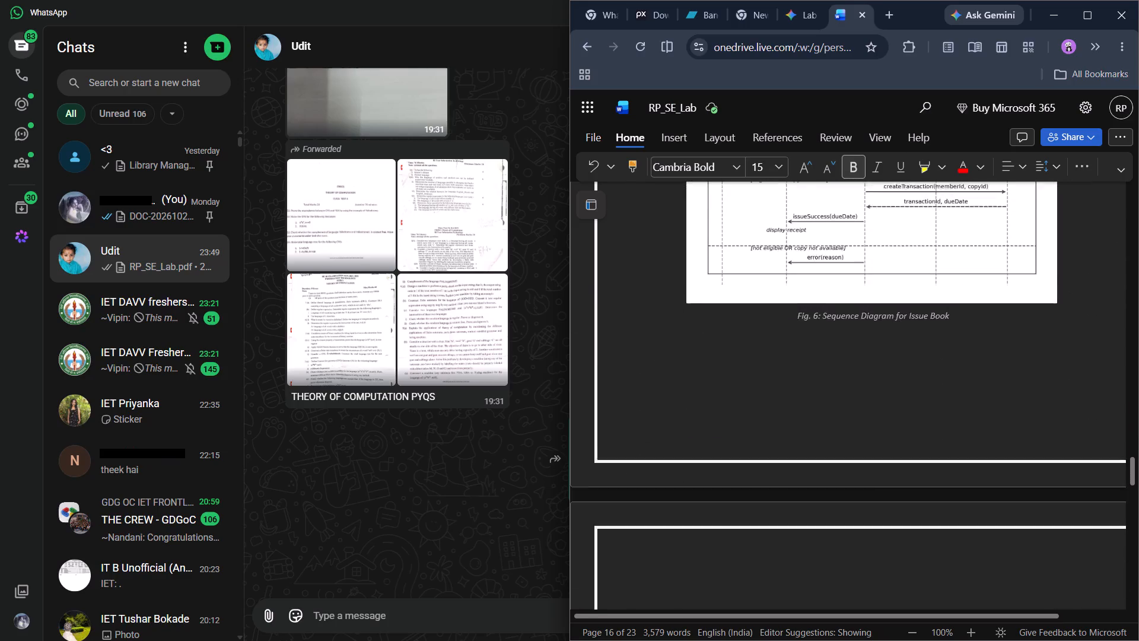
scroll(849, 471, down, 2)
scroll(960, 489, down, 3)
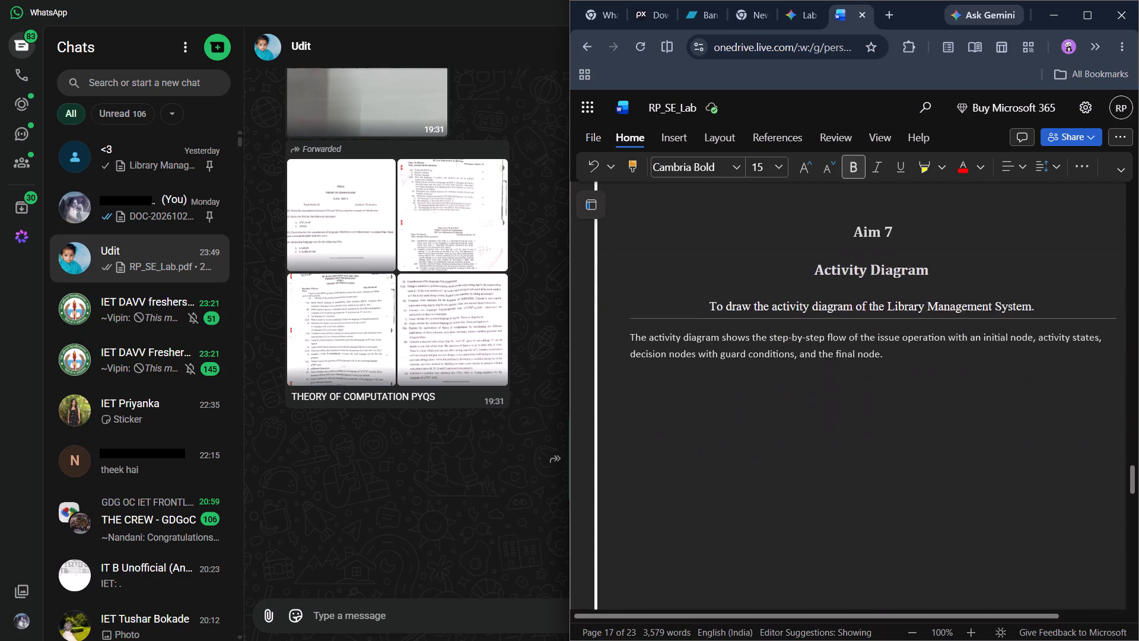
scroll(960, 489, down, 4)
click(902, 381)
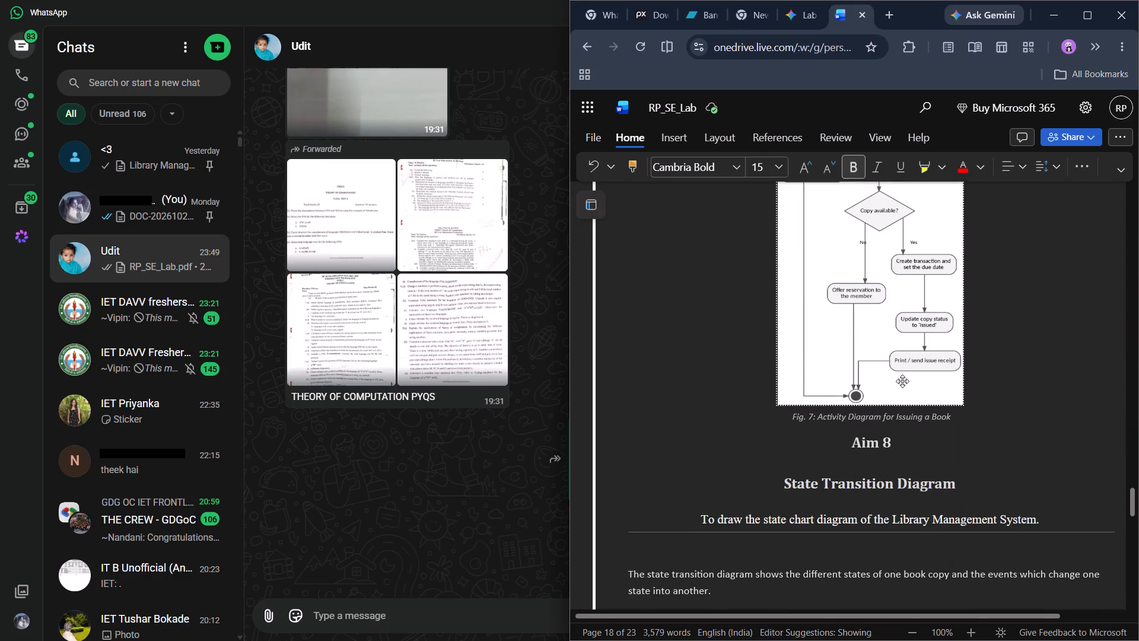
drag(871, 405, 872, 350)
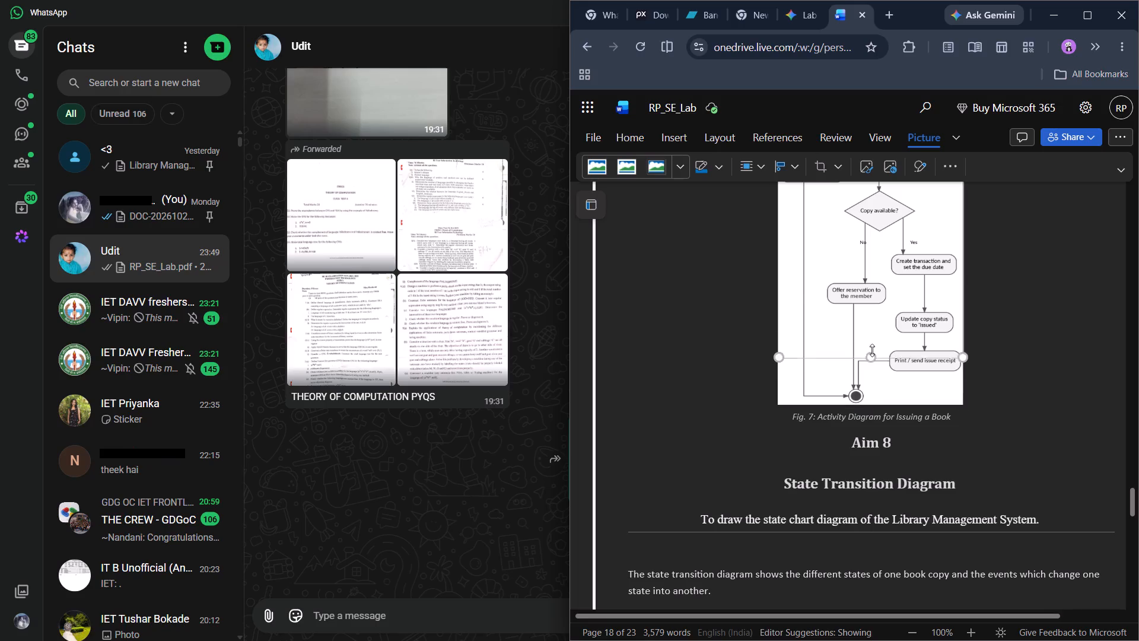
drag(872, 350, 872, 291)
scroll(871, 303, up, 4)
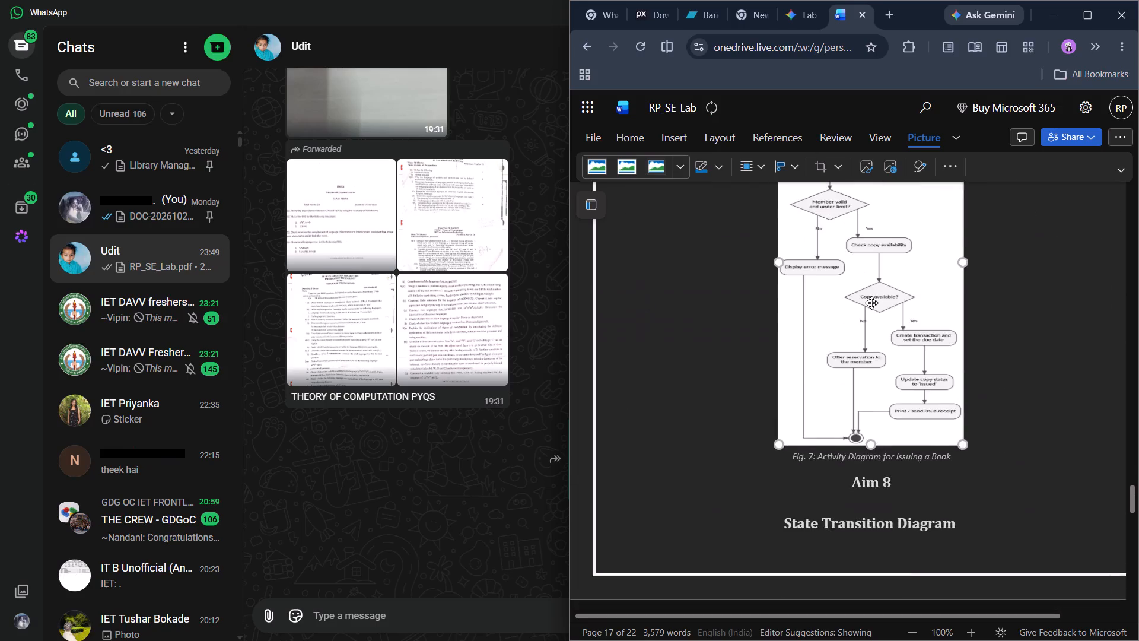
scroll(871, 303, up, 1)
scroll(871, 303, down, 1)
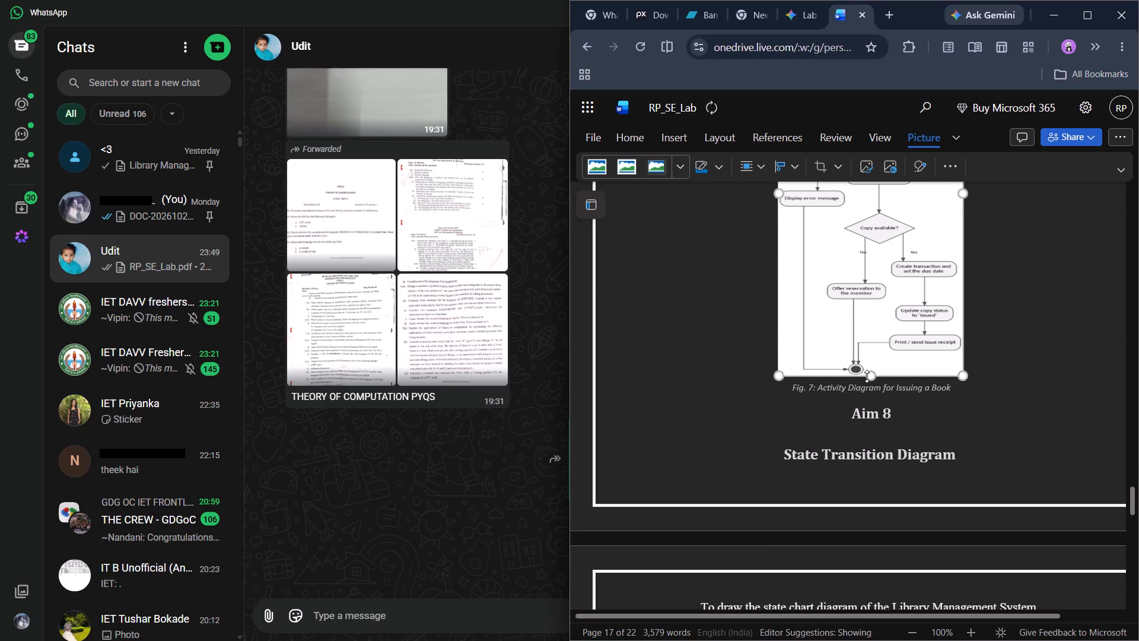
Stretch the activity diagram picture taller until the whole Aim 8 title block moves to the next page.
drag(871, 379, 873, 408)
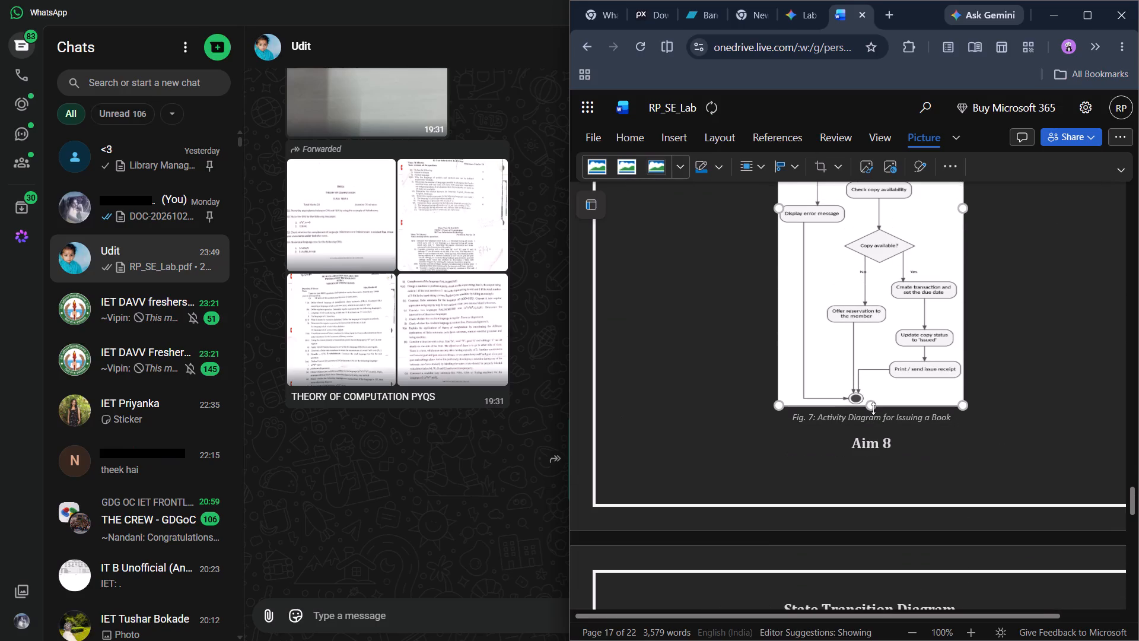
drag(874, 408, 874, 425)
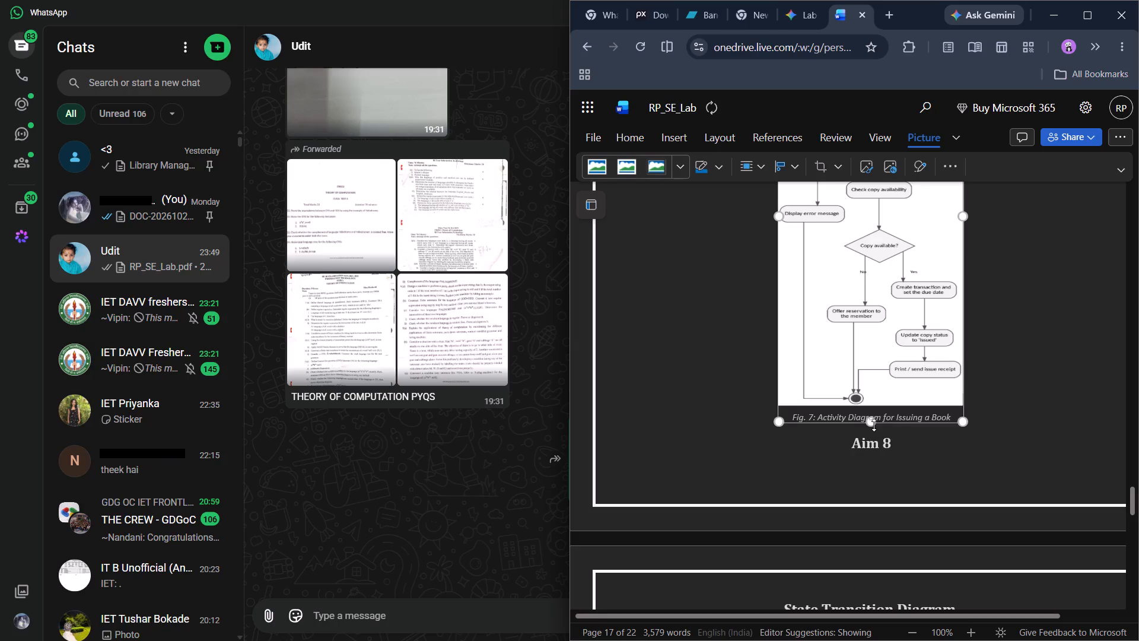
drag(873, 422, 872, 443)
scroll(872, 443, up, 1)
scroll(872, 446, down, 2)
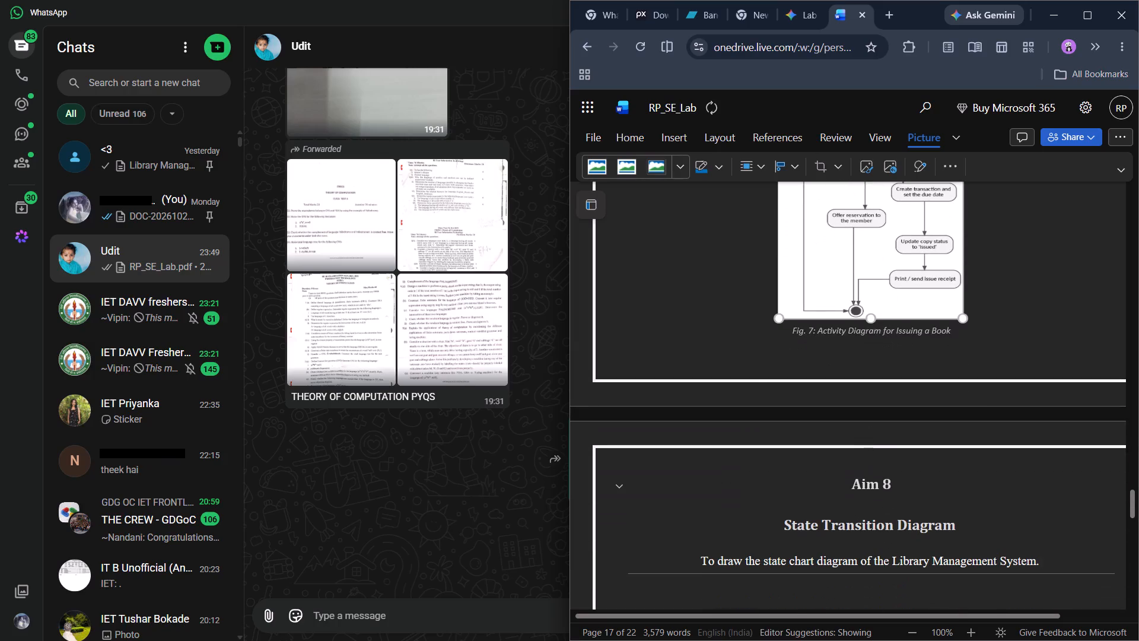
Insert two blank lines above the Aim 8 heading of the State Transition Diagram section.
click(845, 482)
key(Return)
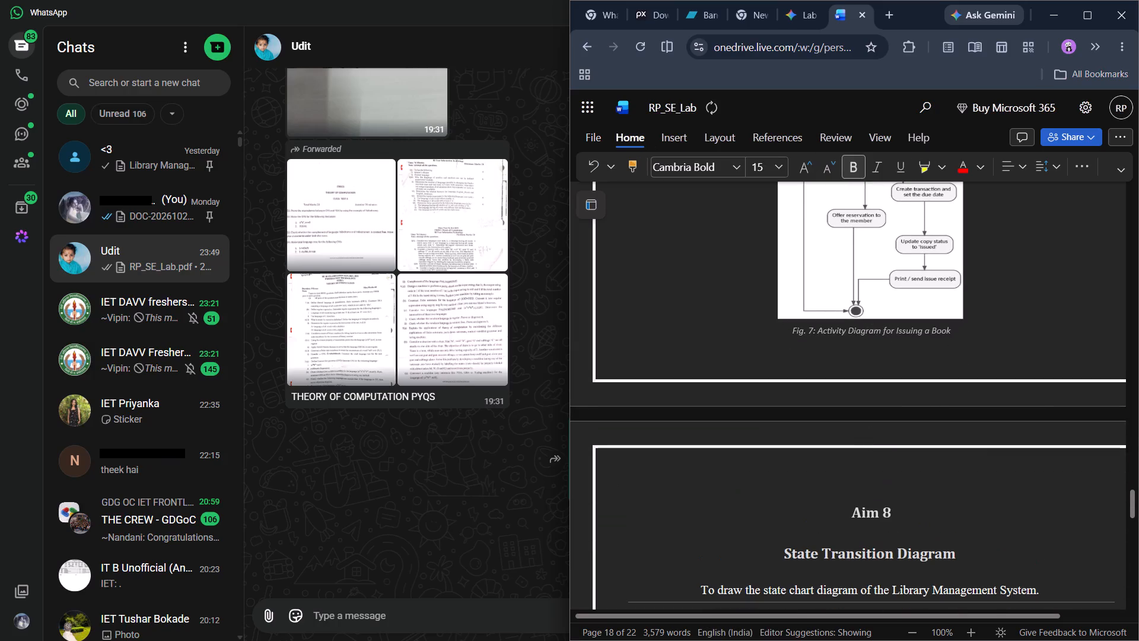
key(Return)
Insert blank lines above the Aim 10 Risk Management Plan heading until it starts on a new page with space above it.
scroll(845, 482, down, 6)
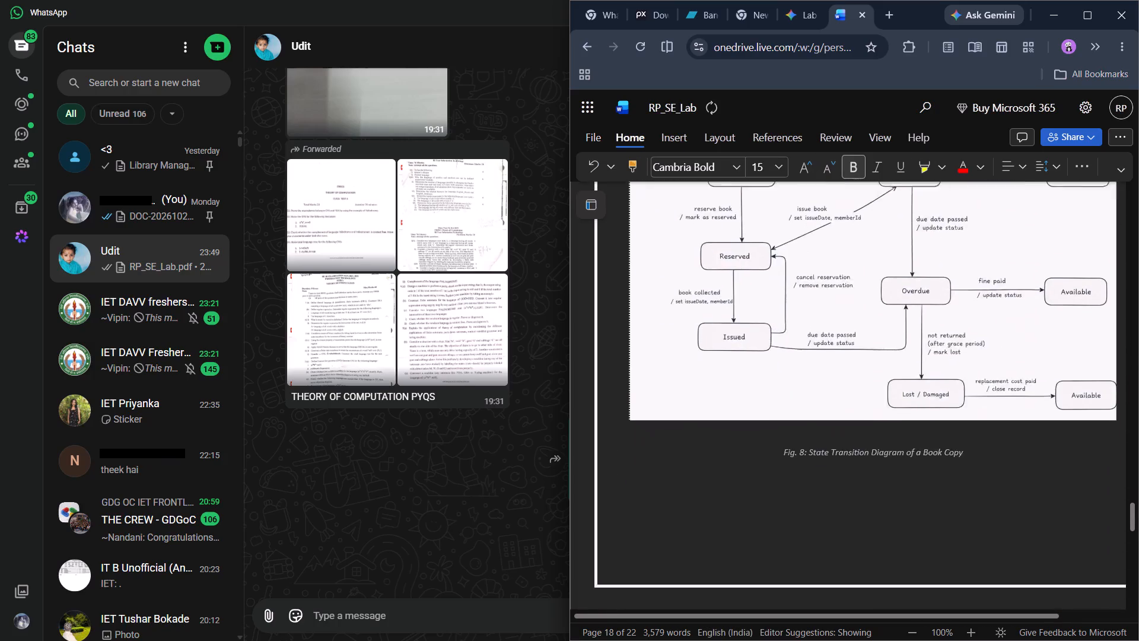
scroll(845, 482, down, 4)
scroll(951, 450, down, 4)
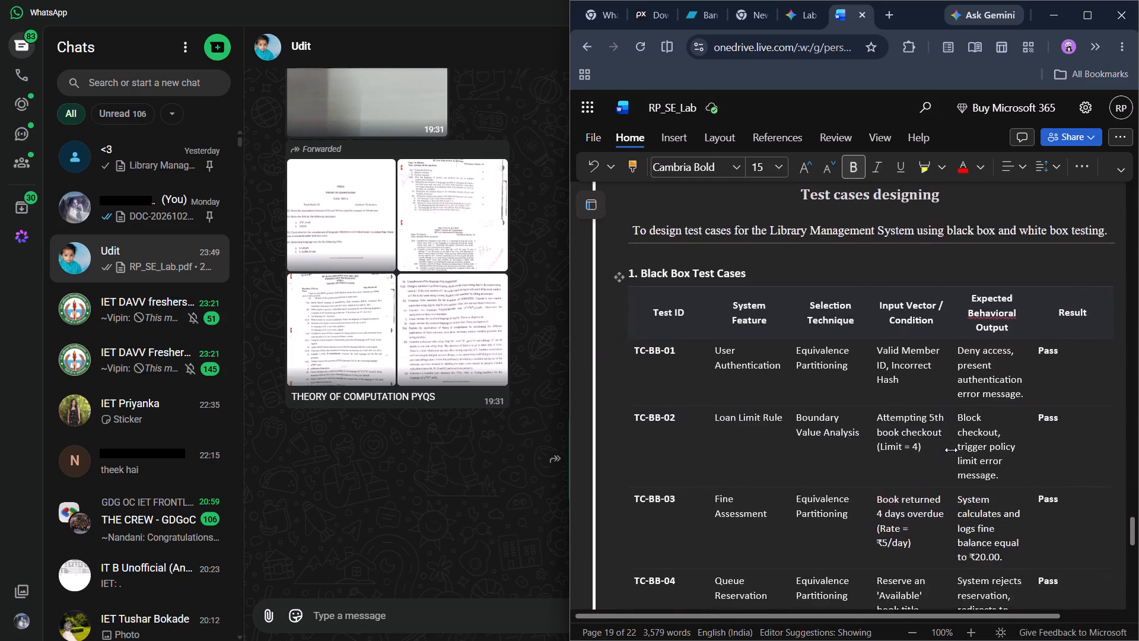
scroll(951, 450, down, 8)
scroll(951, 450, up, 2)
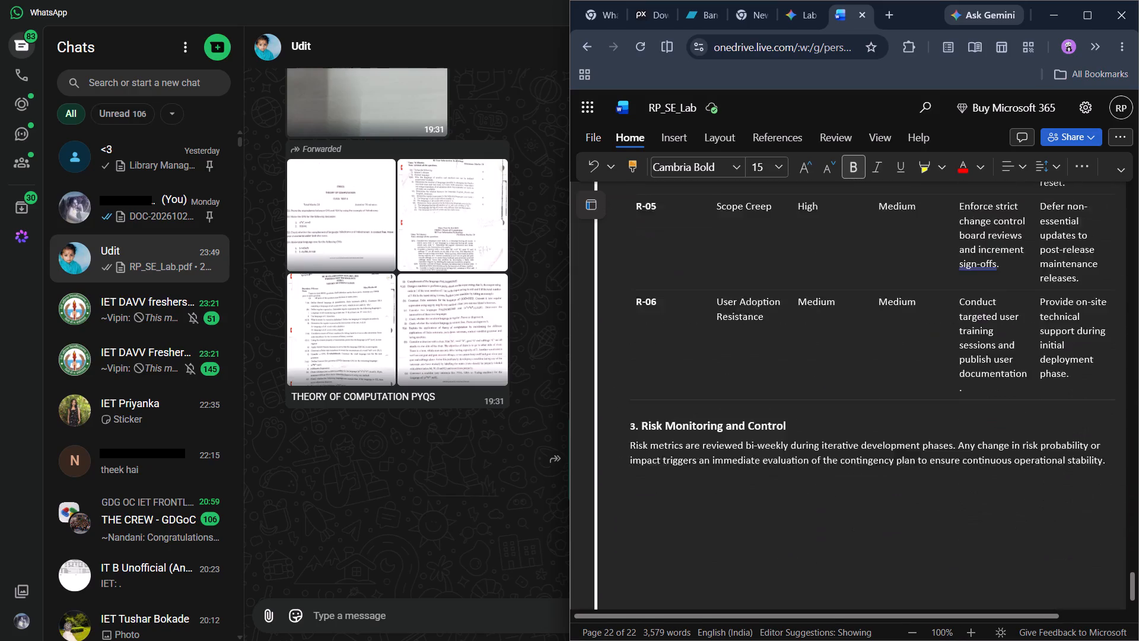
scroll(951, 450, up, 4)
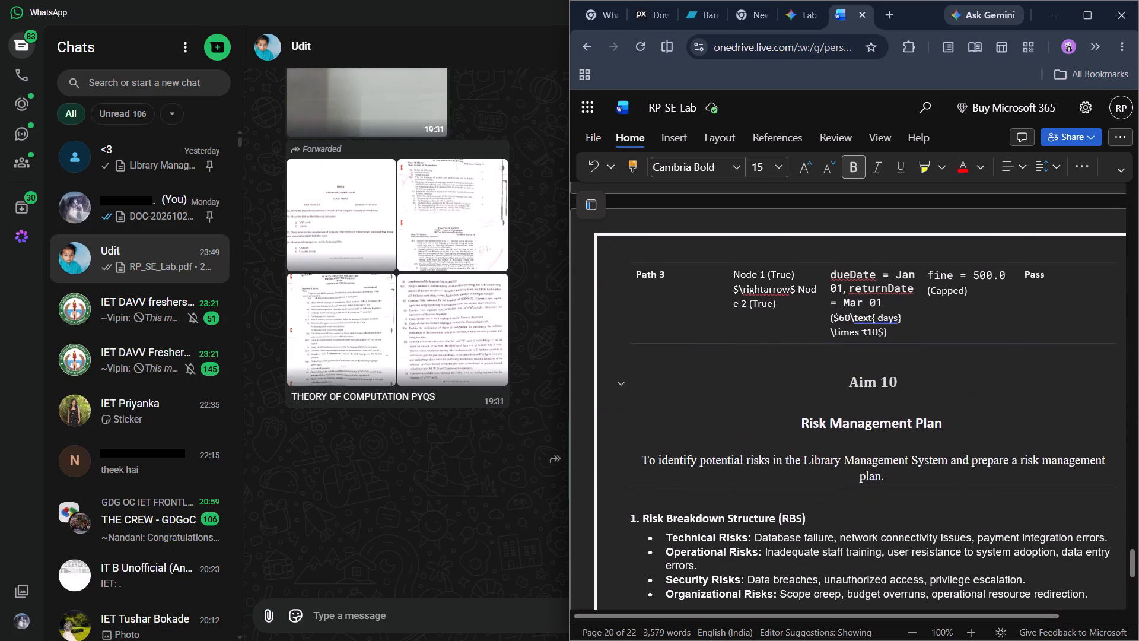
click(844, 389)
key(Return)
key(Return)
key(Return)
key(Return)
key(Return)
key(Return)
key(Return)
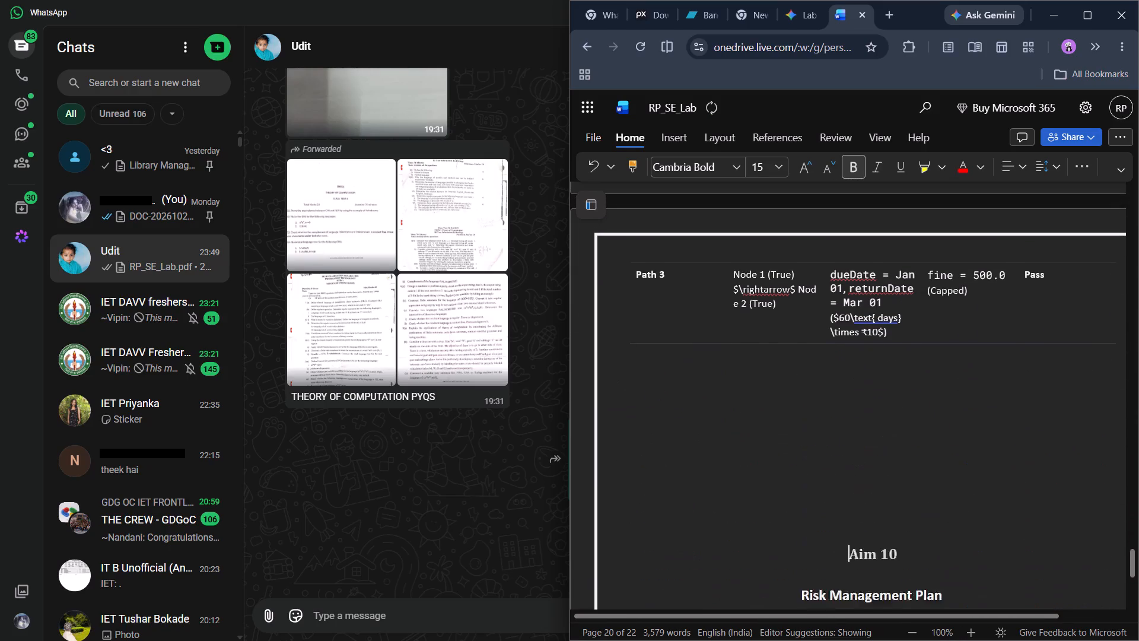
key(Return)
scroll(844, 389, down, 3)
key(Return)
key(Return)
key(Return)
key(Return)
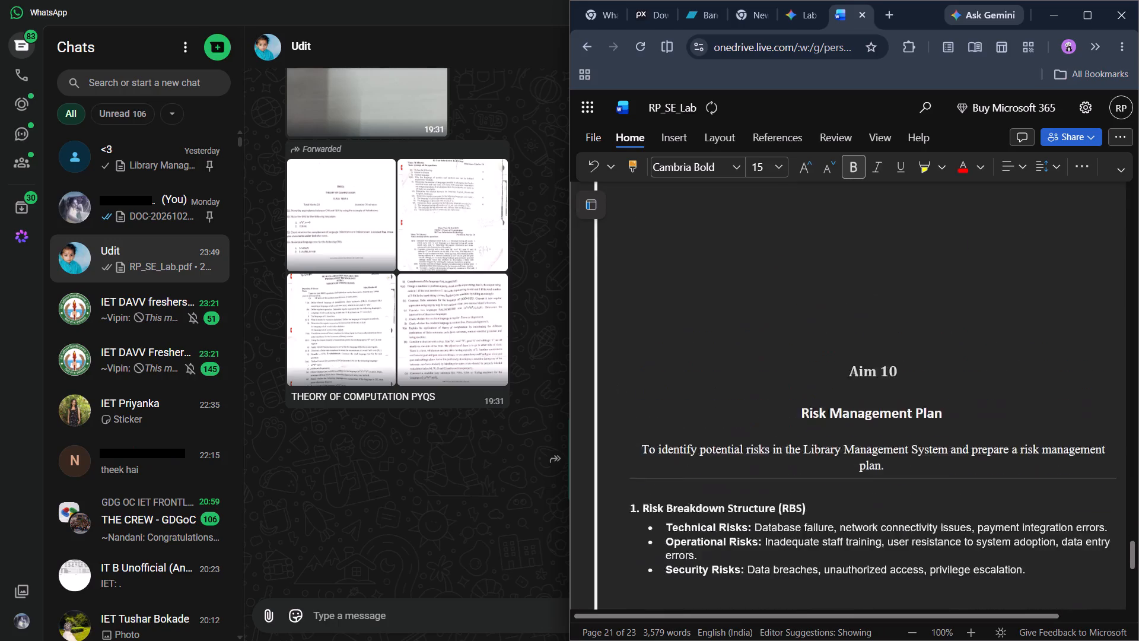
key(Return)
key(Return)
key(Return)
key(Return)
key(Return)
key(Return)
key(Return)
key(Return)
key(Return)
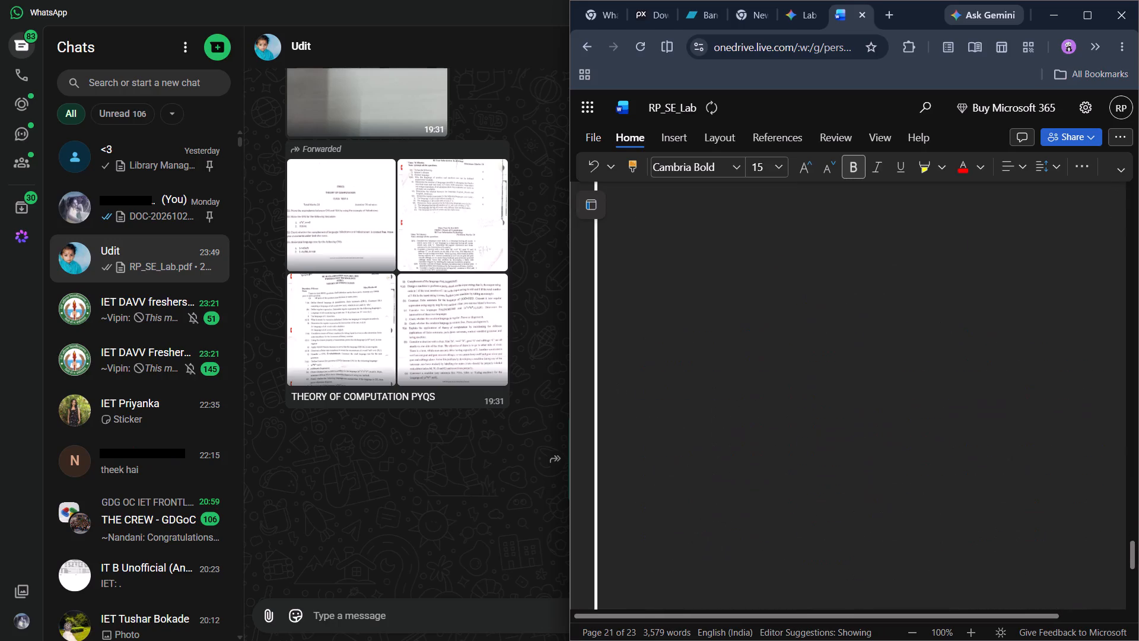
scroll(844, 389, down, 1)
key(Return)
scroll(844, 389, down, 1)
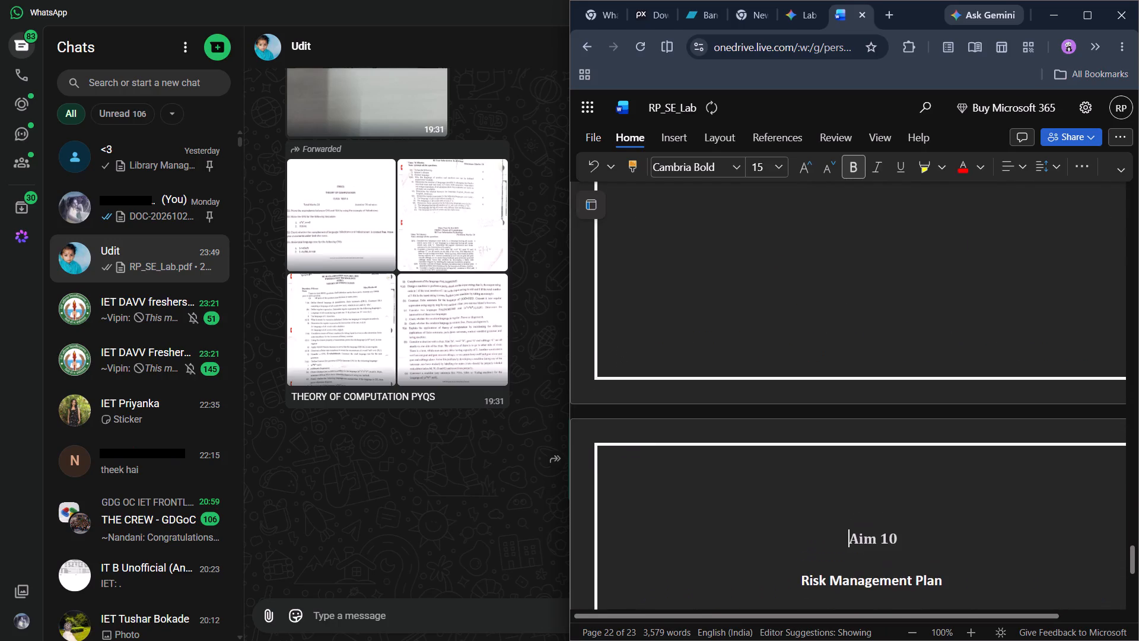
scroll(844, 389, down, 1)
key(Return)
scroll(844, 389, down, 13)
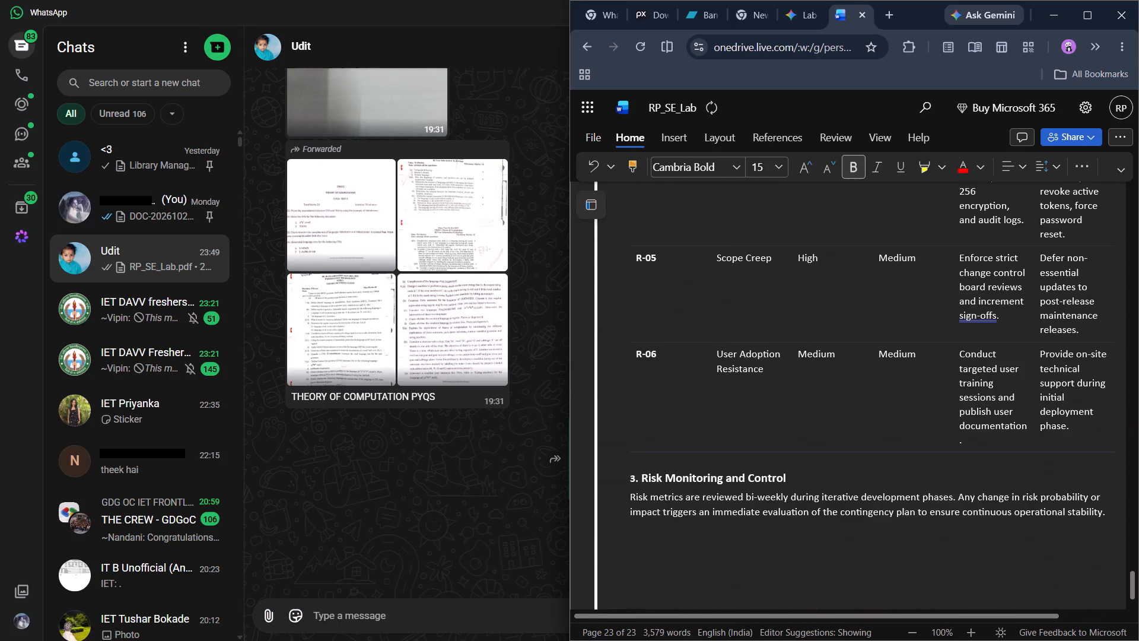
Compare the page starts and heading spacing of the Aim 8, Aim 9 and Aim 10 sections.
scroll(844, 389, down, 3)
scroll(844, 389, up, 11)
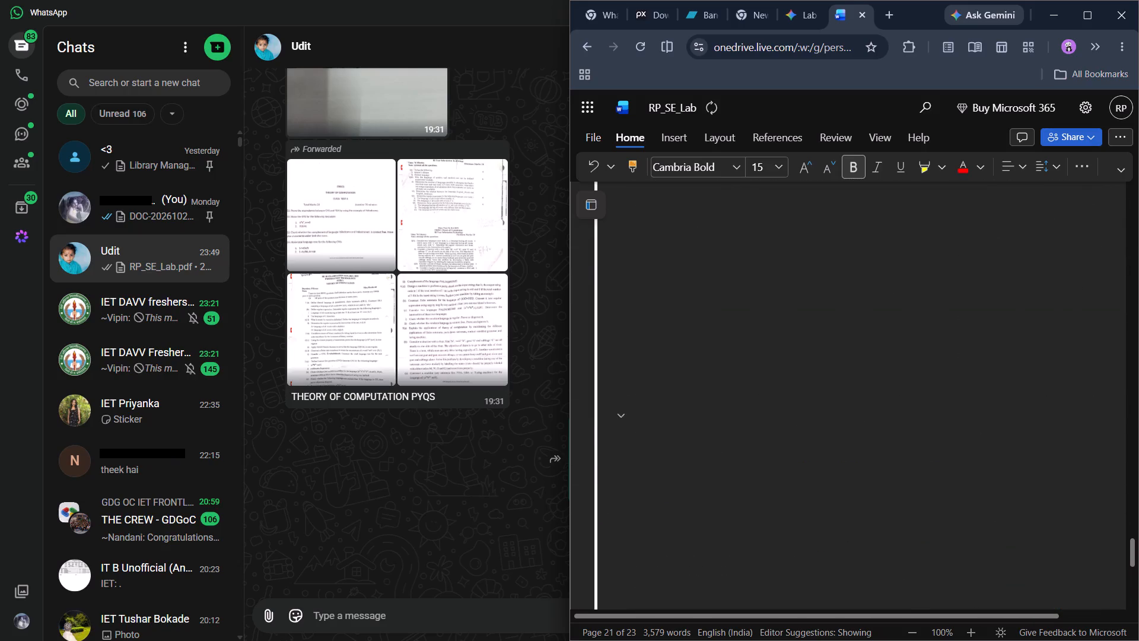
scroll(844, 389, up, 4)
scroll(844, 389, down, 1)
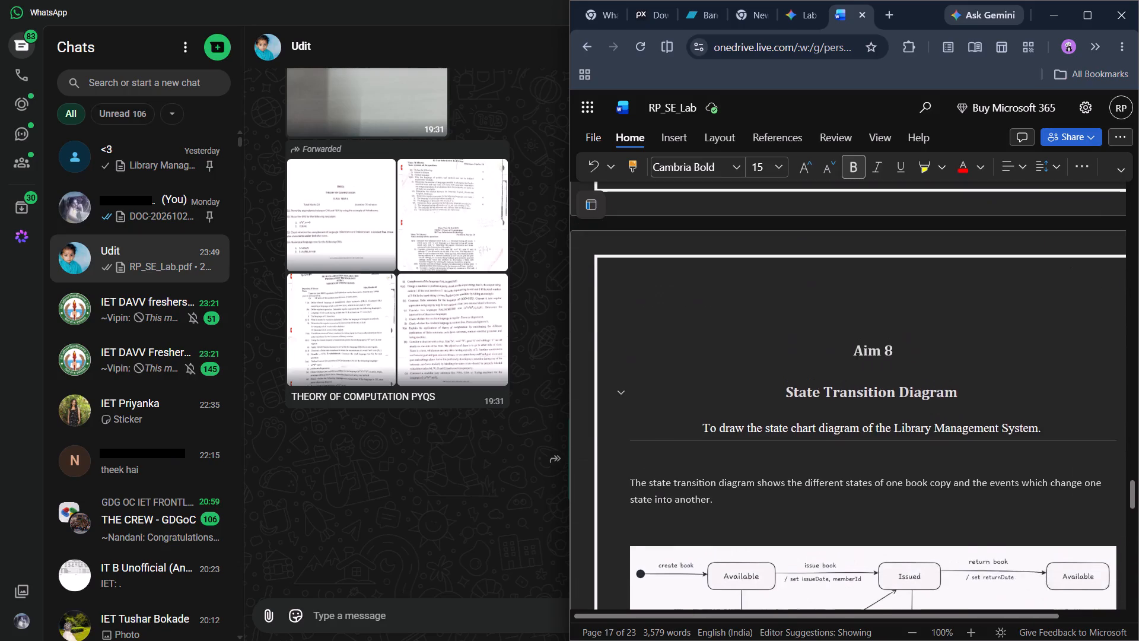
scroll(844, 389, down, 6)
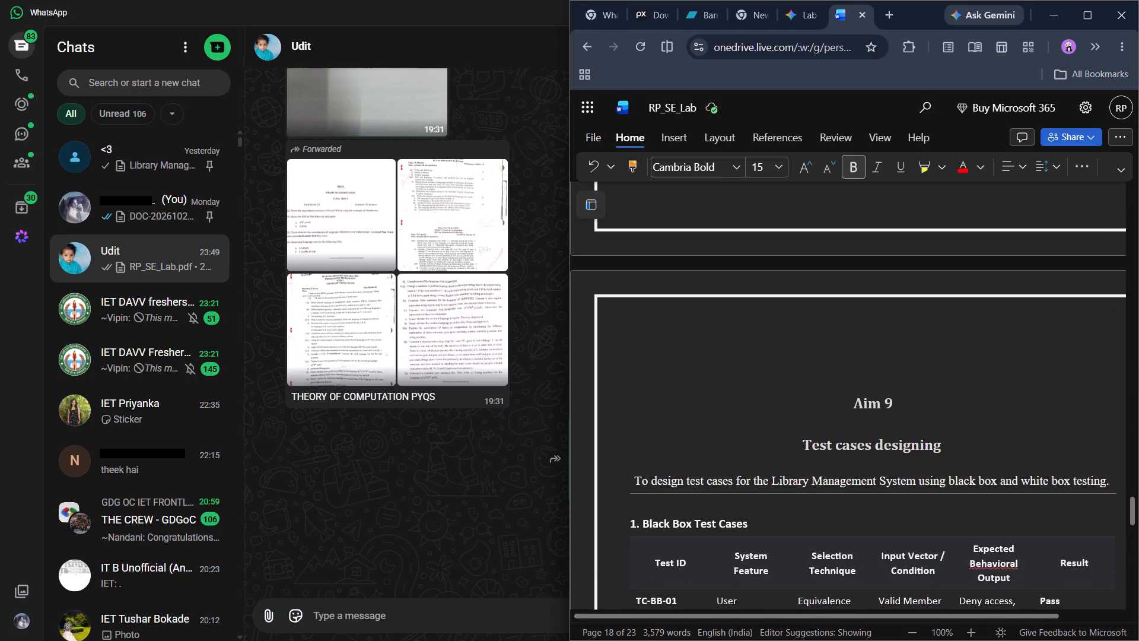
scroll(844, 389, down, 11)
scroll(844, 389, up, 1)
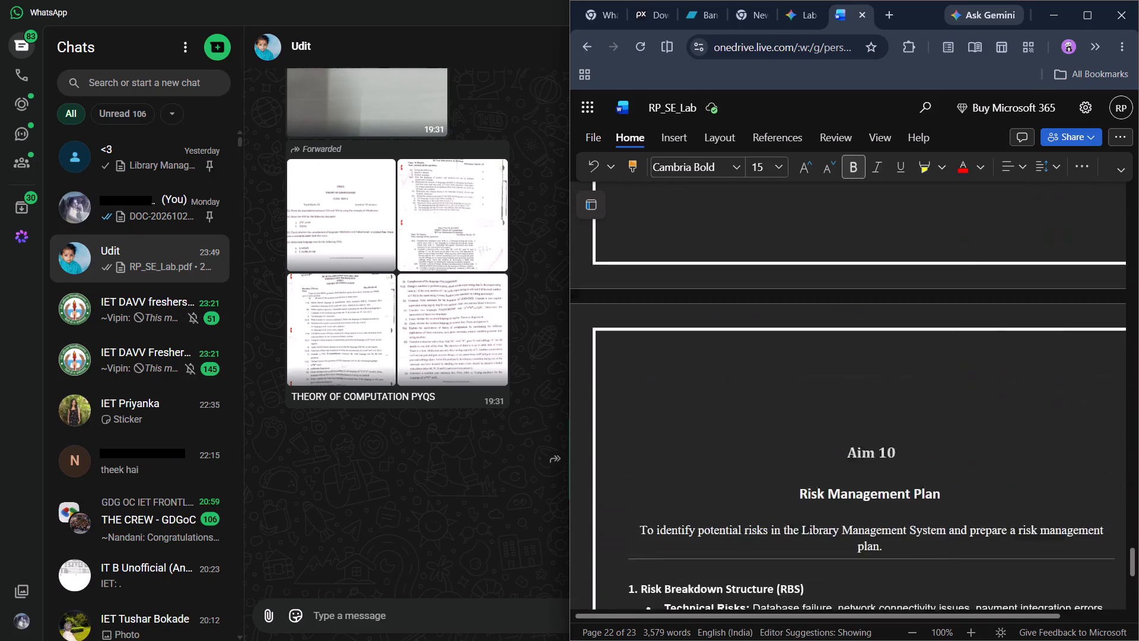
Insert one blank line above the Aim 9 heading of the Test cases designing section.
scroll(844, 389, up, 3)
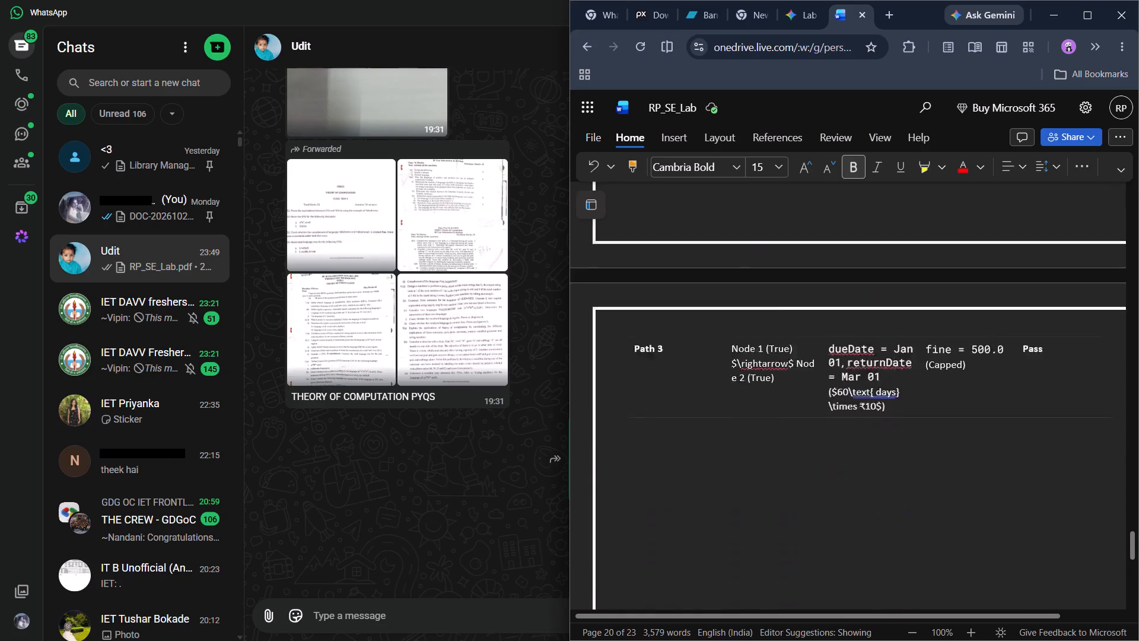
scroll(844, 389, up, 5)
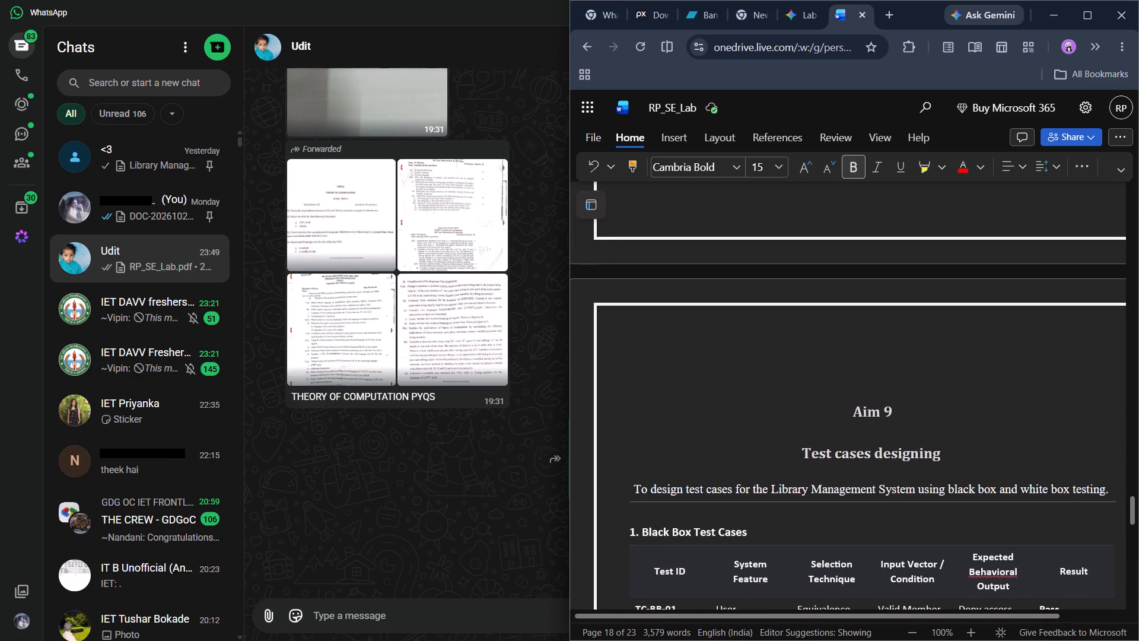
click(870, 380)
key(Return)
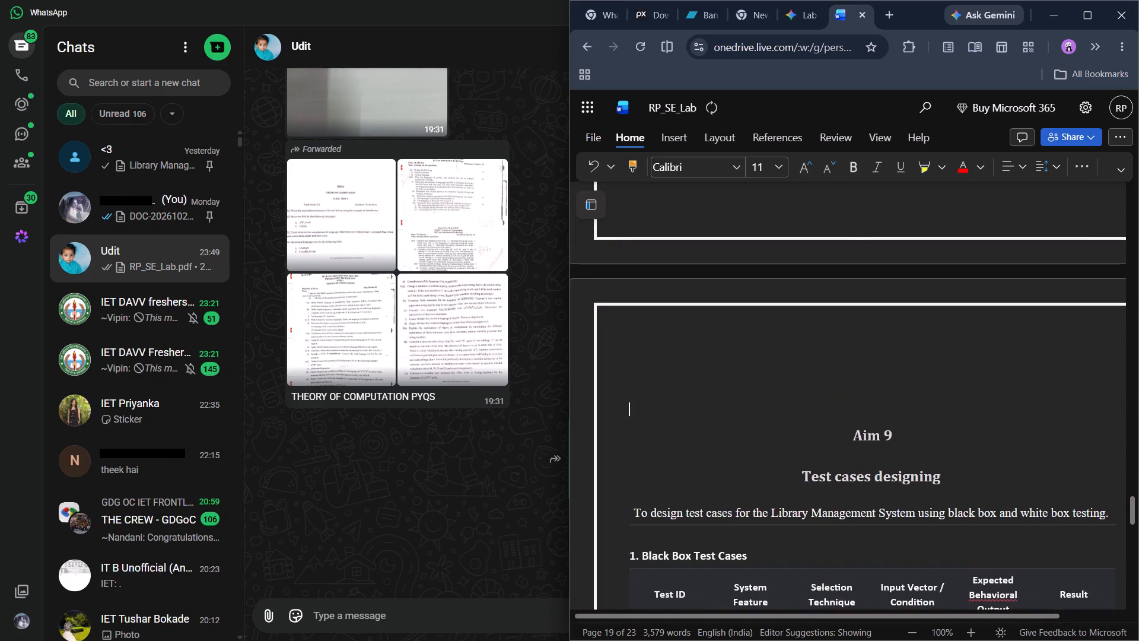
Check the Aim 10 Risk Management Plan heading's placement and the report's last page after the spacing change.
scroll(870, 380, down, 9)
scroll(870, 380, up, 2)
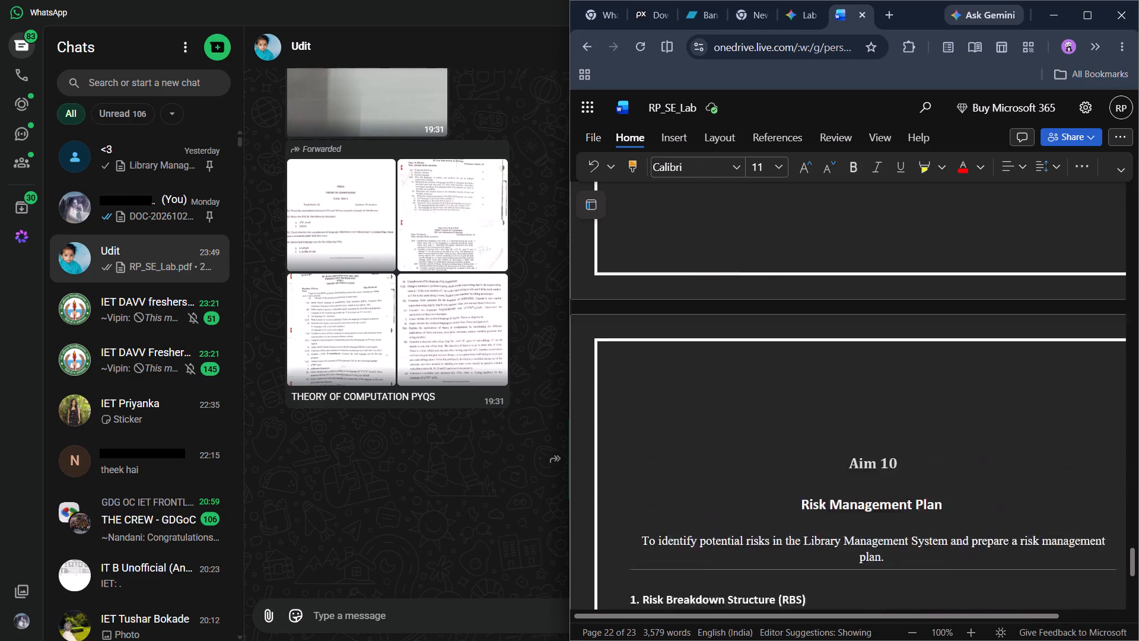
scroll(870, 380, down, 5)
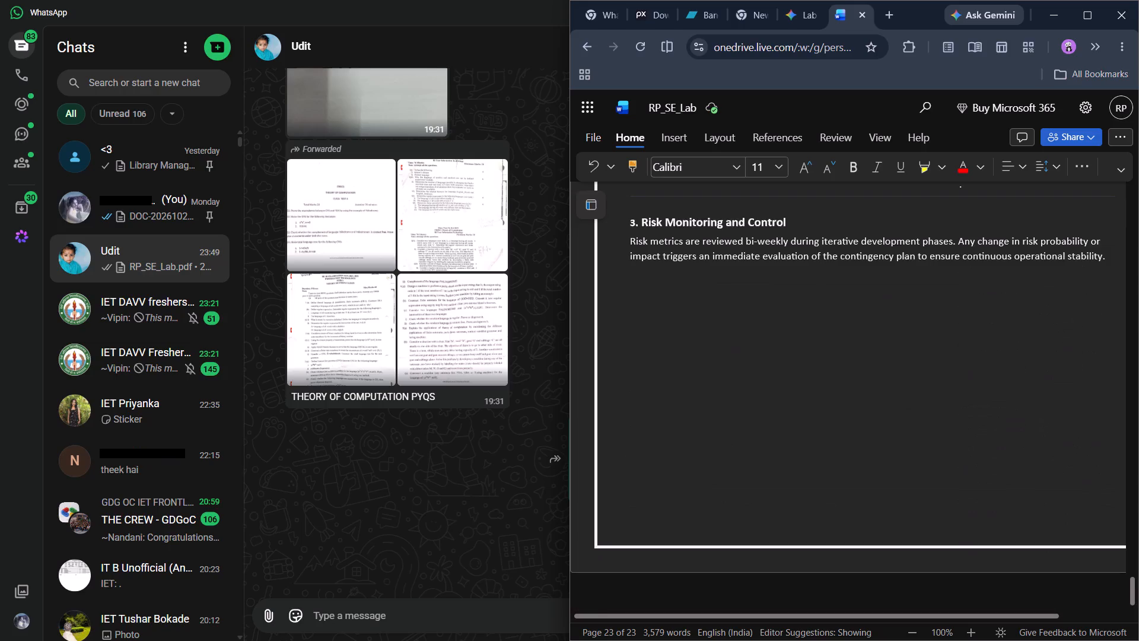
scroll(870, 380, up, 4)
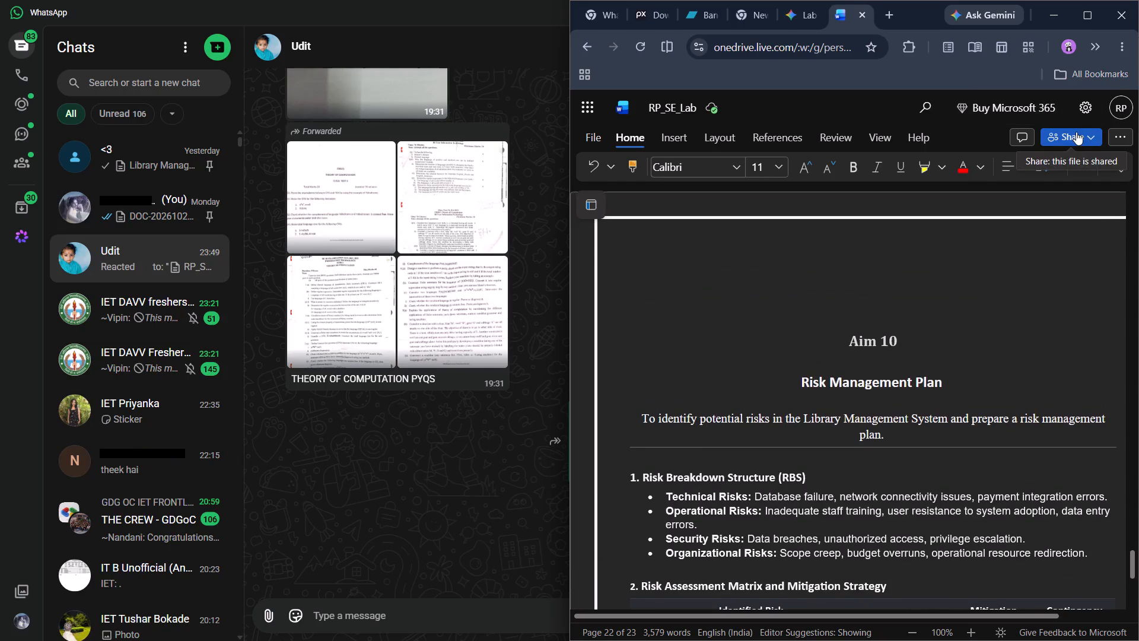
scroll(1005, 293, down, 1)
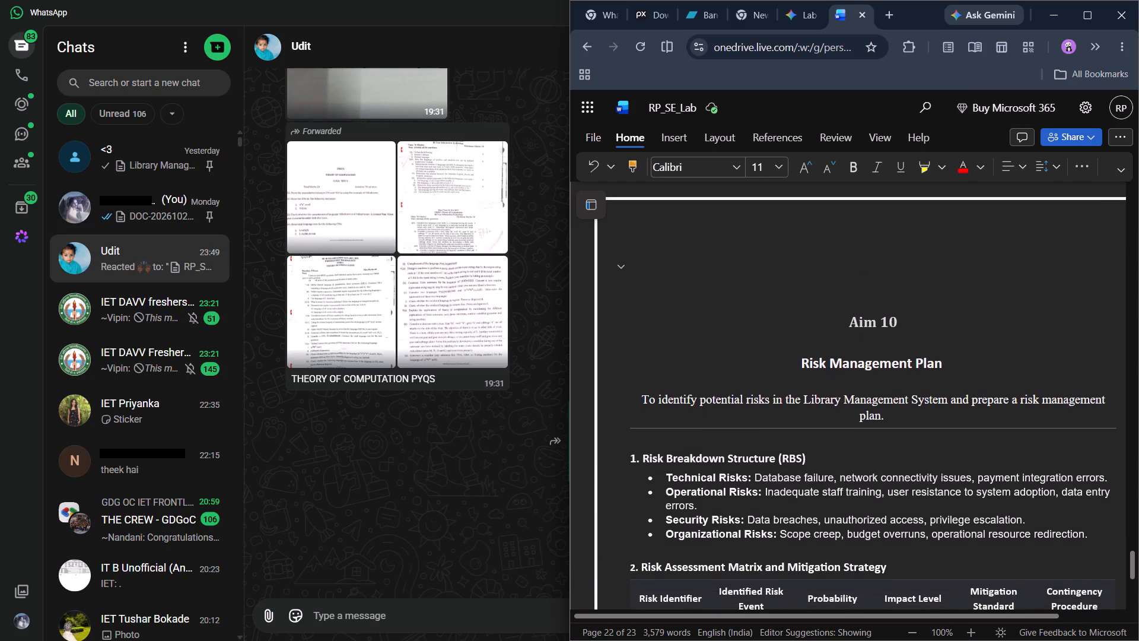
scroll(1005, 293, down, 2)
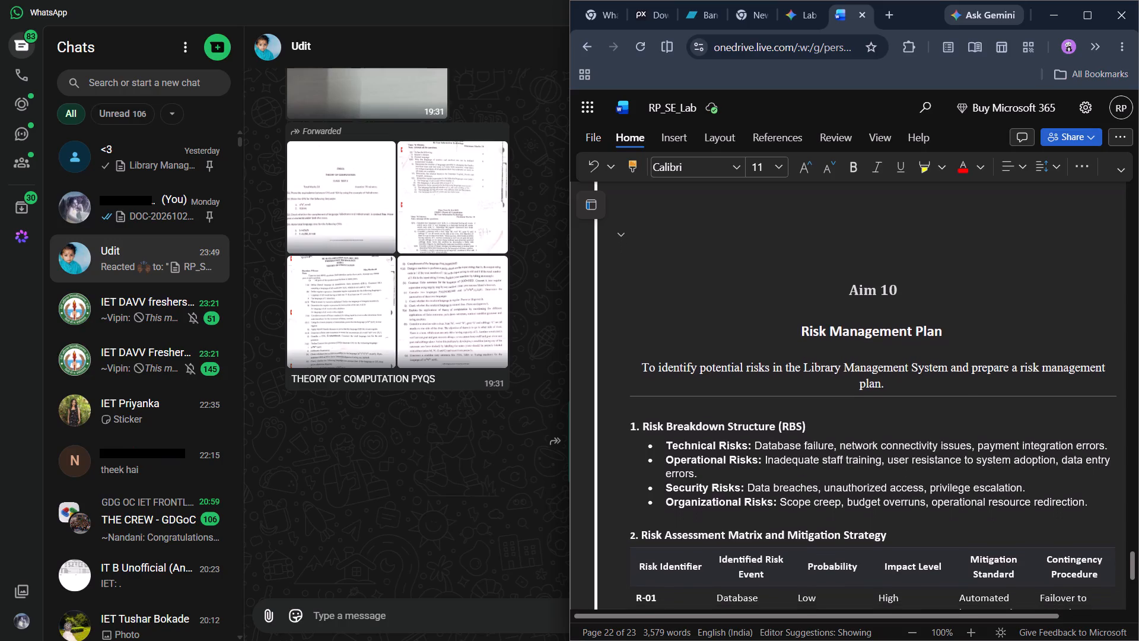
scroll(907, 382, down, 1)
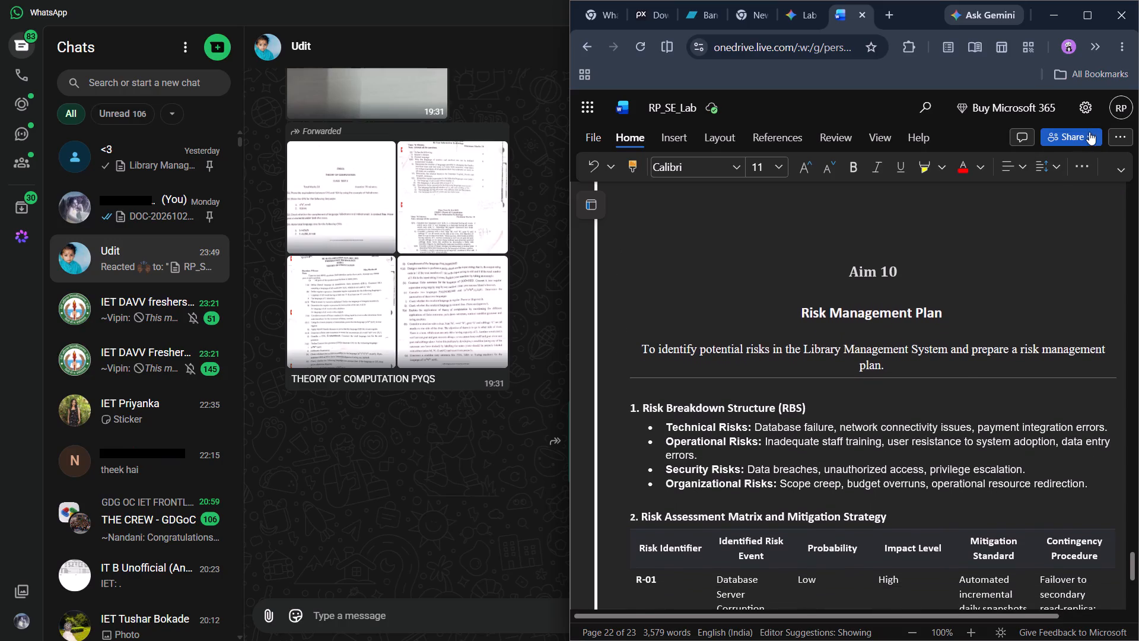
Open the sharing dialog for the RP_SE_Lab document.
click(1083, 134)
click(1068, 189)
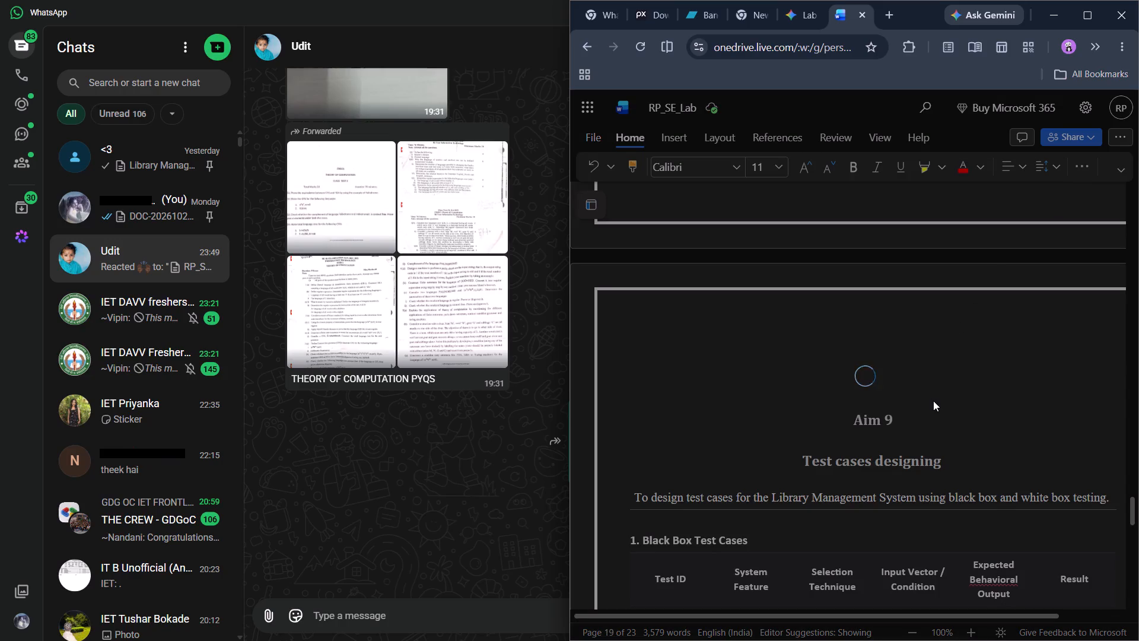
click(1121, 134)
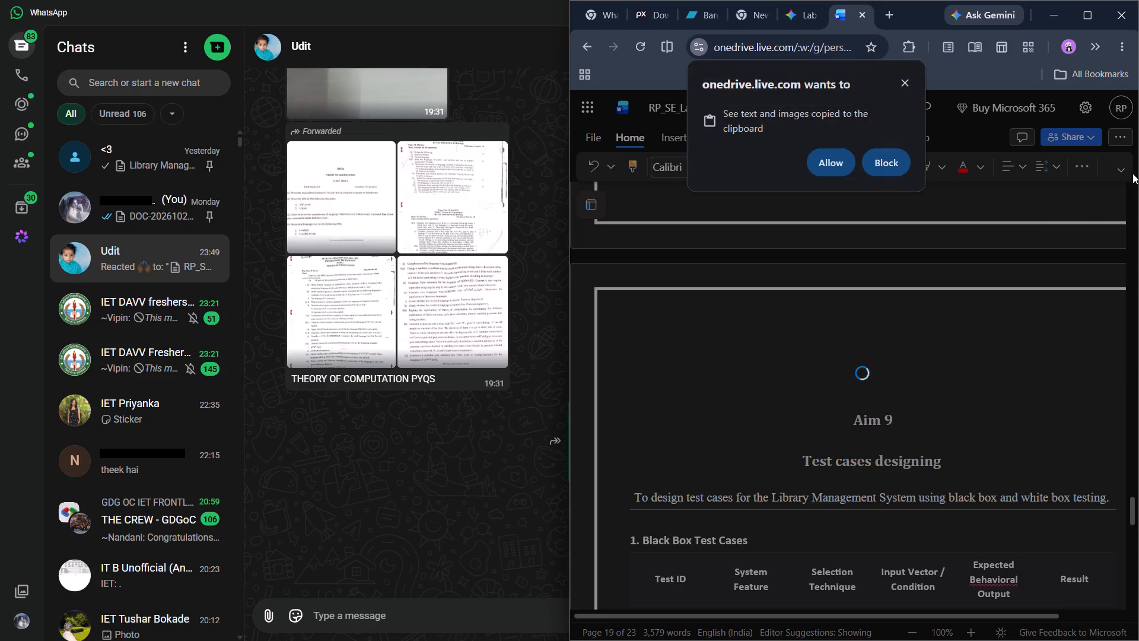
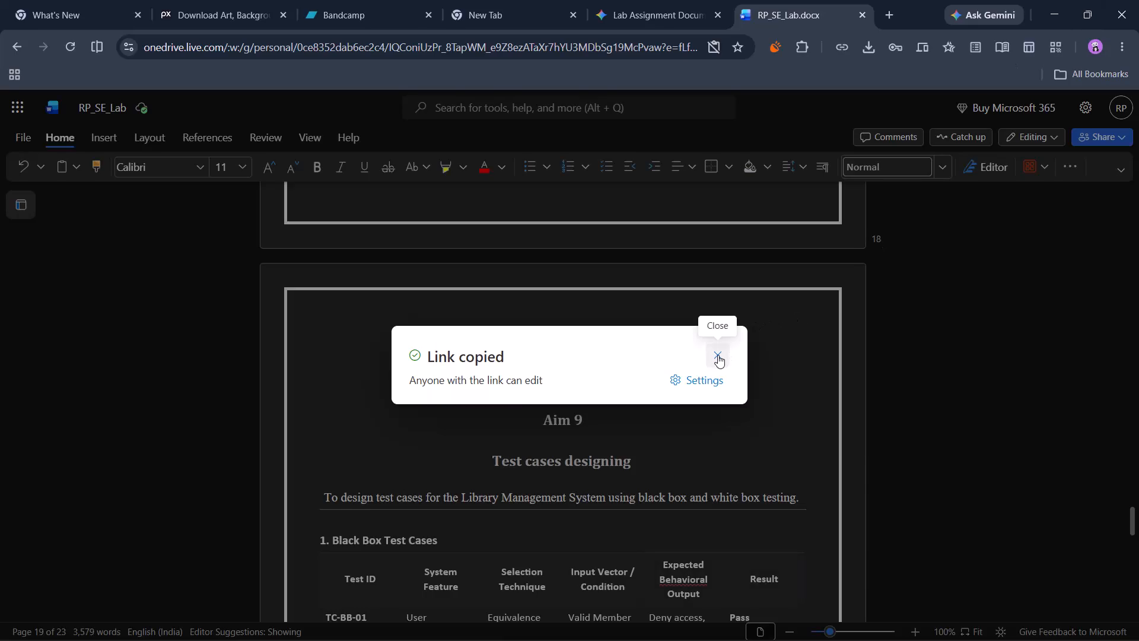
Dismiss the copied-link sharing dialog of the RP_SE_Lab document.
click(718, 355)
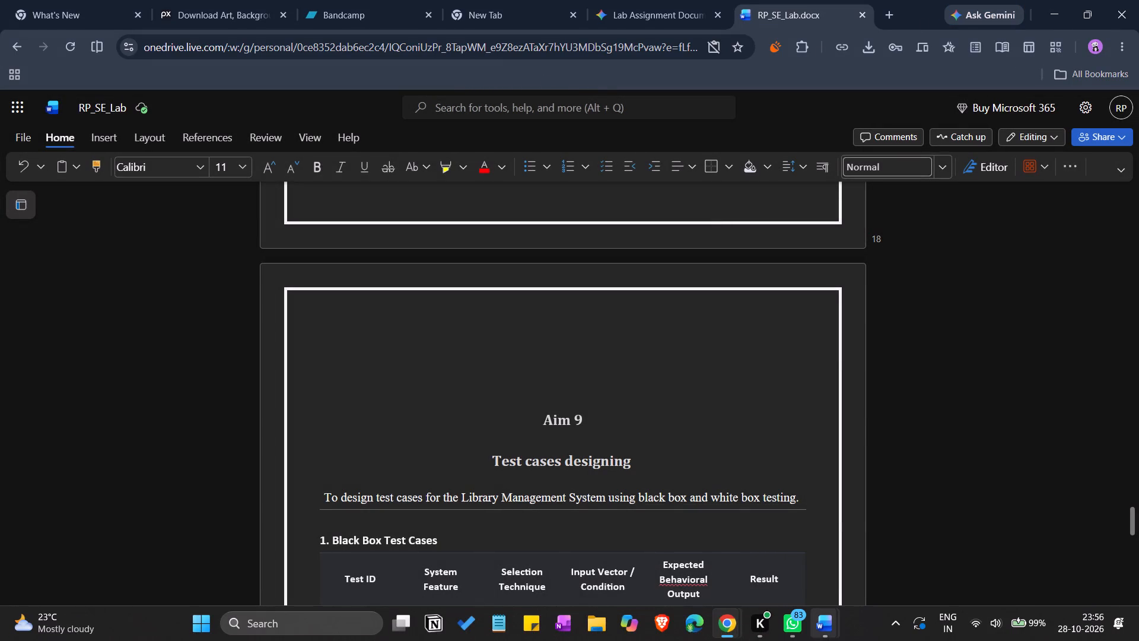
Switch to the CN_lab_Dhruv document open in the desktop Word app.
click(821, 557)
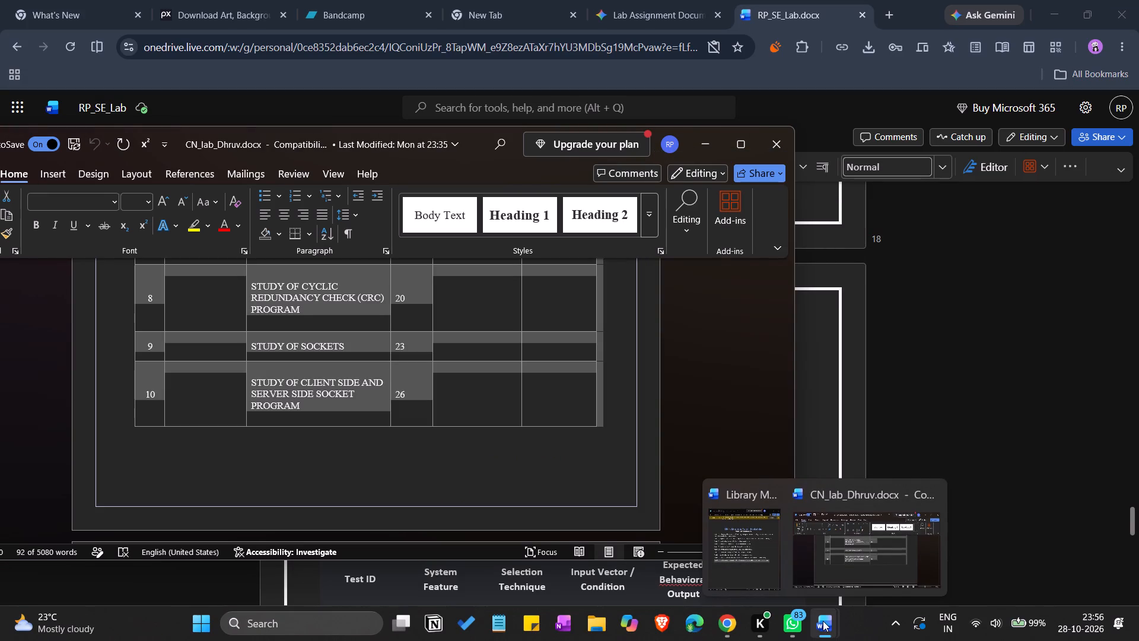
click(889, 16)
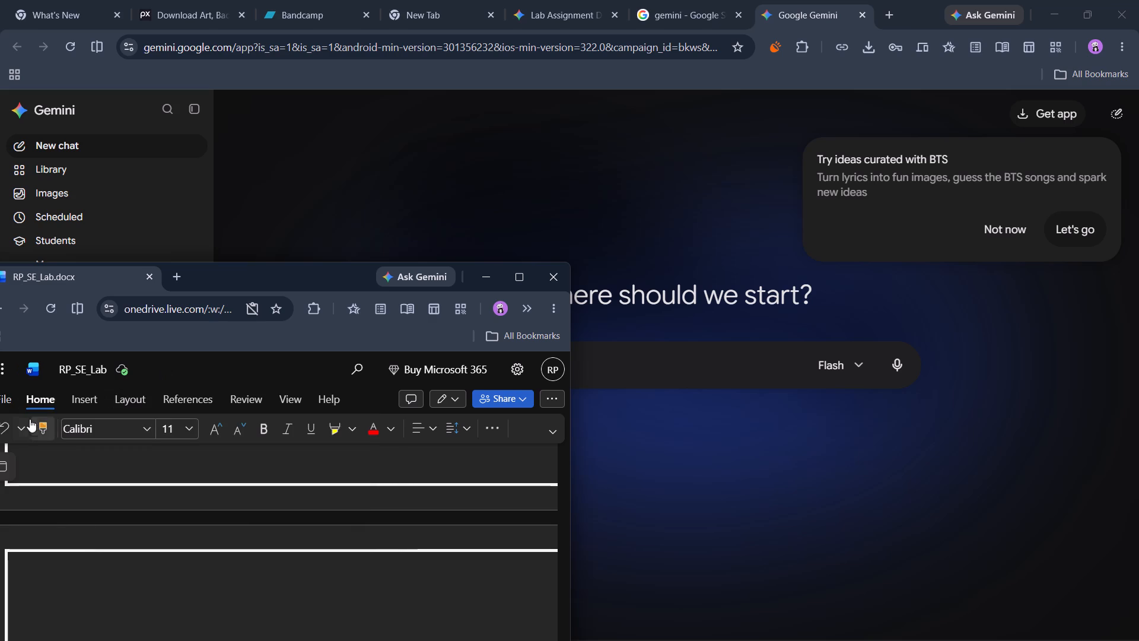
Download a copy of the RP_SE_Lab document as a Word file to this device.
click(7, 401)
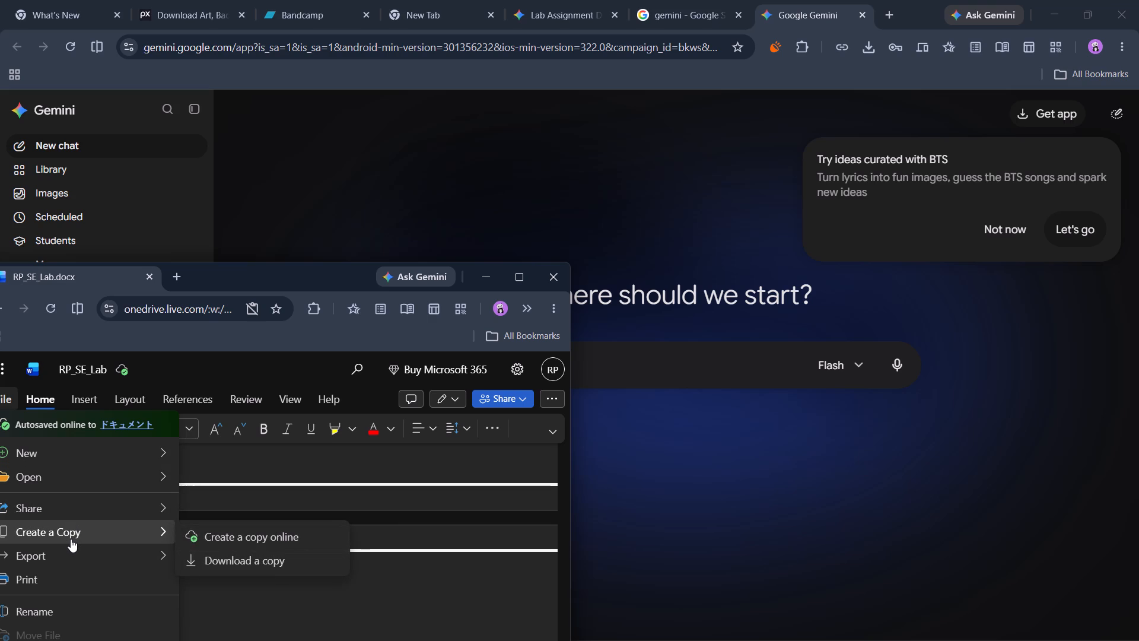
click(235, 554)
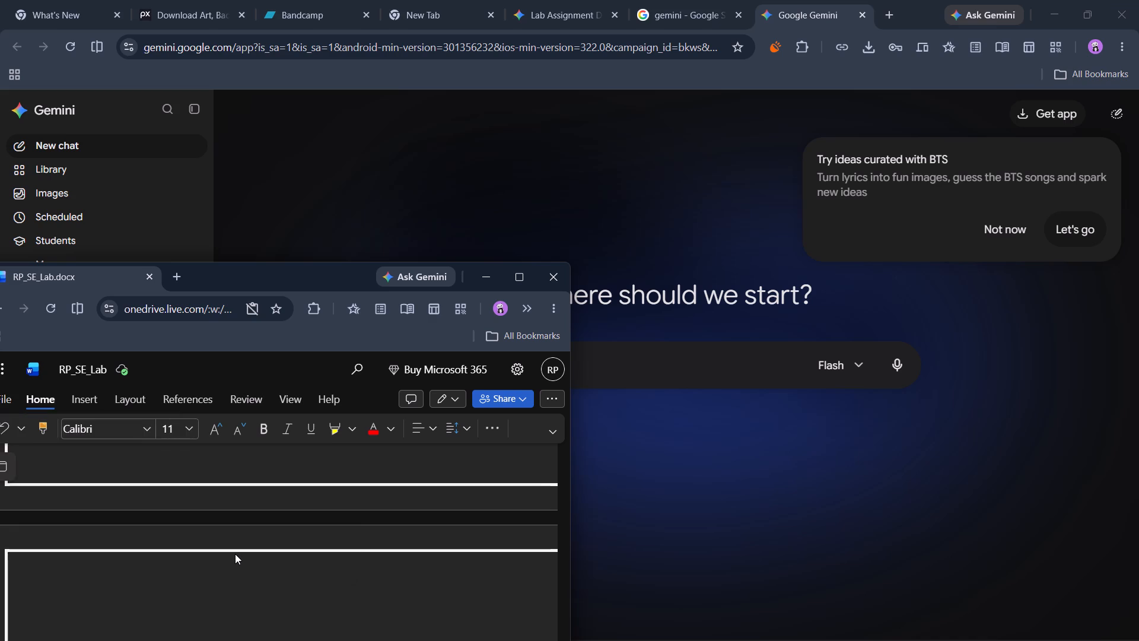
scroll(413, 515, down, 1)
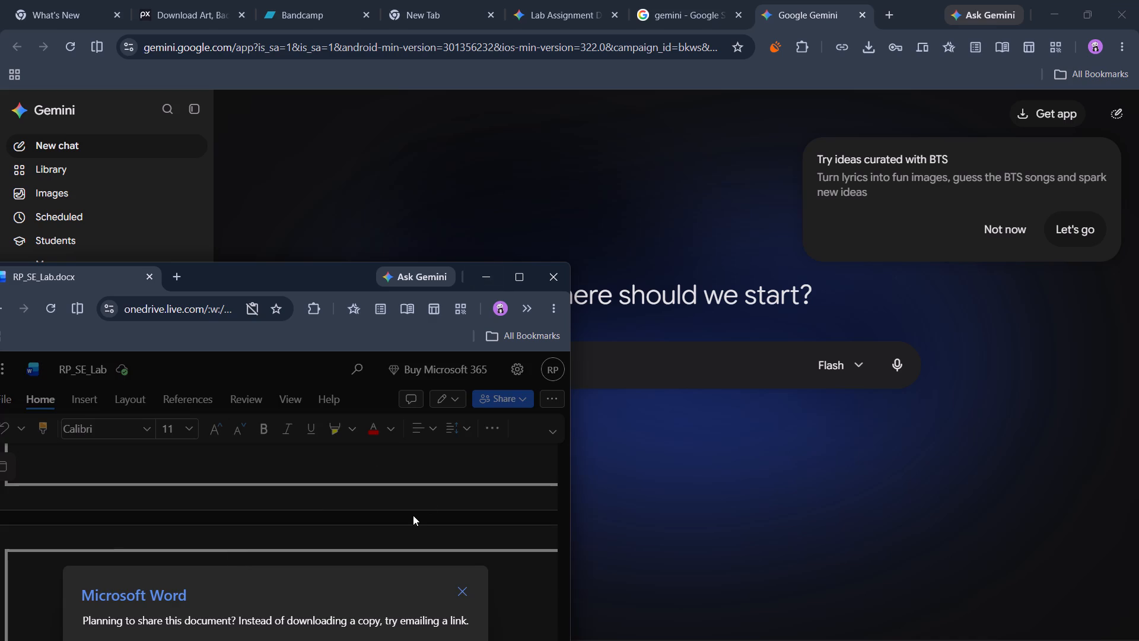
scroll(413, 515, down, 1)
click(520, 279)
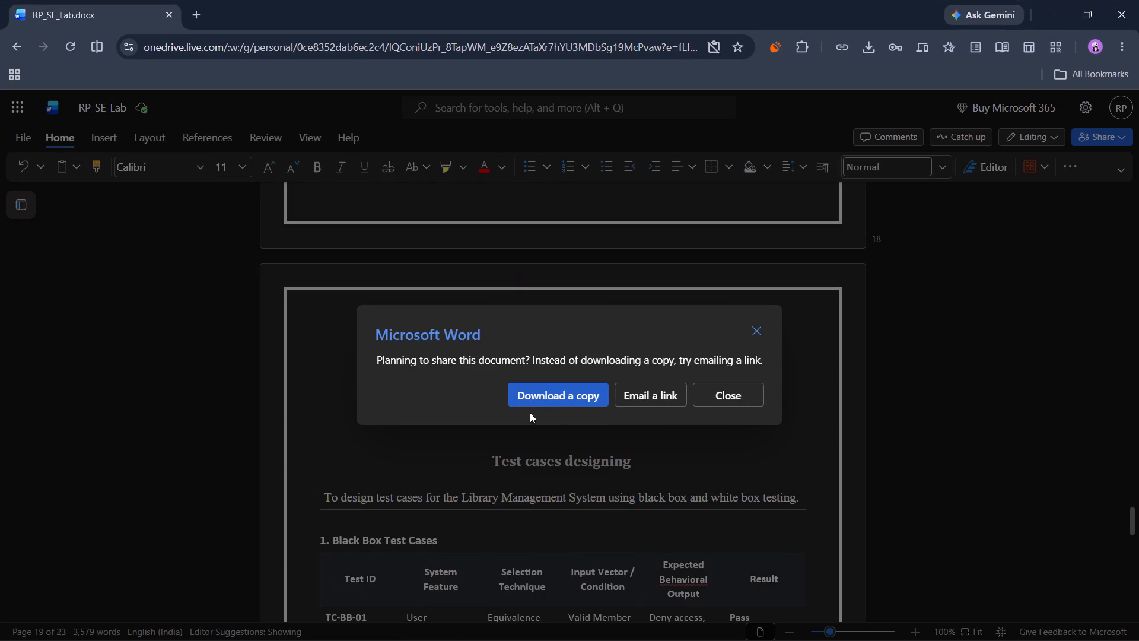
click(555, 394)
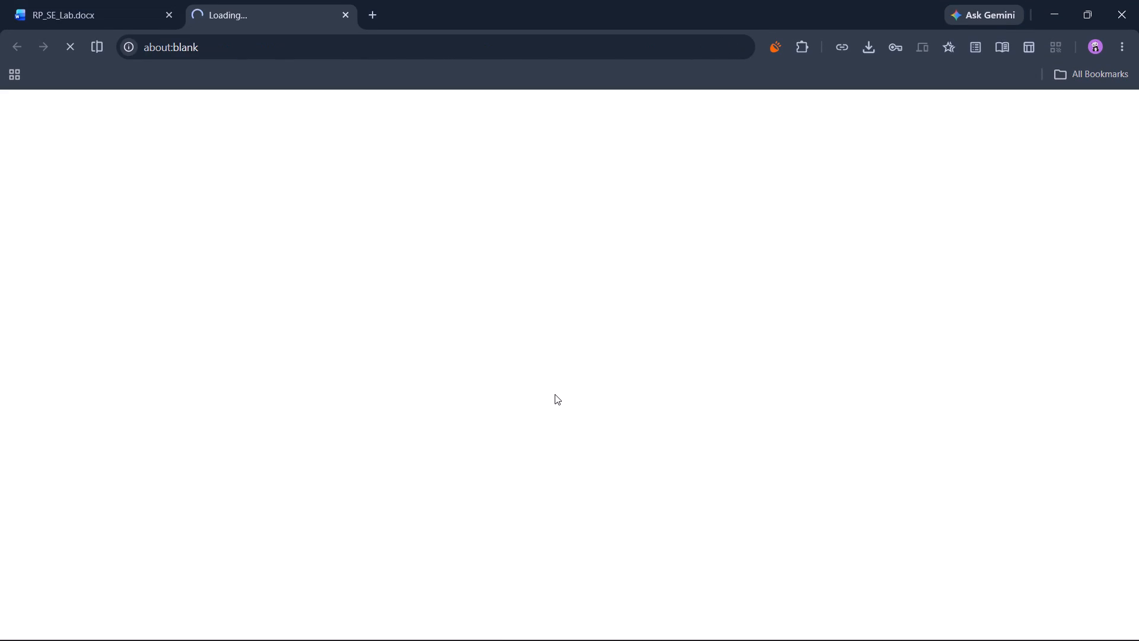